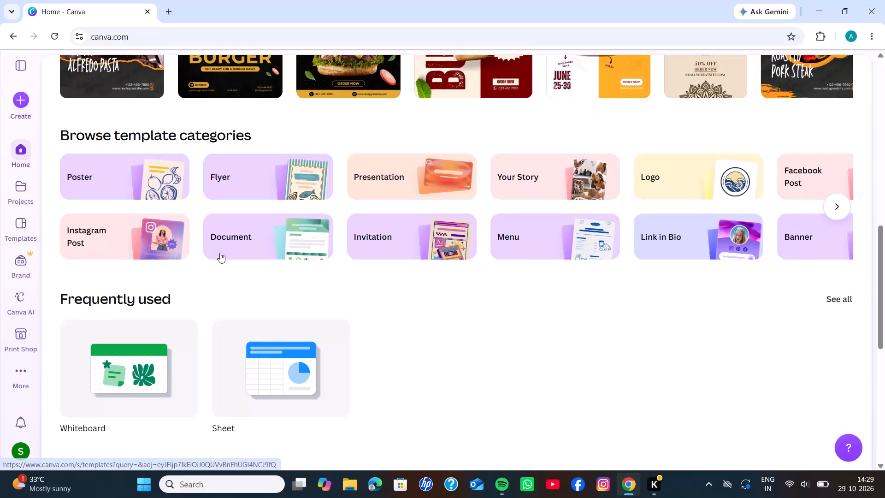
# Open the Create a design window and browse the suggested, frequently used and popular design types.
pyautogui.hscroll(1, 220, 253)
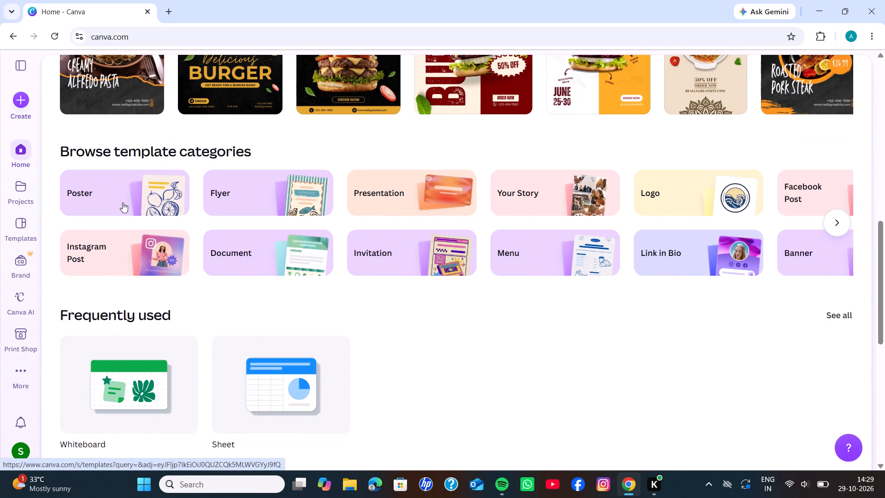
pyautogui.click(19, 97)
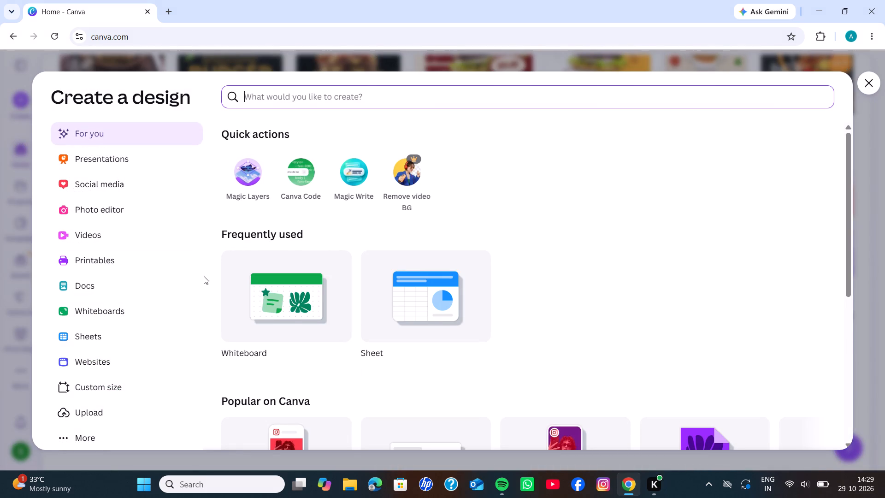
pyautogui.scroll(-2, 204, 276)
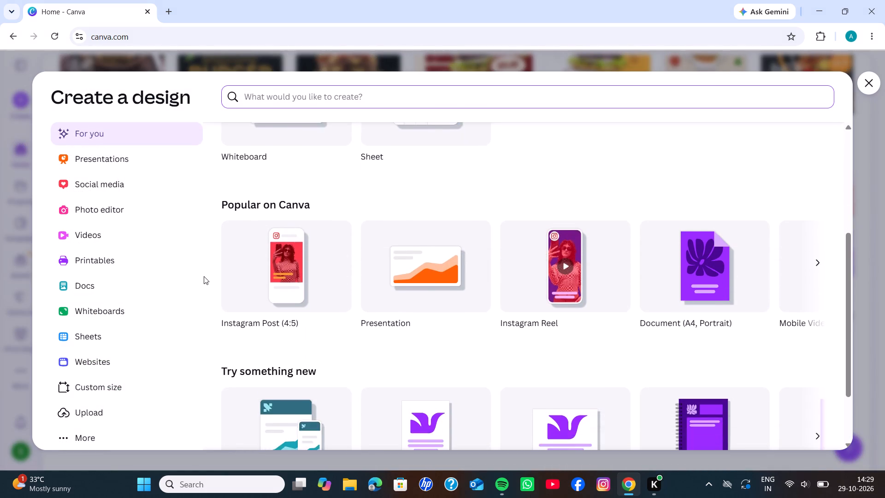
pyautogui.scroll(-4, 204, 276)
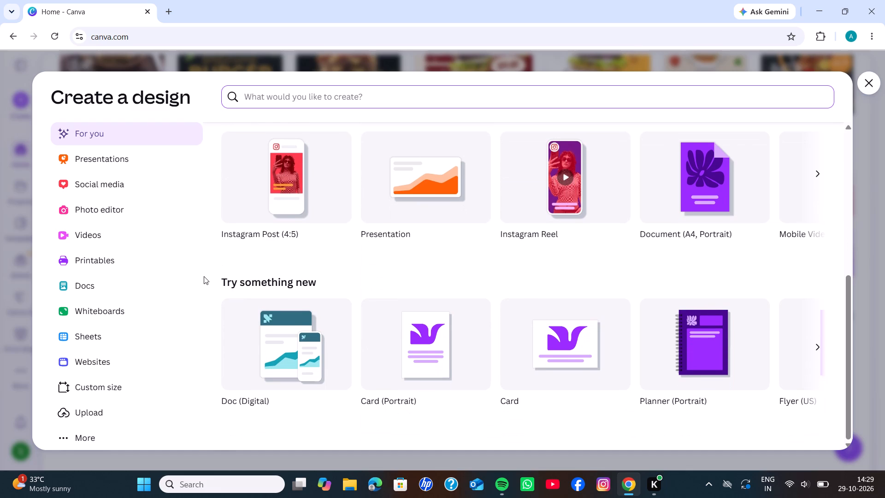
pyautogui.scroll(-1, 204, 276)
pyautogui.scroll(2, 204, 276)
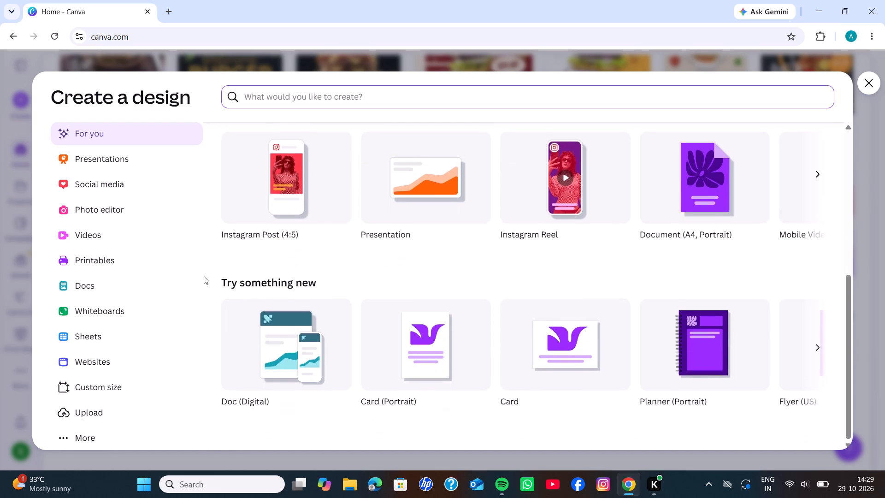
pyautogui.scroll(2, 204, 276)
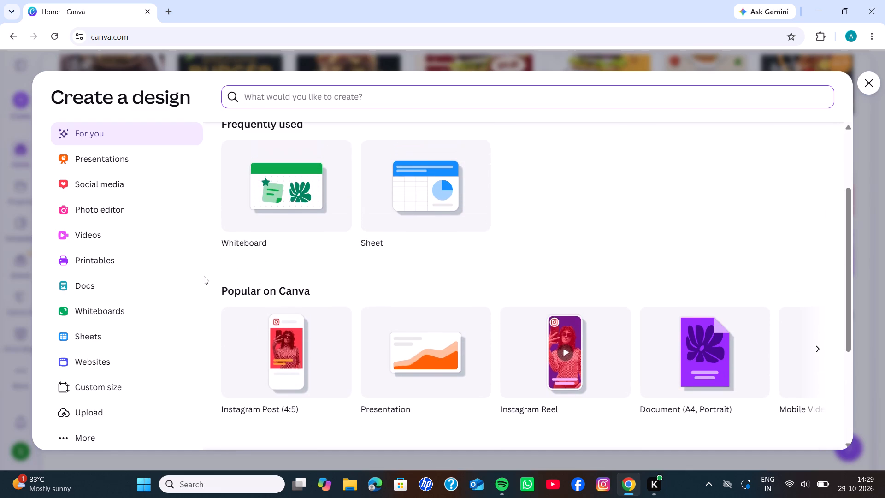
pyautogui.scroll(1, 204, 276)
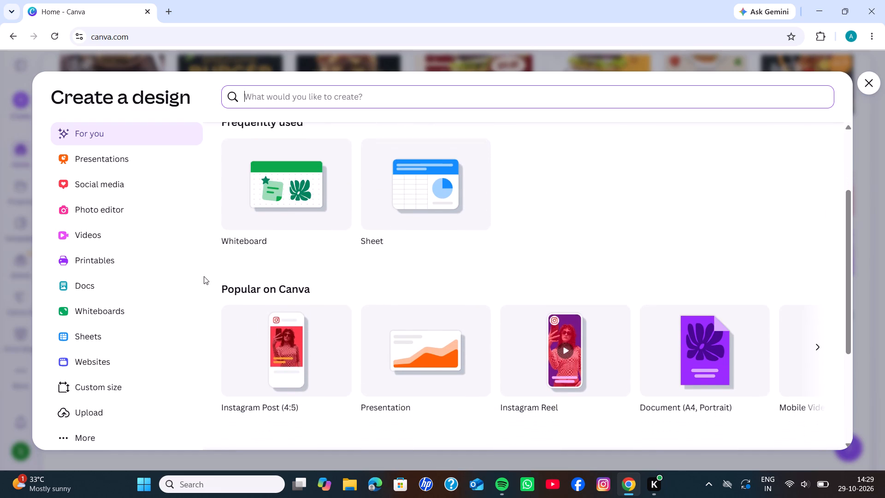
pyautogui.scroll(1, 204, 276)
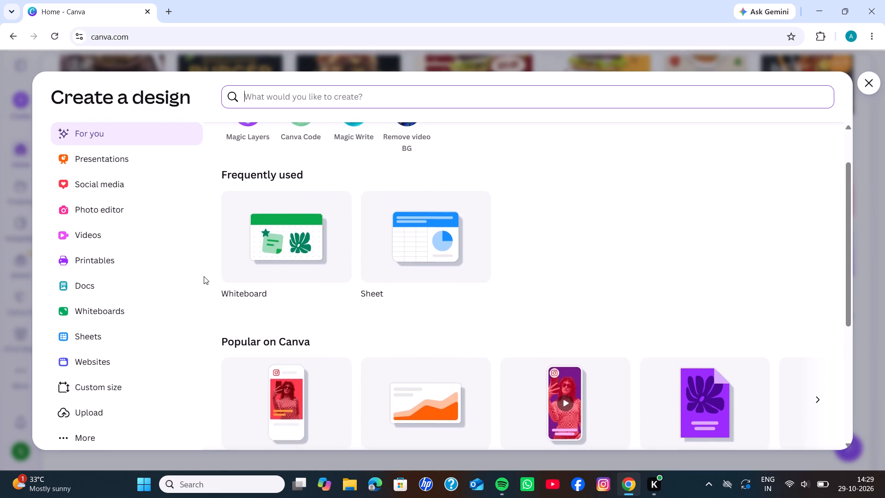
pyautogui.scroll(1, 204, 276)
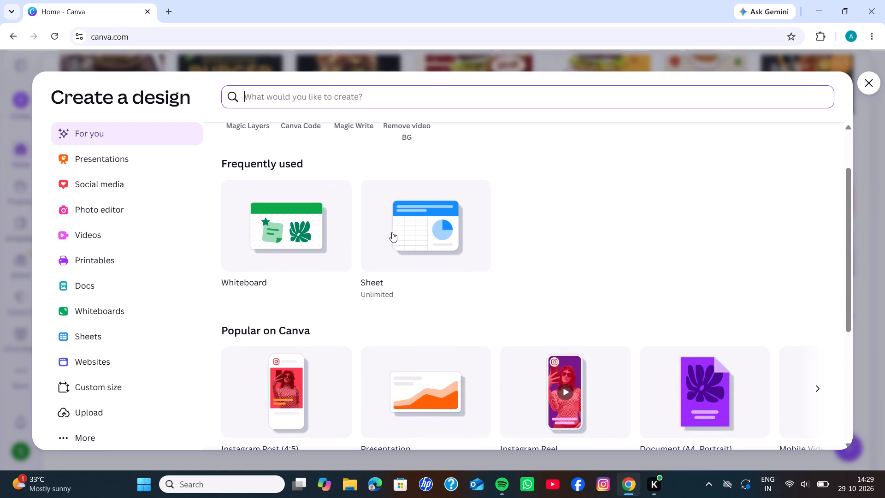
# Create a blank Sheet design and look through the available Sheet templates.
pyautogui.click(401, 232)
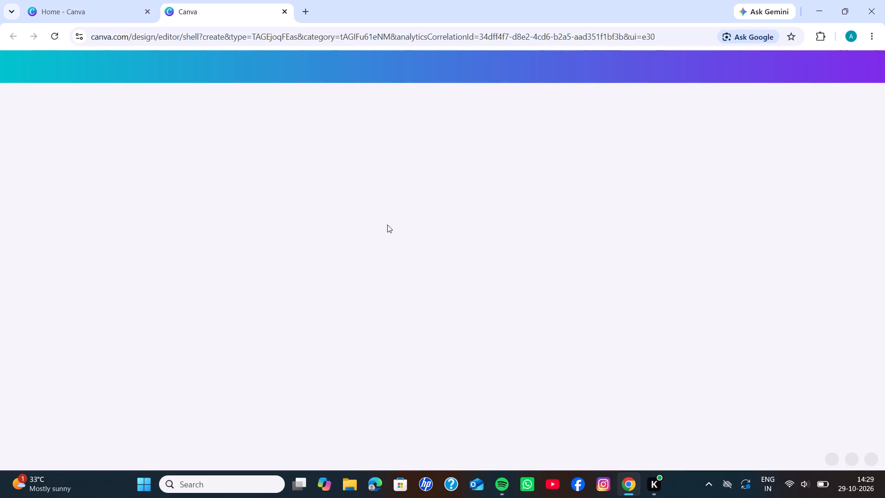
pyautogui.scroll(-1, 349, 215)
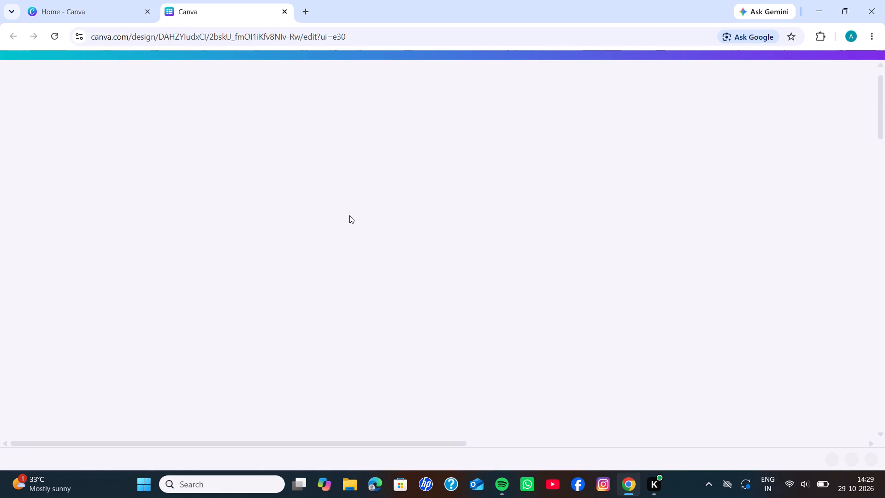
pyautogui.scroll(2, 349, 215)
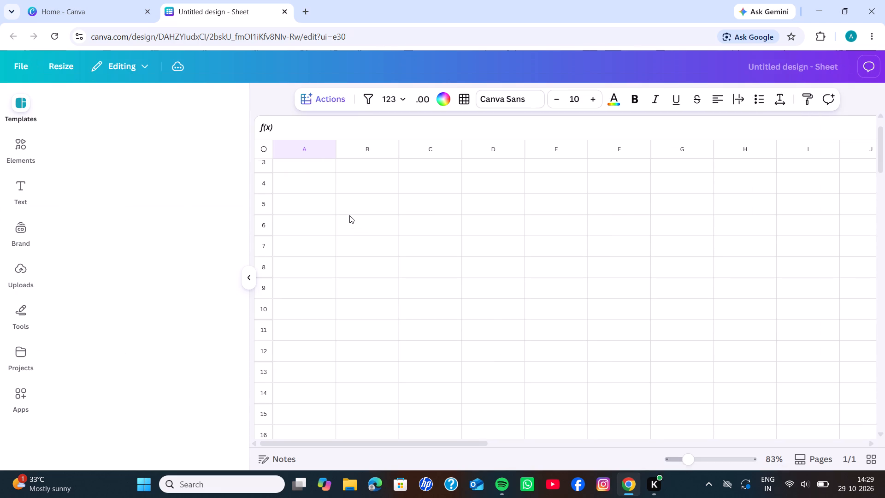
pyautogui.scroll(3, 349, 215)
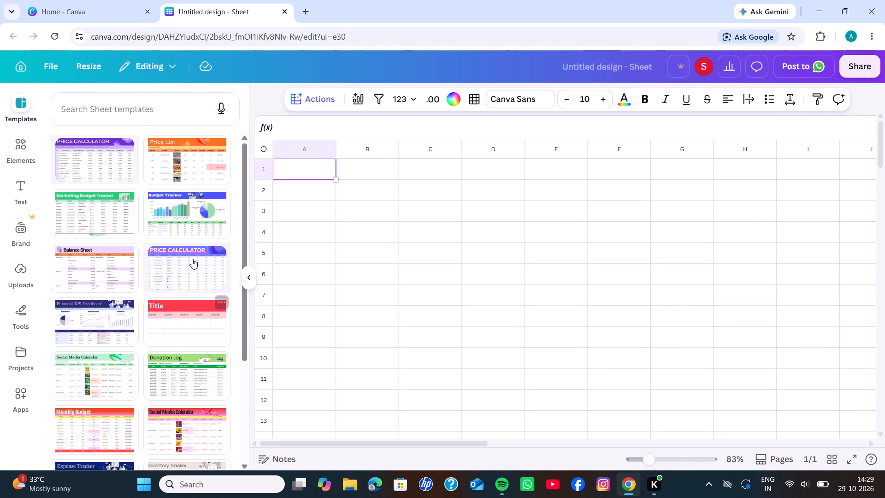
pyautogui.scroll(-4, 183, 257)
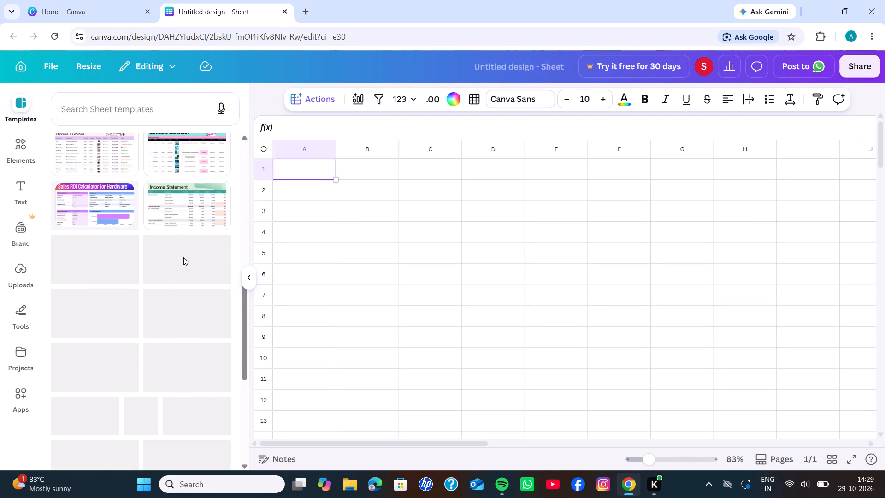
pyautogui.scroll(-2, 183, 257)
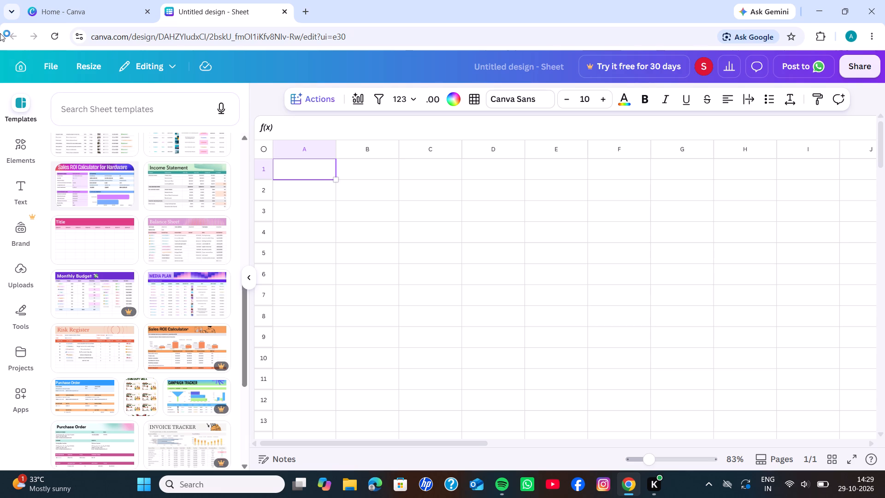
# Return to the home page and search the designs for "story".
pyautogui.click(19, 65)
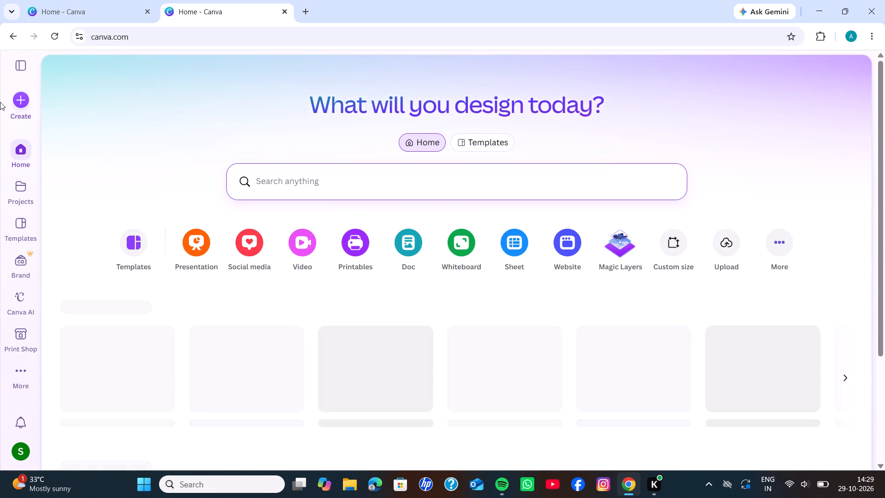
pyautogui.click(328, 178)
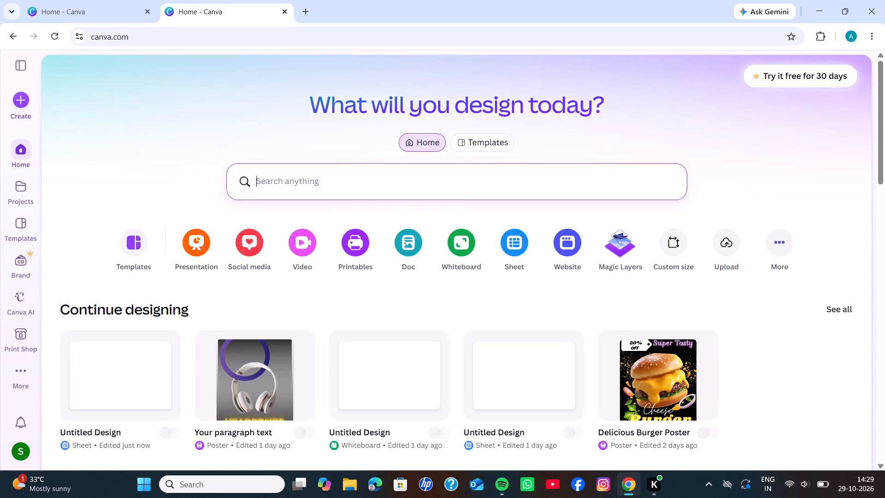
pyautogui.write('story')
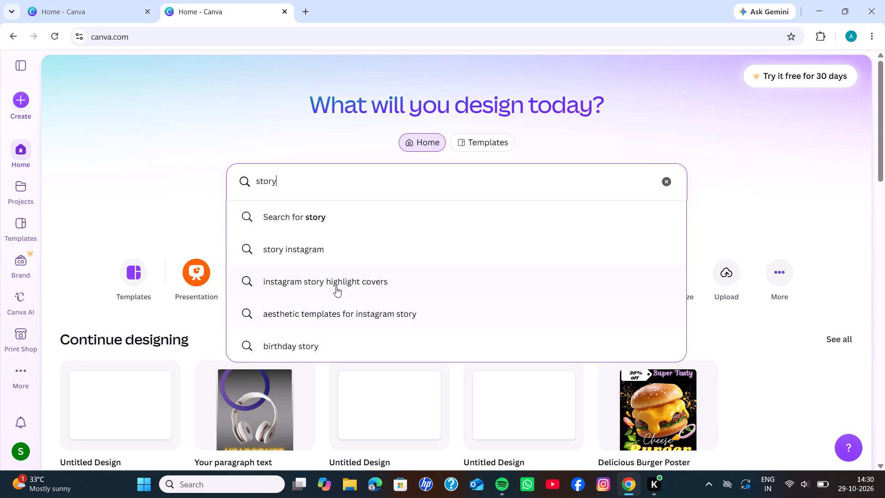
pyautogui.scroll(-2, 339, 275)
pyautogui.click(379, 180)
pyautogui.press('Return')
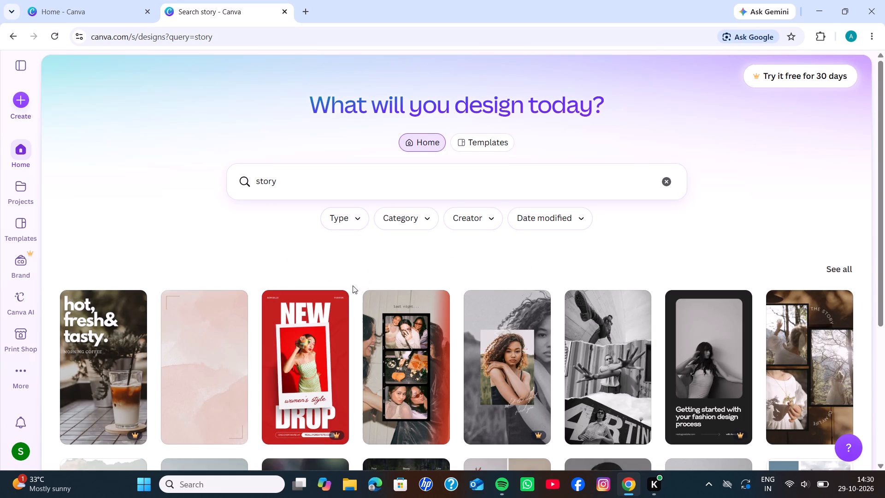
# Examine the story template results for a suitable design.
pyautogui.scroll(-1, 249, 334)
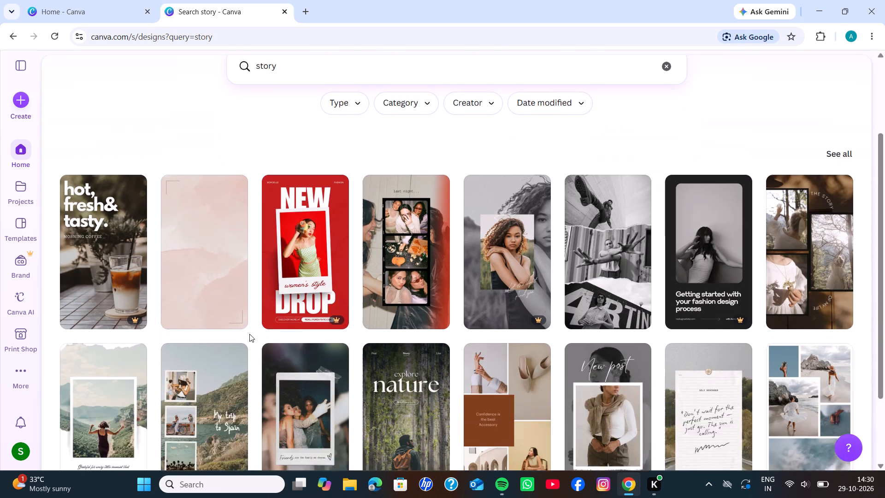
pyautogui.scroll(-2, 249, 334)
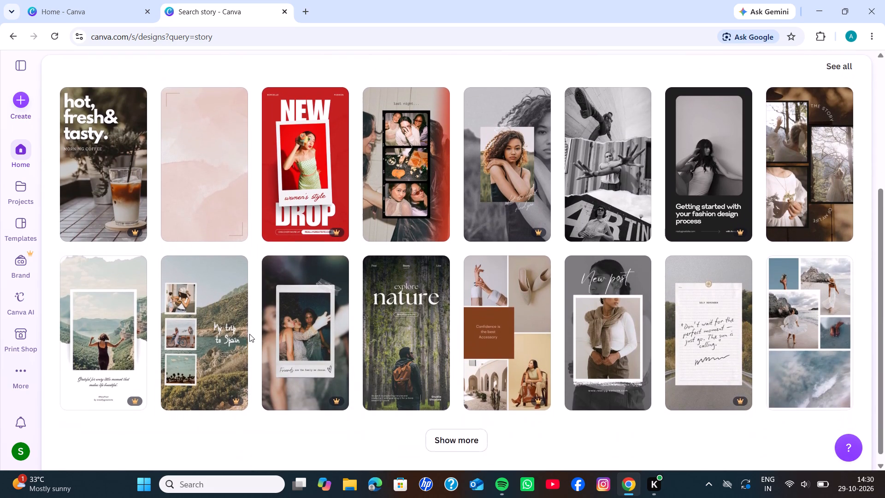
pyautogui.scroll(-1, 249, 334)
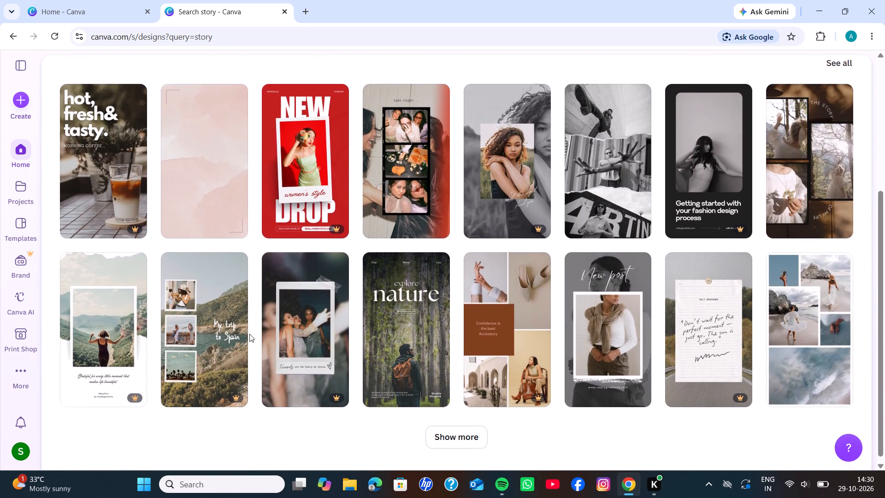
pyautogui.scroll(-1, 249, 334)
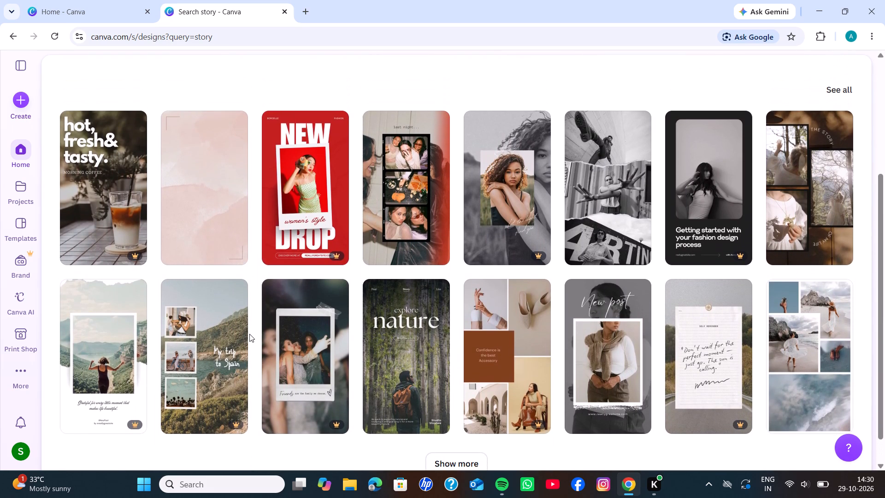
pyautogui.scroll(-1, 249, 334)
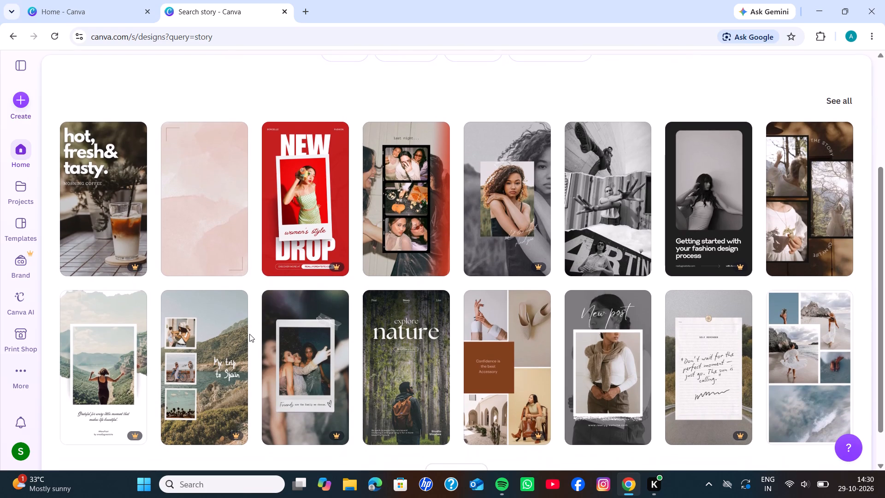
pyautogui.scroll(-1, 249, 334)
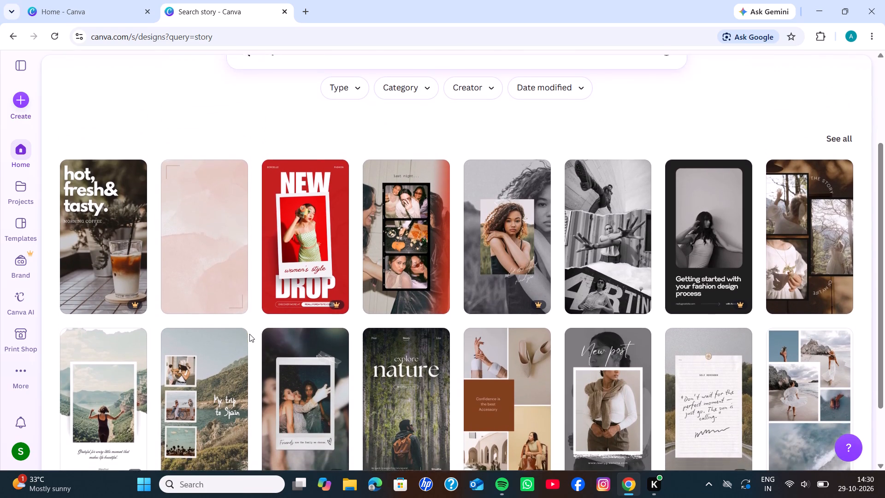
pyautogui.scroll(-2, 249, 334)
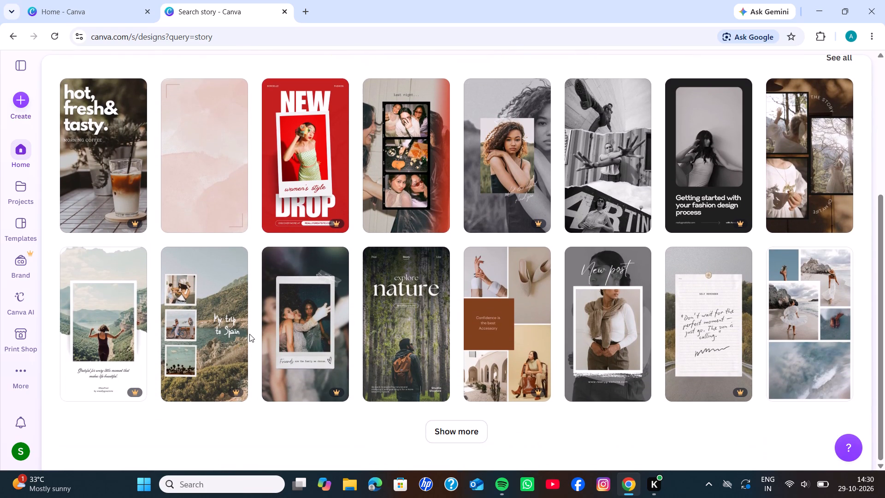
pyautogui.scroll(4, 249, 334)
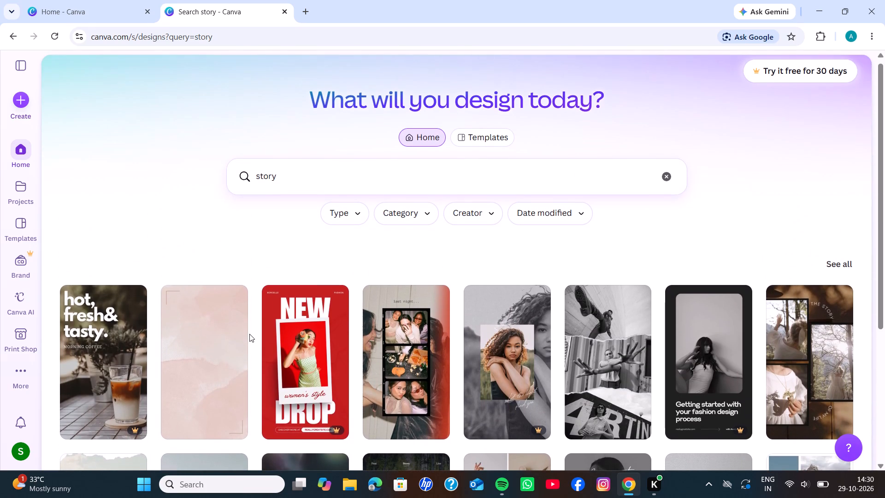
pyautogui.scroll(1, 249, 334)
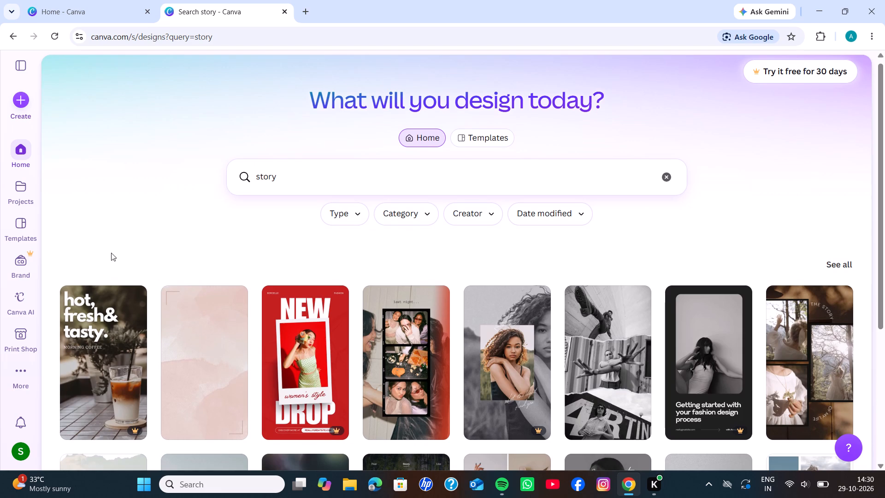
# Examine the design types offered for a new design under Social media, Presentations and For you.
pyautogui.click(21, 95)
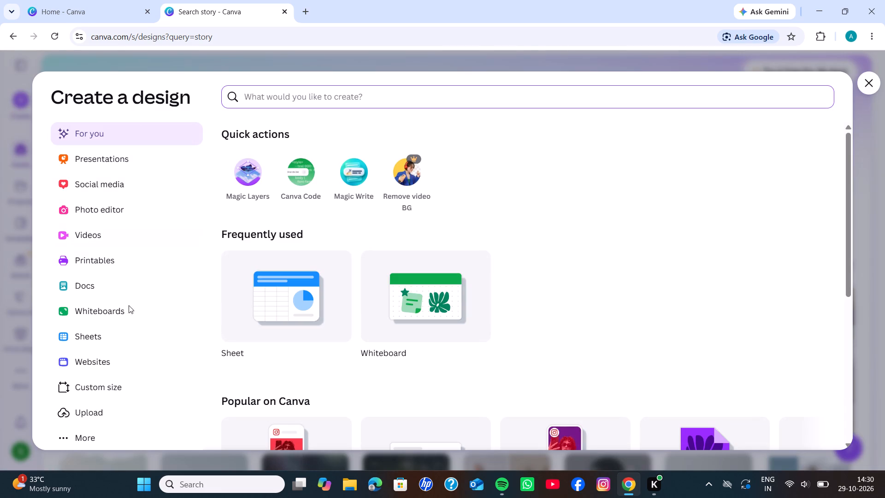
pyautogui.scroll(-1, 137, 238)
pyautogui.click(141, 184)
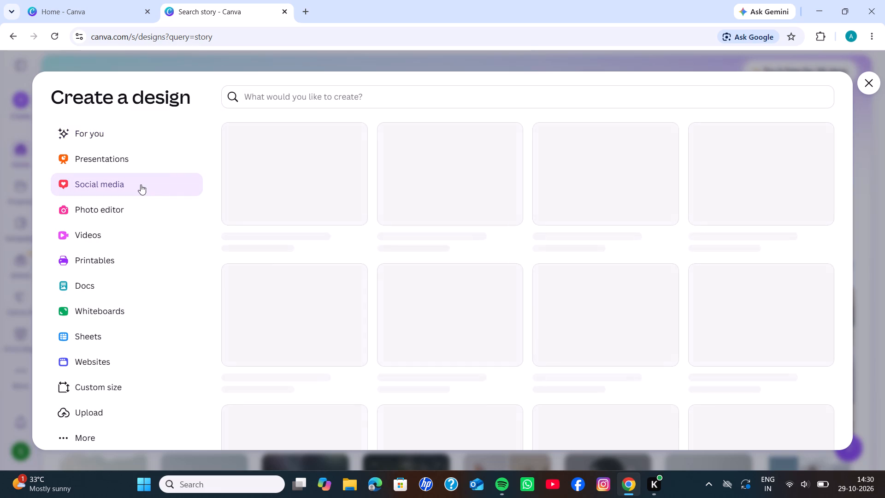
pyautogui.scroll(1, 334, 264)
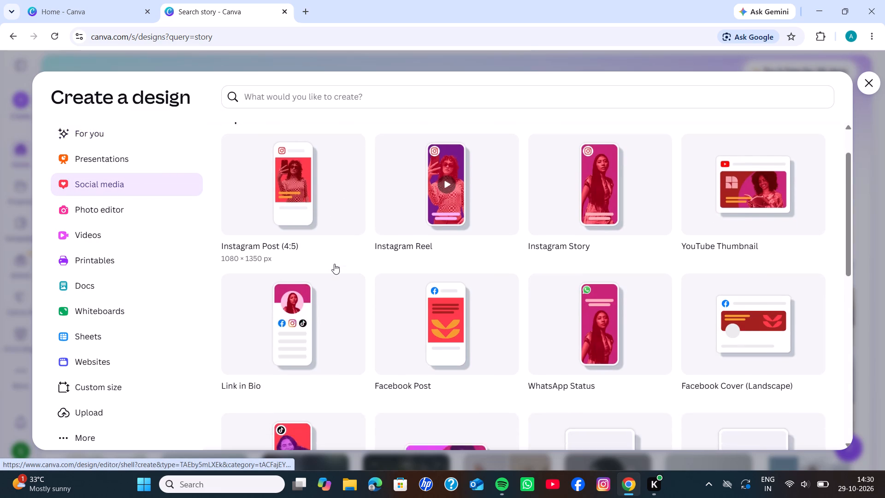
pyautogui.scroll(1, 334, 264)
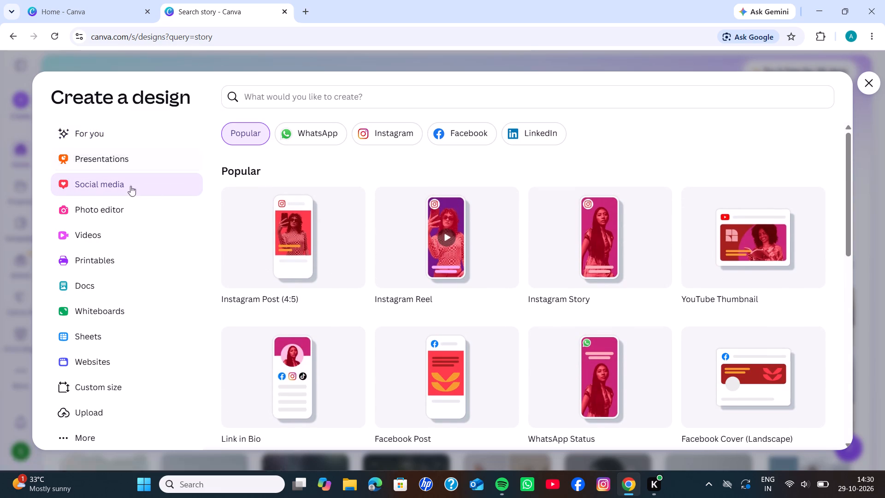
pyautogui.click(115, 160)
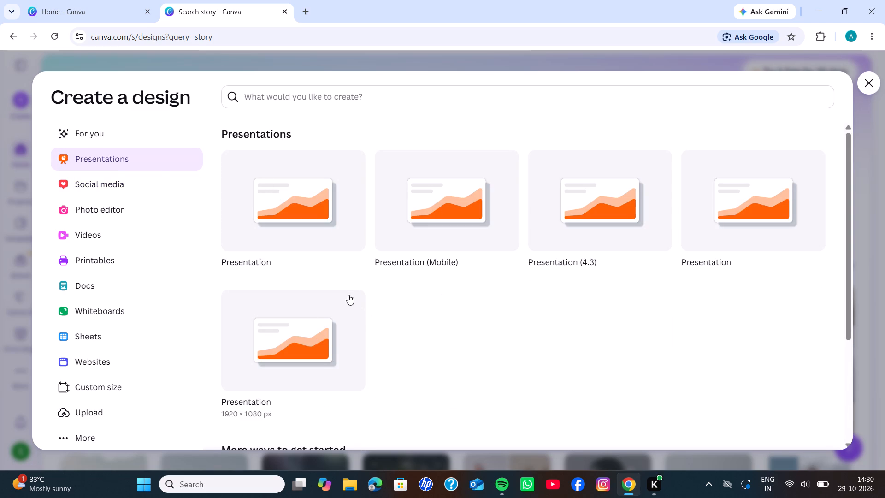
pyautogui.click(151, 138)
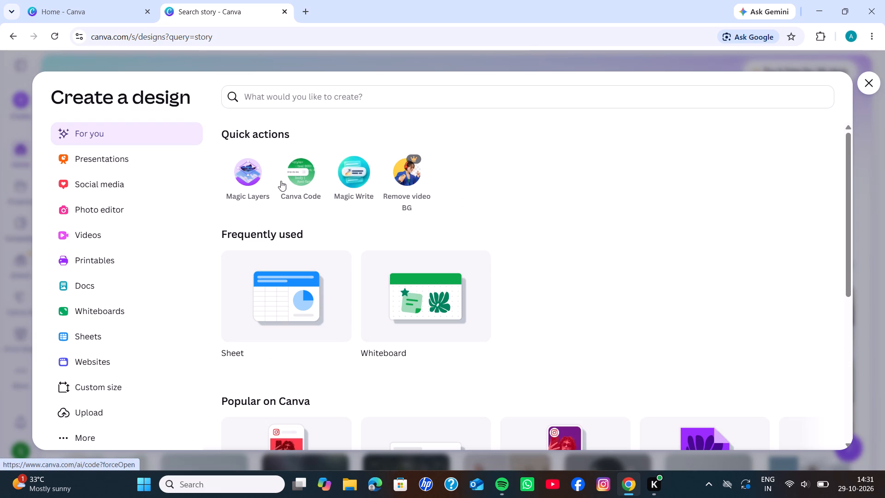
pyautogui.scroll(-7, 284, 247)
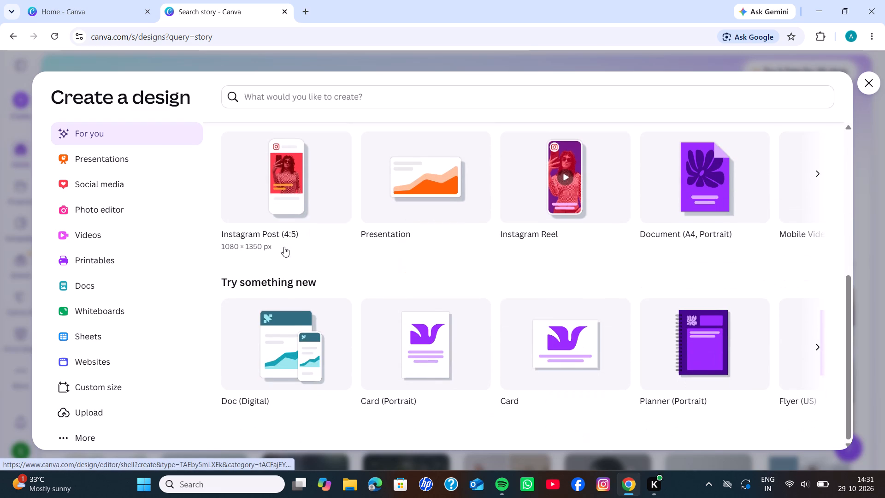
pyautogui.scroll(6, 284, 247)
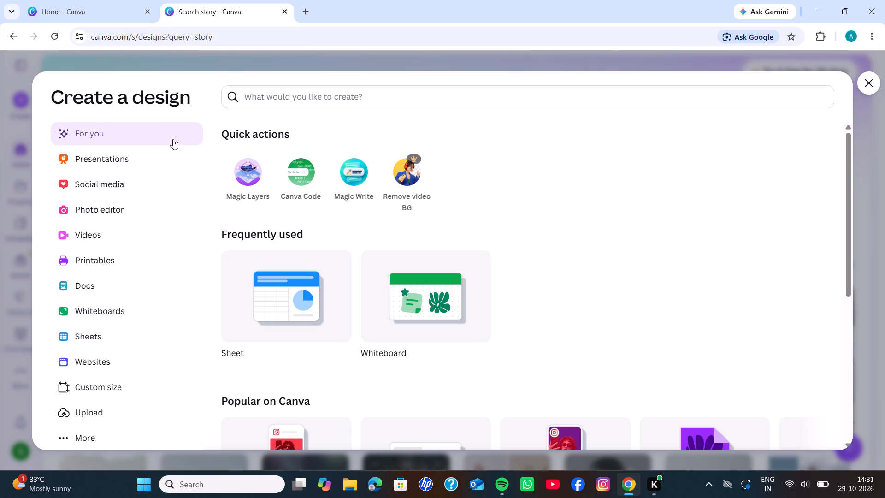
pyautogui.click(865, 82)
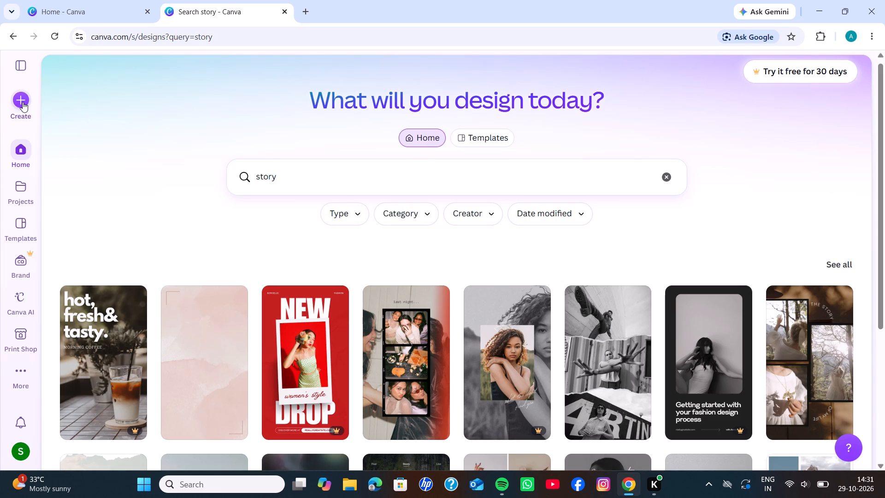
pyautogui.click(23, 102)
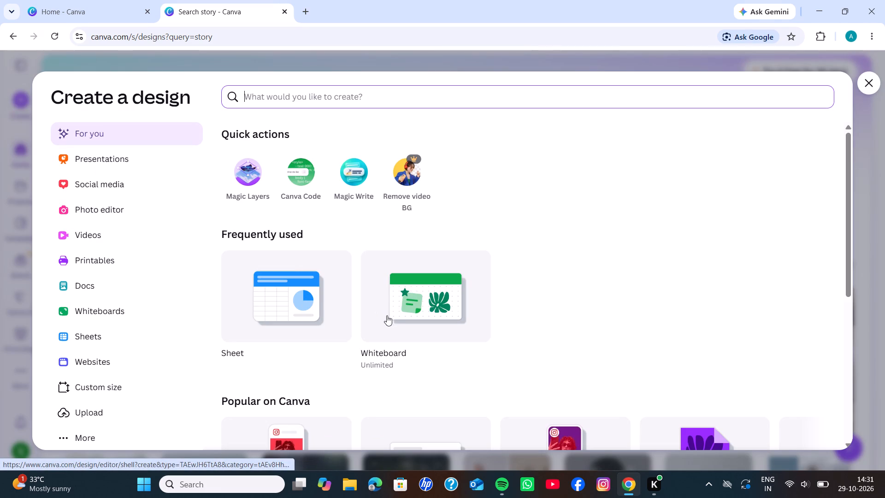
pyautogui.scroll(1, 379, 332)
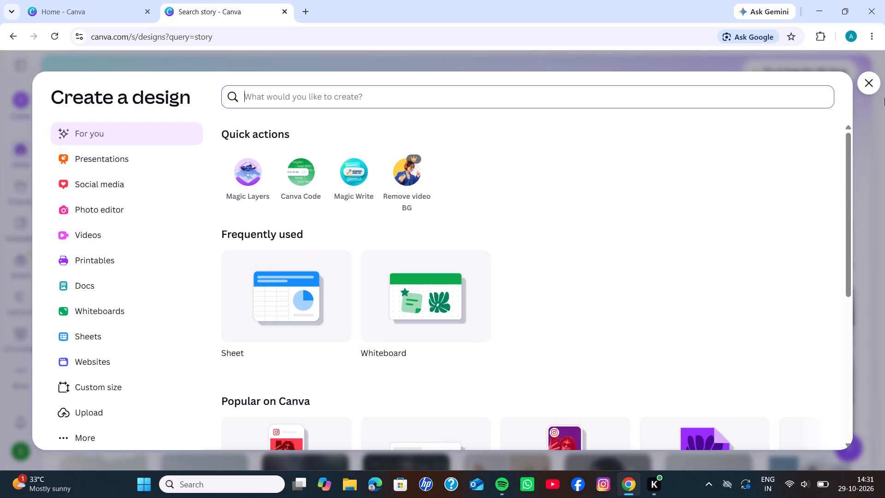
pyautogui.click(867, 83)
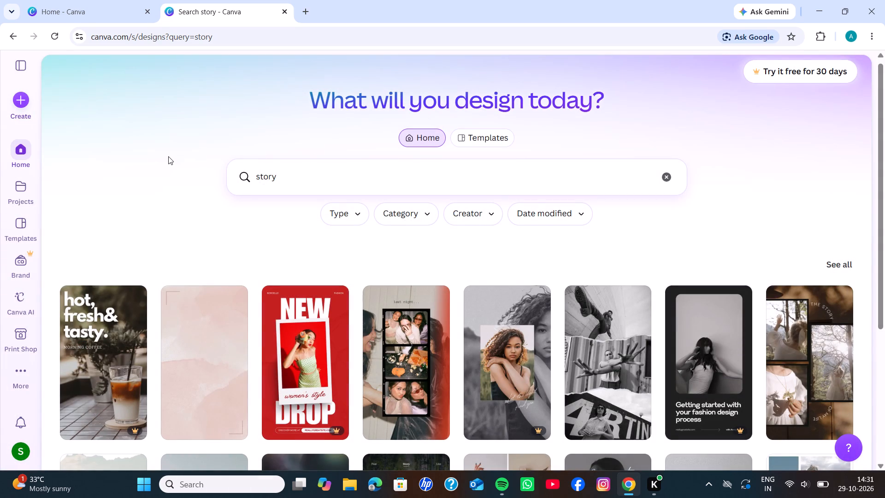
# Clear the "story" search and return to the home page's recent designs and template suggestions.
pyautogui.click(671, 179)
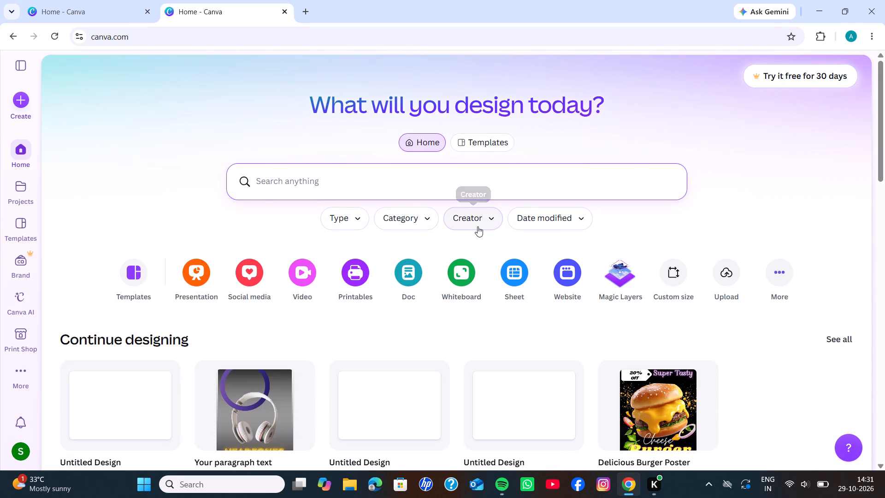
pyautogui.scroll(-1, 241, 307)
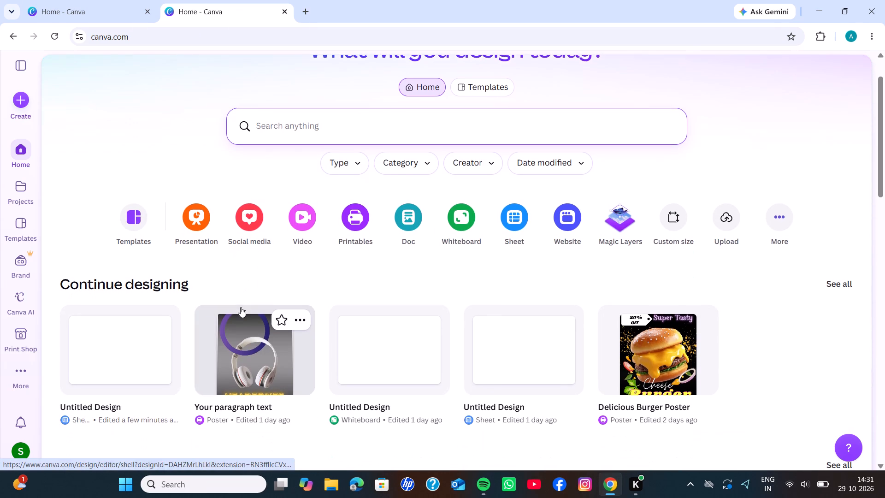
pyautogui.scroll(-2, 241, 307)
pyautogui.hscroll(2, 241, 307)
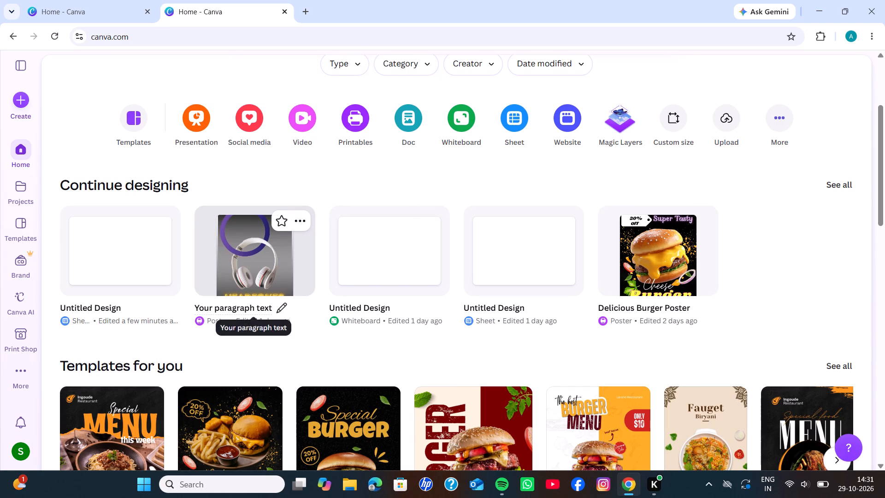
# Search the new design types for "poster" and create a blank poster design.
pyautogui.click(21, 102)
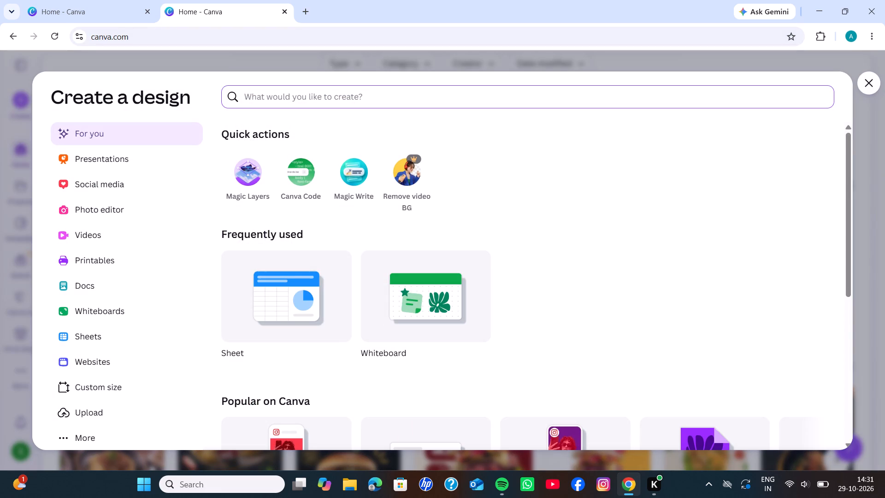
pyautogui.click(424, 98)
pyautogui.write('poster')
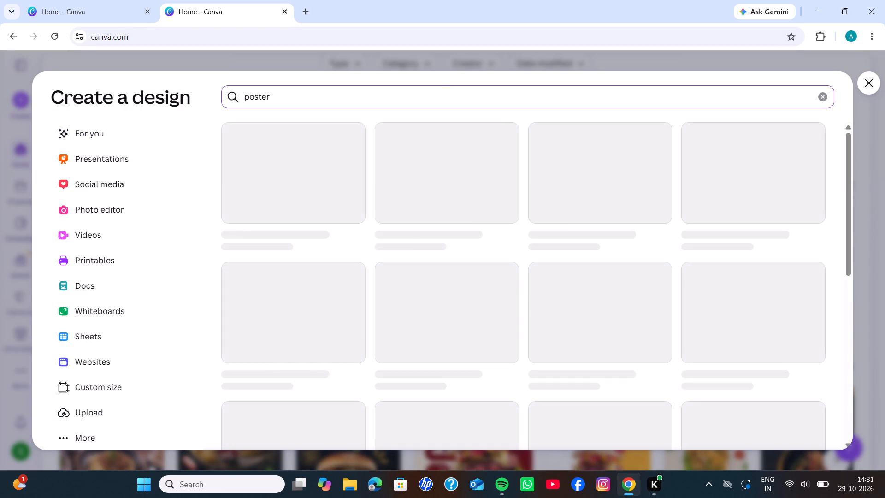
pyautogui.click(448, 220)
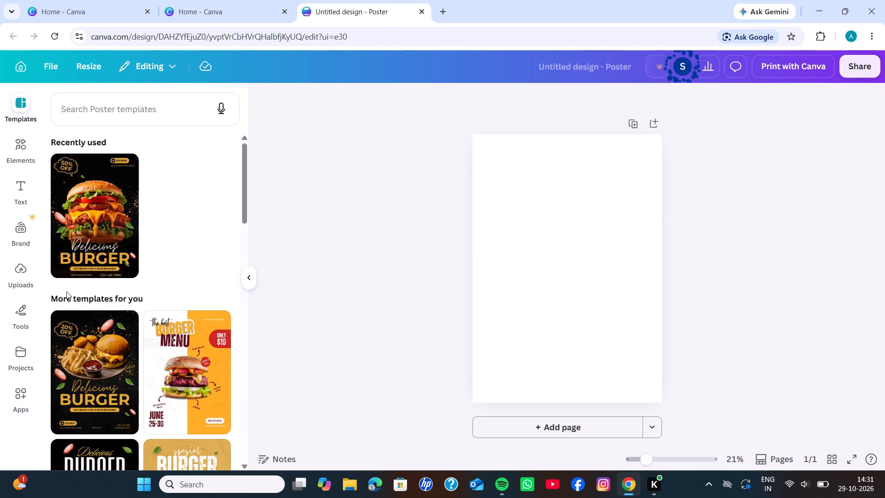
# Open the Graphics category of the elements library for the blank poster.
pyautogui.scroll(-4, 66, 291)
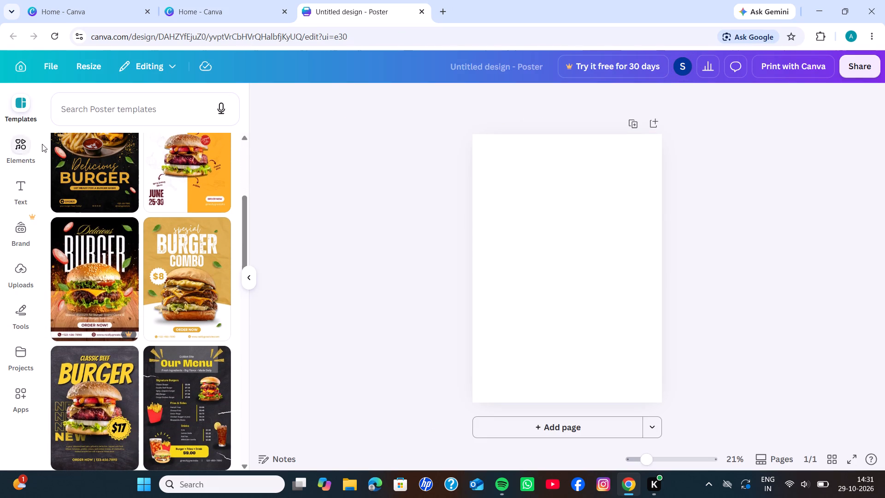
pyautogui.click(24, 159)
pyautogui.scroll(-1, 24, 159)
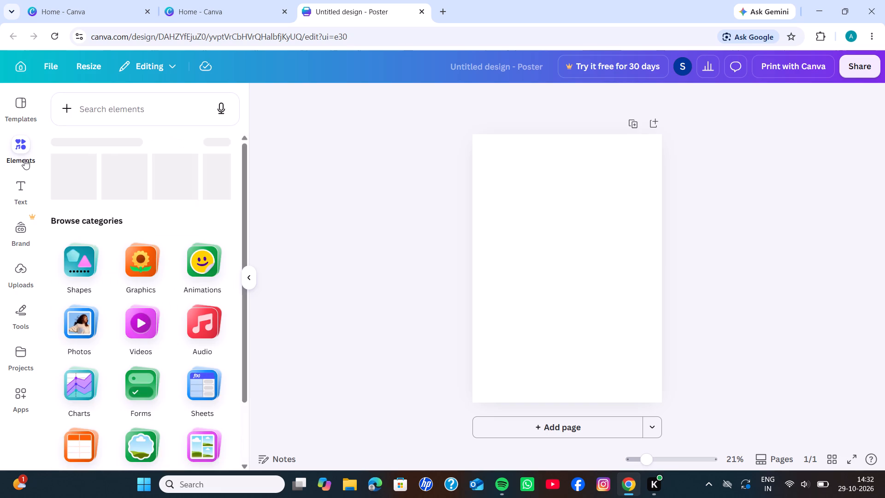
pyautogui.scroll(-3, 24, 159)
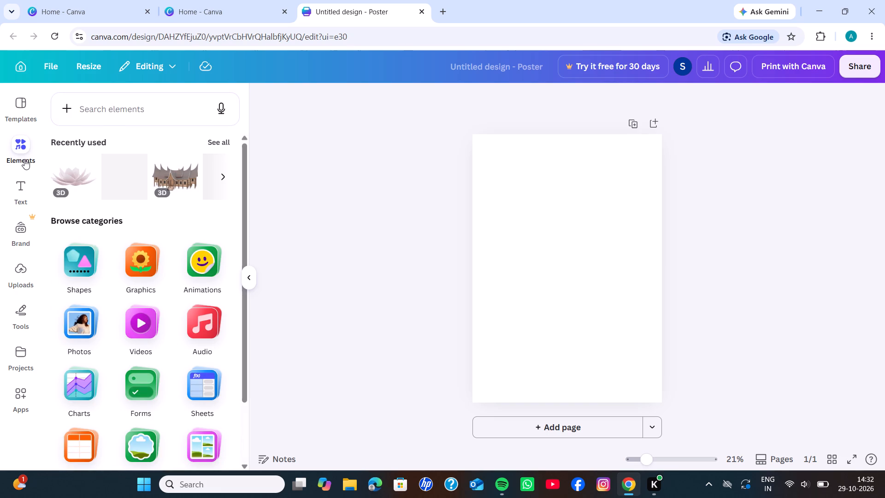
pyautogui.scroll(-2, 24, 159)
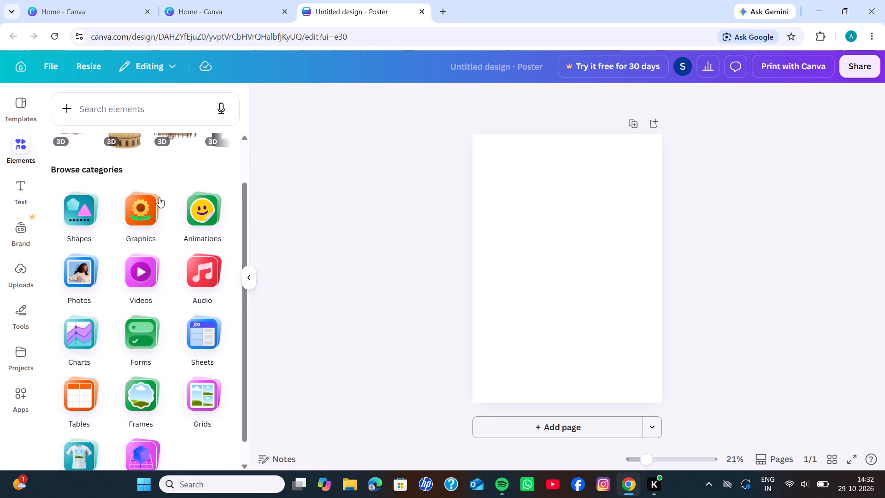
pyautogui.doubleClick(142, 213)
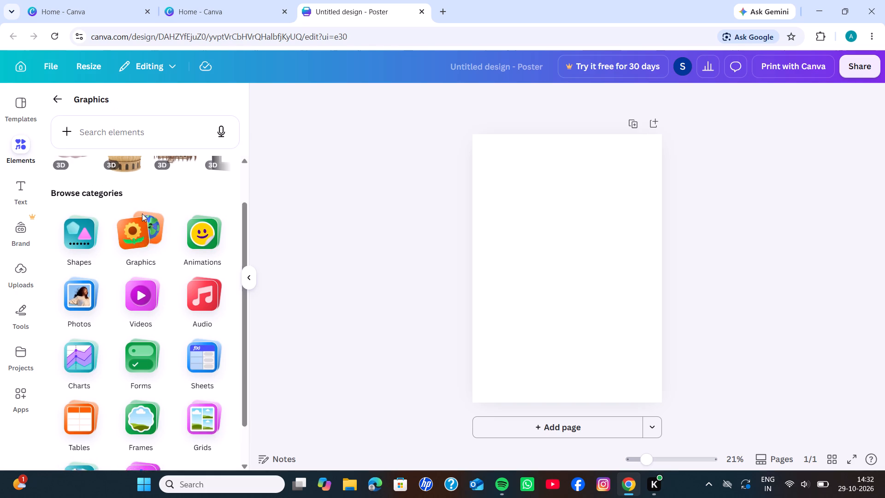
# Examine the Graphics category, from the recommendations, gradients, animations, social media graphics and icons down to the themed collections.
pyautogui.scroll(-1, 142, 213)
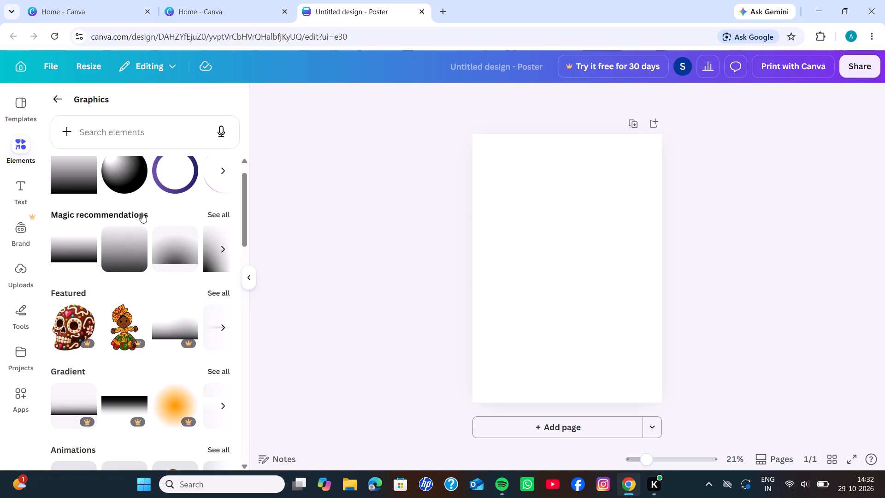
pyautogui.scroll(-1, 135, 173)
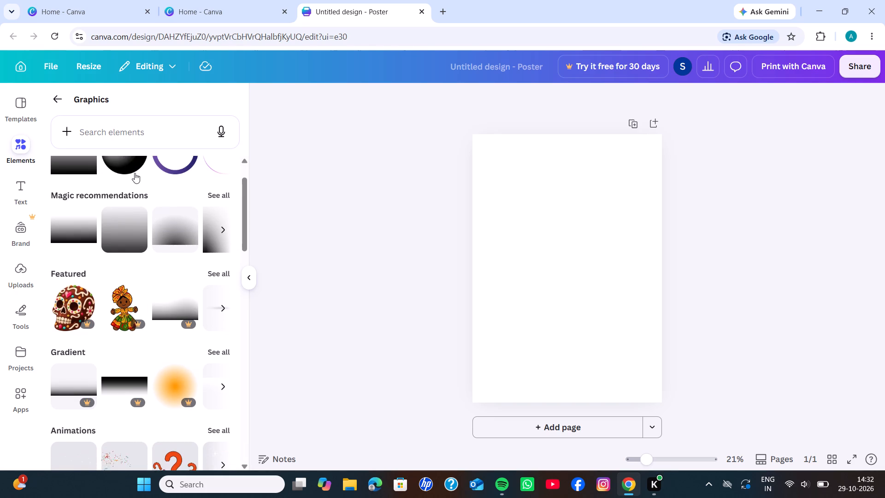
pyautogui.scroll(-3, 135, 173)
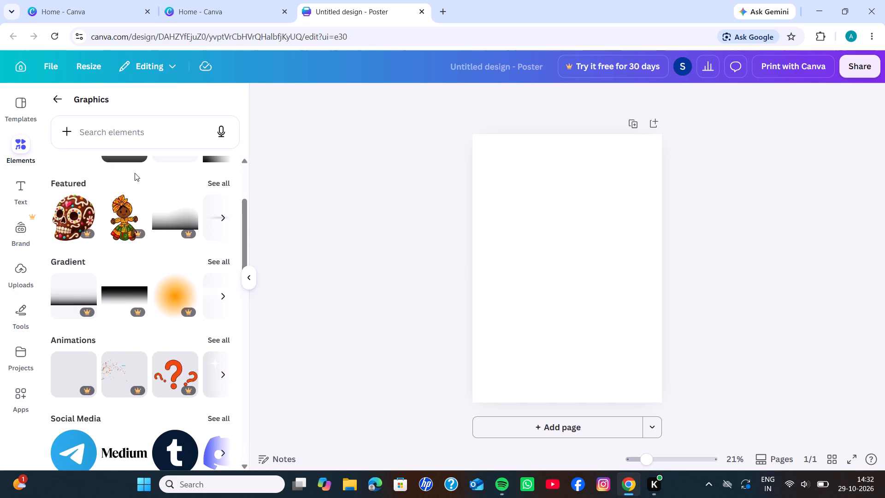
pyautogui.scroll(-2, 135, 173)
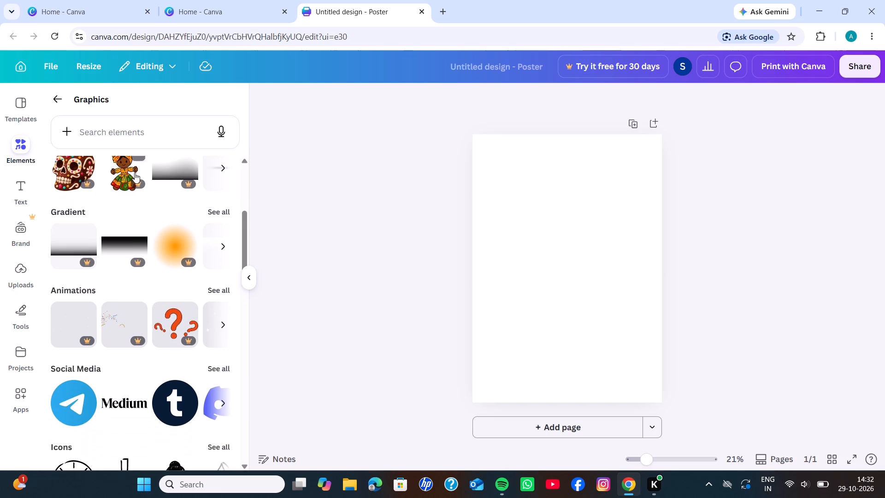
pyautogui.scroll(-2, 135, 173)
pyautogui.scroll(-1, 136, 256)
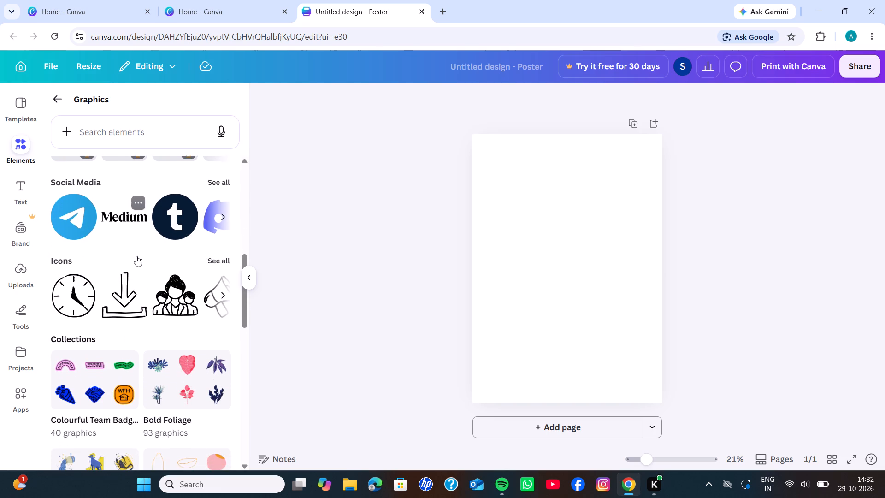
pyautogui.scroll(-3, 136, 256)
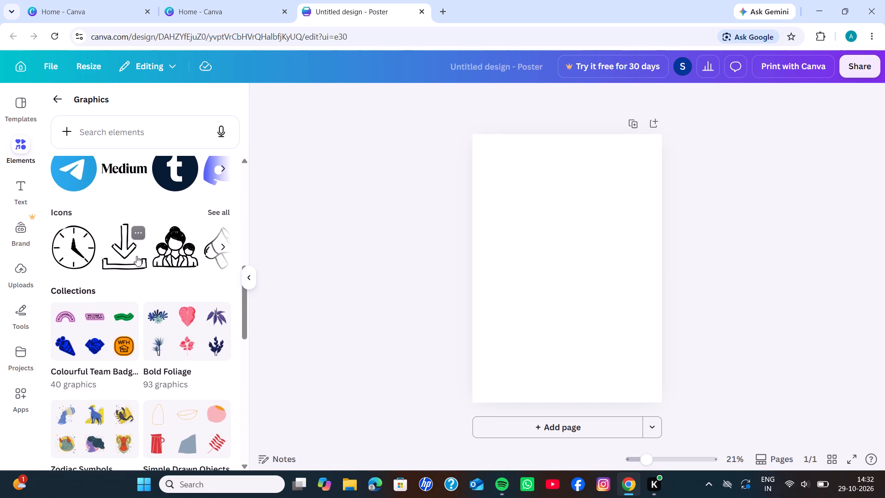
pyautogui.scroll(-1, 136, 256)
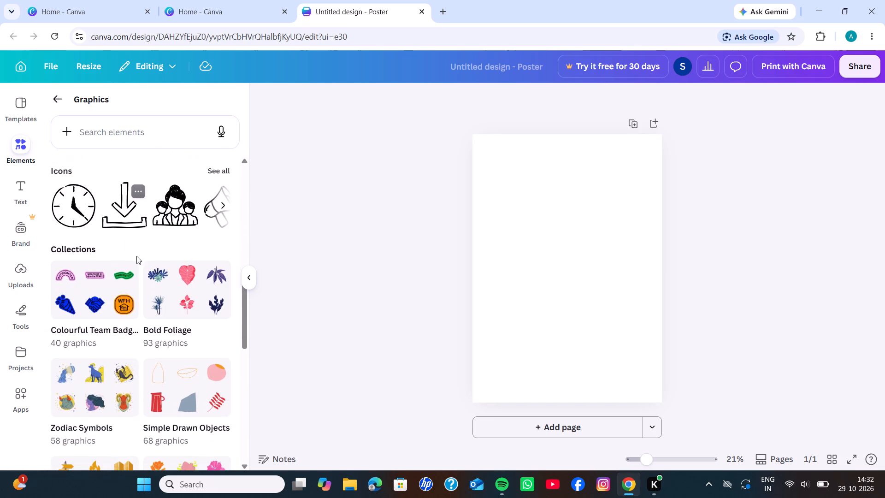
pyautogui.scroll(-2, 136, 256)
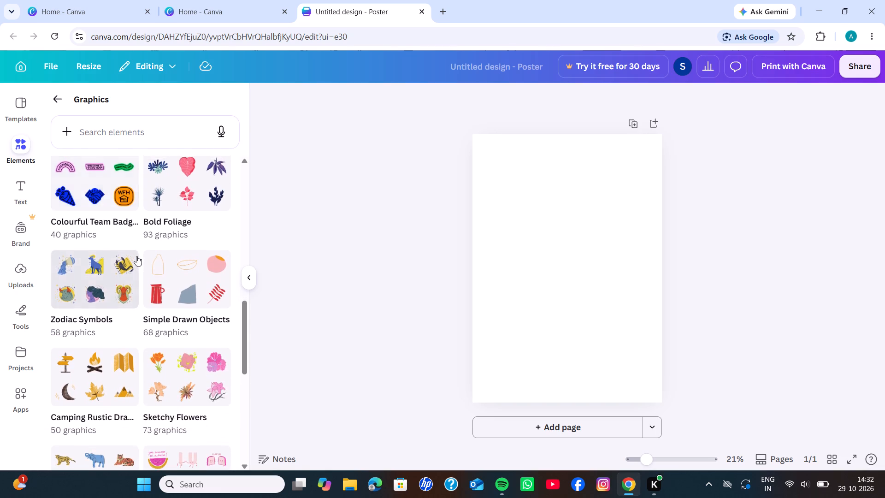
pyautogui.scroll(-2, 136, 256)
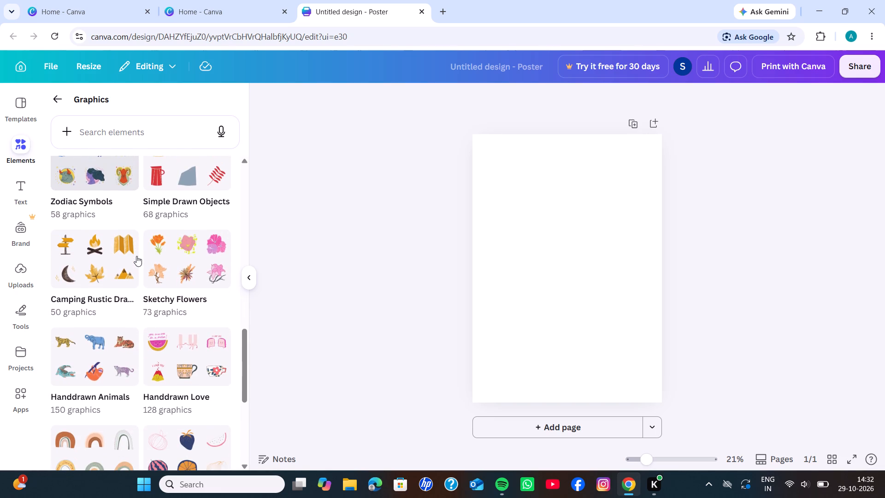
pyautogui.scroll(-1, 136, 256)
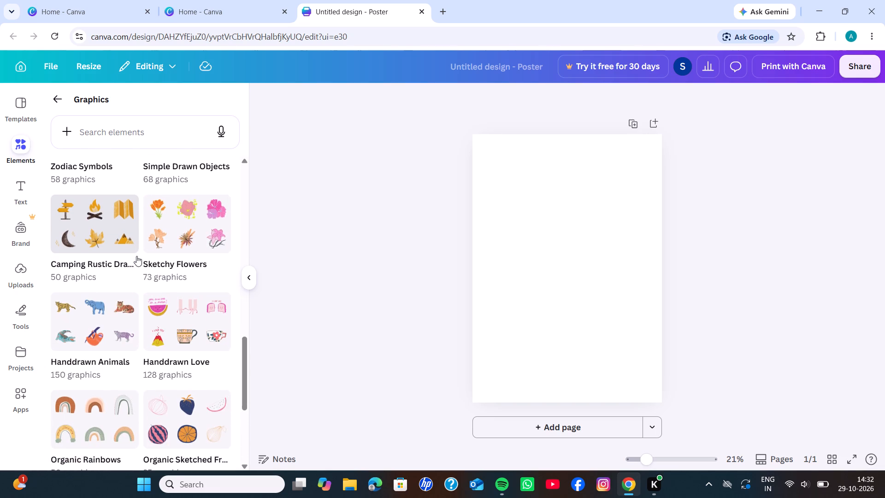
pyautogui.scroll(-1, 136, 256)
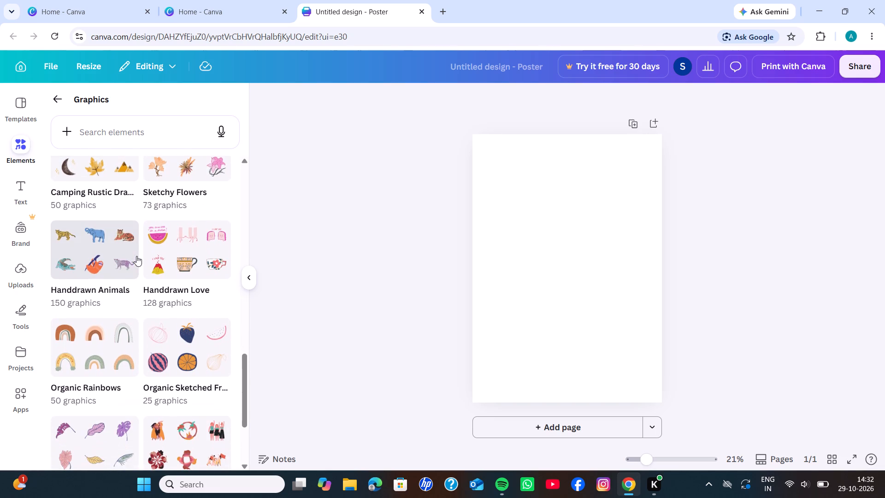
pyautogui.scroll(-2, 136, 256)
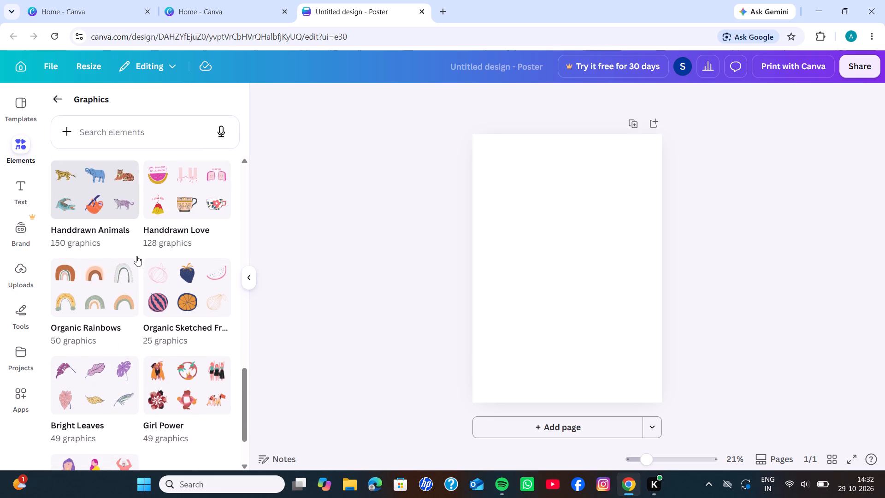
pyautogui.scroll(-2, 136, 256)
pyautogui.scroll(2, 136, 256)
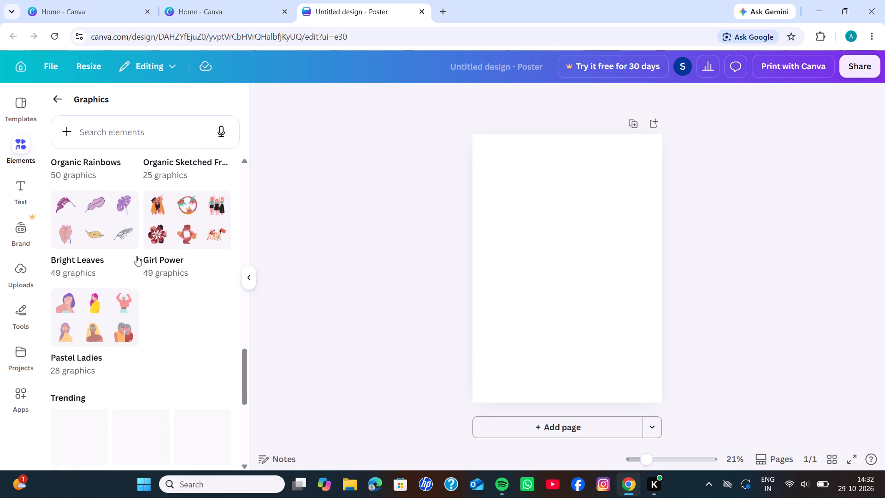
pyautogui.scroll(4, 136, 256)
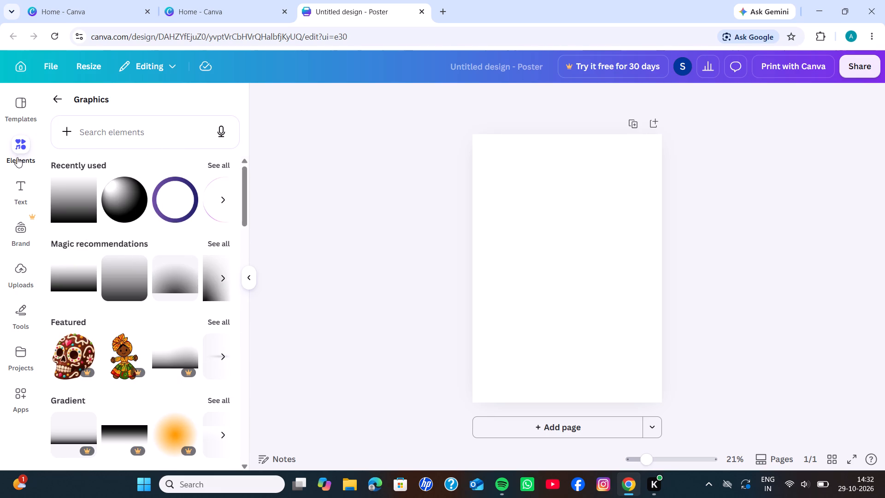
# Search the graphics for "pizza" and add the pepperoni pizza slice with long dripping cheese to the poster.
pyautogui.click(117, 131)
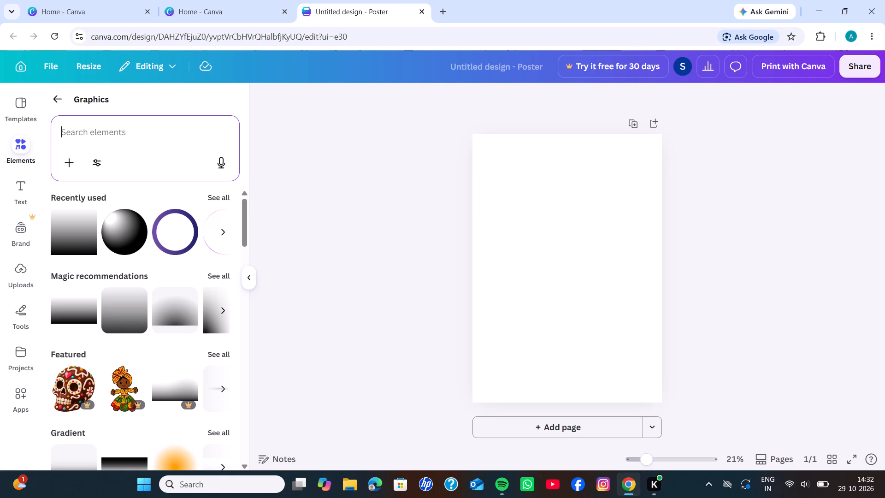
pyautogui.write('pi')
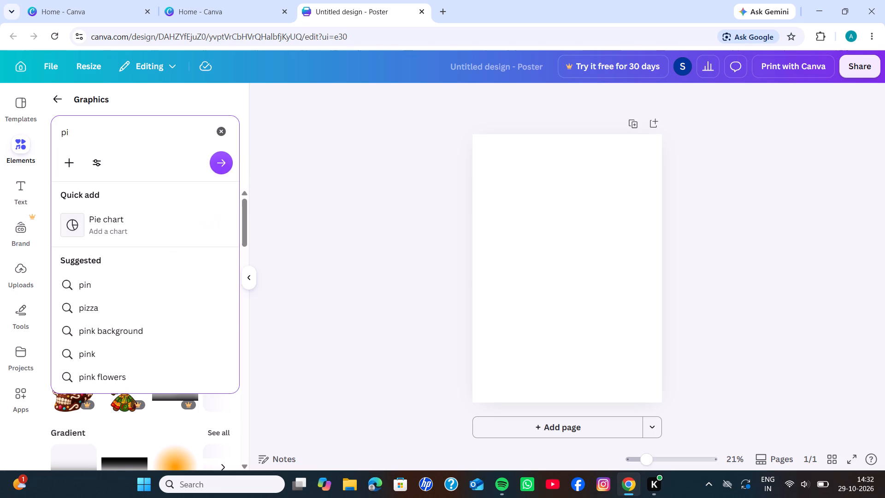
pyautogui.press('z')
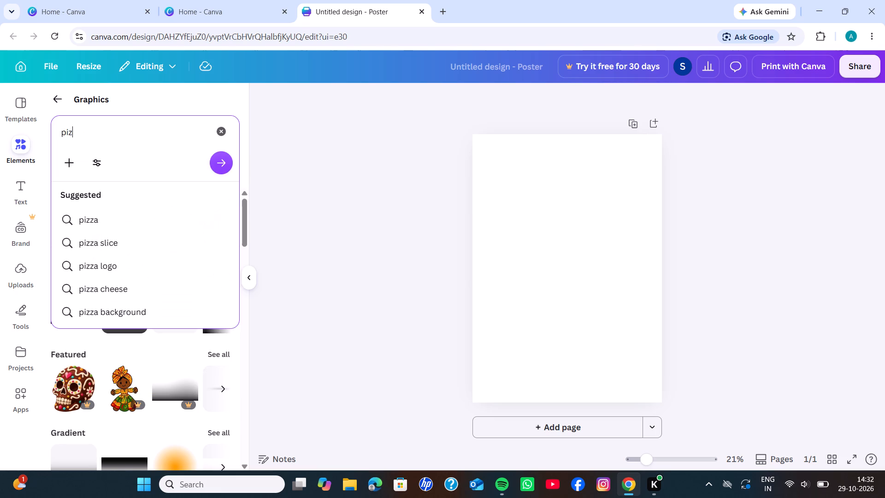
pyautogui.press('z')
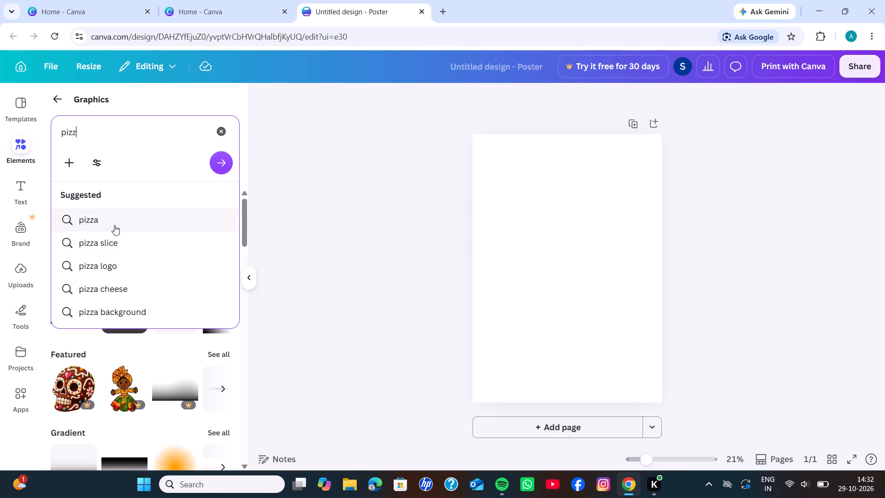
pyautogui.click(115, 225)
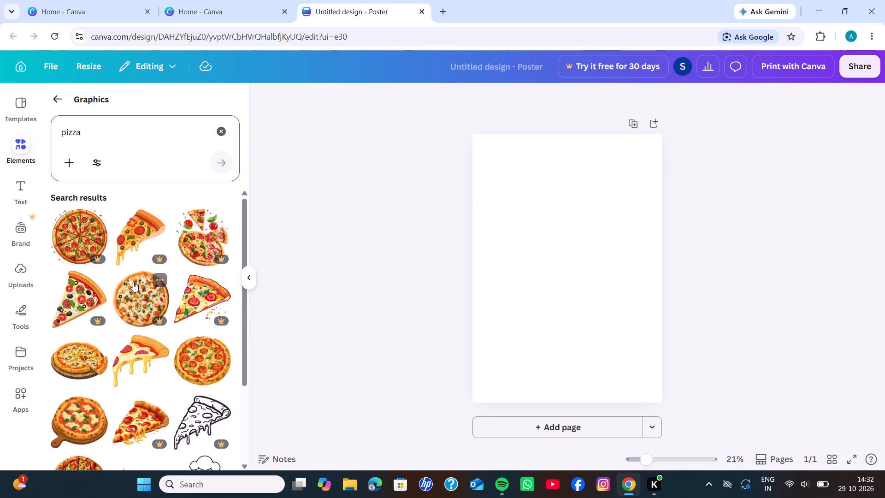
pyautogui.scroll(-4, 133, 282)
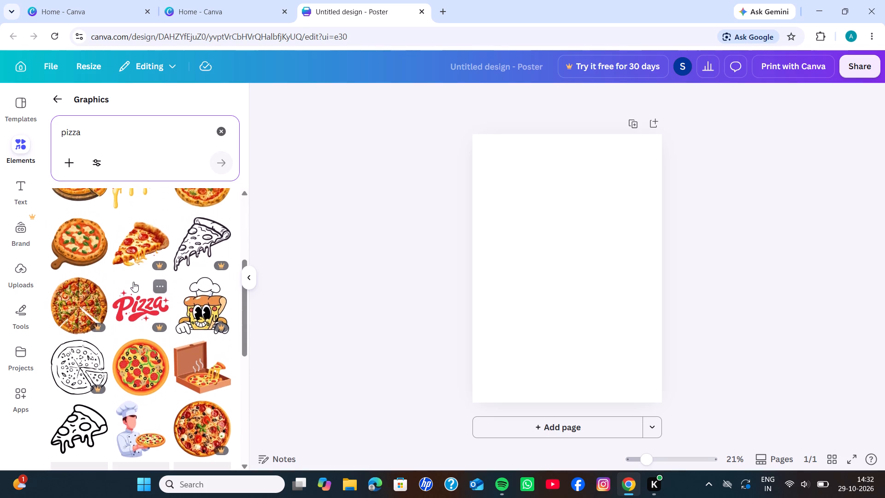
pyautogui.scroll(-1, 133, 282)
pyautogui.scroll(1, 133, 282)
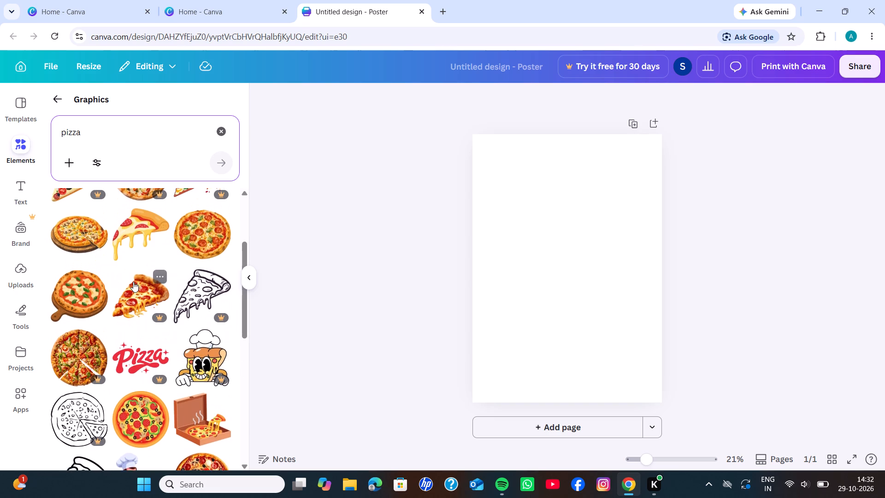
pyautogui.scroll(2, 133, 282)
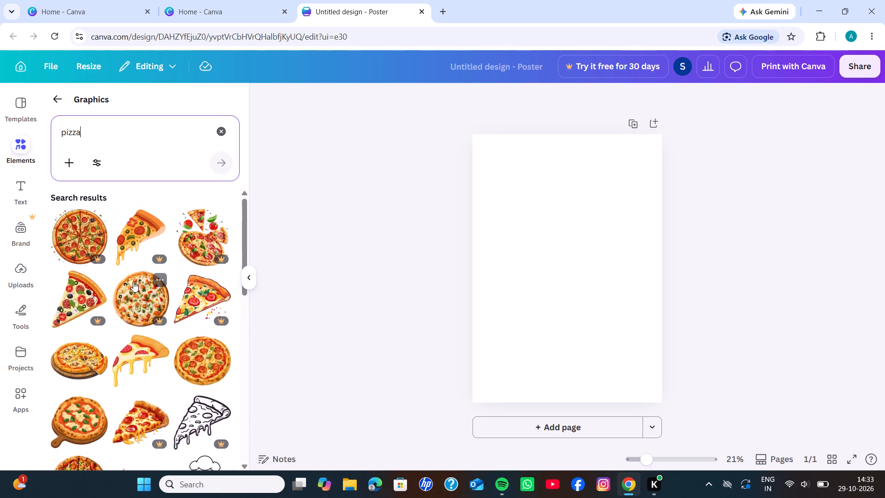
pyautogui.click(131, 351)
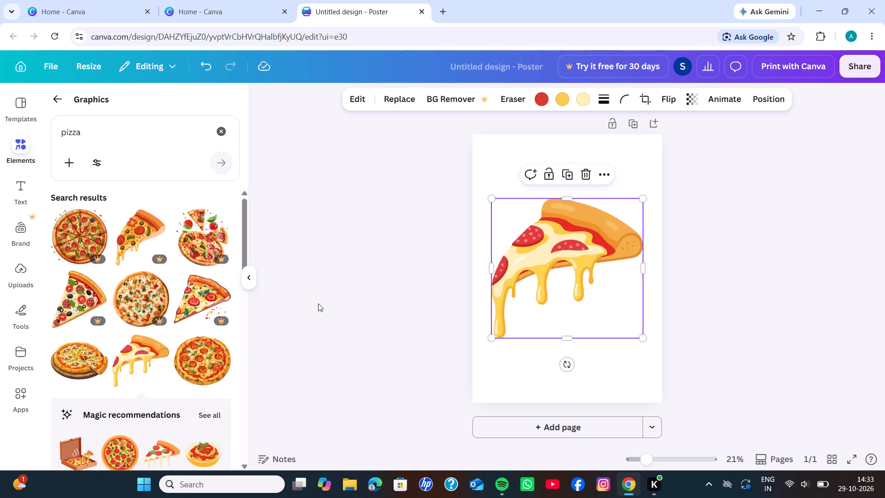
pyautogui.click(318, 303)
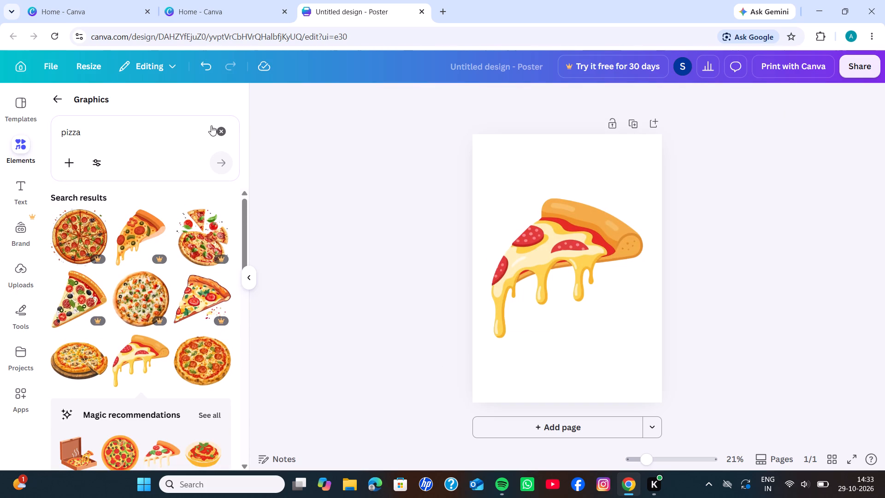
# Search the graphics for "bg" and look through the results for a poster background.
pyautogui.click(220, 137)
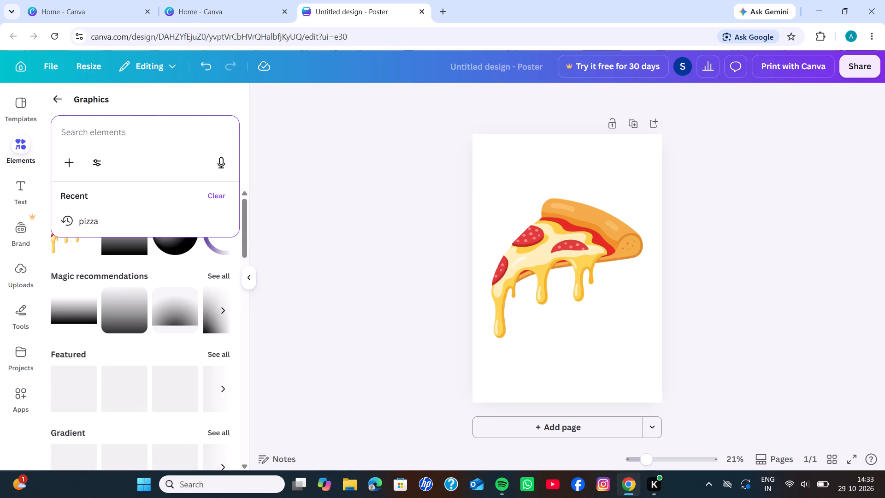
pyautogui.click(136, 126)
pyautogui.press('g')
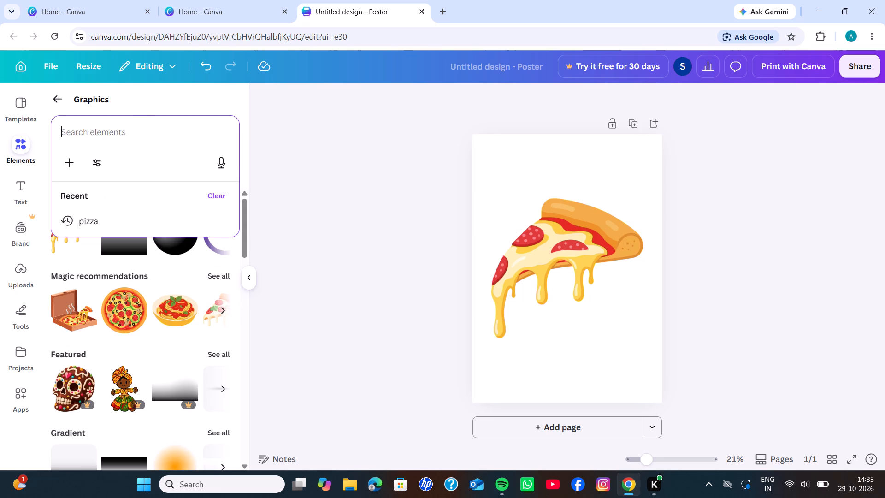
pyautogui.press('BackSpace')
pyautogui.write('bg')
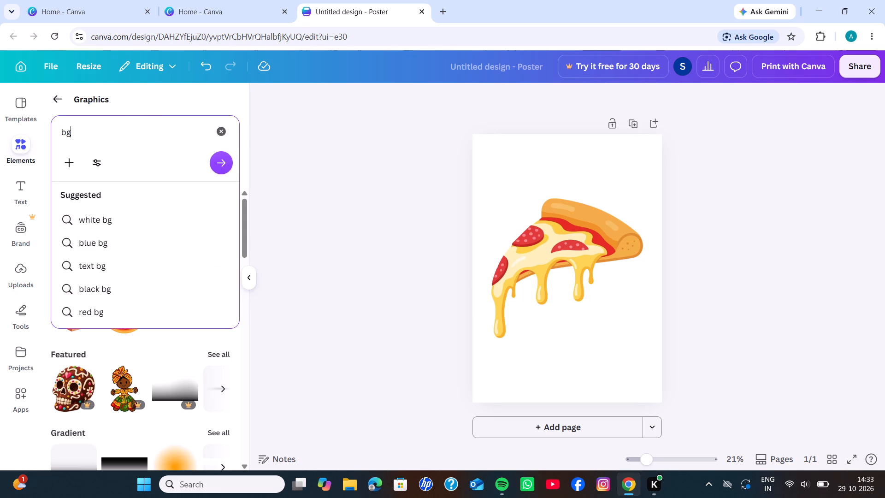
pyautogui.press('Return')
pyautogui.scroll(-1, 122, 231)
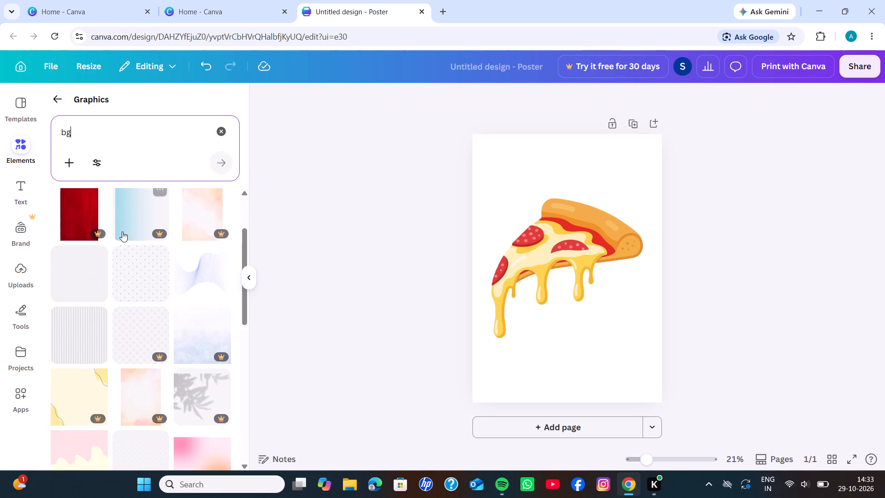
pyautogui.scroll(-5, 122, 231)
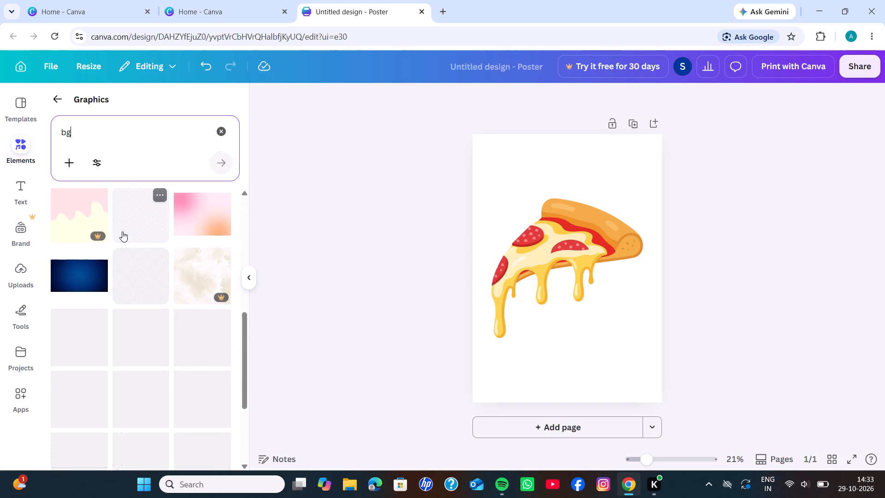
pyautogui.scroll(-1, 120, 337)
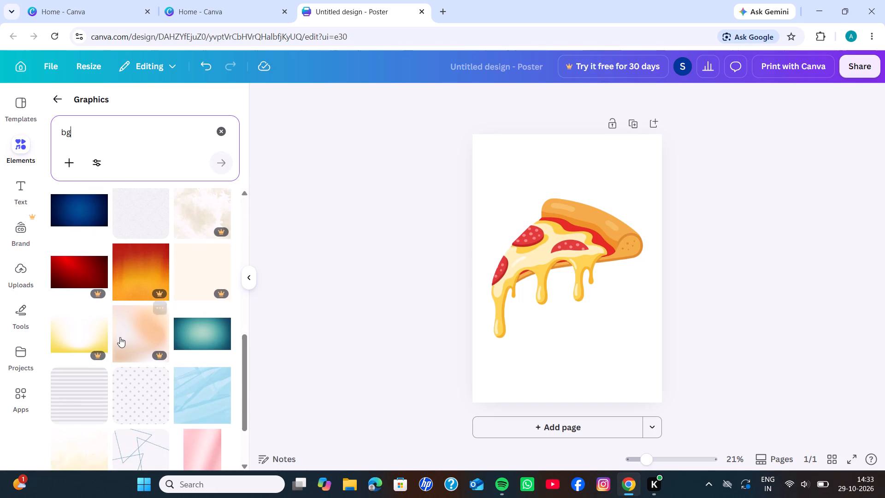
pyautogui.scroll(-1, 120, 337)
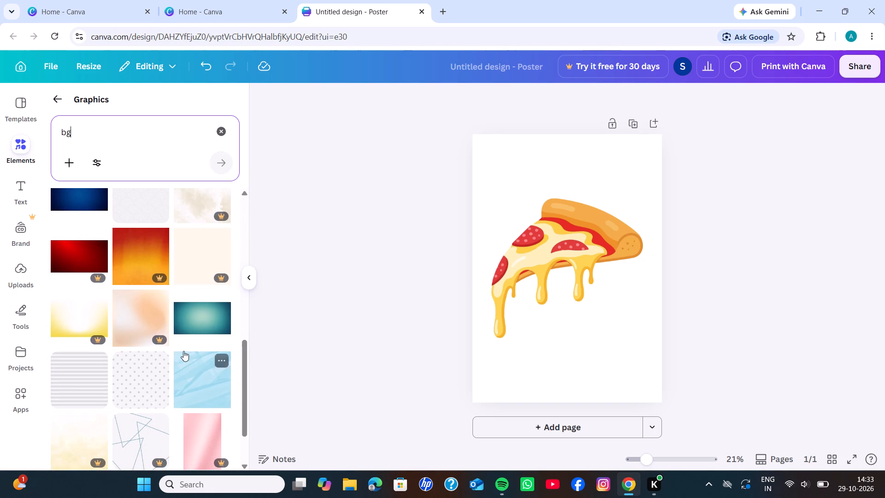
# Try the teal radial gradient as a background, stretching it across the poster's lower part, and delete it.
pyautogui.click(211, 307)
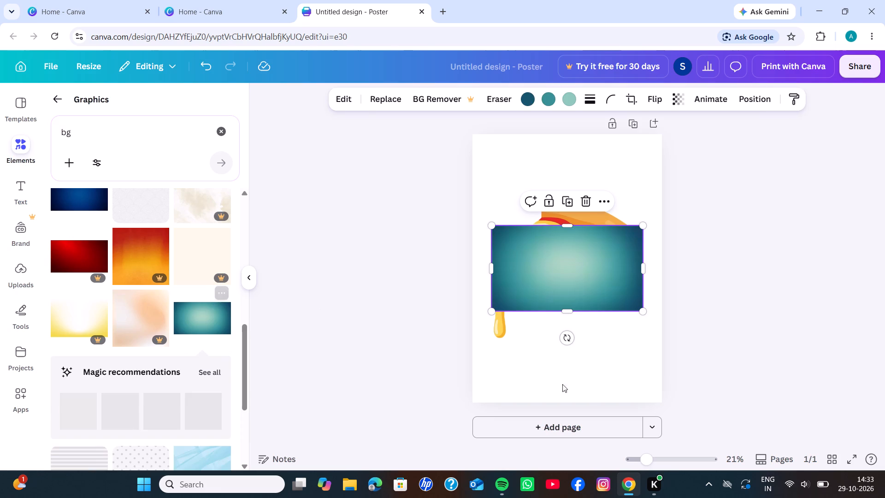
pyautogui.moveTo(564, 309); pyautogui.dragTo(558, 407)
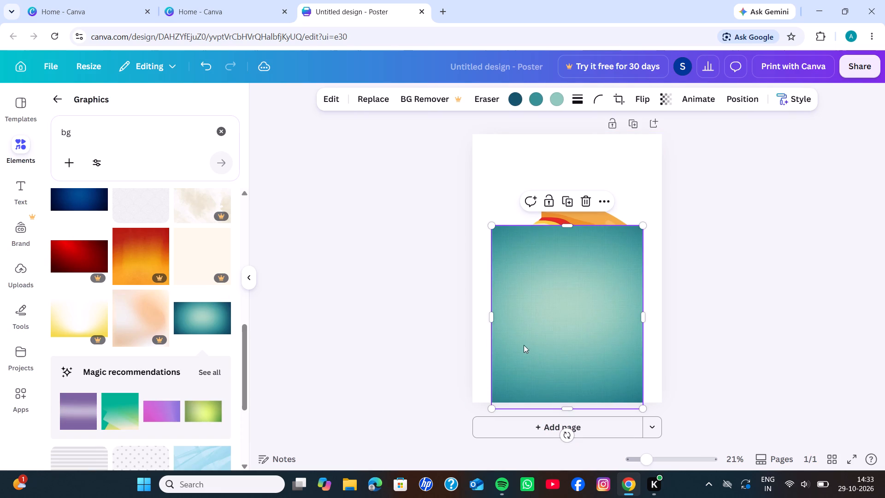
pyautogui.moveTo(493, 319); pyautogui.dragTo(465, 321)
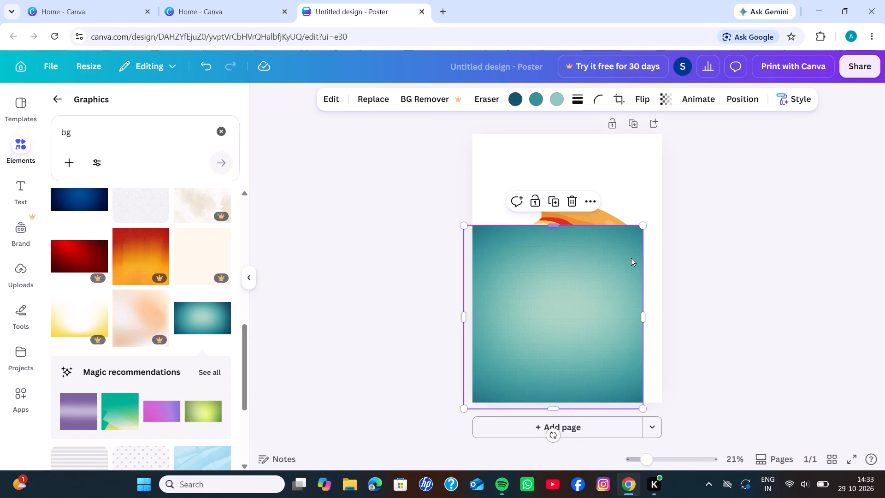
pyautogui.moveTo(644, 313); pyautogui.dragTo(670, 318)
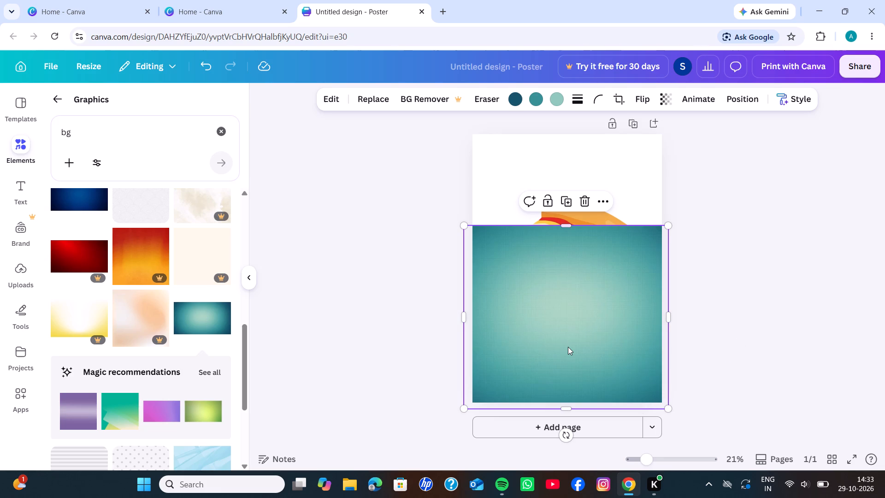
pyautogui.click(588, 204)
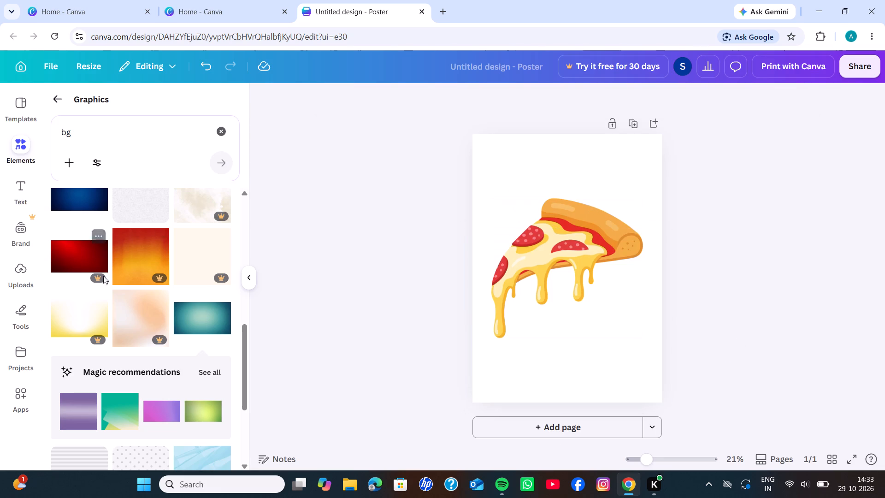
# Add the dark blue radial gradient graphic and stretch it past all four edges to cover the whole poster.
pyautogui.scroll(1, 111, 267)
pyautogui.click(81, 255)
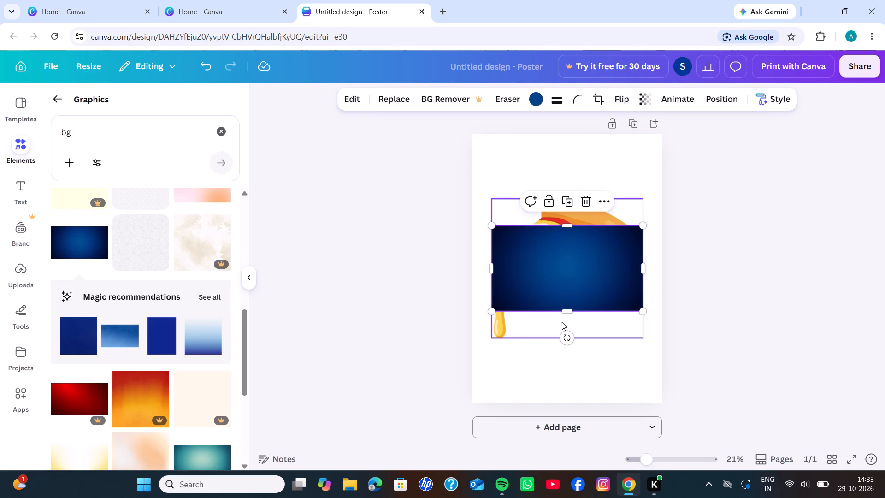
pyautogui.moveTo(569, 314); pyautogui.dragTo(547, 432)
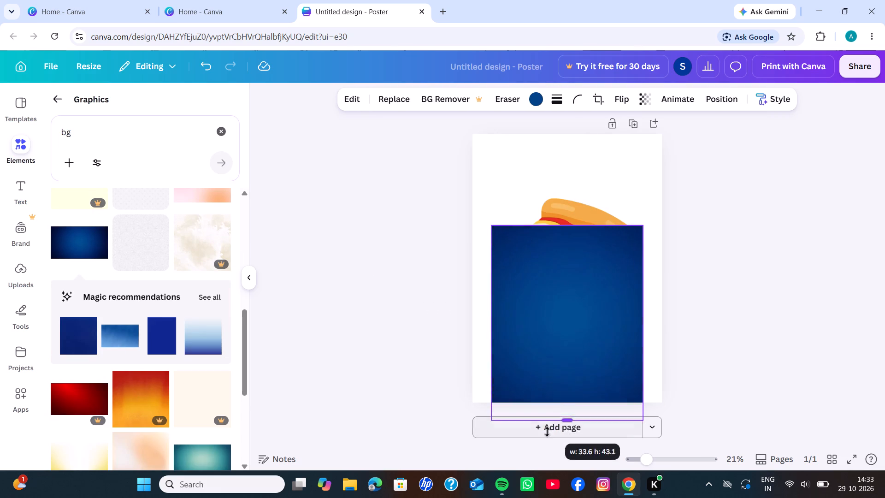
pyautogui.moveTo(547, 432); pyautogui.dragTo(546, 433)
pyautogui.moveTo(496, 325); pyautogui.dragTo(460, 336)
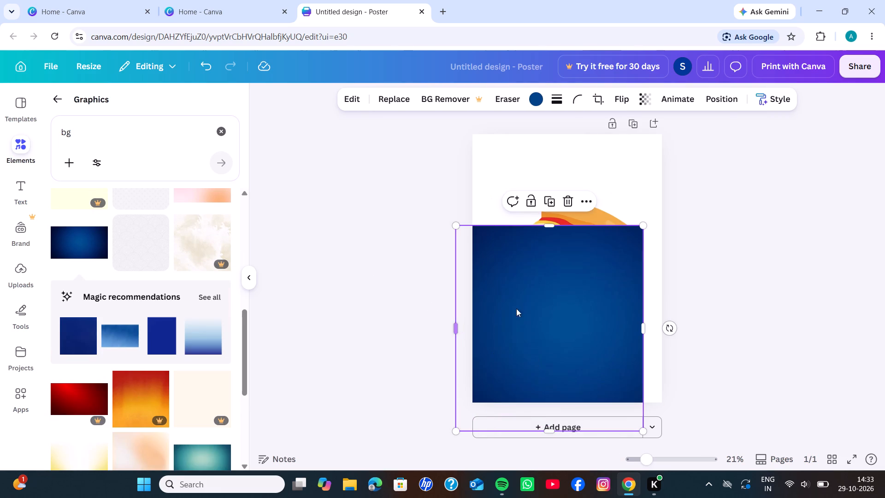
pyautogui.moveTo(548, 226); pyautogui.dragTo(558, 171)
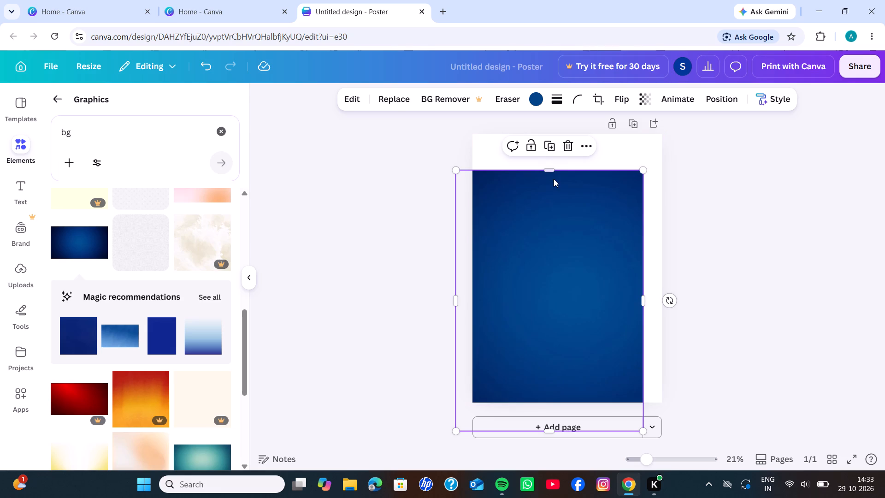
pyautogui.click(551, 171)
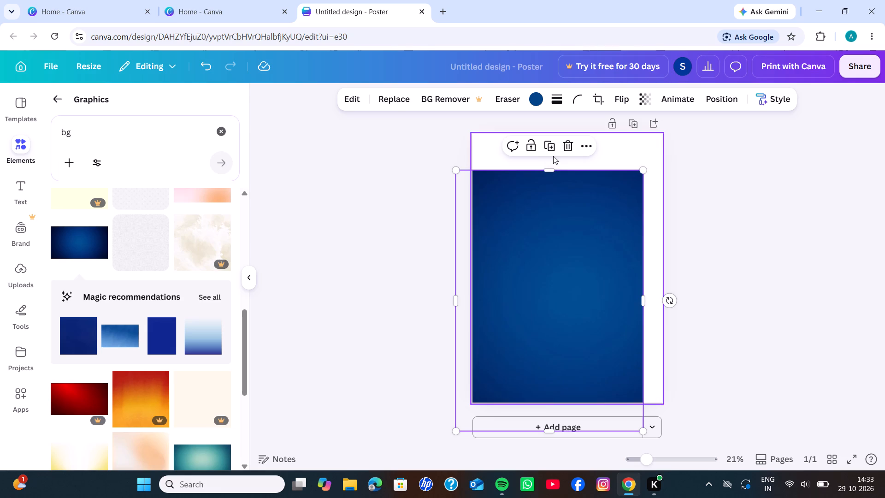
pyautogui.moveTo(548, 171); pyautogui.dragTo(547, 168)
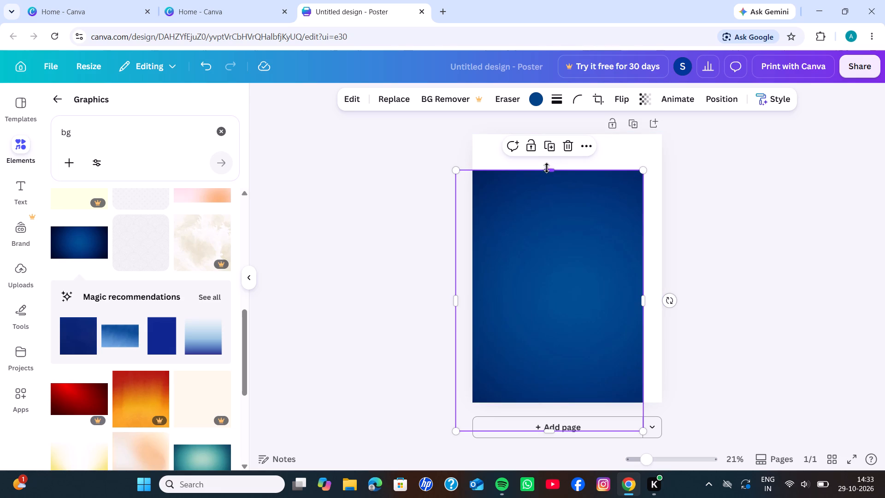
pyautogui.moveTo(547, 168); pyautogui.dragTo(557, 105)
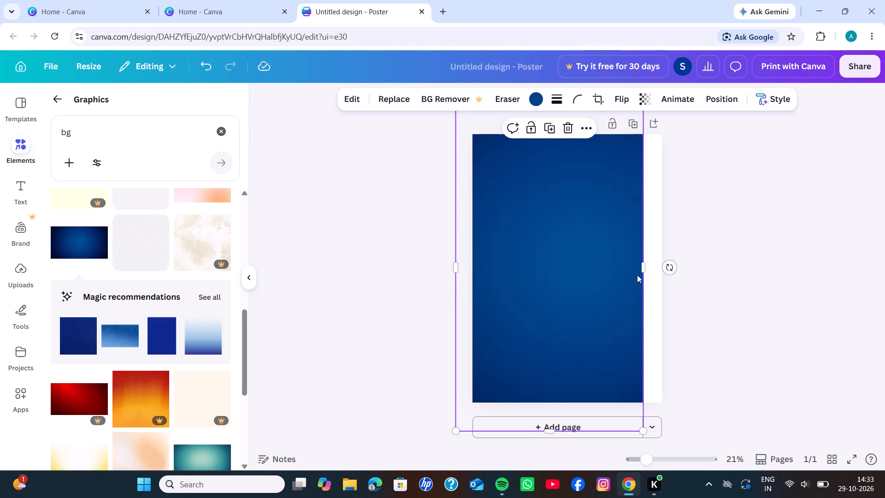
pyautogui.moveTo(642, 266); pyautogui.dragTo(683, 267)
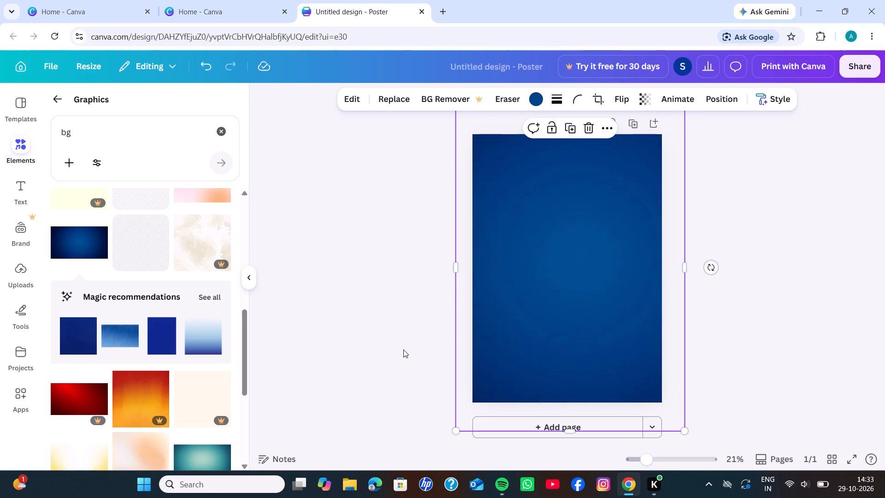
pyautogui.click(313, 352)
# Move the blue gradient below the pizza slice in the layer order.
pyautogui.hotkey('alt', '1')
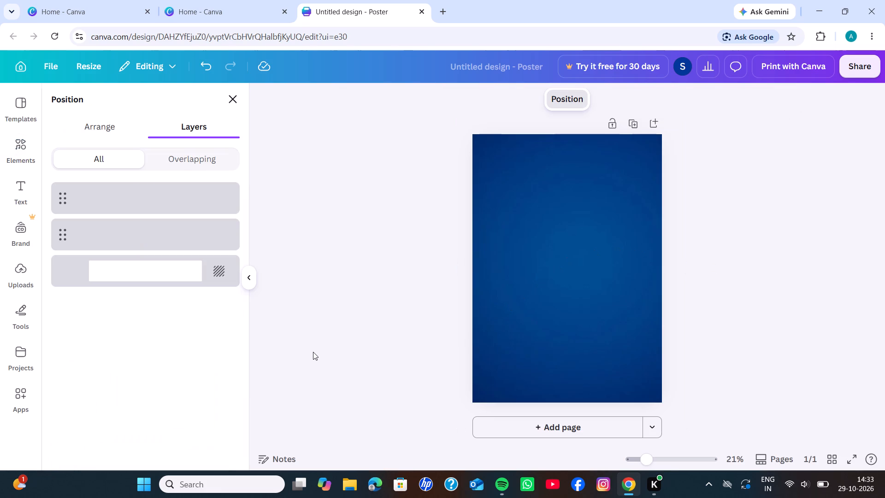
pyautogui.moveTo(213, 196); pyautogui.dragTo(211, 241)
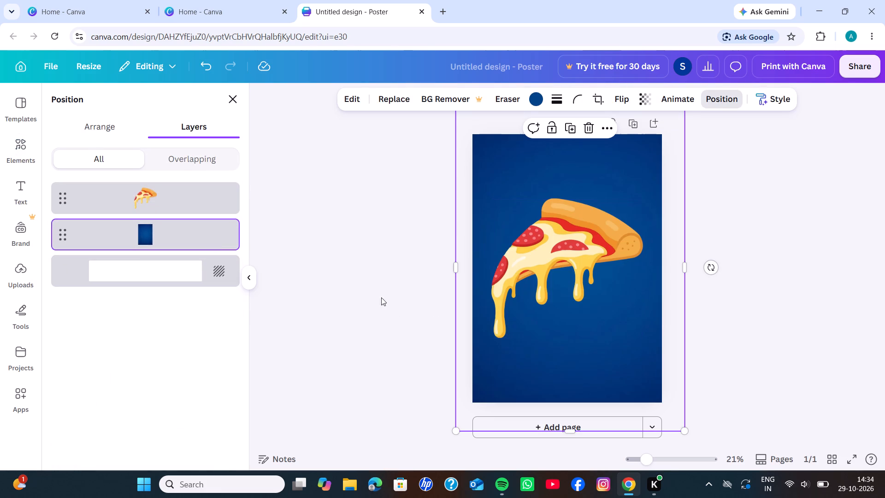
pyautogui.click(369, 288)
# Shrink the pizza slice to less than half the poster's width and place it slightly above the poster's centre.
pyautogui.click(587, 279)
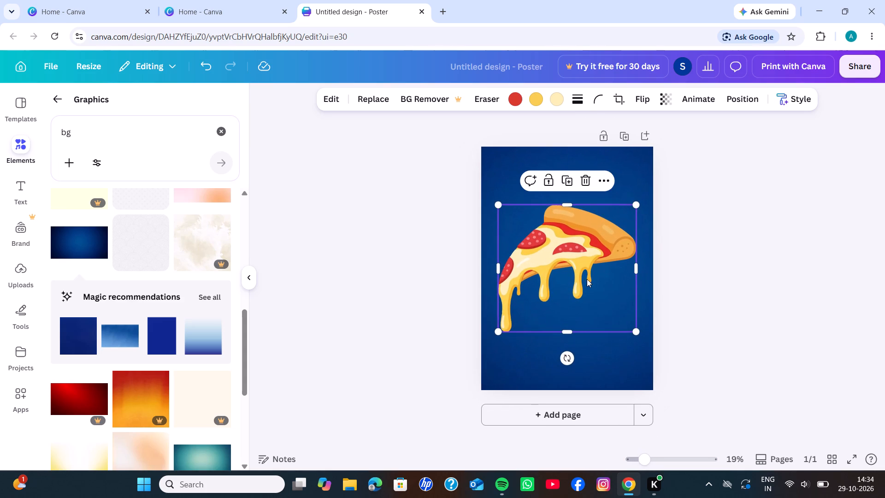
pyautogui.moveTo(639, 330); pyautogui.dragTo(630, 317)
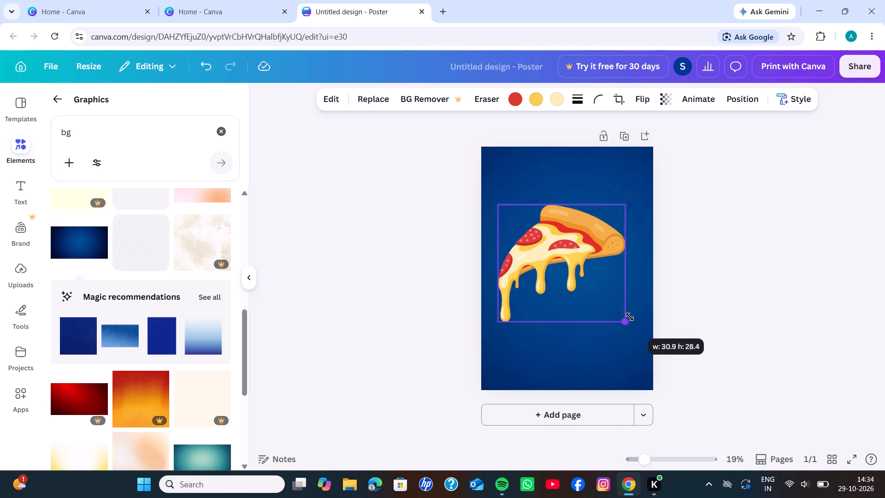
pyautogui.moveTo(630, 317); pyautogui.dragTo(597, 289)
pyautogui.moveTo(541, 246); pyautogui.dragTo(560, 250)
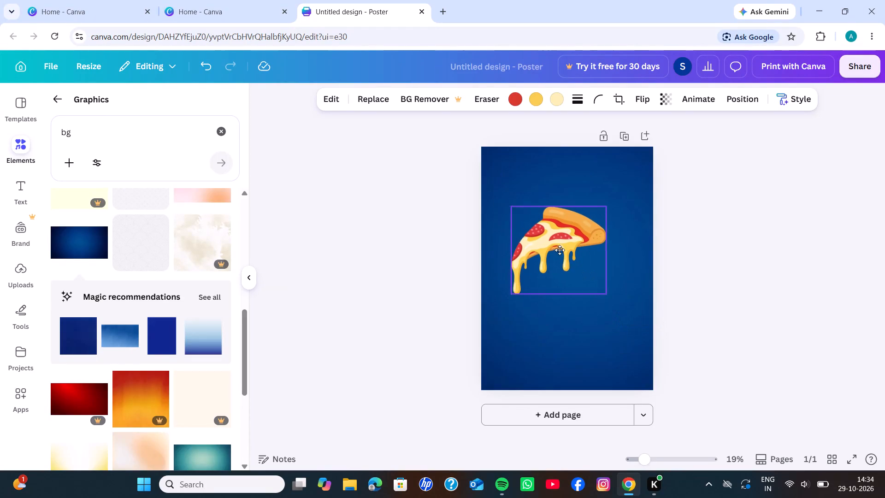
pyautogui.moveTo(560, 250); pyautogui.dragTo(563, 252)
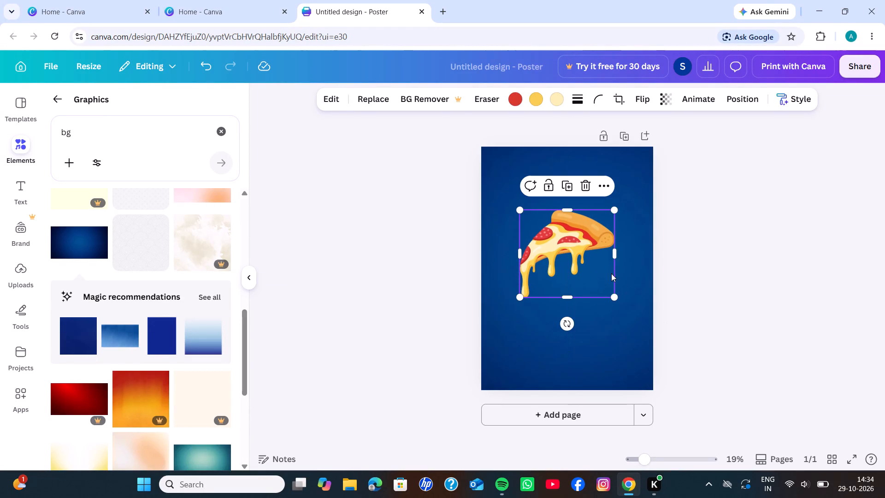
pyautogui.moveTo(617, 295); pyautogui.dragTo(589, 272)
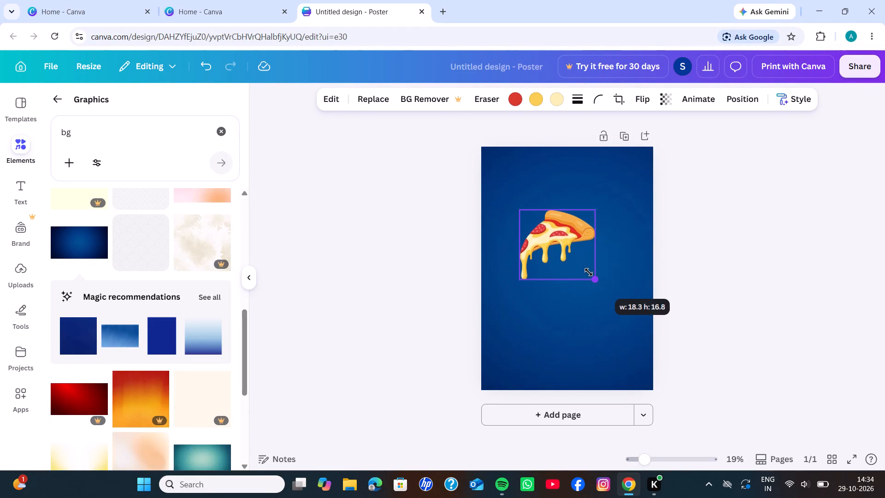
pyautogui.moveTo(589, 272); pyautogui.dragTo(579, 263)
pyautogui.moveTo(549, 235); pyautogui.dragTo(567, 252)
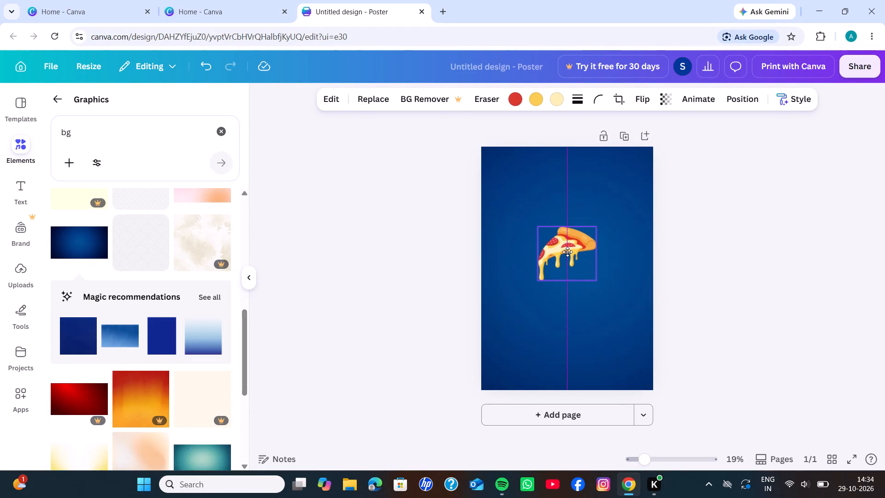
pyautogui.moveTo(567, 252); pyautogui.dragTo(567, 252)
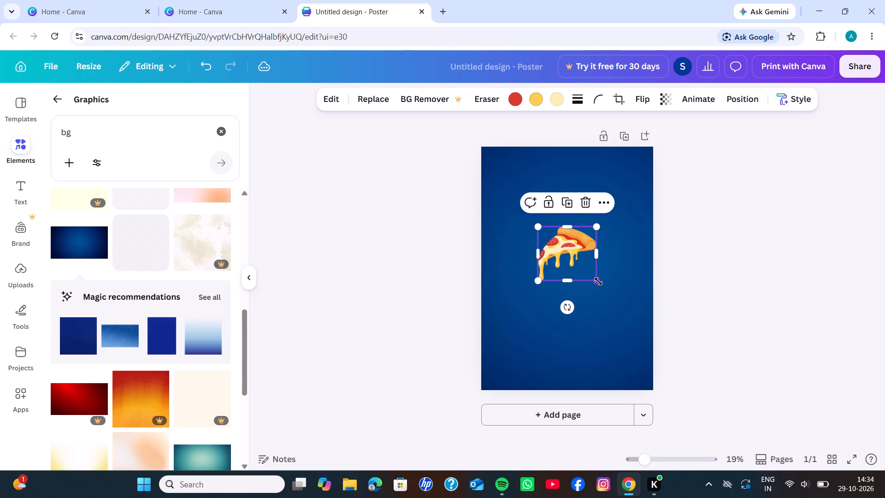
pyautogui.moveTo(599, 279); pyautogui.dragTo(613, 295)
pyautogui.moveTo(579, 256); pyautogui.dragTo(573, 251)
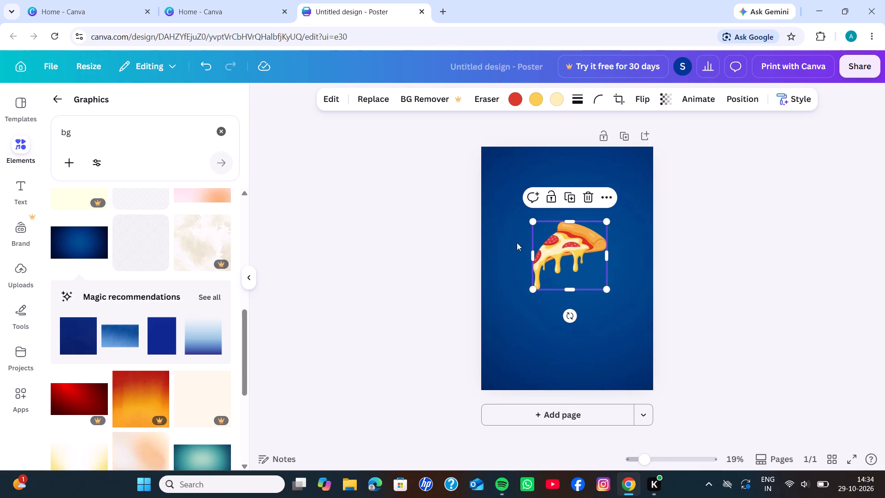
pyautogui.click(574, 261)
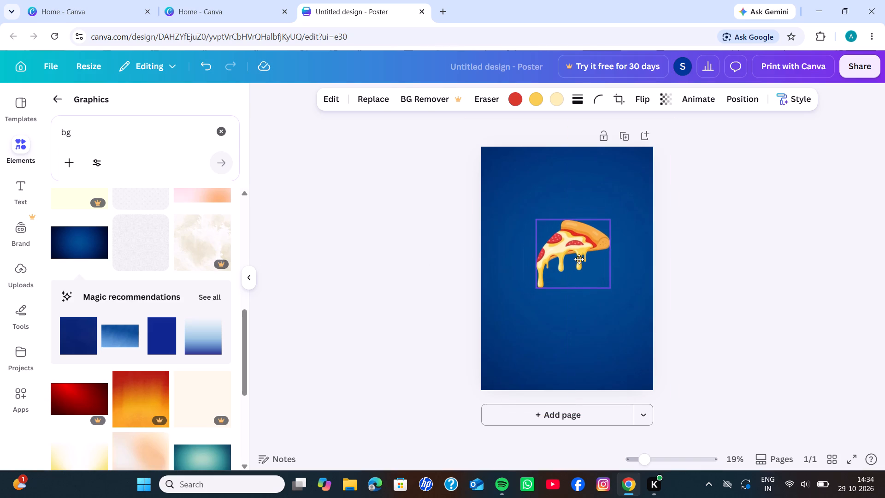
pyautogui.click(405, 258)
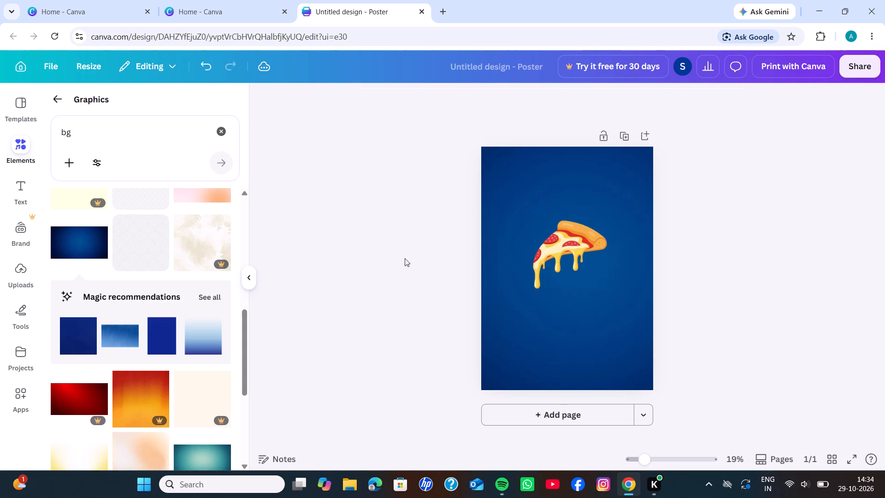
# Clear the "bg" graphics search and the recent search history.
pyautogui.click(222, 140)
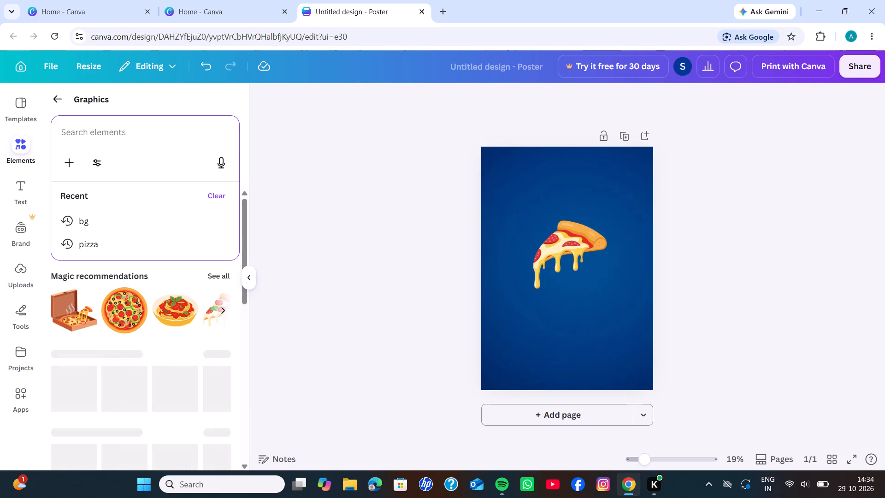
pyautogui.click(222, 198)
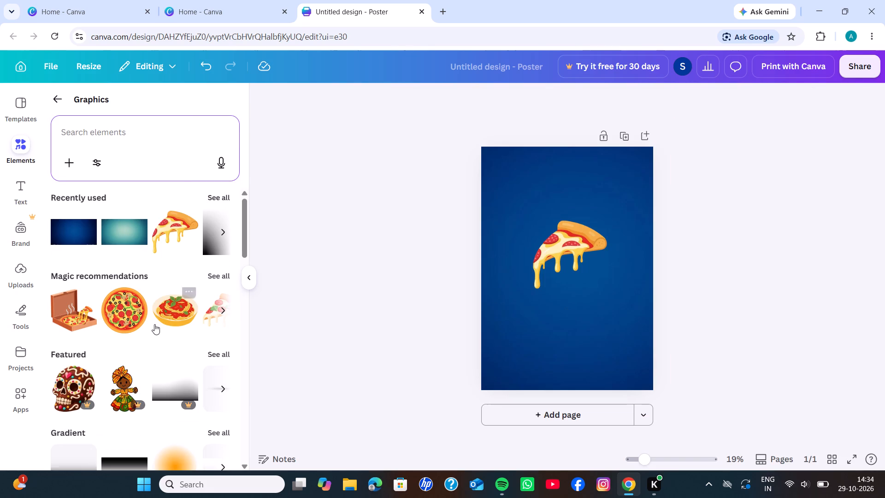
# Browse the graphics categories and collections for further elements that suit the pizza poster.
pyautogui.scroll(-3, 155, 323)
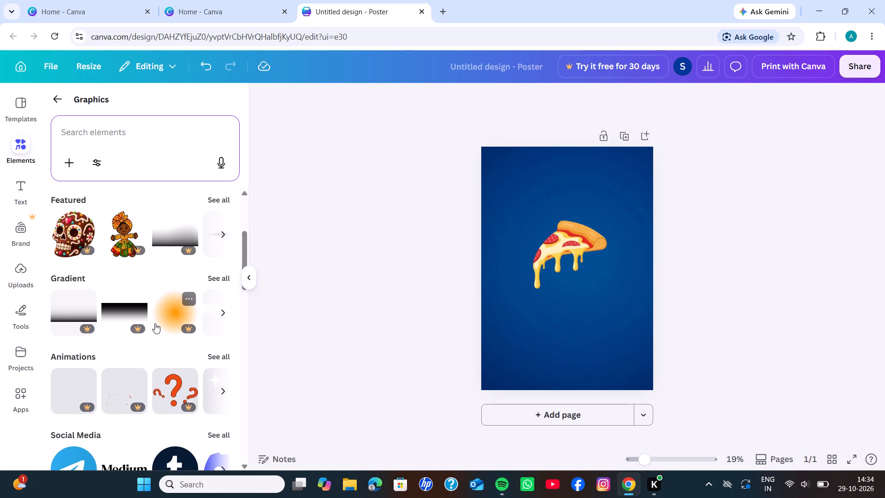
pyautogui.scroll(-4, 155, 323)
pyautogui.scroll(1, 155, 323)
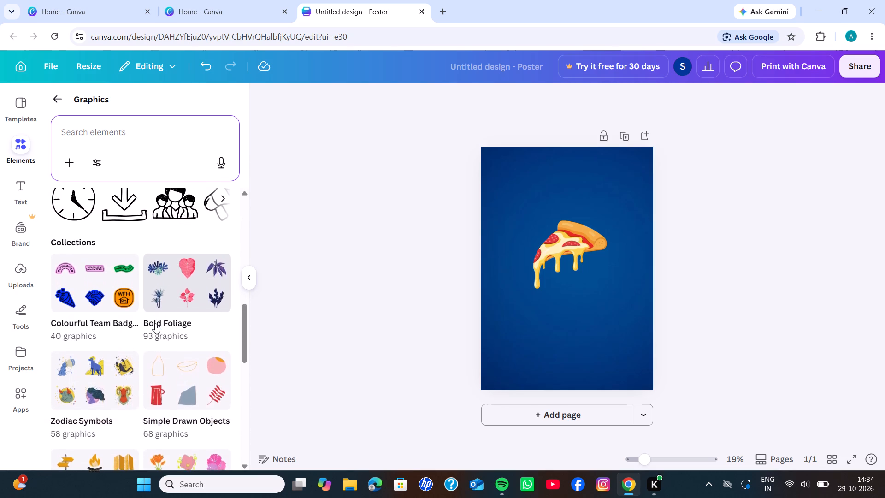
pyautogui.scroll(1, 155, 323)
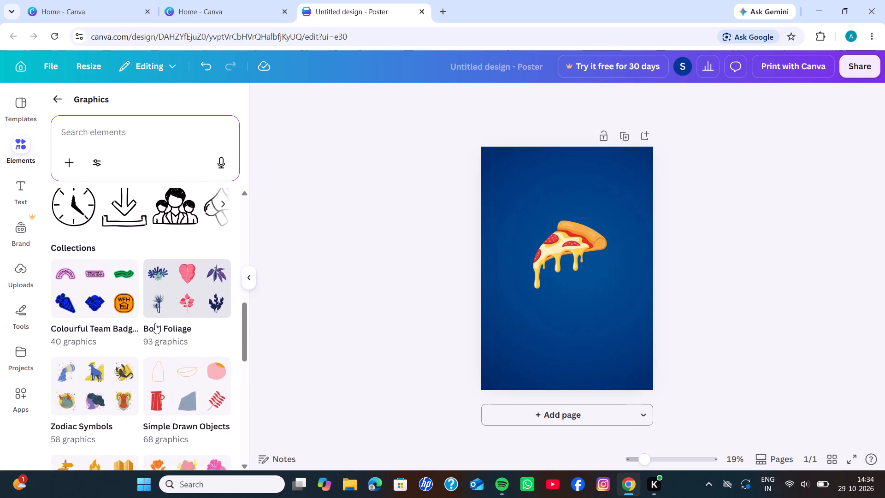
pyautogui.scroll(5, 155, 323)
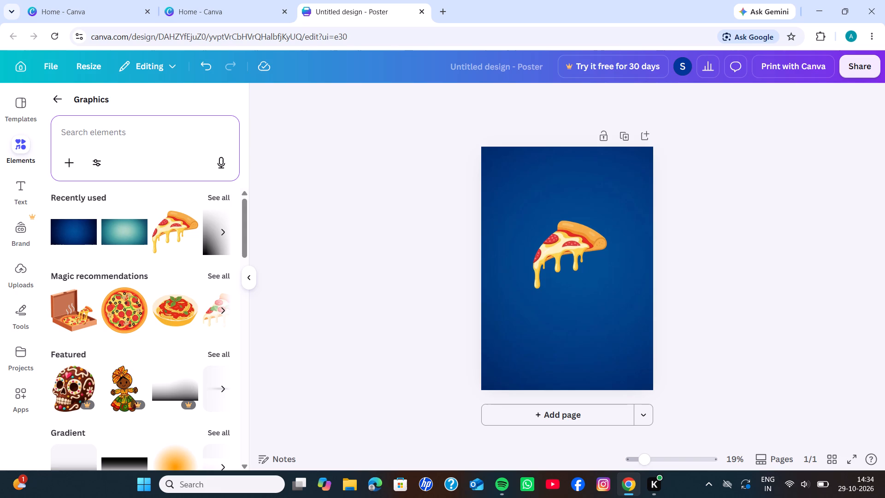
# Search the graphics library for "pizza".
pyautogui.click(162, 131)
pyautogui.write('pizza')
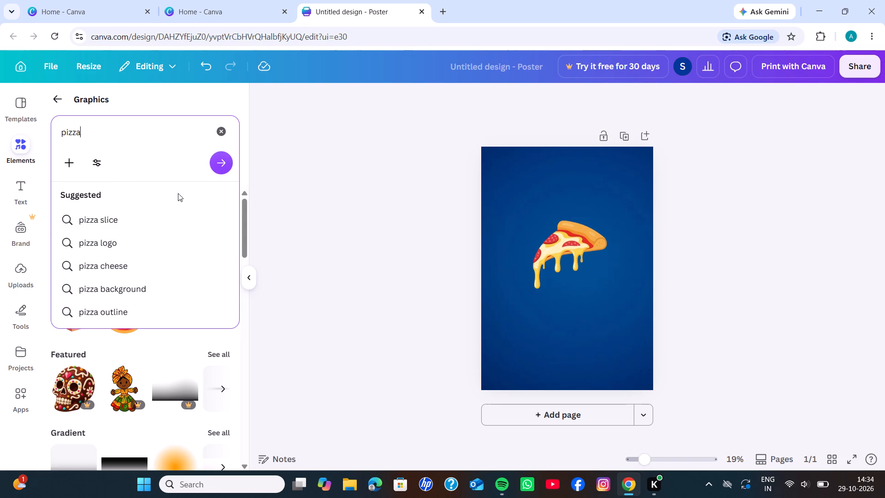
pyautogui.press('Return')
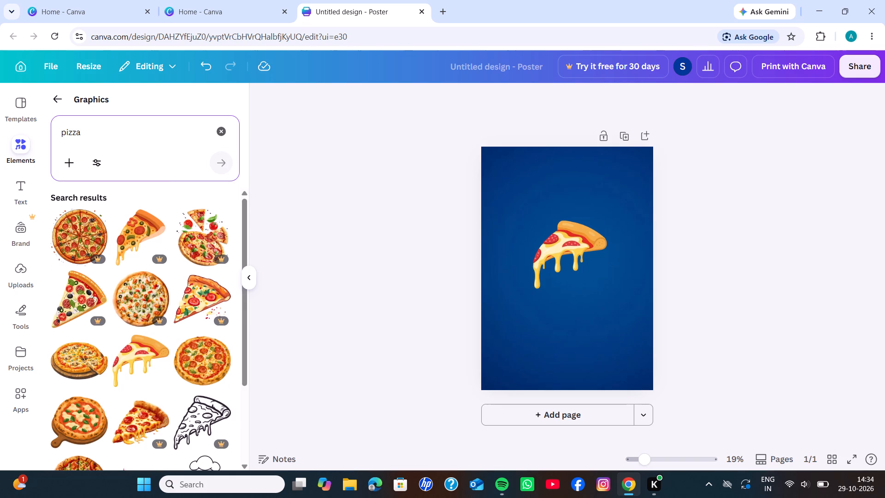
# Look through the pizza graphics results for another pizza illustration that suits the poster.
pyautogui.scroll(-2, 141, 217)
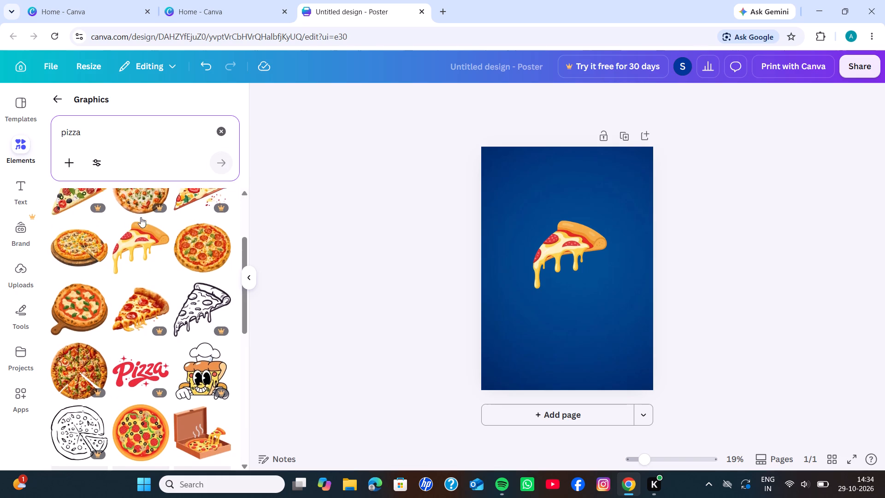
pyautogui.scroll(-2, 141, 217)
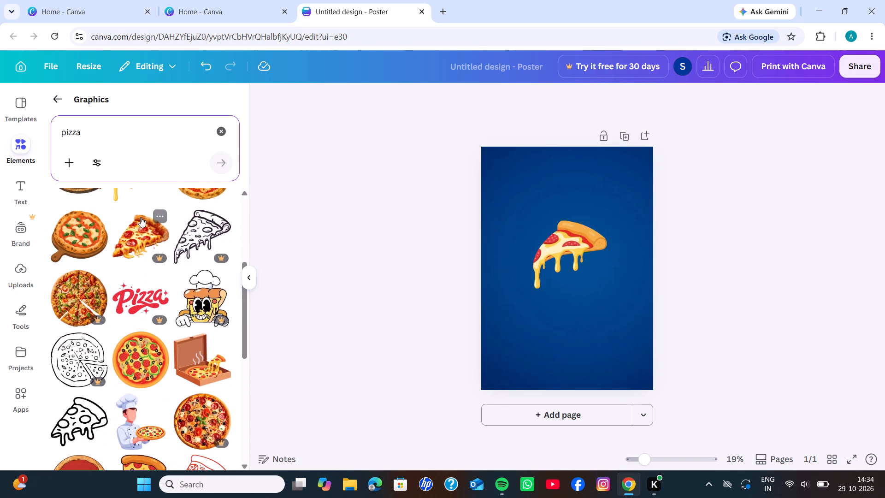
pyautogui.scroll(-4, 141, 217)
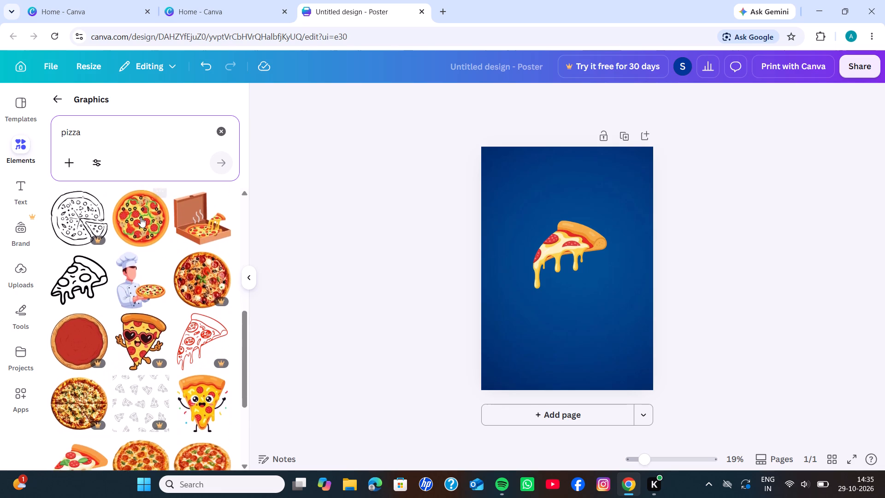
pyautogui.scroll(-2, 141, 217)
pyautogui.scroll(1, 141, 217)
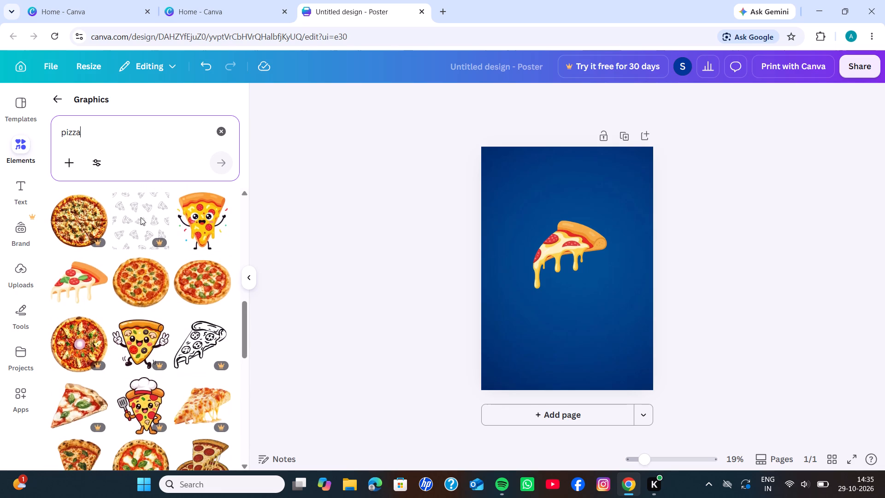
pyautogui.scroll(1, 141, 217)
pyautogui.scroll(-1, 141, 199)
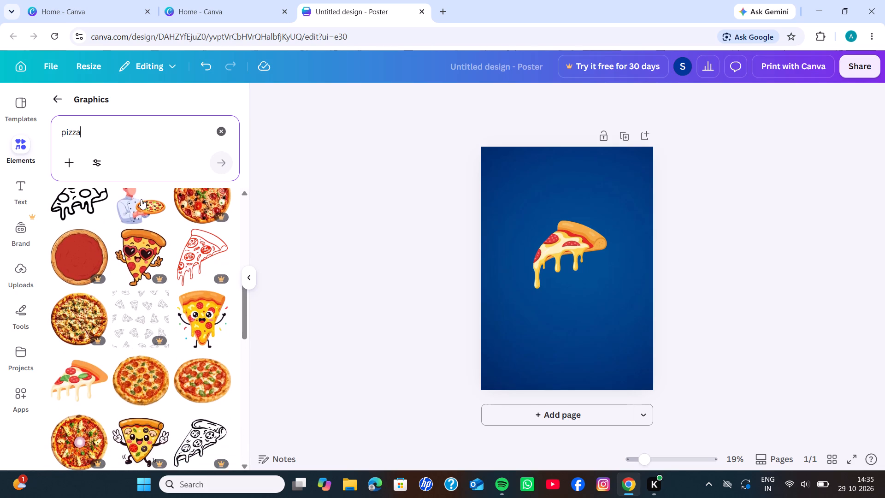
pyautogui.scroll(-3, 141, 199)
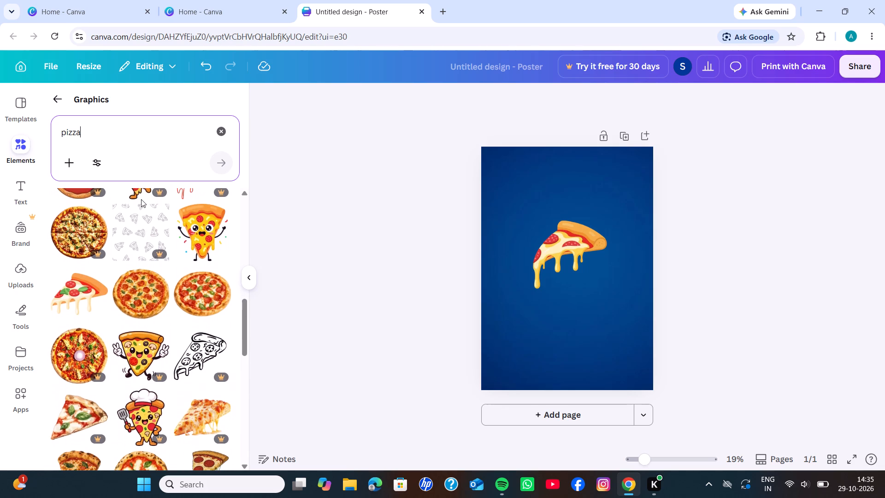
pyautogui.scroll(-2, 141, 199)
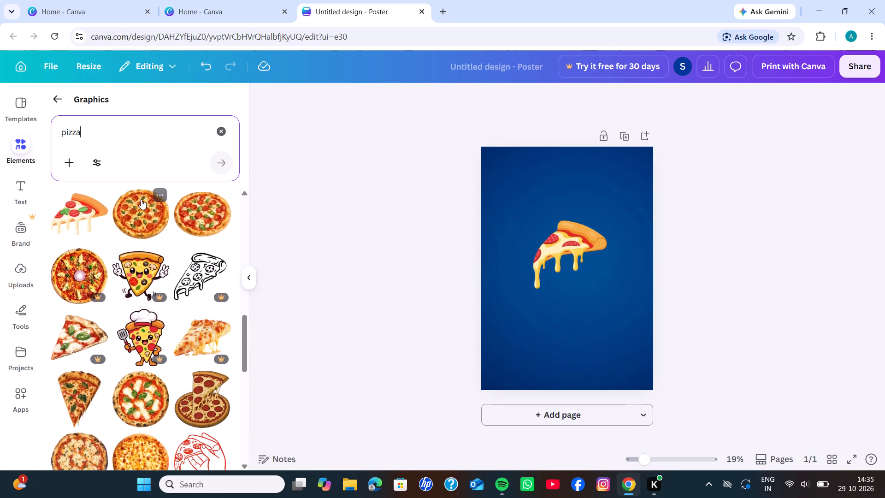
pyautogui.scroll(-3, 141, 199)
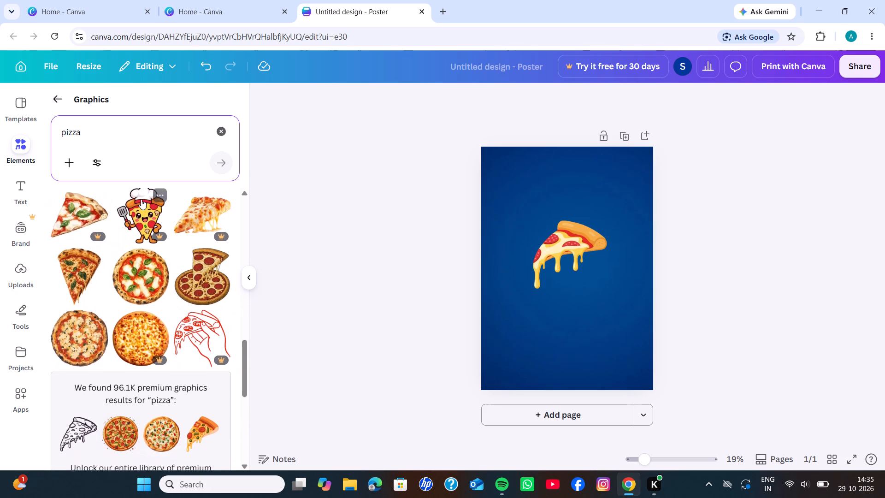
pyautogui.scroll(-3, 141, 199)
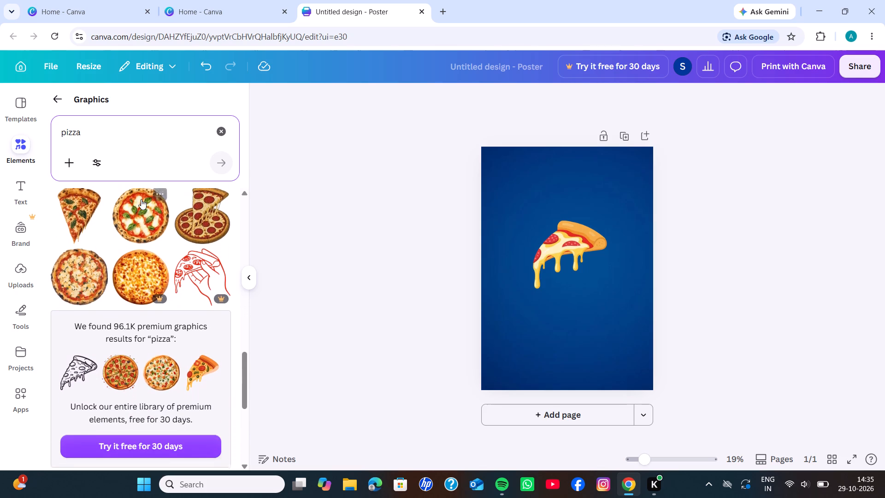
pyautogui.scroll(-4, 141, 199)
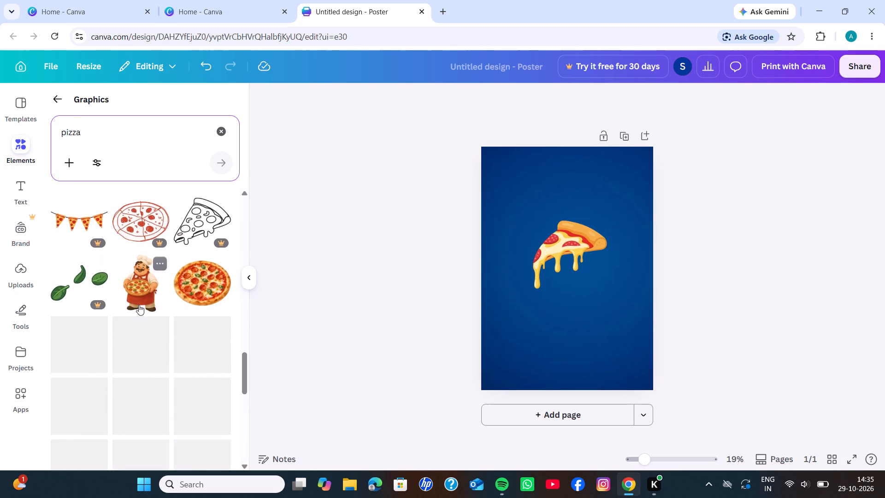
pyautogui.scroll(-2, 139, 305)
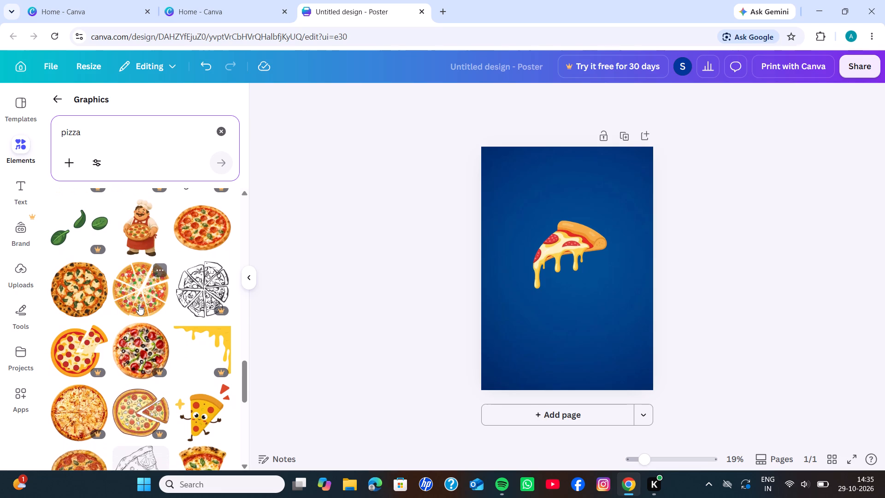
pyautogui.scroll(-2, 139, 305)
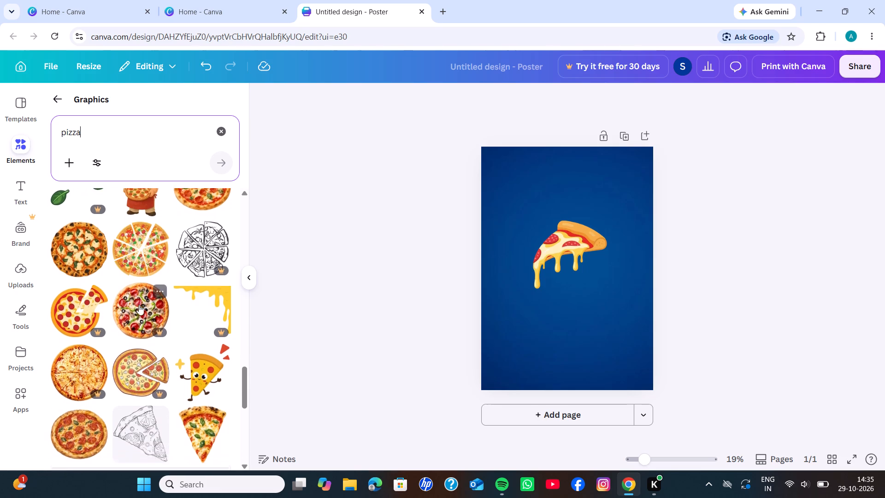
pyautogui.scroll(-4, 139, 305)
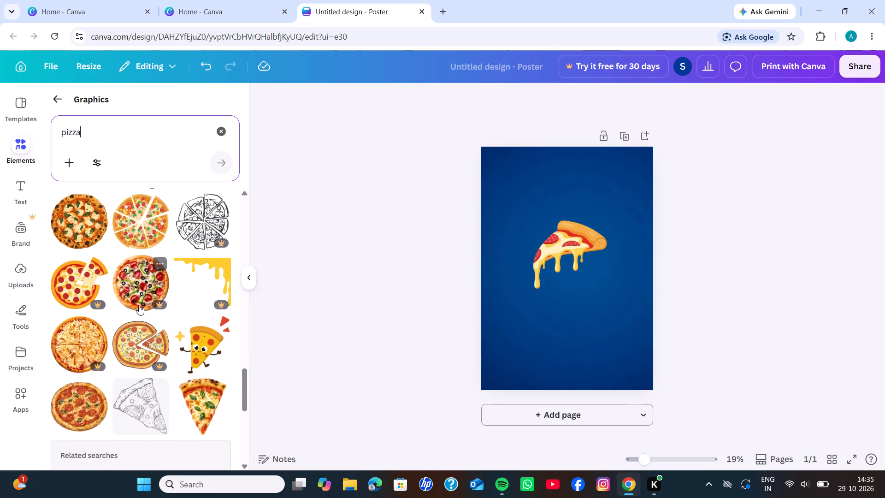
pyautogui.scroll(-2, 139, 305)
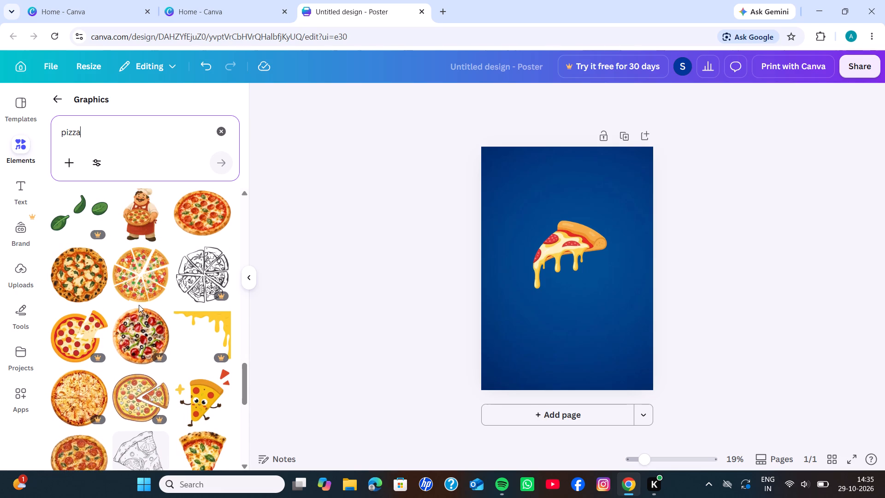
pyautogui.scroll(-2, 139, 305)
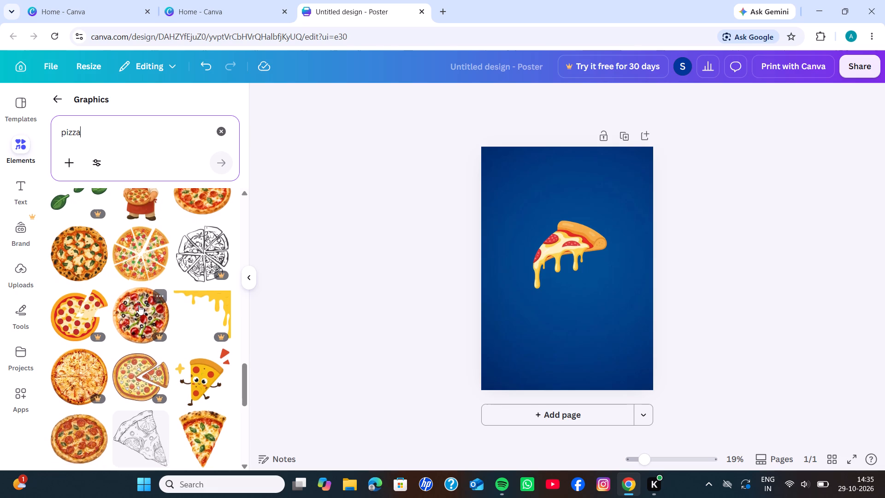
pyautogui.scroll(-4, 139, 305)
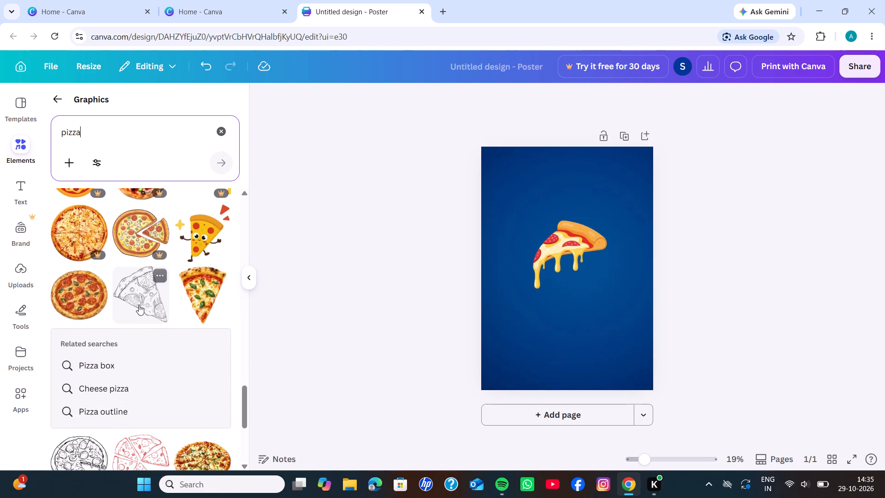
pyautogui.scroll(-2, 139, 305)
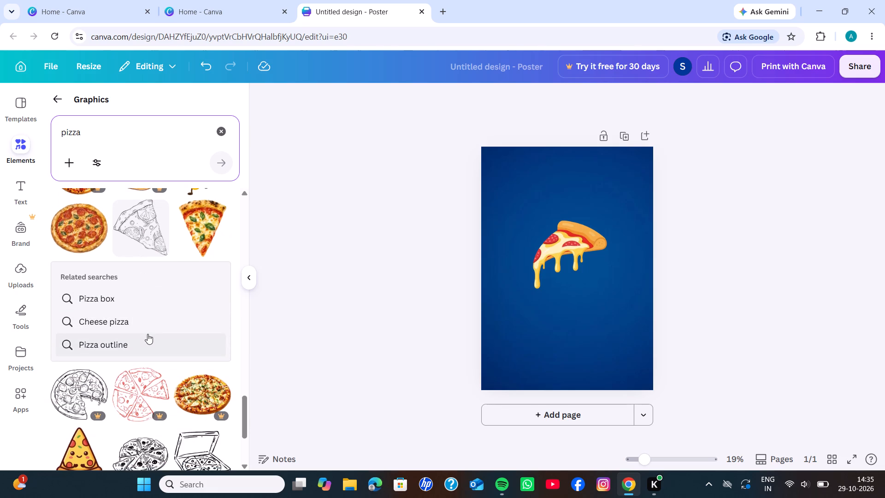
pyautogui.scroll(-2, 163, 305)
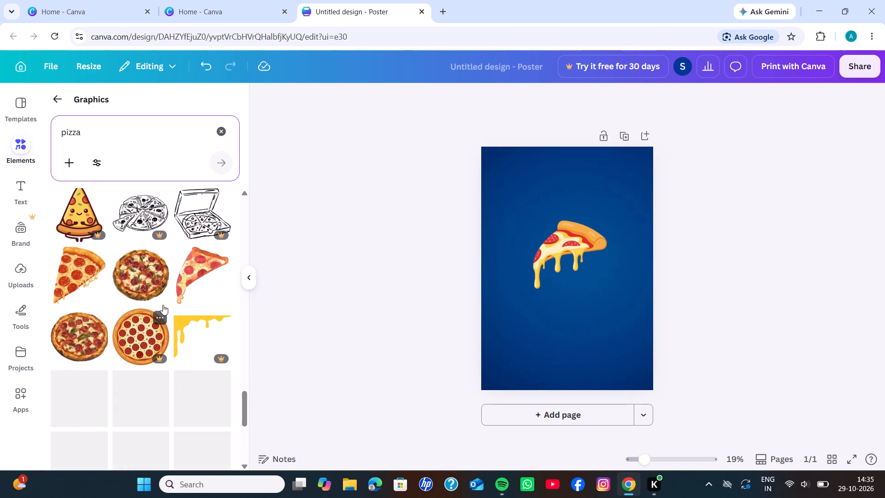
pyautogui.scroll(-4, 163, 305)
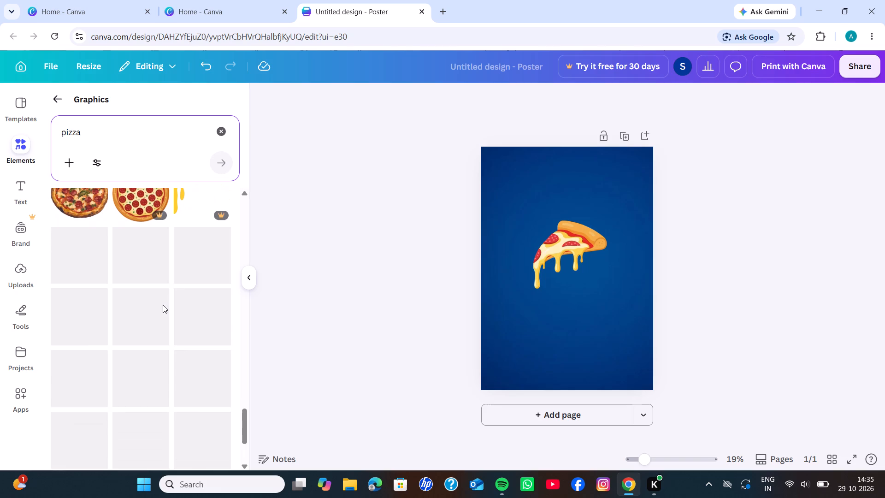
pyautogui.scroll(-2, 163, 305)
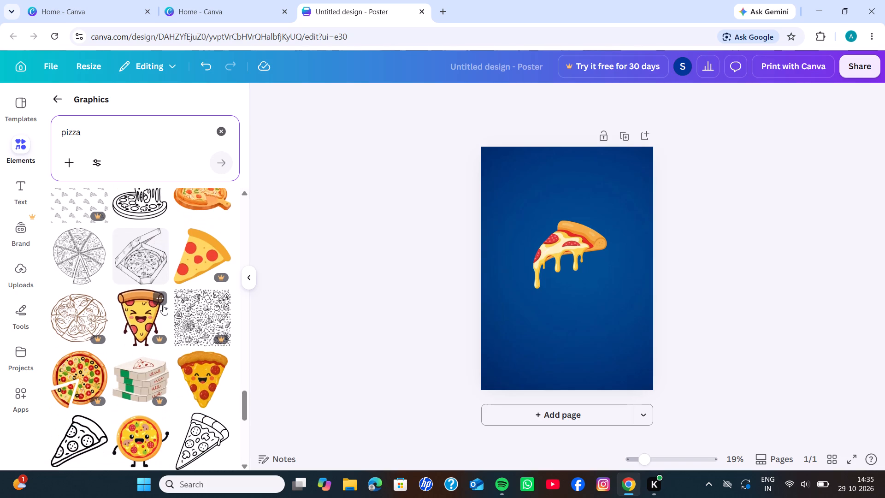
pyautogui.scroll(-3, 163, 305)
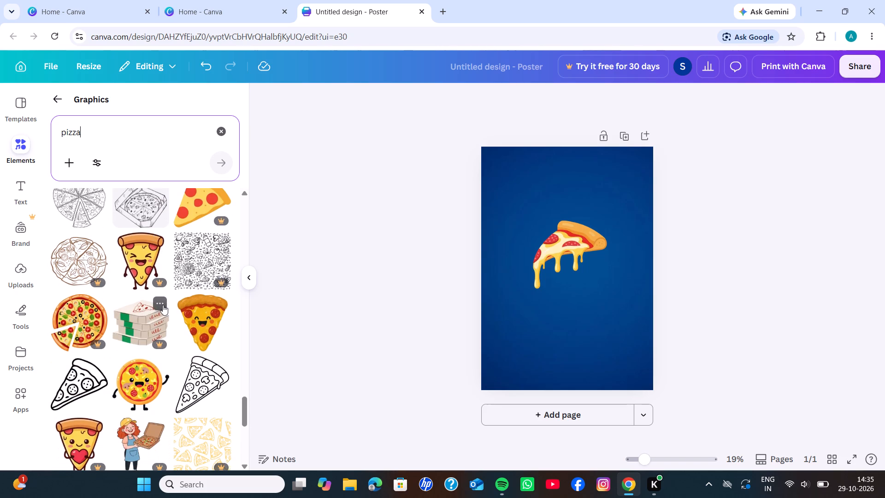
pyautogui.scroll(-1, 163, 305)
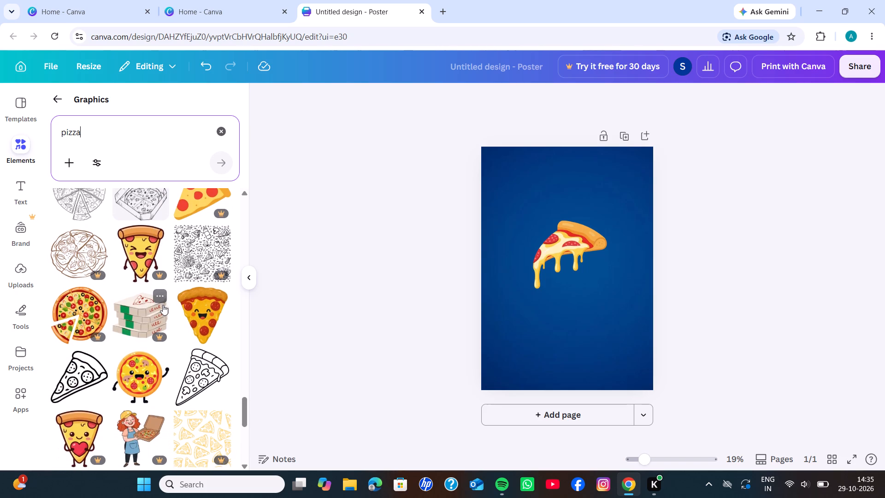
pyautogui.scroll(-2, 163, 305)
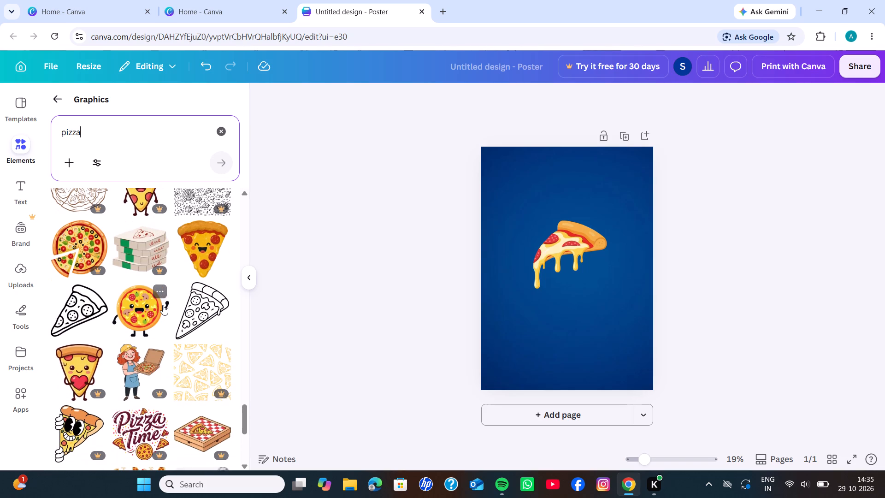
pyautogui.scroll(-2, 163, 305)
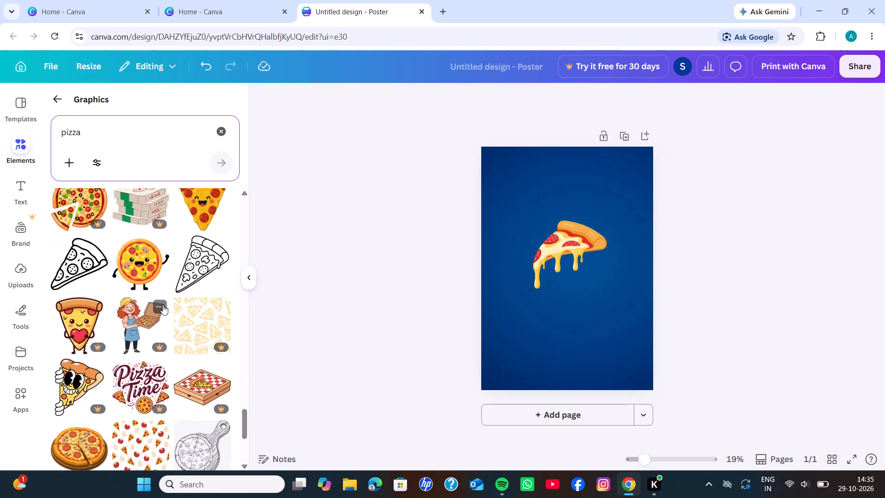
pyautogui.scroll(-2, 163, 305)
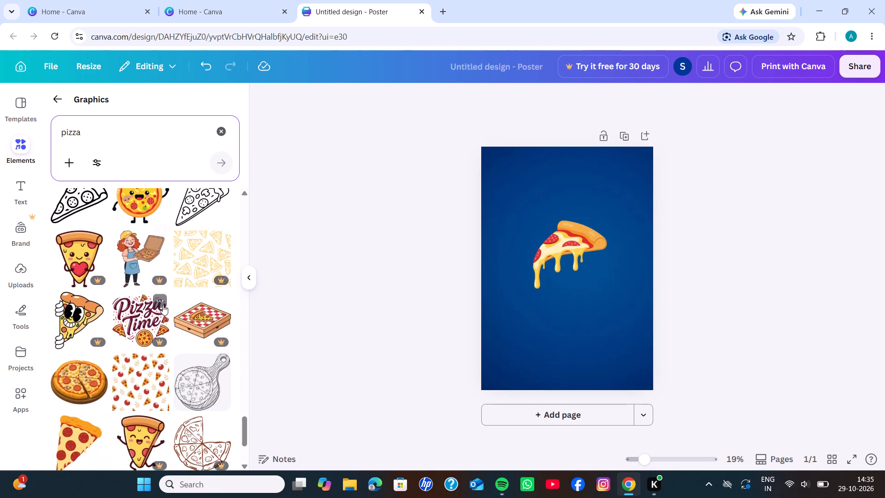
pyautogui.scroll(6, 163, 305)
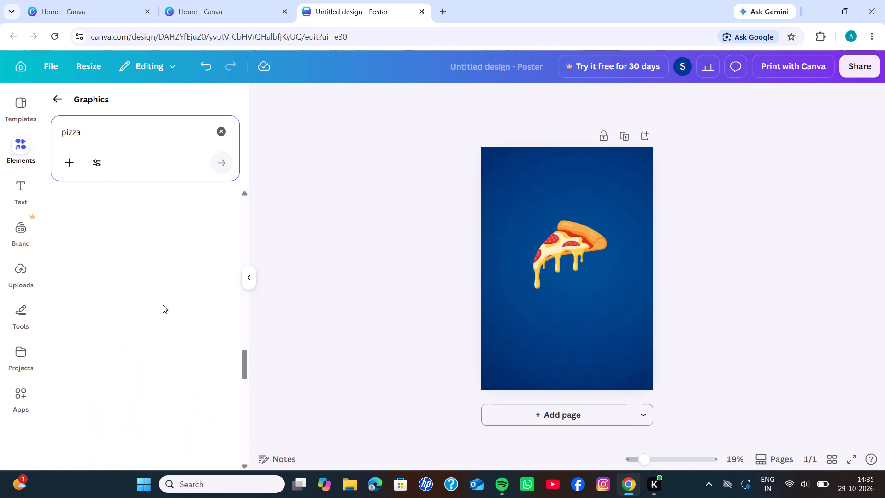
pyautogui.scroll(2, 163, 305)
pyautogui.scroll(-1, 163, 305)
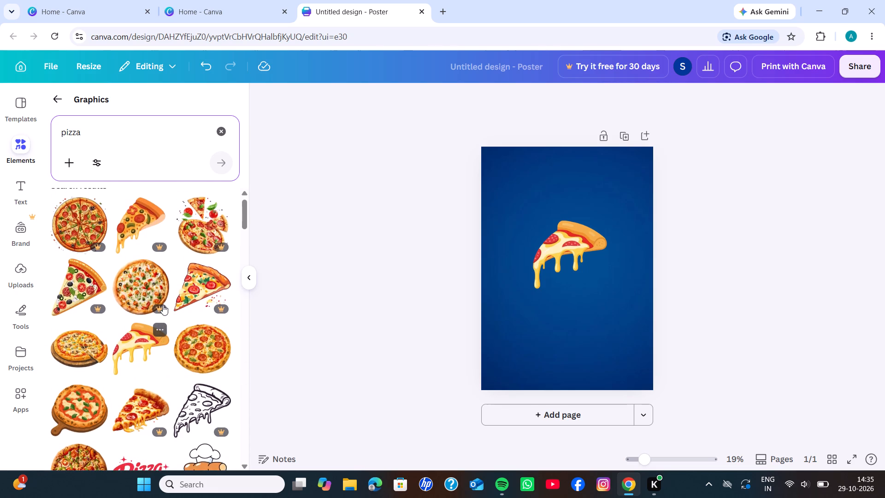
pyautogui.scroll(-1, 163, 305)
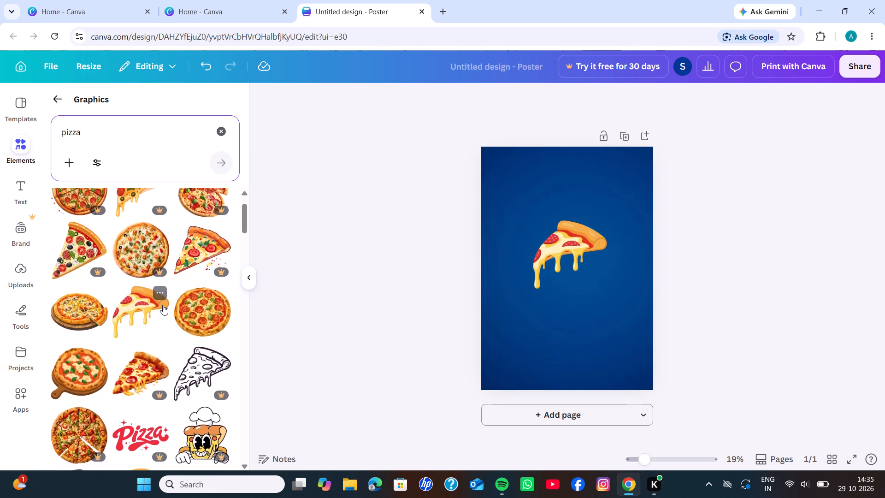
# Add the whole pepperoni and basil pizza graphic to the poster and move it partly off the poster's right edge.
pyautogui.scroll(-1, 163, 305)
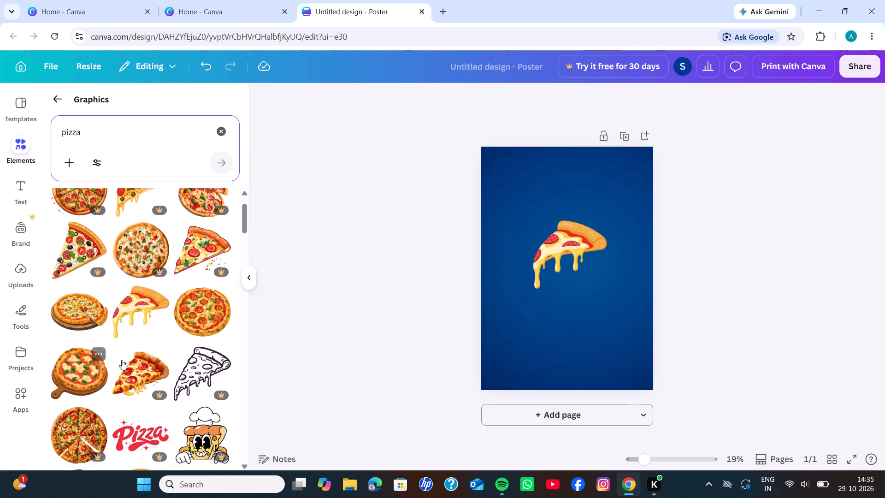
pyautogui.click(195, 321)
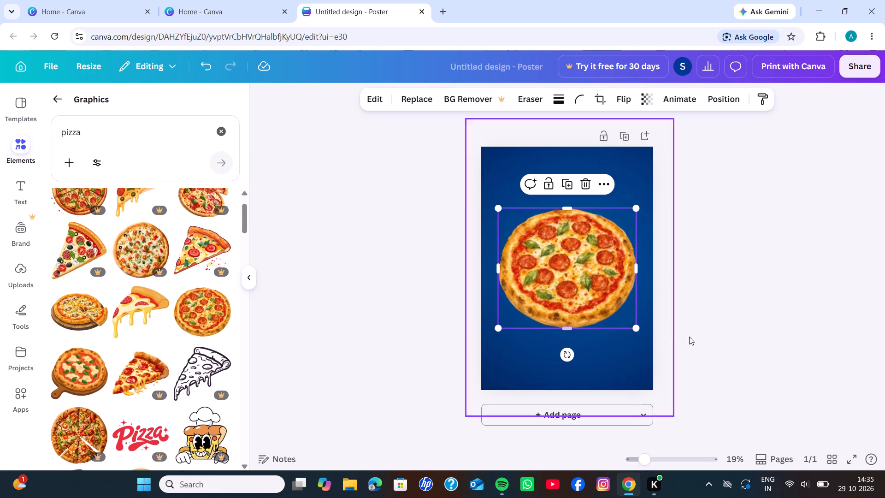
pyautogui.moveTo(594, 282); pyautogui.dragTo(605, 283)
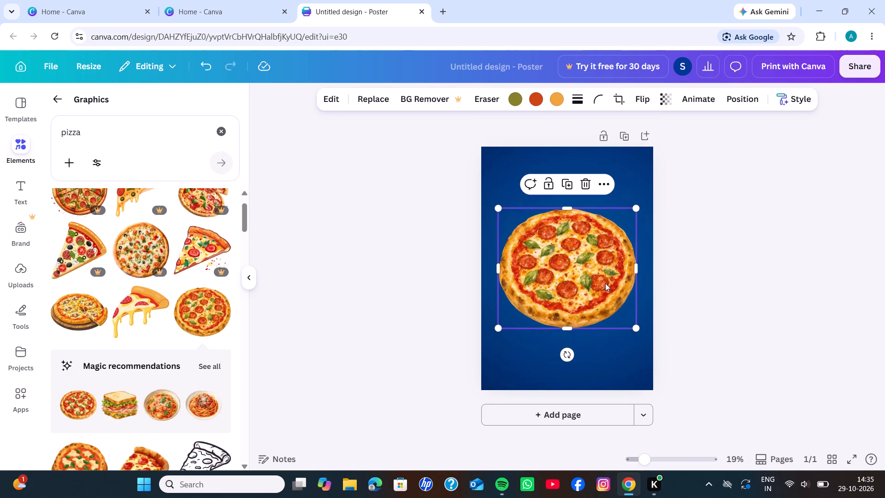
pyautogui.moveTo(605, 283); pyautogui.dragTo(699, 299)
# Delete the dripping pizza slice from the poster.
pyautogui.click(543, 245)
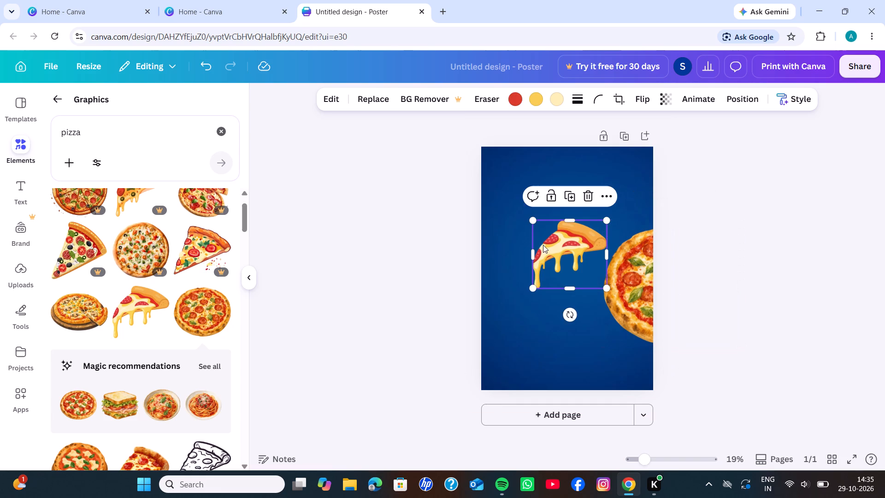
pyautogui.click(590, 195)
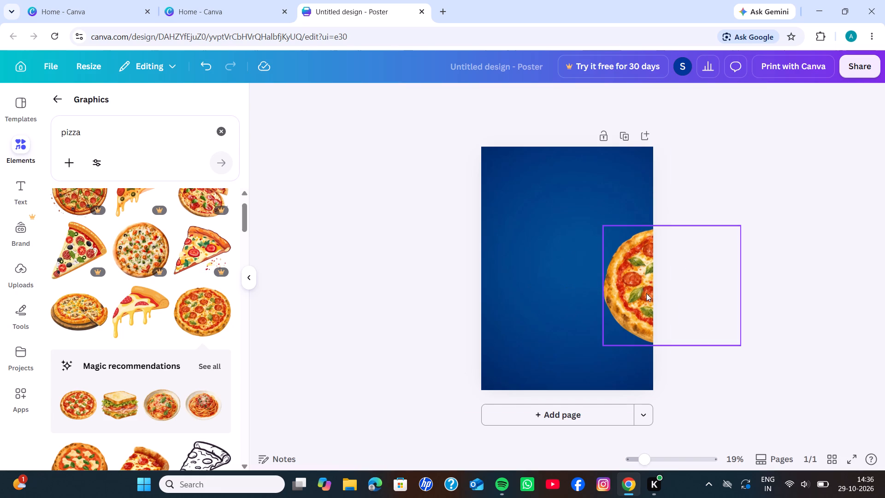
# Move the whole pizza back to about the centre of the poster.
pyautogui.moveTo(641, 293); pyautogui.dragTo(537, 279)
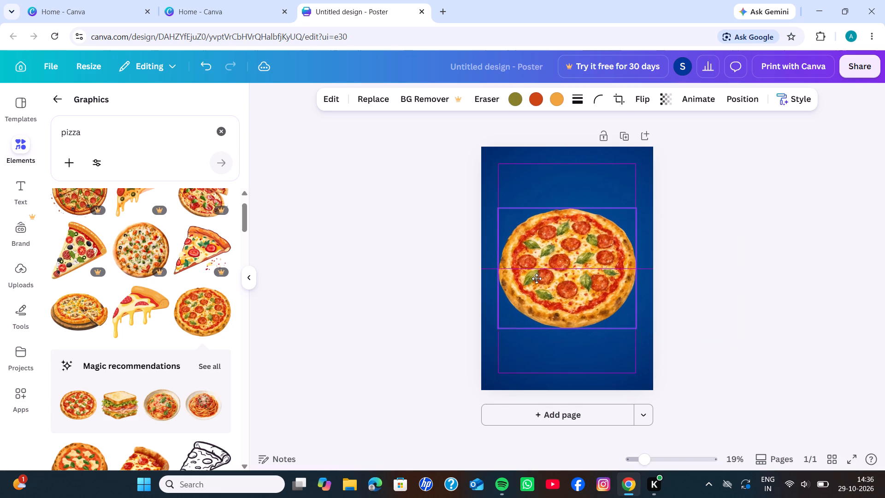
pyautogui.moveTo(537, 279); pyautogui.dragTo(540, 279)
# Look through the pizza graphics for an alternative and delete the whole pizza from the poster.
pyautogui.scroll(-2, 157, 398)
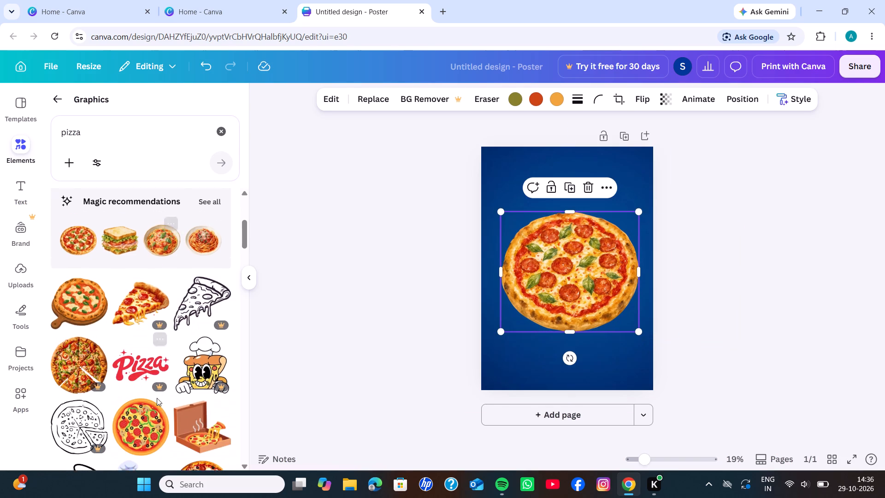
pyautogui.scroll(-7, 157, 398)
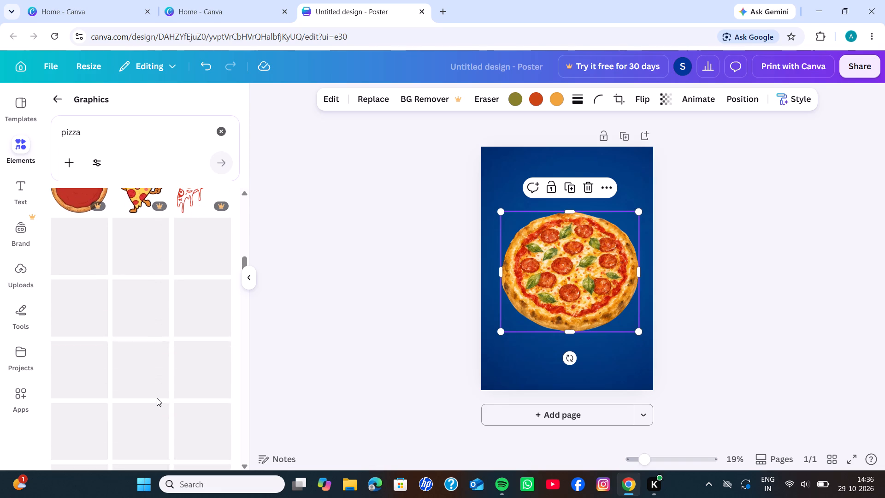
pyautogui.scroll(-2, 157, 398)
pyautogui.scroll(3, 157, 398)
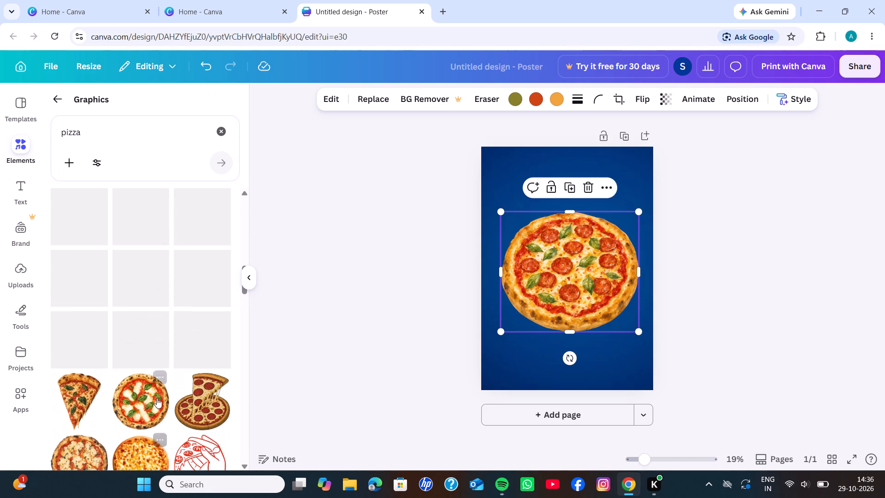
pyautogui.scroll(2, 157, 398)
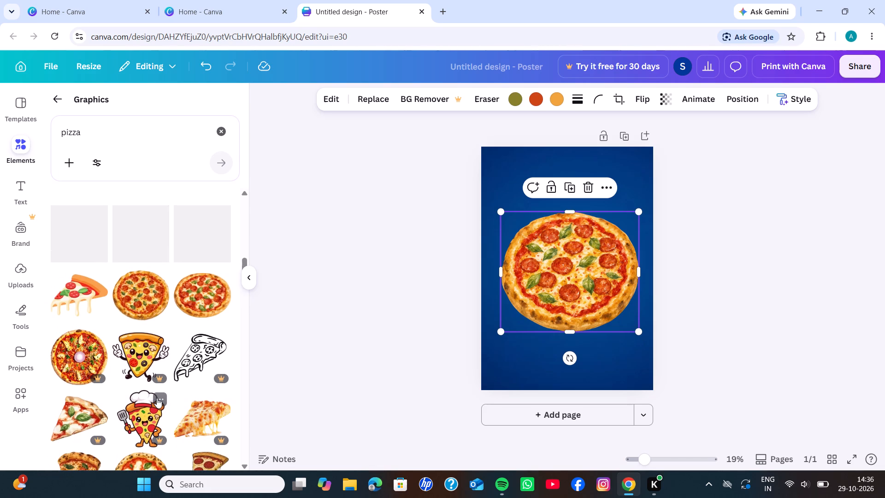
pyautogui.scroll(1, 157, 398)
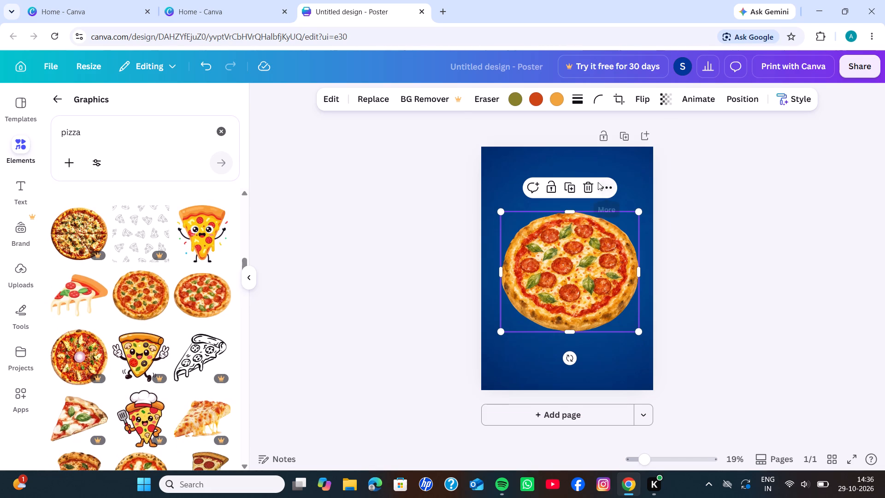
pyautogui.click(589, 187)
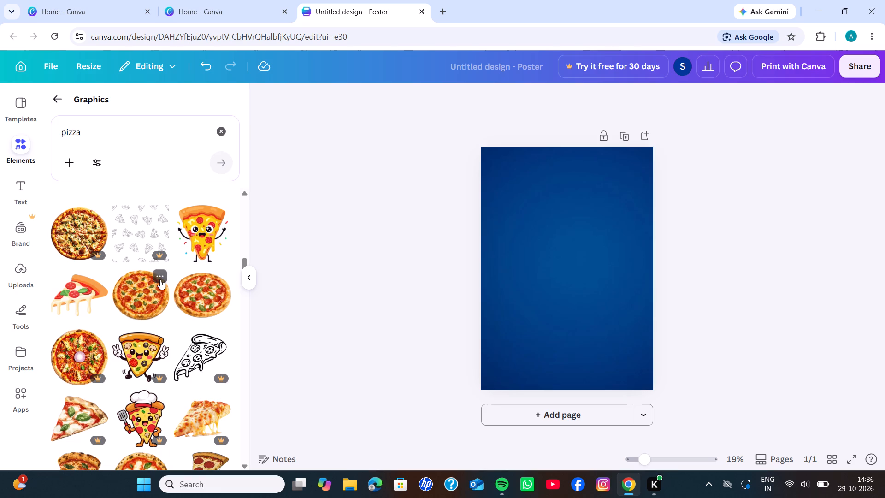
# Add the free "Water Color Pizza With Pepperoni and Basil" graphic to the poster.
pyautogui.click(160, 279)
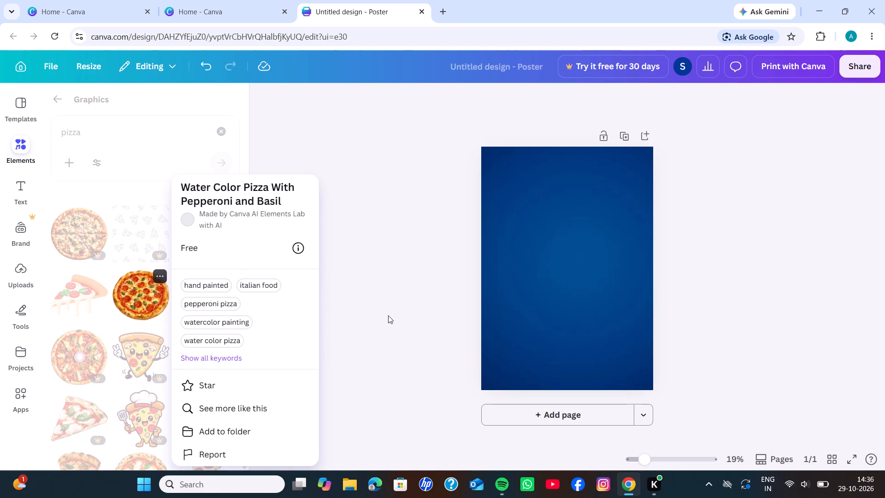
pyautogui.click(388, 315)
pyautogui.click(154, 307)
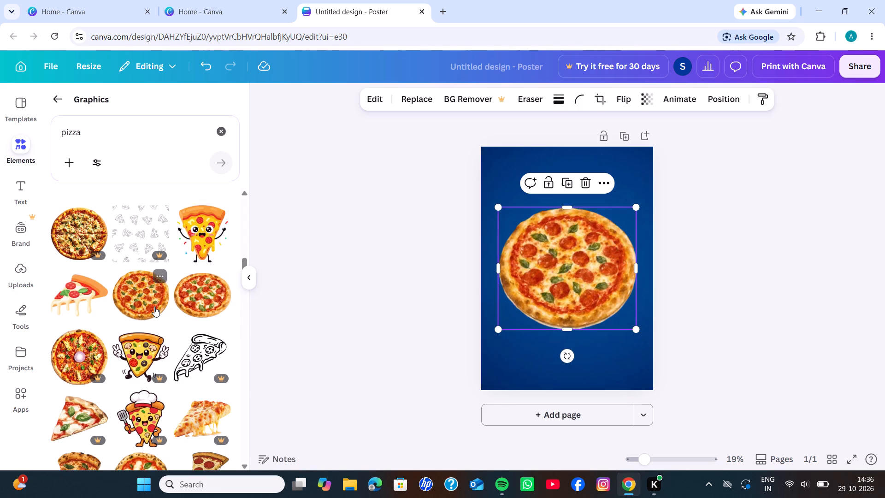
# Shrink the whole pizza slightly and position it near the centre of the blue background.
pyautogui.moveTo(635, 331); pyautogui.dragTo(617, 319)
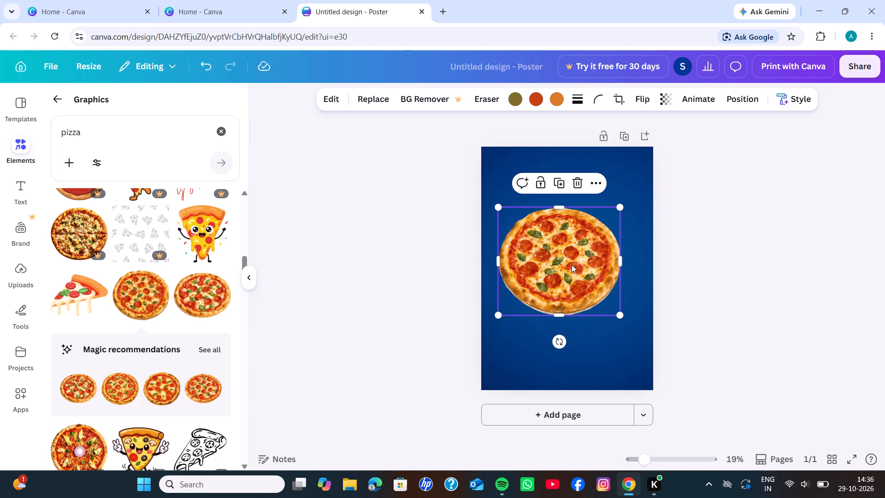
pyautogui.moveTo(572, 265); pyautogui.dragTo(581, 272)
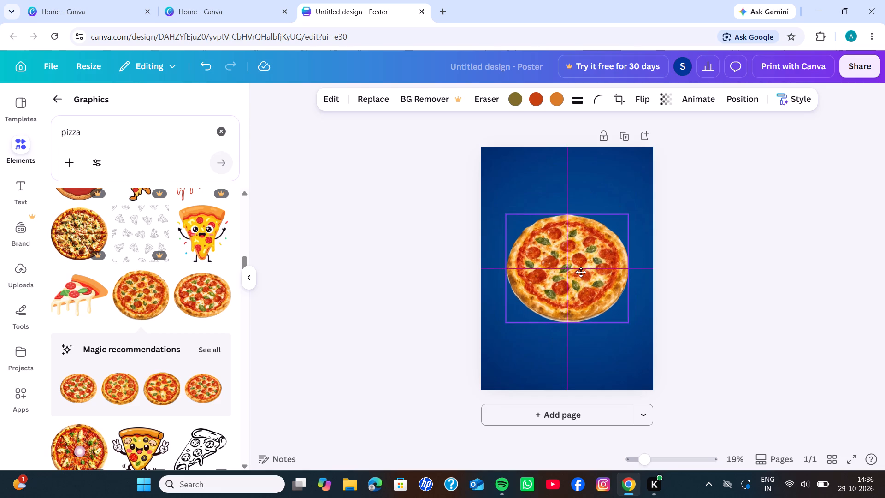
pyautogui.moveTo(581, 272); pyautogui.dragTo(577, 271)
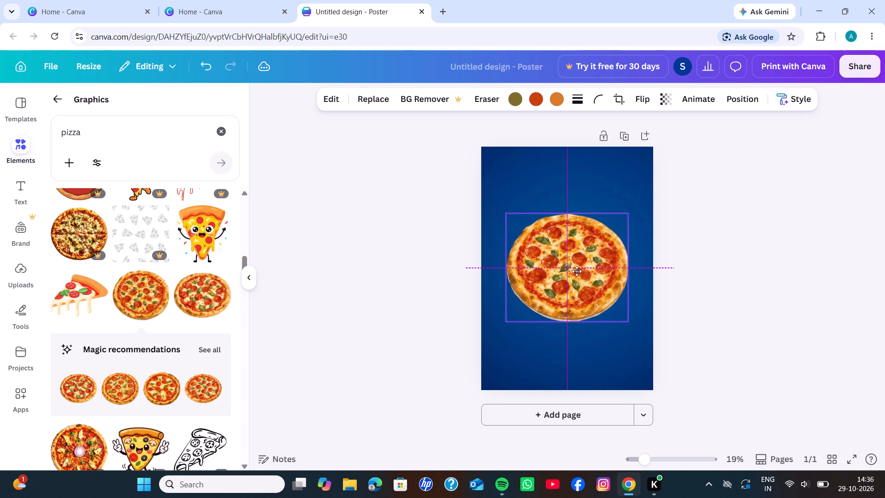
pyautogui.moveTo(577, 271); pyautogui.dragTo(573, 273)
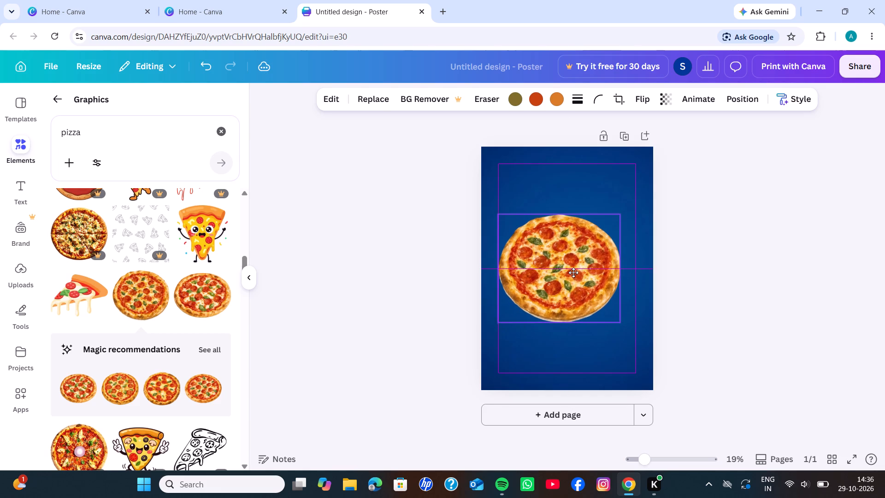
pyautogui.moveTo(573, 273); pyautogui.dragTo(572, 270)
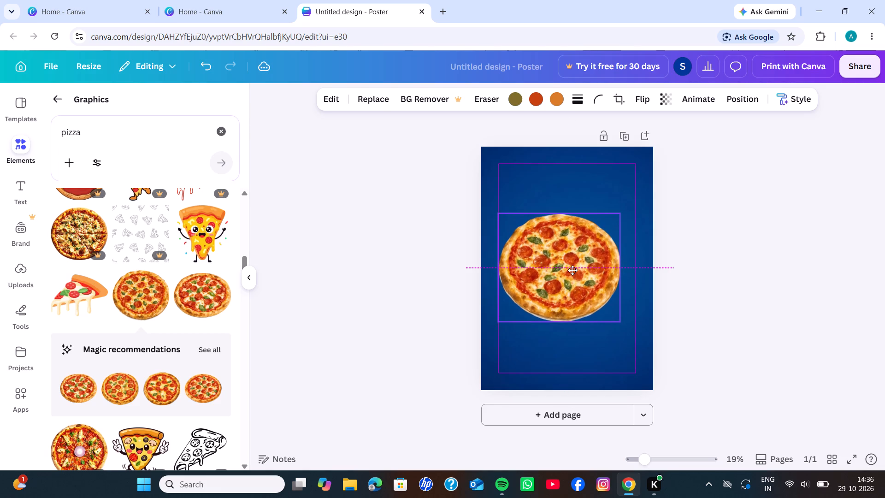
pyautogui.moveTo(572, 270); pyautogui.dragTo(572, 267)
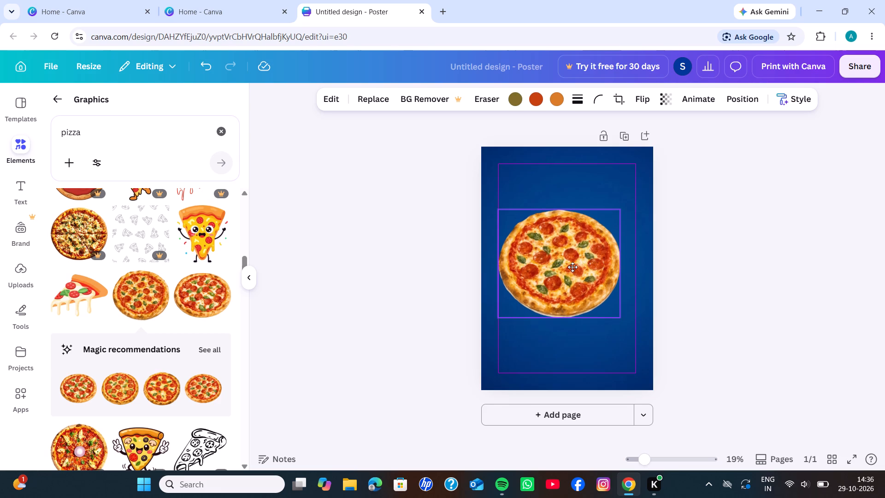
pyautogui.moveTo(572, 267); pyautogui.dragTo(572, 266)
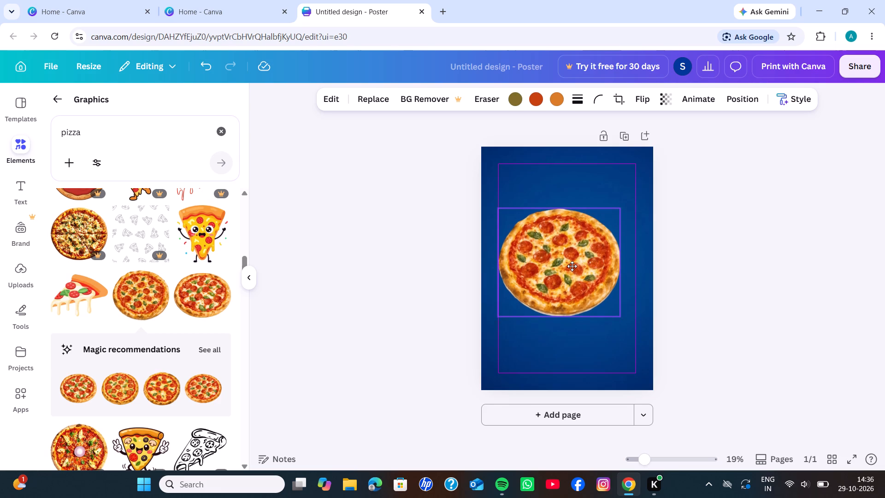
pyautogui.moveTo(572, 266); pyautogui.dragTo(577, 269)
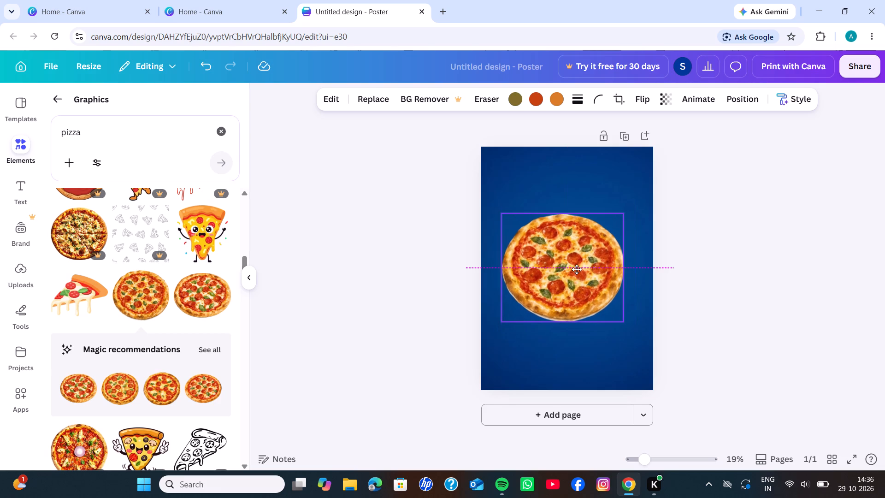
pyautogui.moveTo(577, 269); pyautogui.dragTo(582, 270)
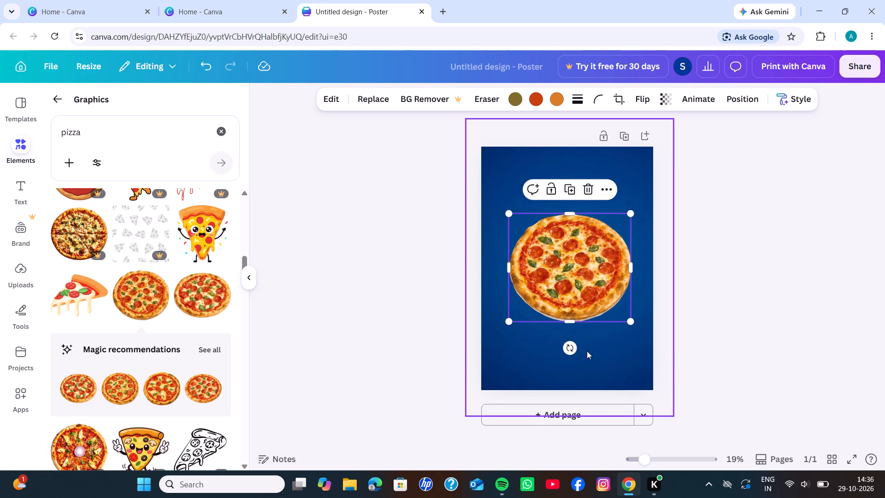
pyautogui.click(420, 314)
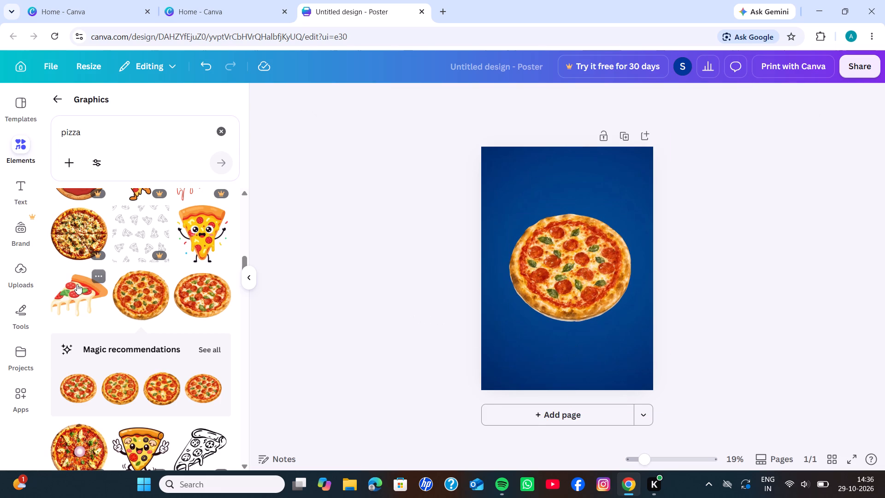
# Look through the pizza graphics for further whole pizzas and slices that could suit the poster.
pyautogui.scroll(-4, 77, 284)
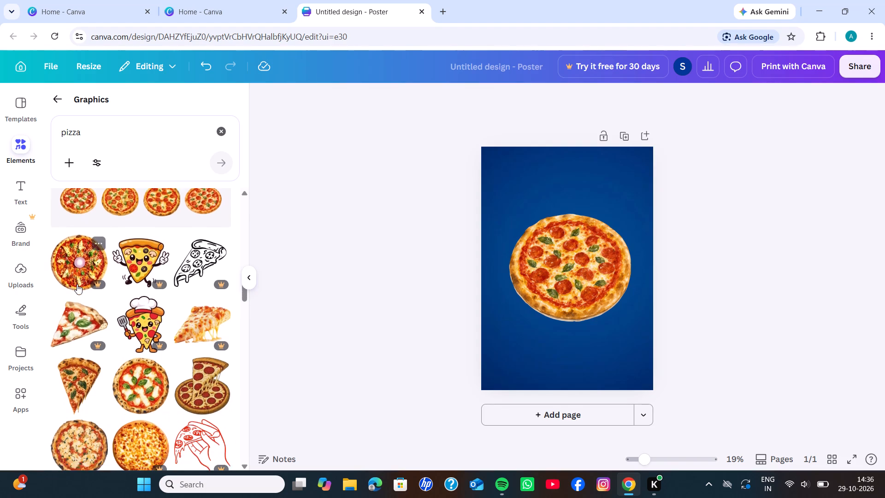
pyautogui.scroll(-4, 77, 284)
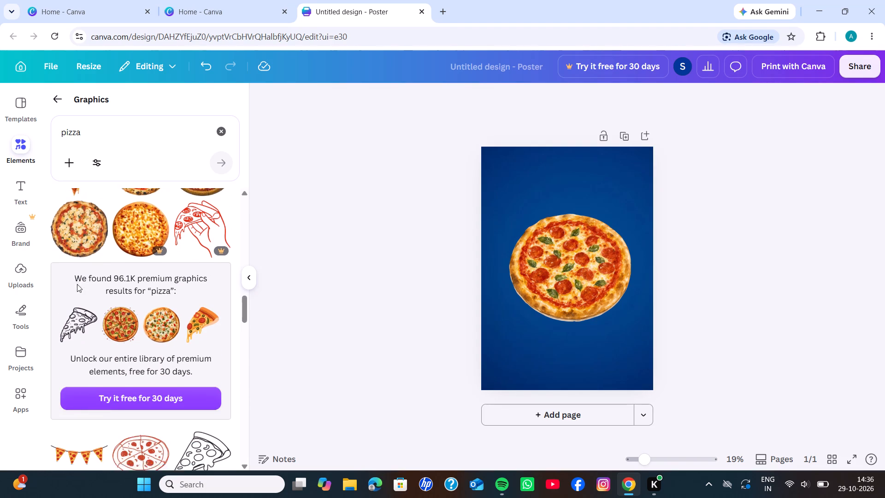
pyautogui.scroll(-4, 77, 284)
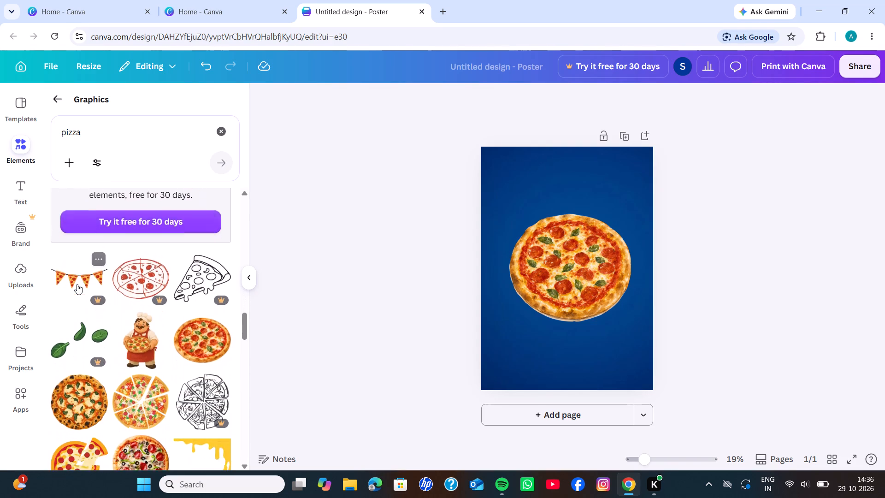
pyautogui.scroll(-3, 77, 284)
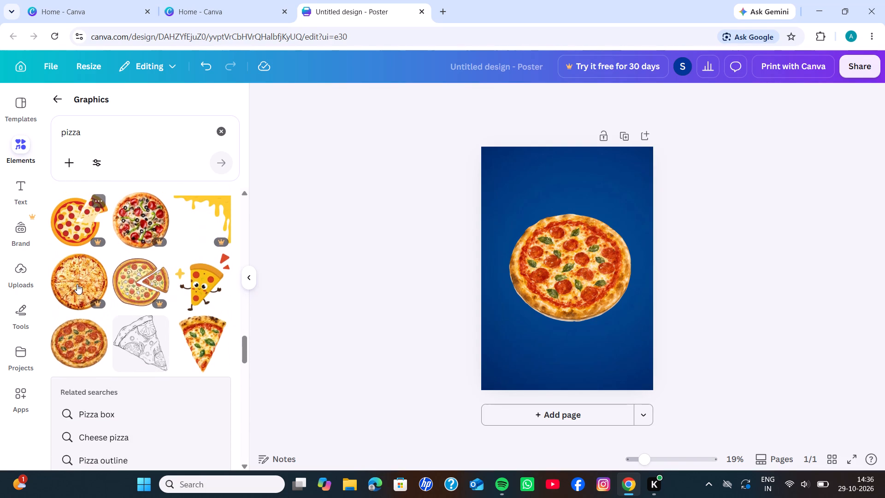
pyautogui.scroll(-3, 77, 284)
pyautogui.hscroll(3, 77, 284)
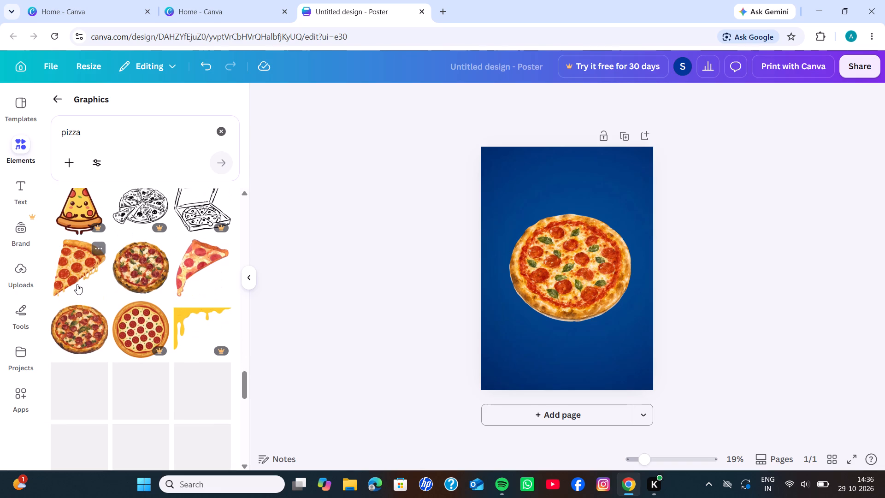
pyautogui.hscroll(2, 77, 284)
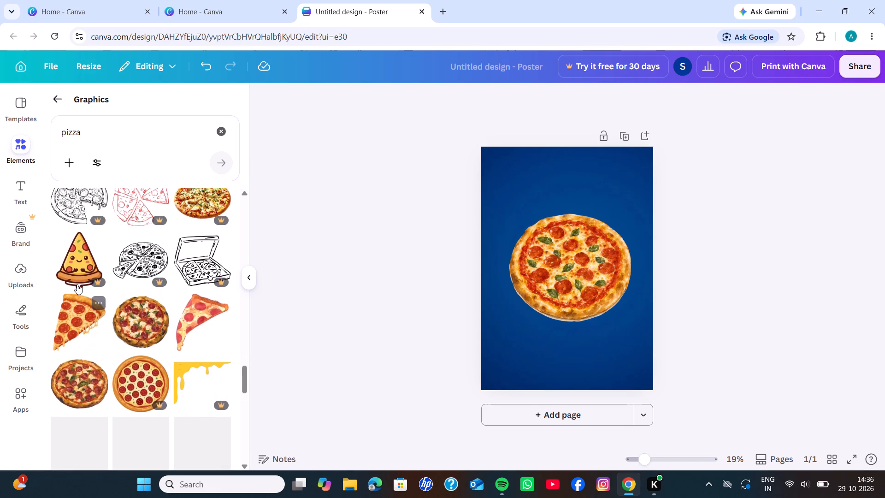
pyautogui.hscroll(1, 77, 284)
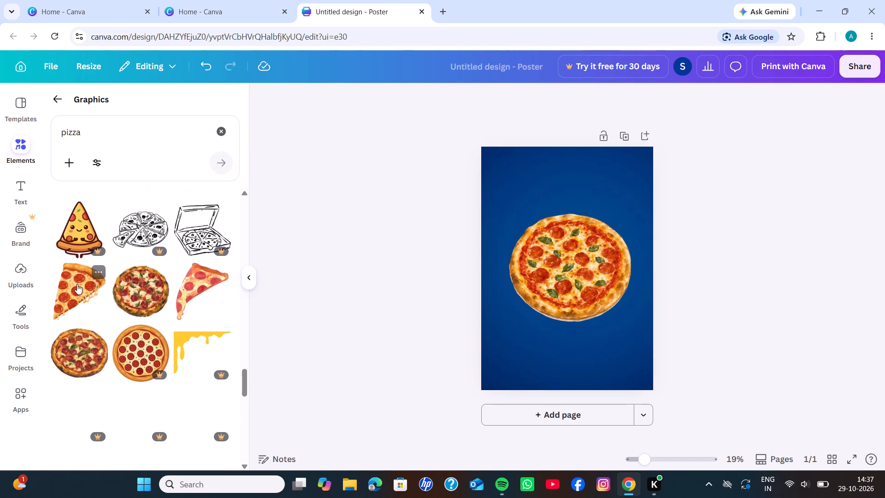
pyautogui.hscroll(1, 77, 284)
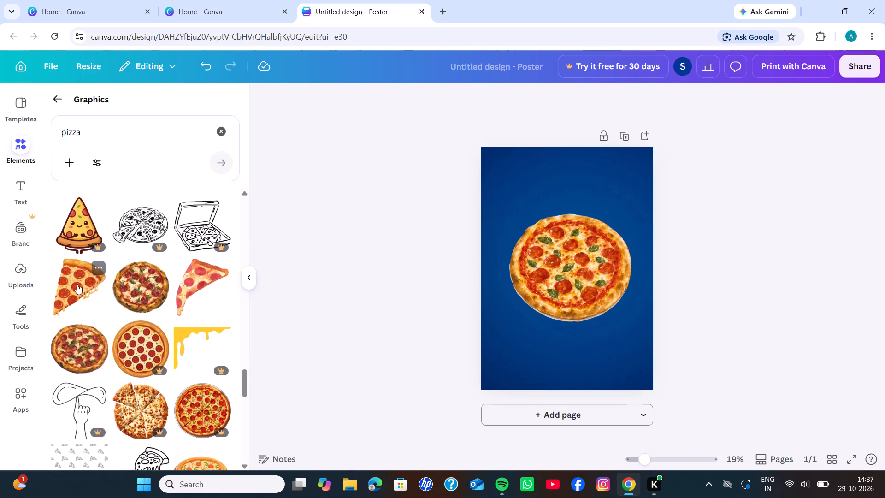
pyautogui.hscroll(2, 77, 284)
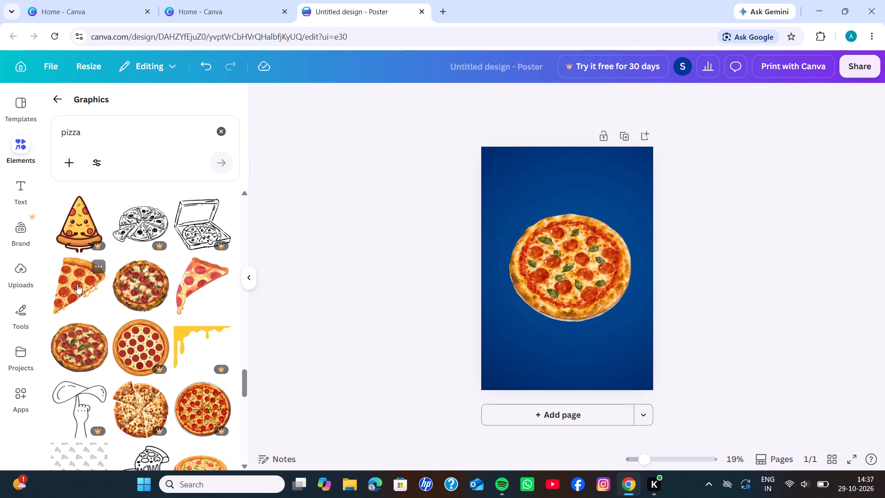
pyautogui.hscroll(2, 77, 284)
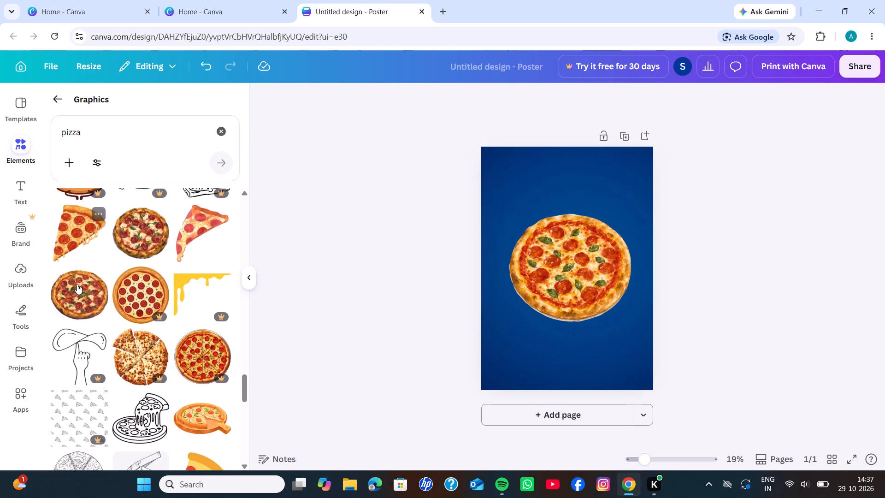
pyautogui.hscroll(2, 77, 284)
pyautogui.scroll(1, 77, 284)
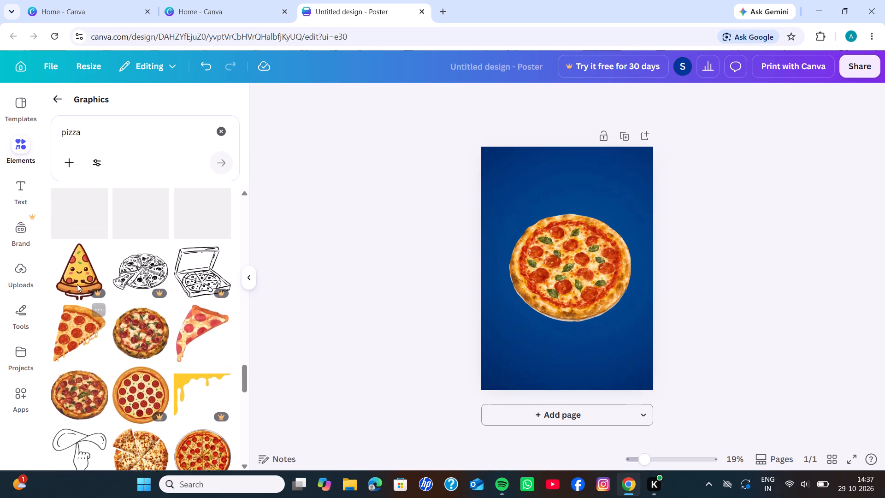
pyautogui.scroll(2, 77, 284)
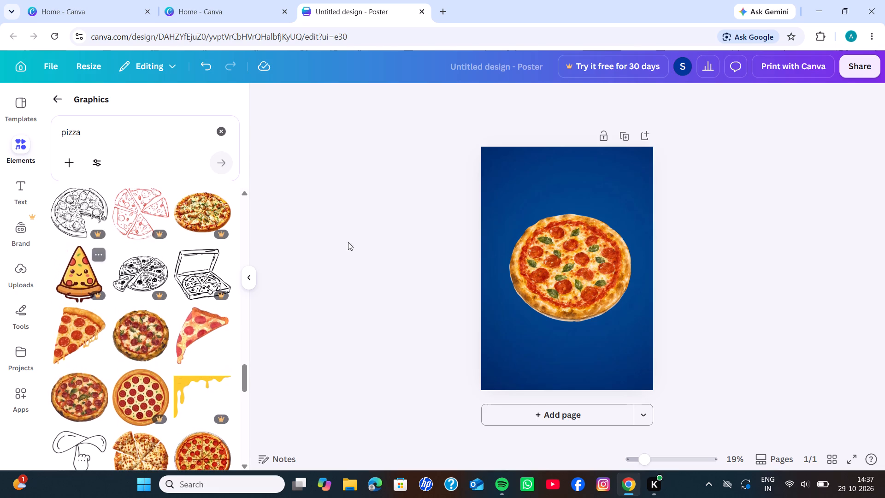
# Delete the whole pizza and the dark blue gradient background, clearing the poster page.
pyautogui.click(569, 243)
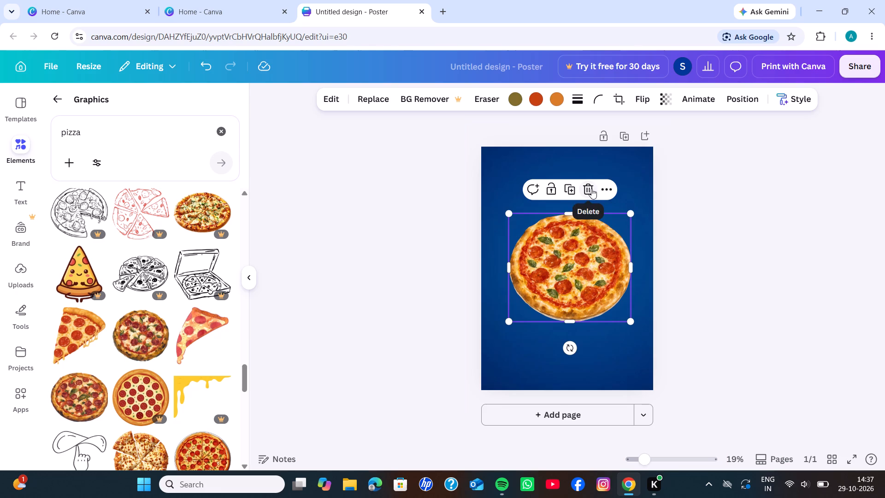
pyautogui.click(591, 189)
pyautogui.click(572, 214)
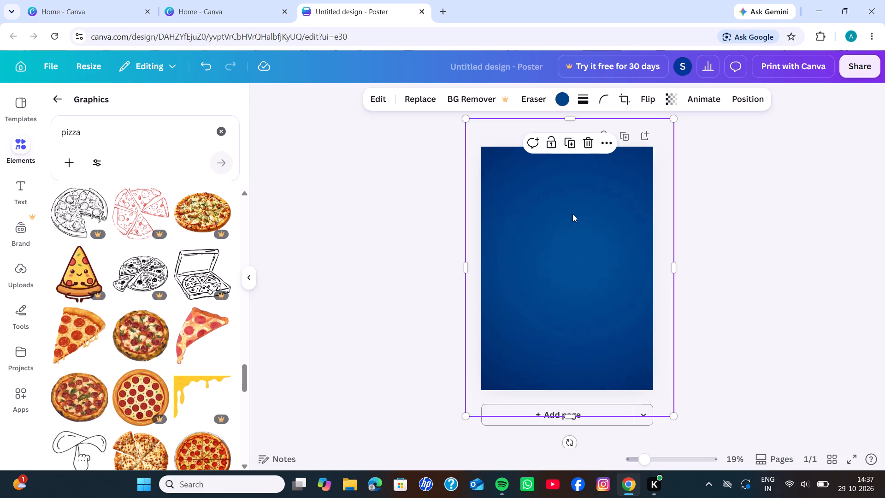
pyautogui.click(588, 145)
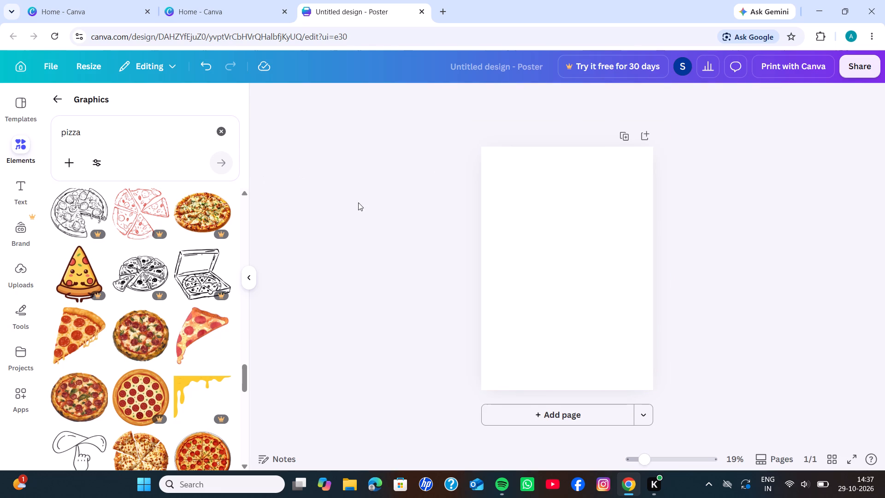
# Replace the pizza search with a graphics search for "bg".
pyautogui.click(221, 132)
pyautogui.click(185, 135)
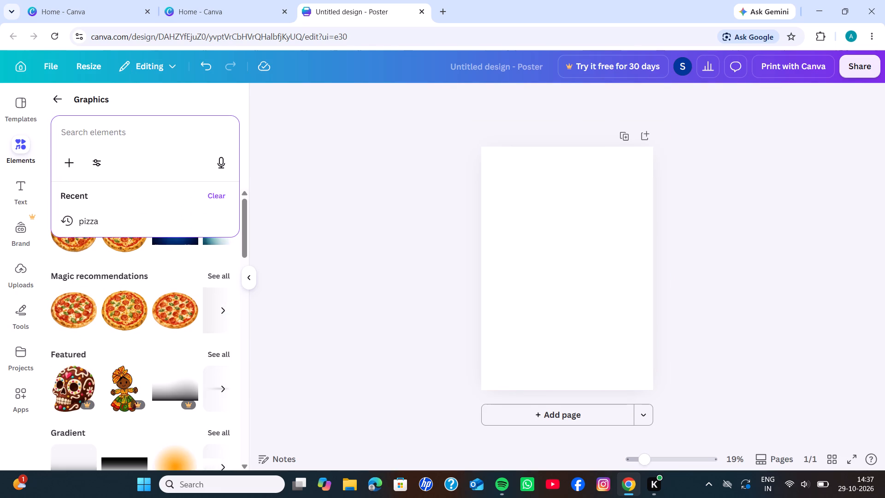
pyautogui.write('bg')
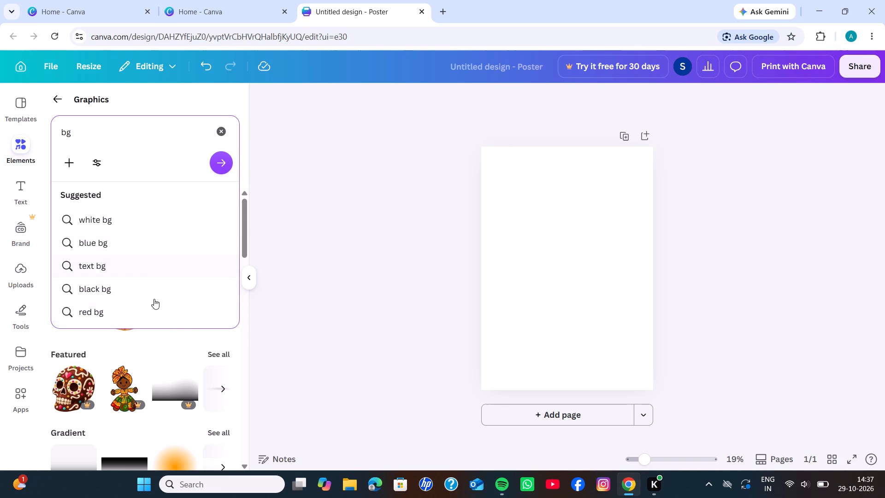
pyautogui.scroll(-1, 166, 240)
pyautogui.click(221, 169)
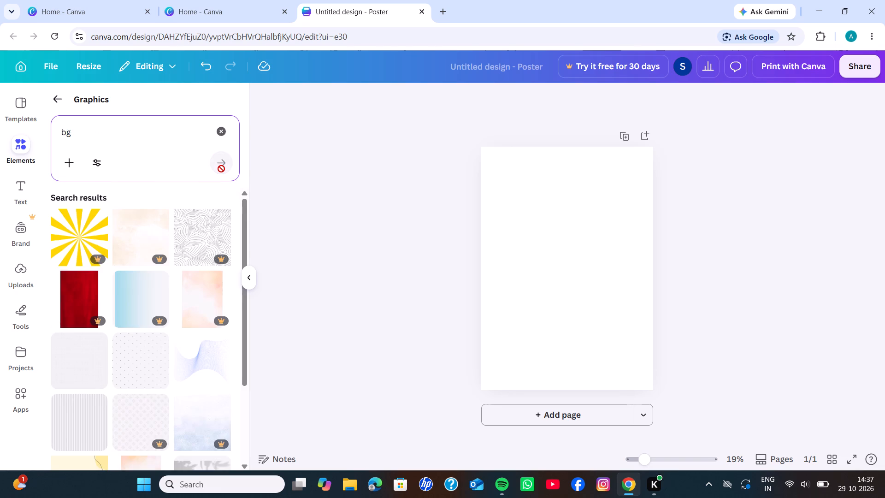
# Look through the "bg" graphics, going back over earlier ones, for a background that could suit the pizza poster.
pyautogui.scroll(-2, 221, 169)
pyautogui.scroll(-3, 162, 273)
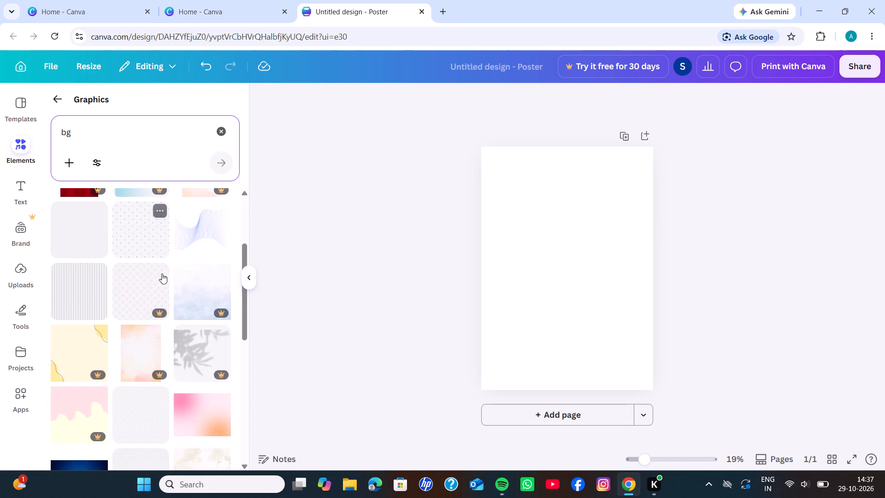
pyautogui.scroll(-5, 162, 273)
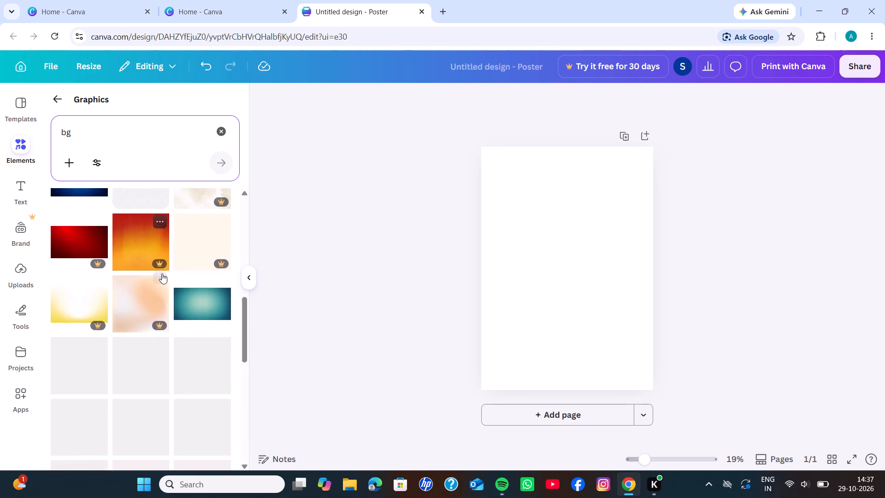
pyautogui.scroll(-2, 162, 273)
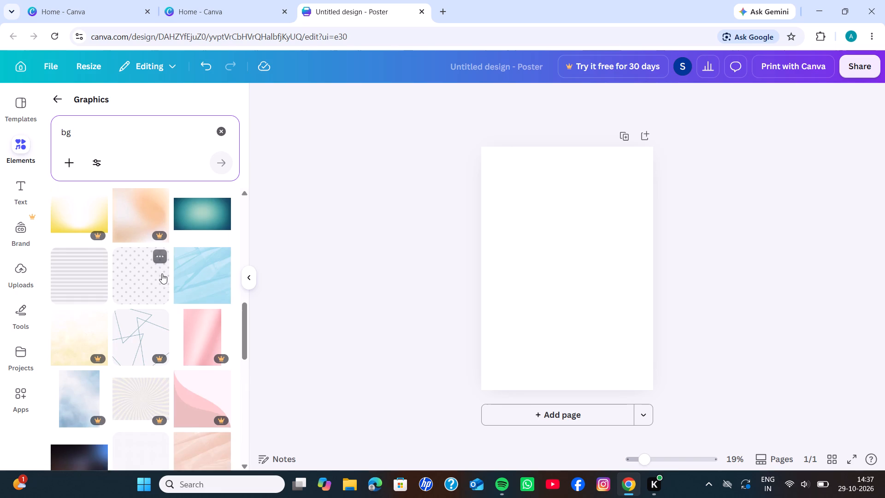
pyautogui.scroll(-5, 162, 273)
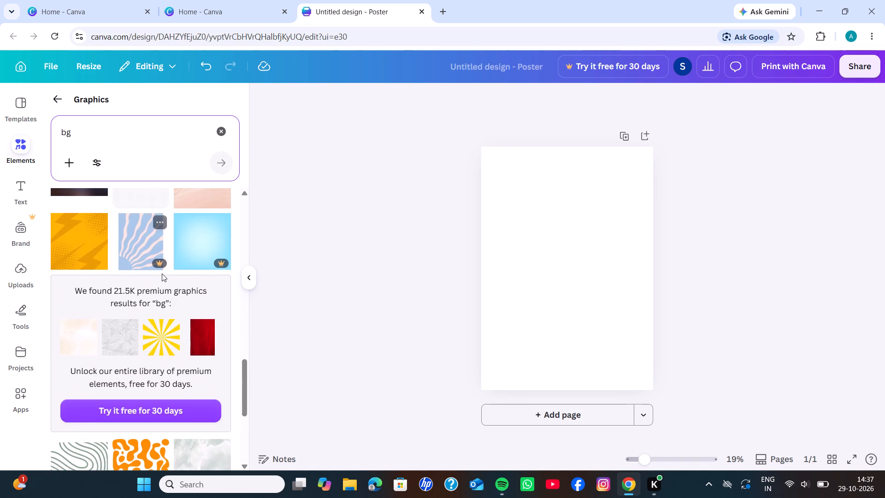
pyautogui.scroll(-2, 162, 273)
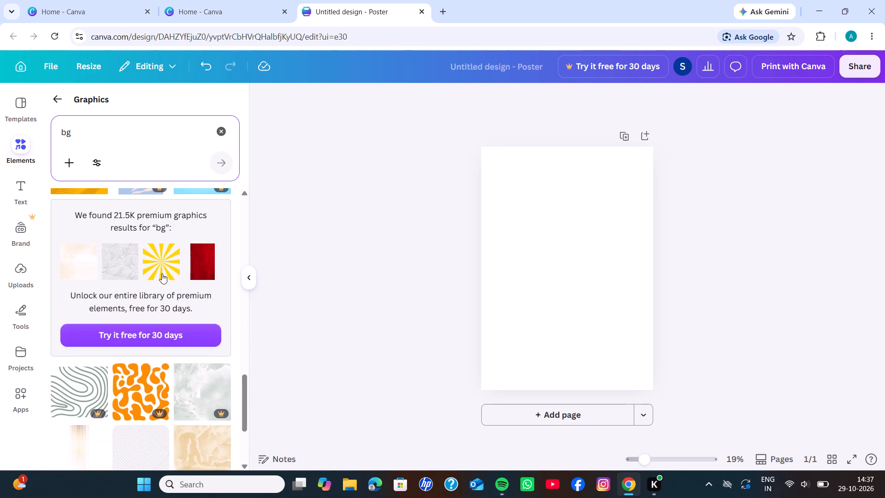
pyautogui.scroll(-2, 162, 273)
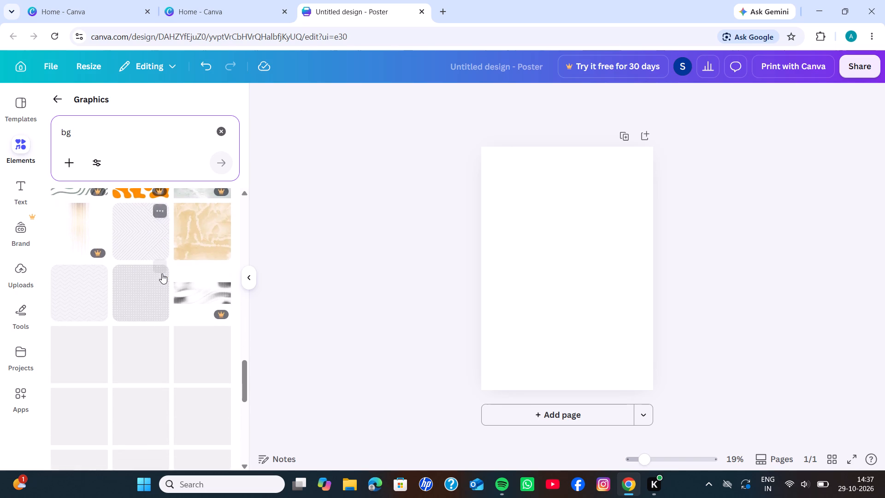
pyautogui.scroll(-1, 162, 273)
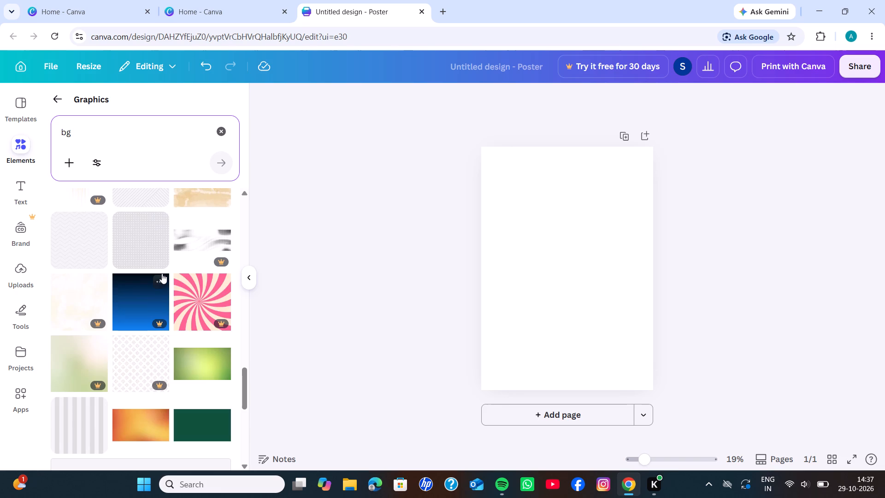
pyautogui.scroll(-3, 162, 273)
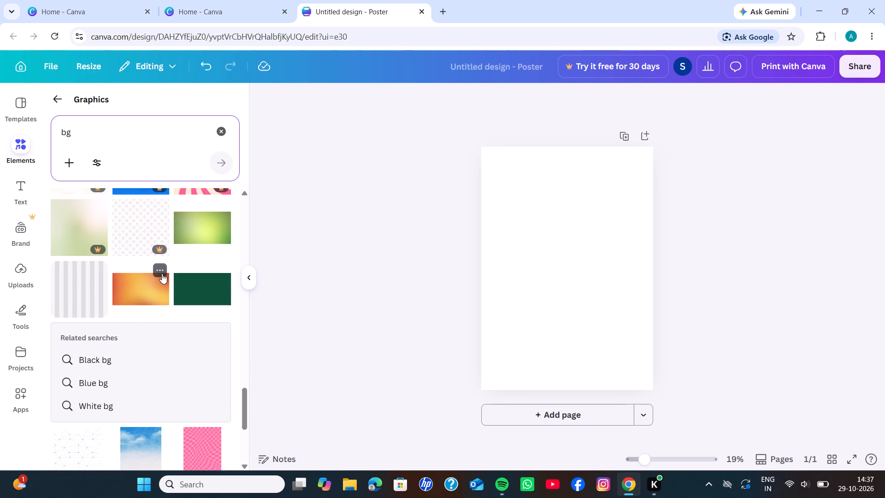
pyautogui.scroll(-1, 162, 273)
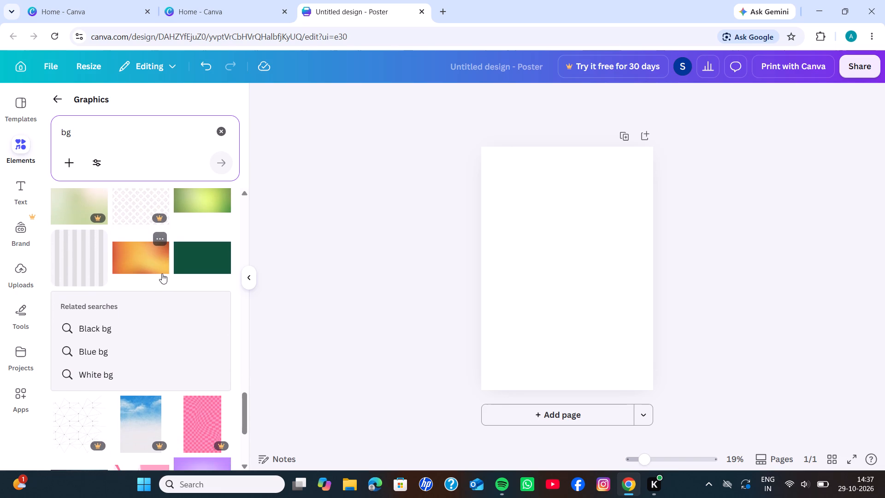
pyautogui.scroll(-3, 162, 273)
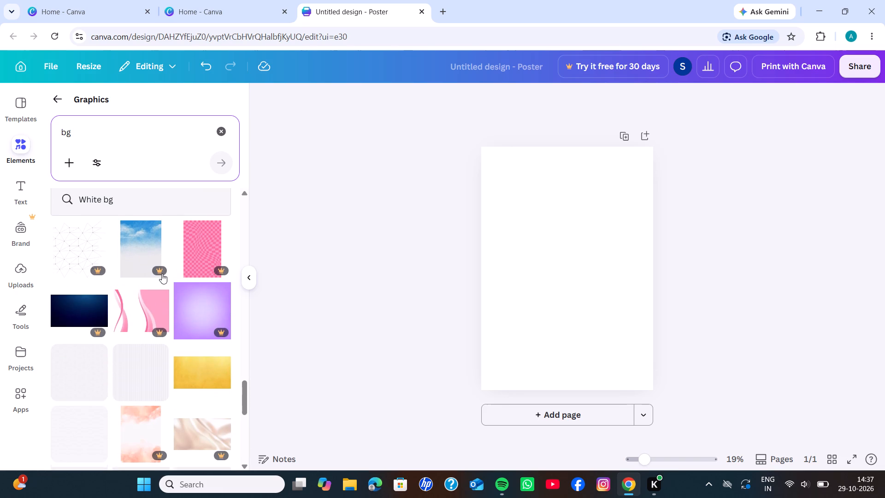
pyautogui.scroll(-3, 162, 273)
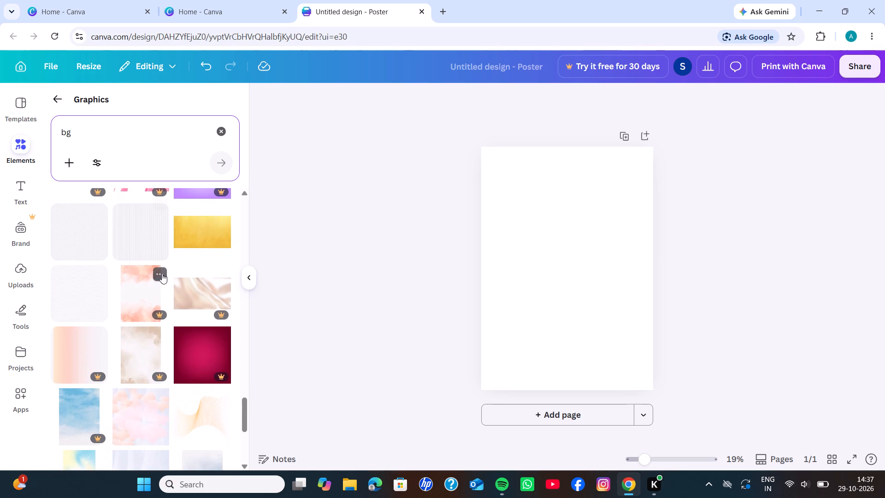
pyautogui.scroll(-2, 162, 273)
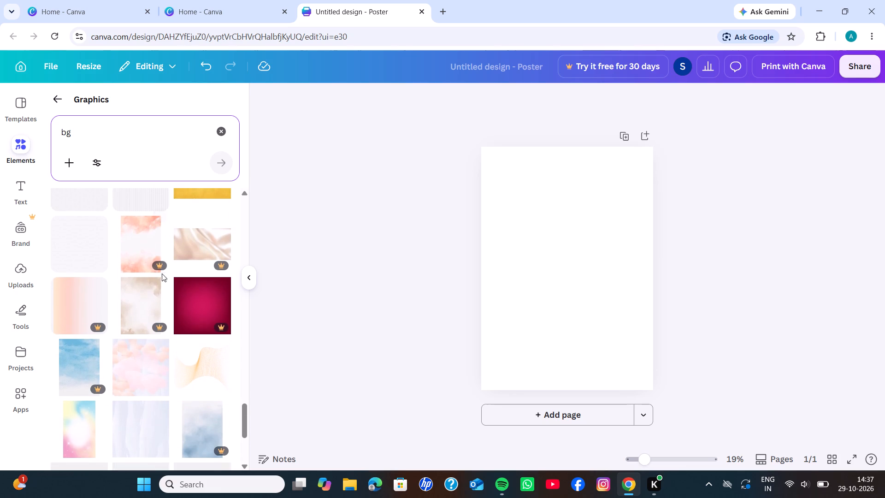
pyautogui.scroll(-4, 162, 273)
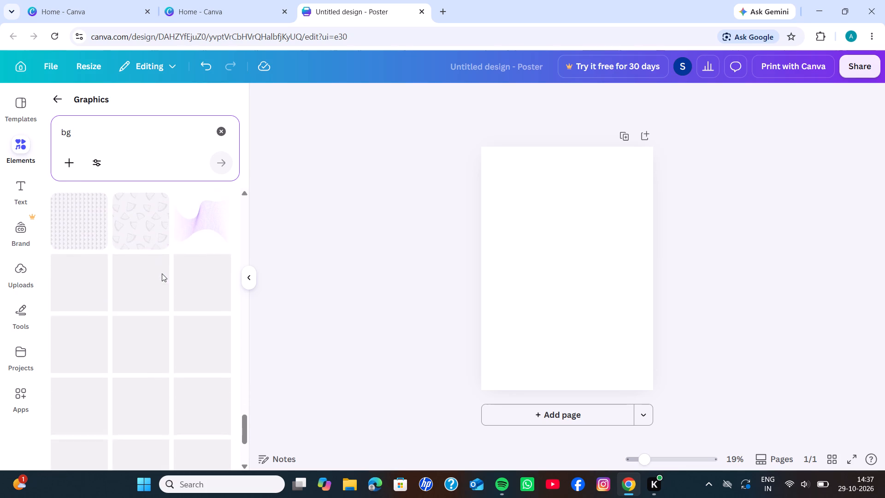
pyautogui.scroll(-1, 162, 273)
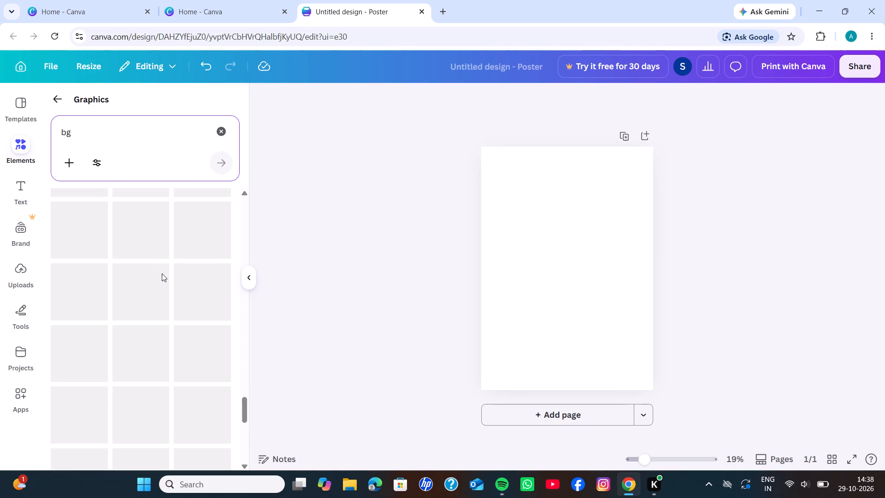
pyautogui.scroll(-1, 162, 273)
pyautogui.hscroll(-1, 162, 273)
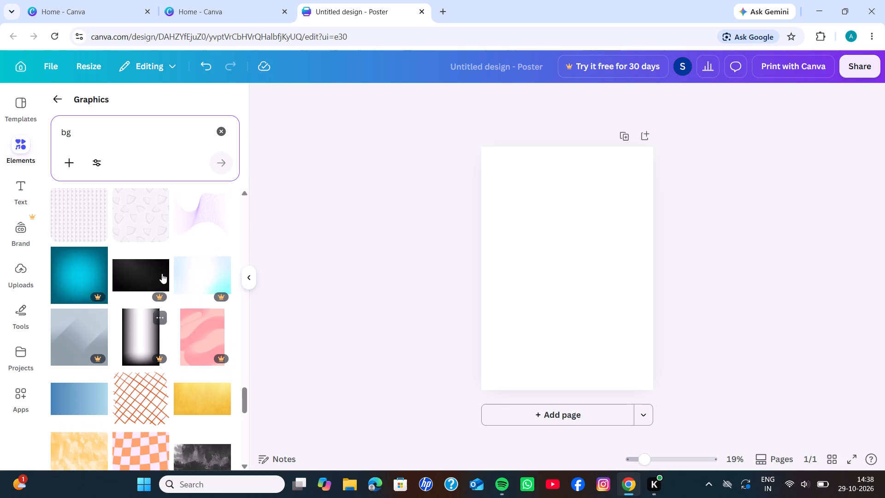
pyautogui.hscroll(-1, 162, 273)
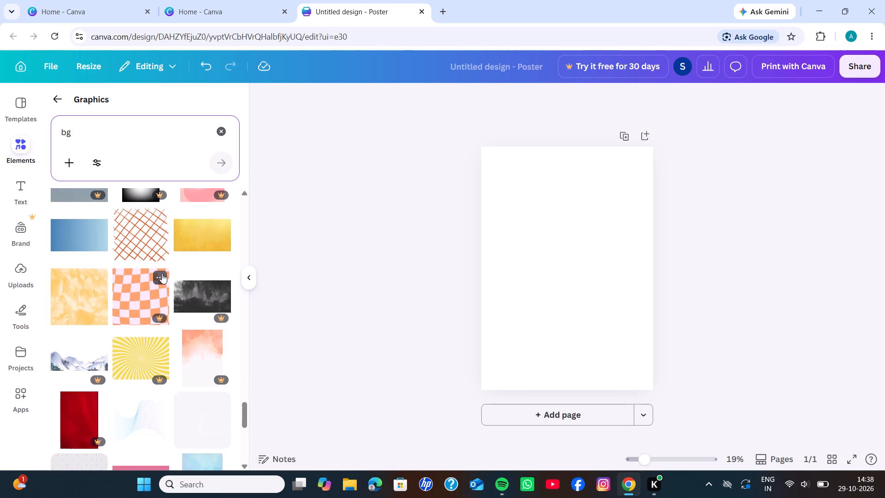
pyautogui.scroll(-6, 162, 273)
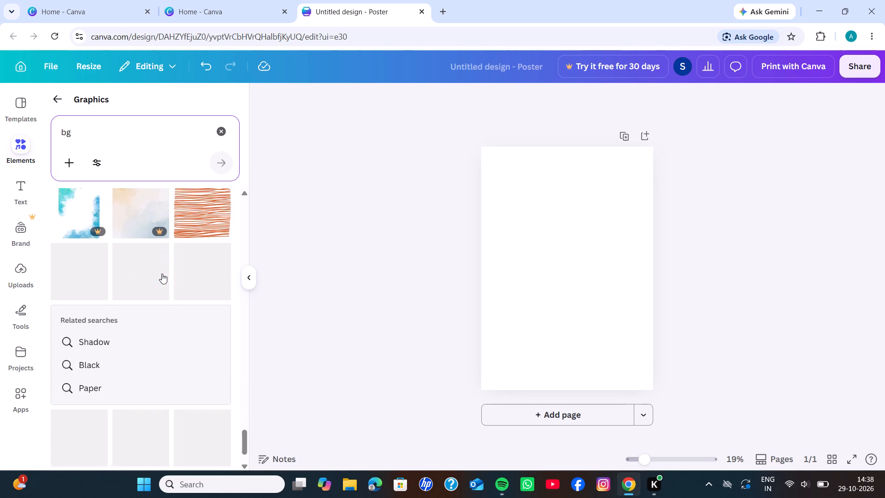
pyautogui.scroll(-2, 162, 273)
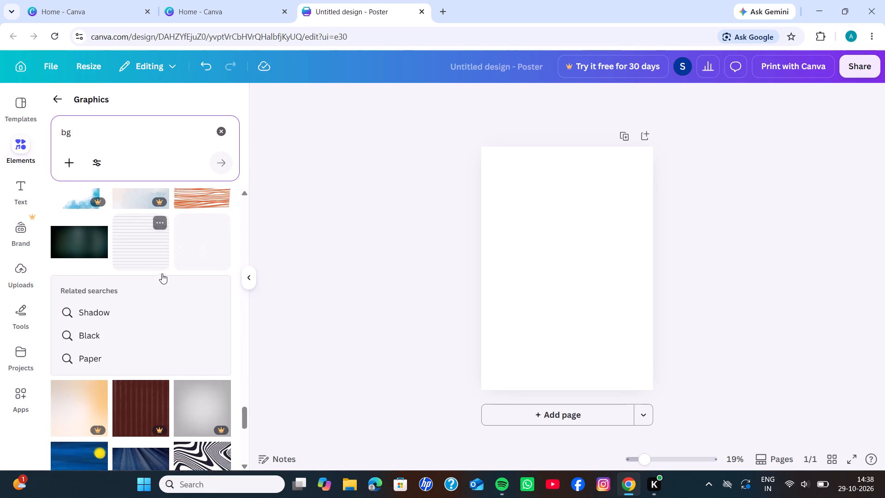
pyautogui.scroll(-1, 162, 273)
pyautogui.scroll(2, 162, 273)
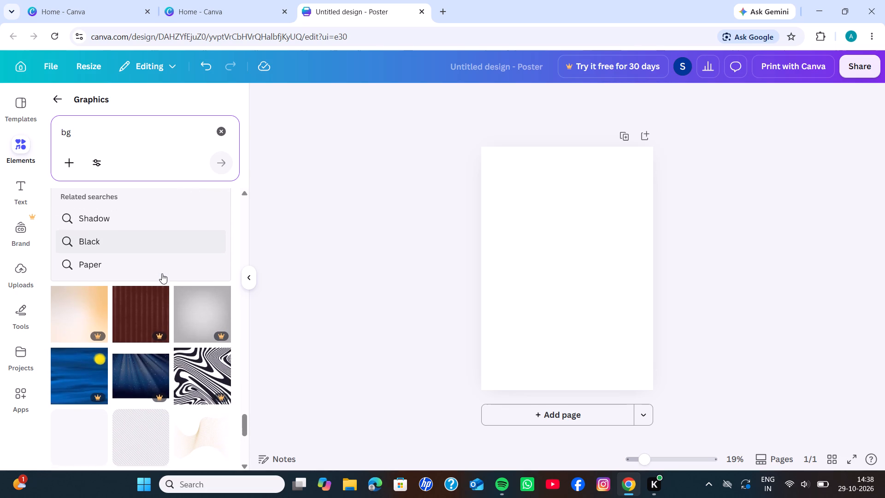
pyautogui.scroll(3, 162, 273)
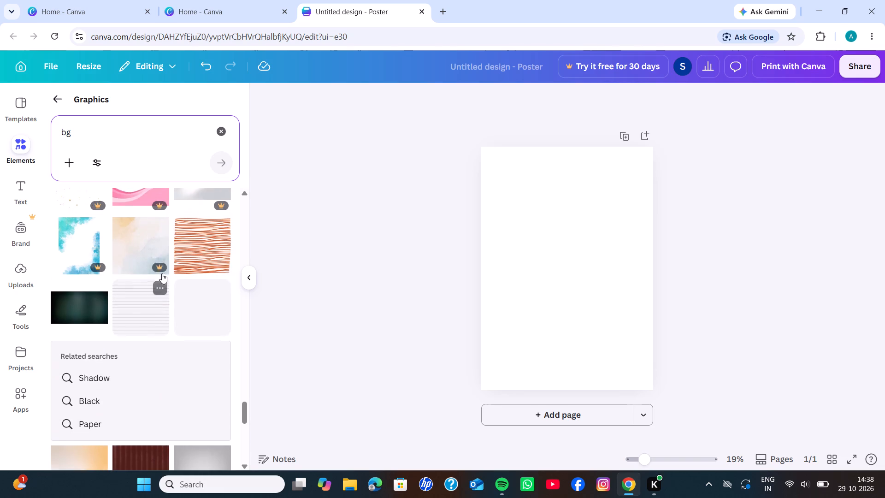
pyautogui.scroll(5, 162, 273)
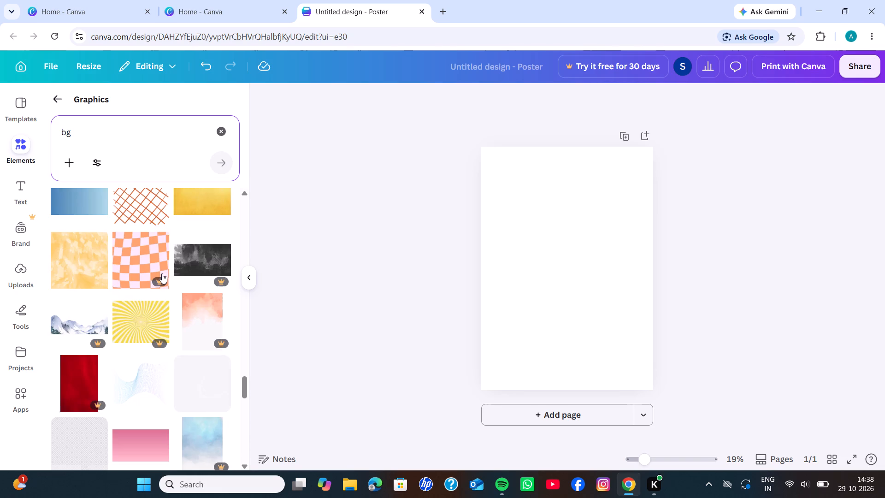
pyautogui.scroll(4, 162, 273)
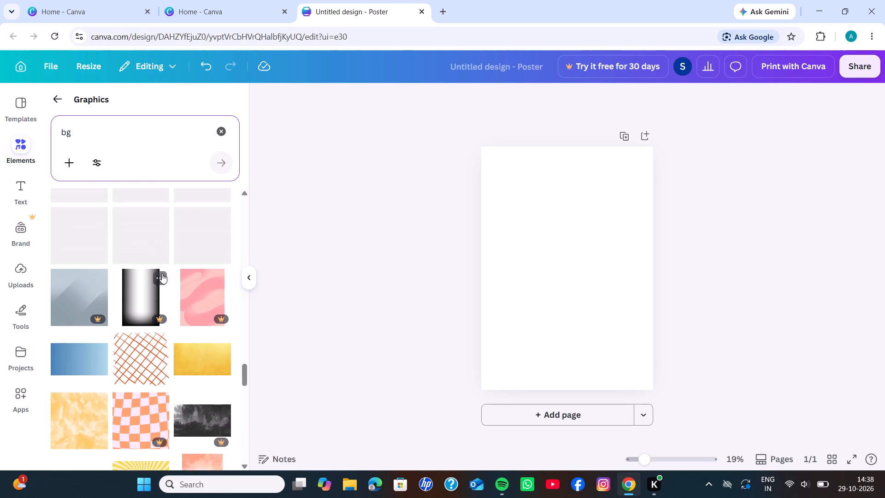
pyautogui.scroll(3, 162, 273)
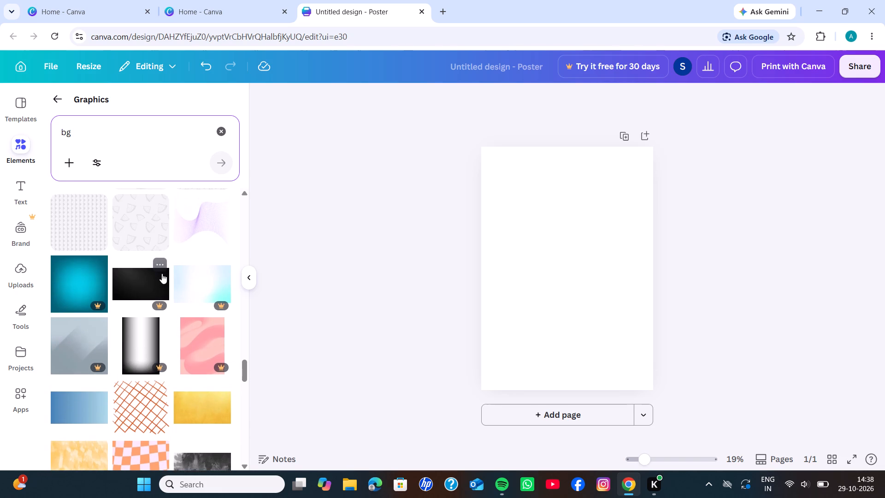
pyautogui.scroll(3, 162, 273)
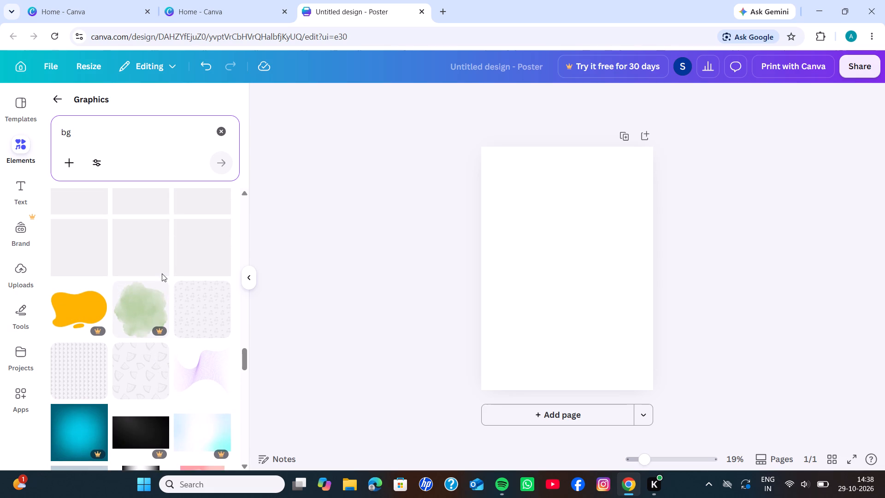
pyautogui.scroll(4, 162, 273)
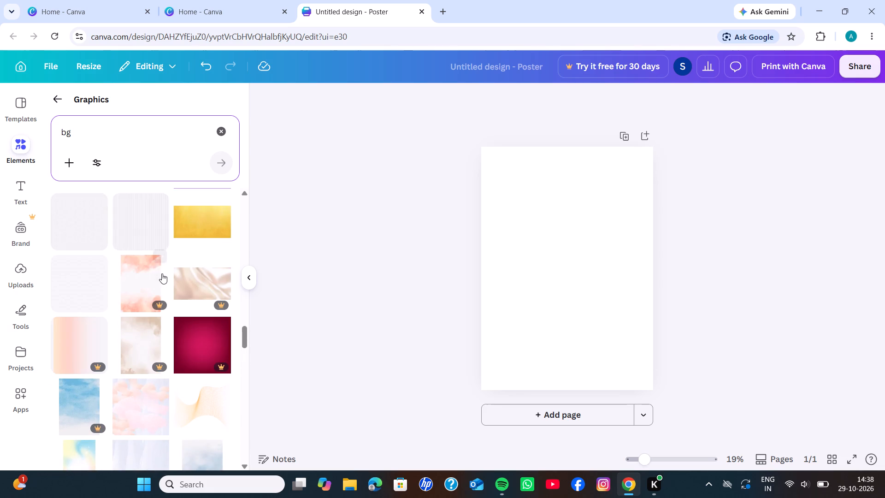
pyautogui.scroll(2, 162, 273)
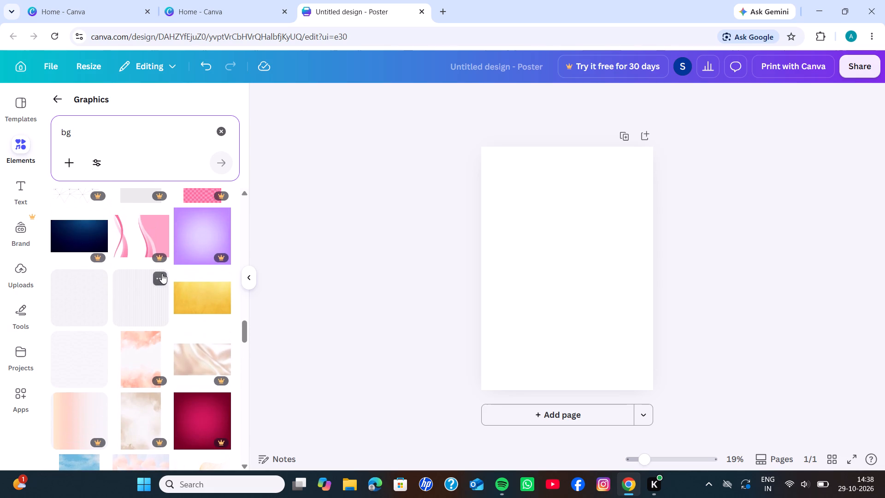
pyautogui.scroll(3, 162, 273)
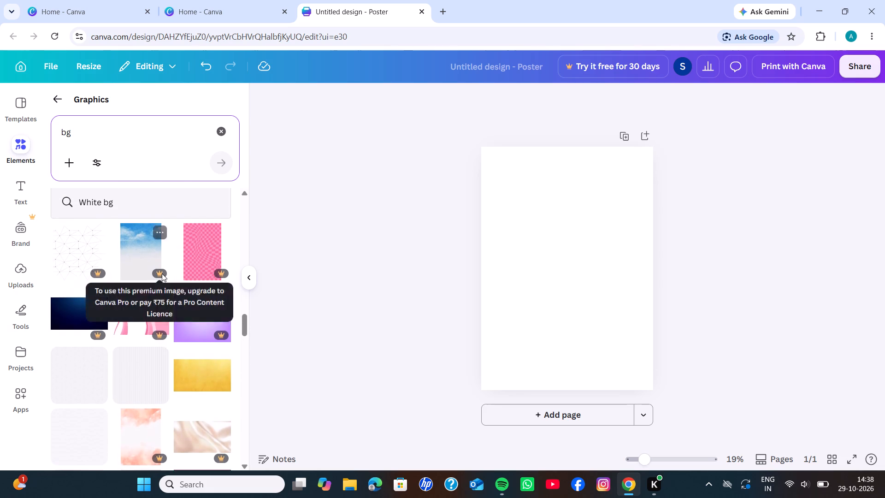
pyautogui.scroll(2, 162, 273)
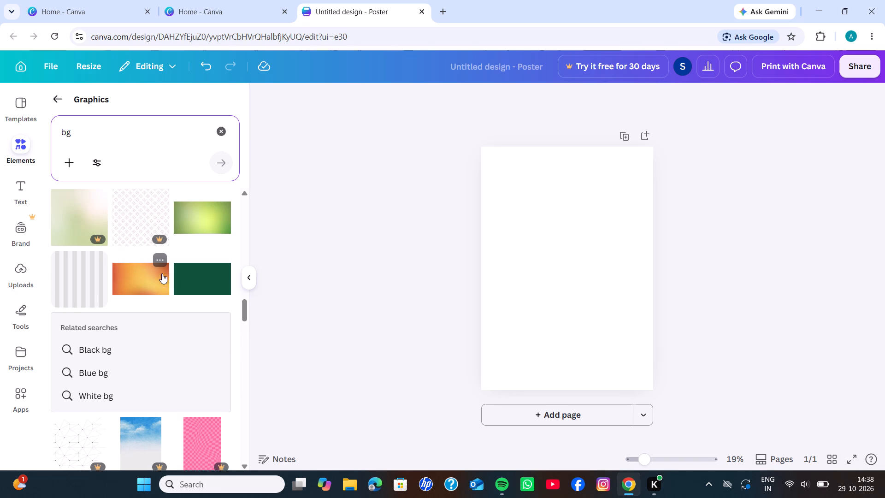
pyautogui.scroll(1, 162, 273)
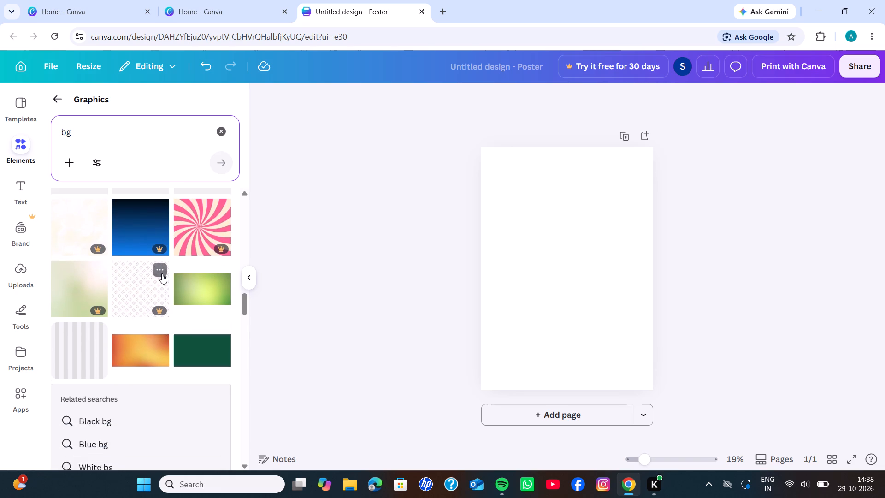
pyautogui.scroll(1, 162, 273)
pyautogui.scroll(-2, 162, 273)
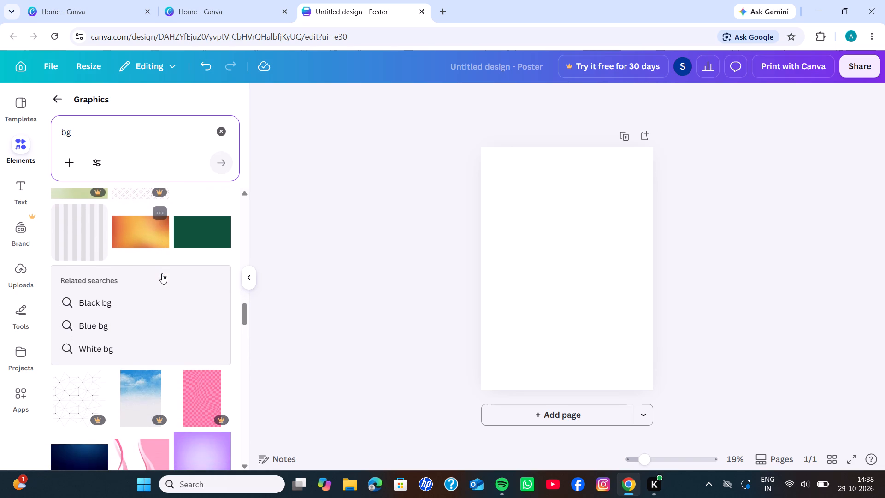
pyautogui.scroll(-3, 162, 273)
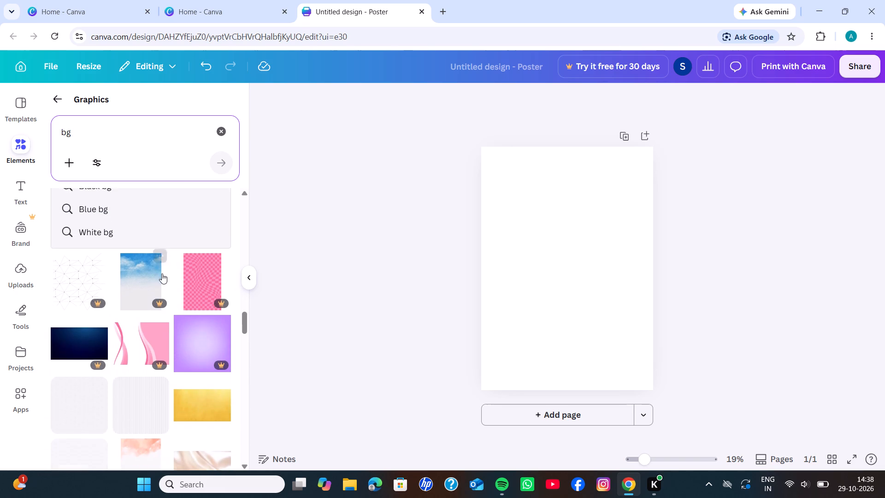
pyautogui.scroll(-2, 162, 273)
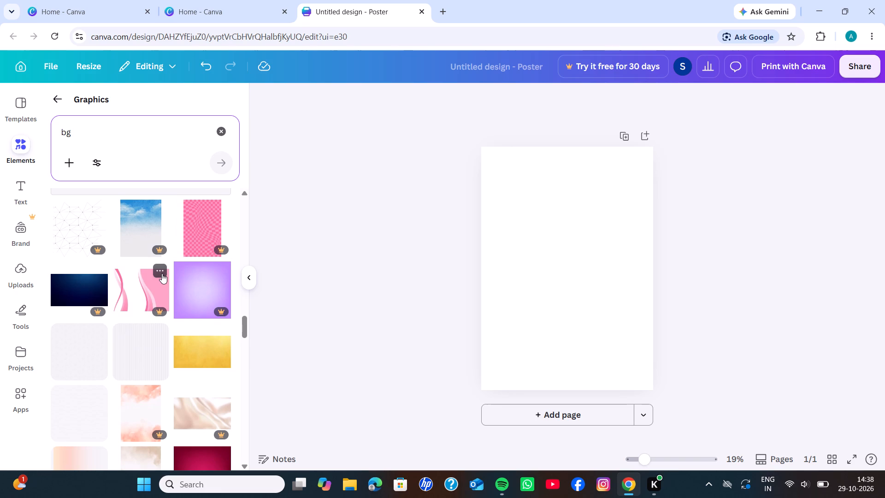
pyautogui.scroll(-2, 162, 273)
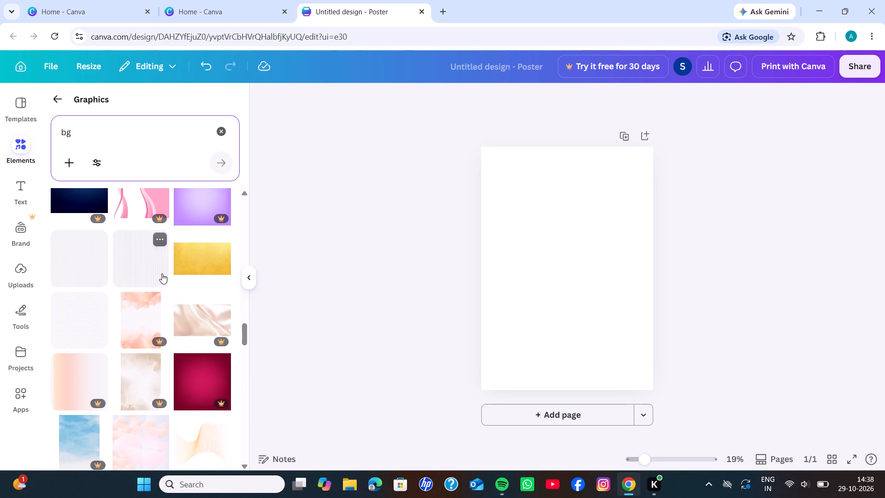
# Look further through the "bg" graphics for a background that could suit the pizza poster.
pyautogui.scroll(-1, 162, 273)
pyautogui.scroll(3, 162, 273)
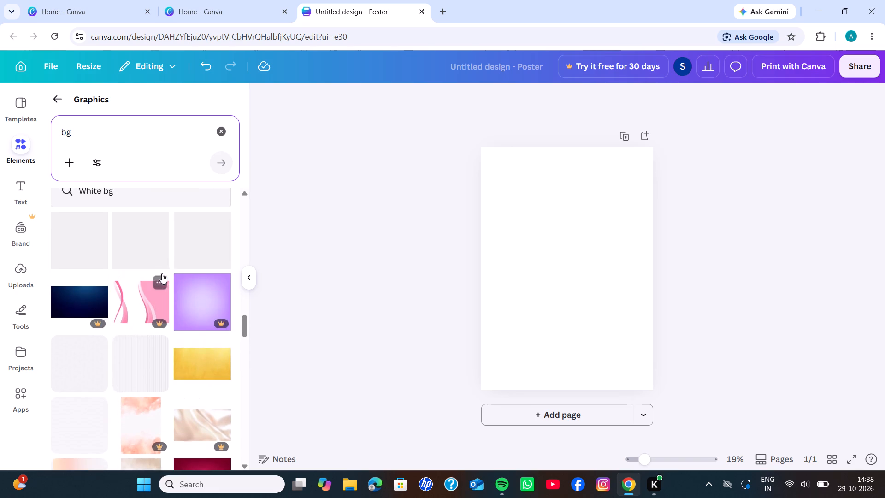
pyautogui.scroll(-2, 162, 273)
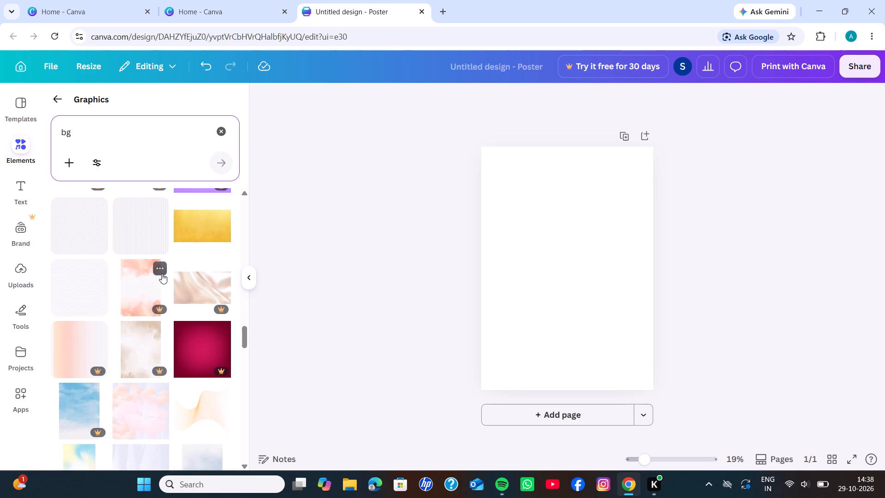
pyautogui.scroll(-2, 162, 273)
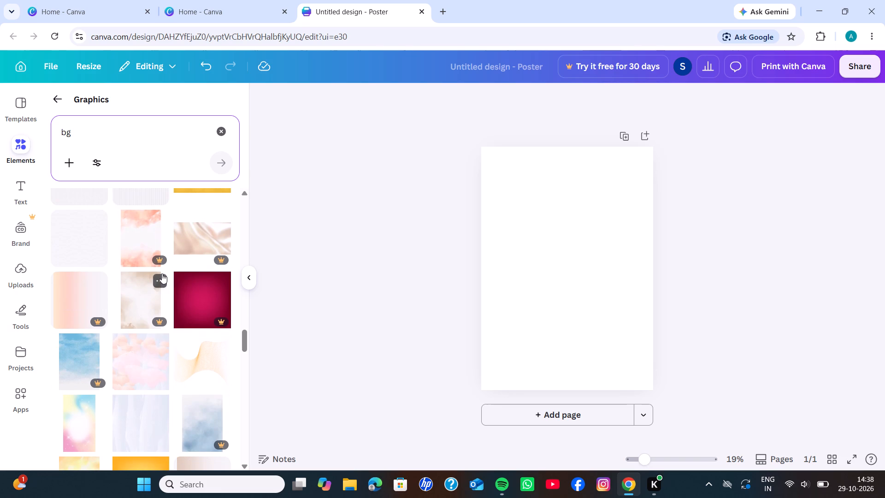
pyautogui.scroll(-3, 162, 273)
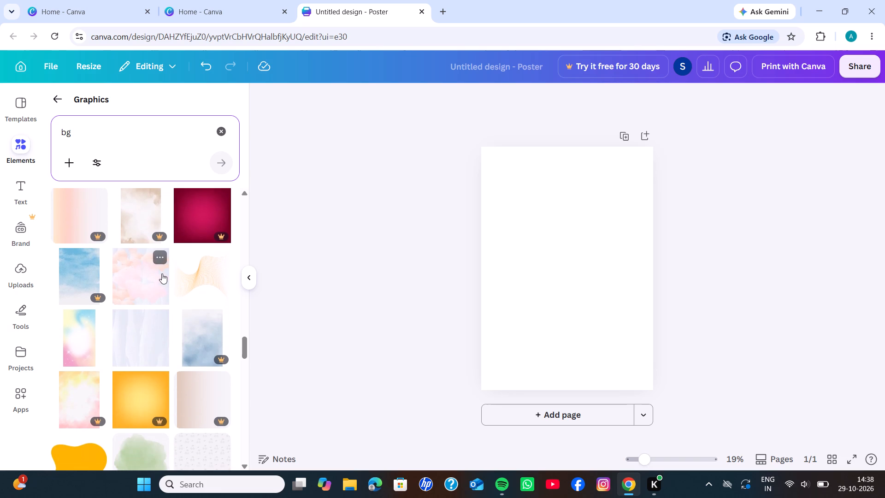
pyautogui.scroll(-1, 162, 273)
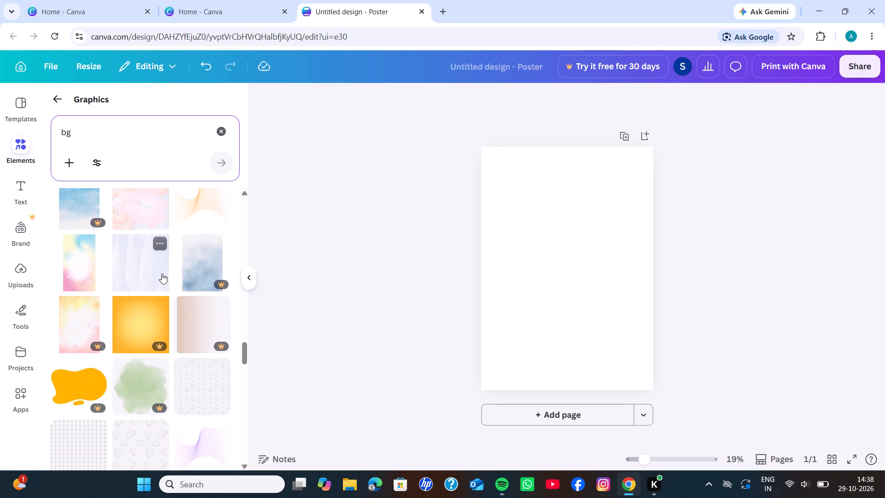
pyautogui.scroll(-2, 162, 273)
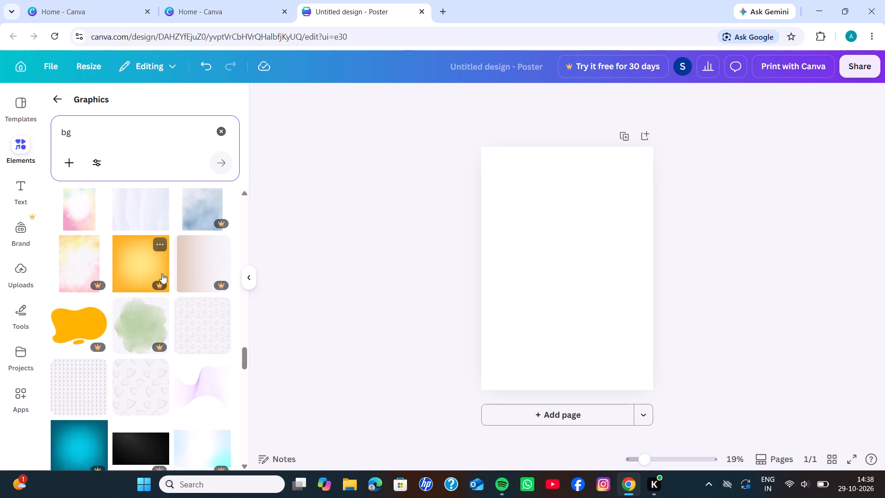
pyautogui.scroll(-1, 162, 273)
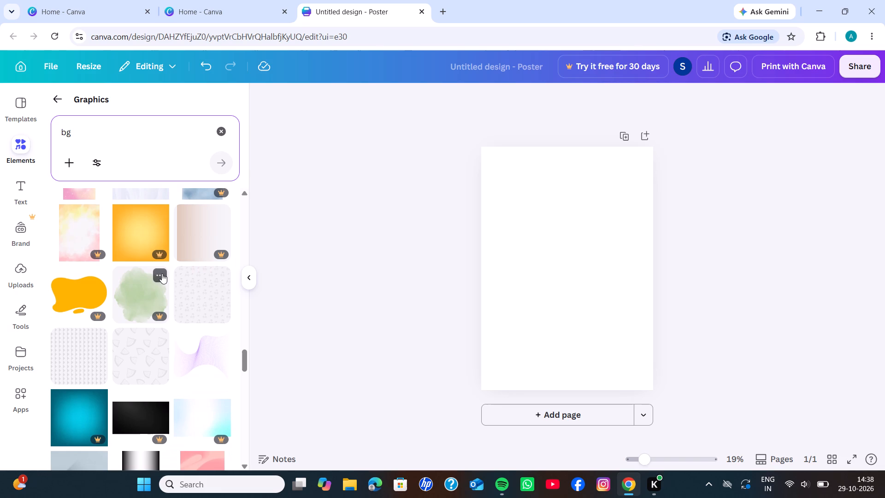
pyautogui.scroll(-1, 162, 273)
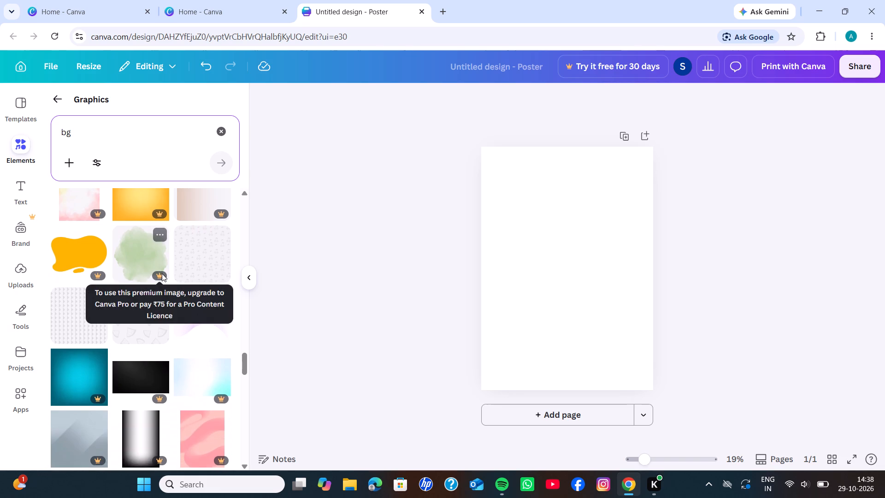
pyautogui.scroll(-1, 162, 273)
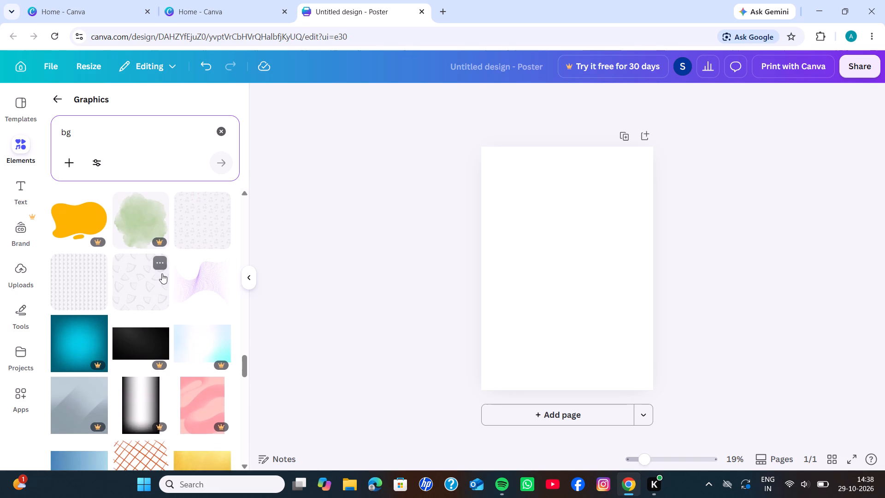
pyautogui.scroll(-1, 162, 273)
pyautogui.scroll(1, 162, 273)
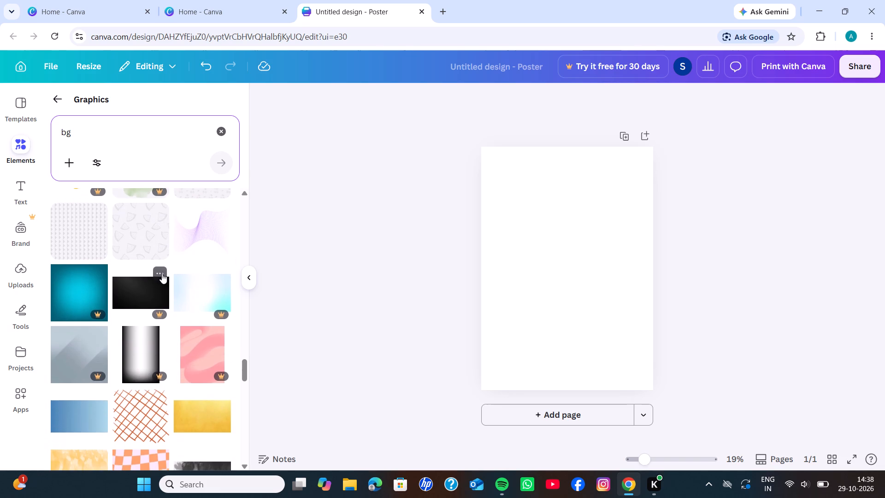
pyautogui.scroll(2, 162, 273)
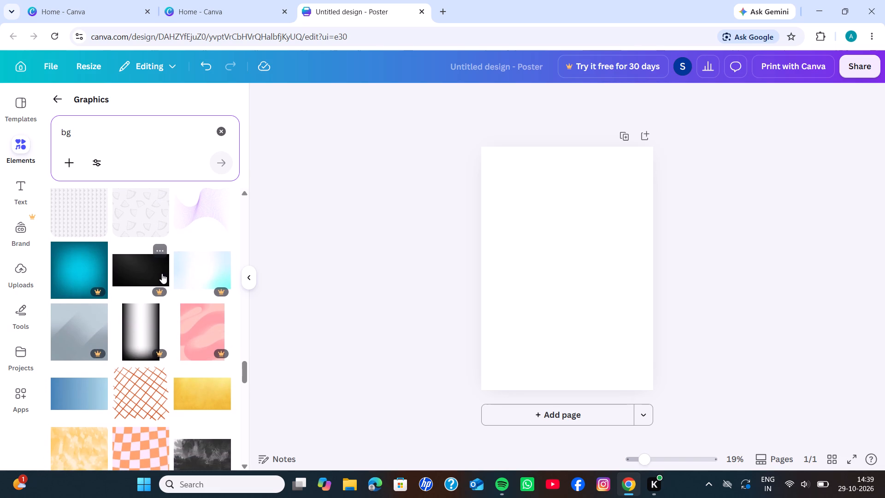
pyautogui.scroll(8, 162, 273)
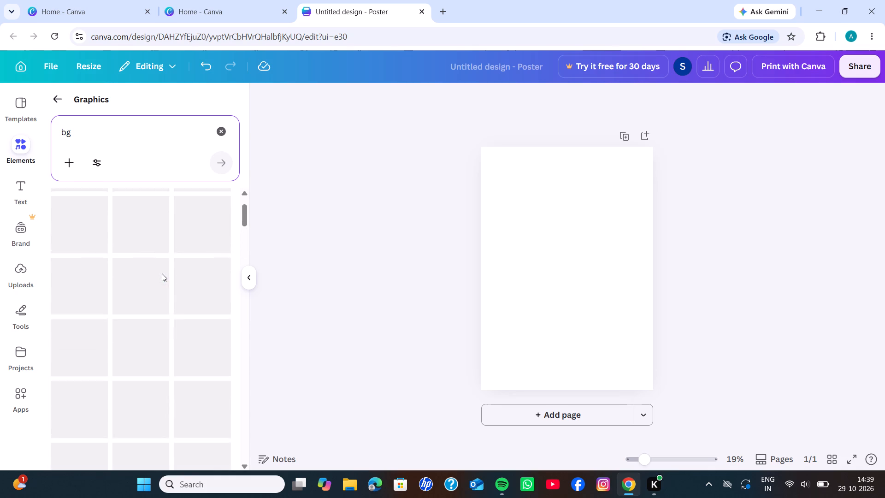
# Replace the "bg" search with a graphics search for "section split bagrounds" and look through the designs for a poster background.
pyautogui.click(114, 135)
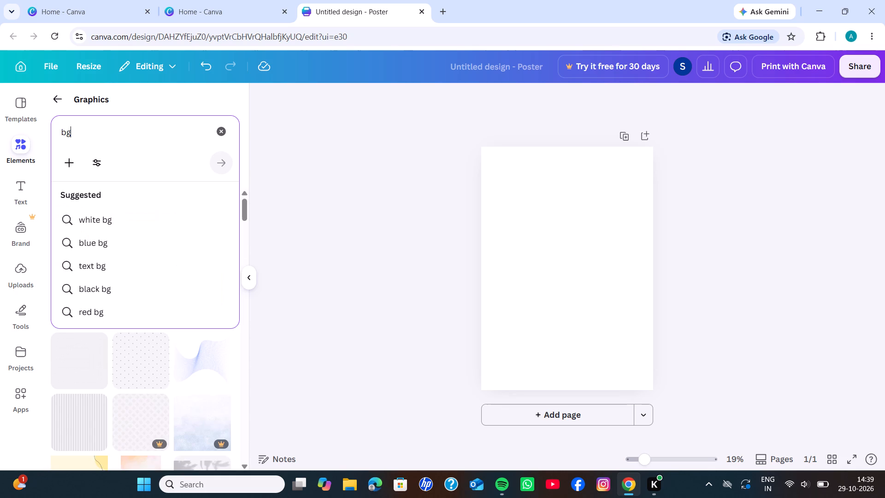
pyautogui.press('Return')
pyautogui.press('Return')
pyautogui.press('Return')
pyautogui.press('Return')
pyautogui.press('BackSpace')
pyautogui.press('BackSpace')
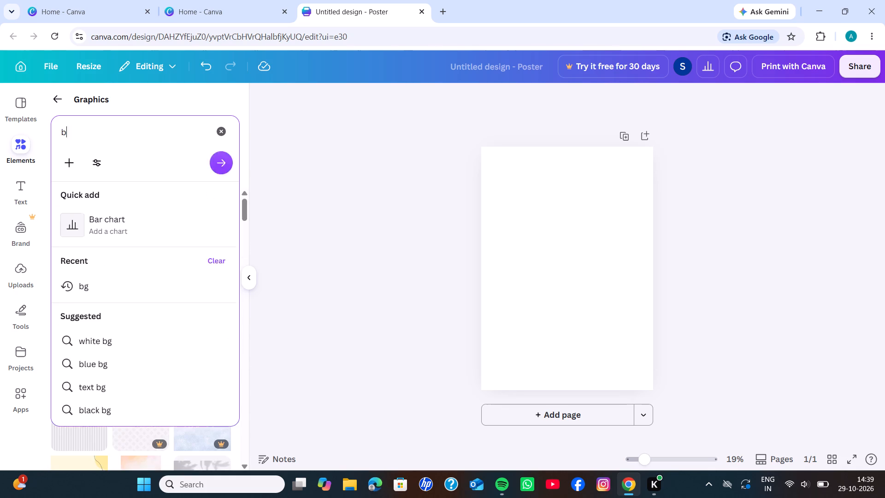
pyautogui.press('BackSpace')
pyautogui.write('section split')
pyautogui.press('space')
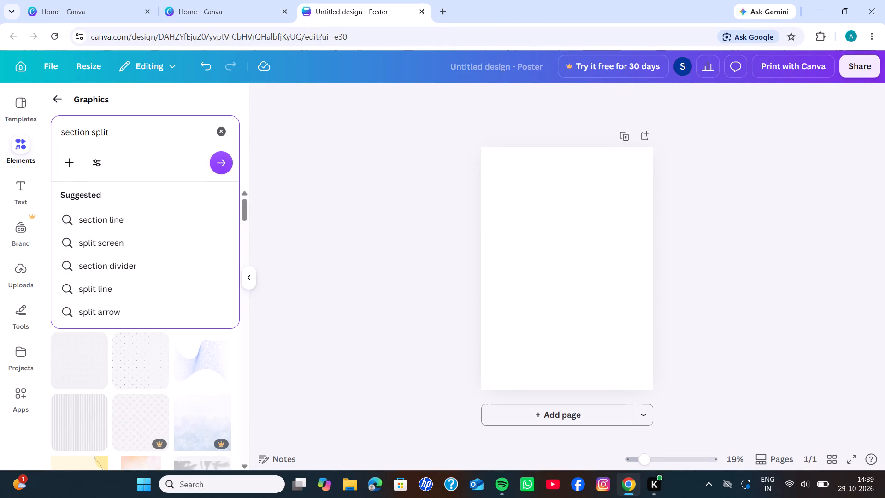
pyautogui.write('ba')
pyautogui.press('g')
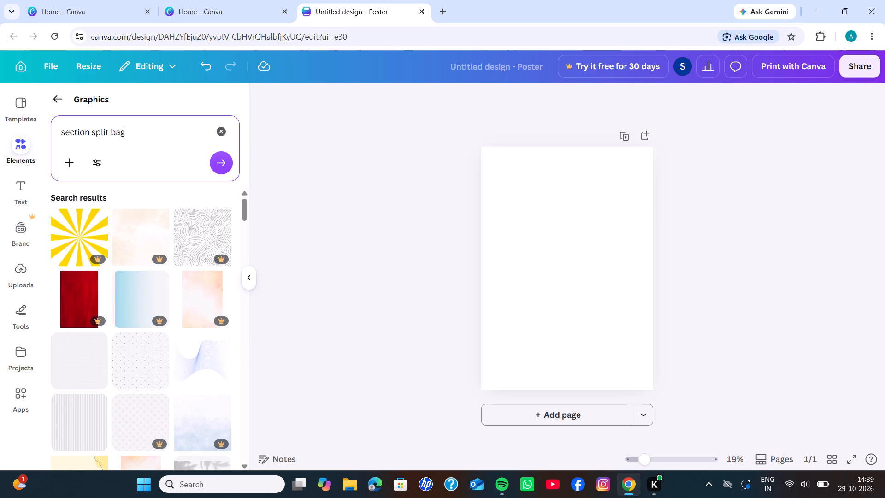
pyautogui.press('r')
pyautogui.write('ounds')
pyautogui.press('Return')
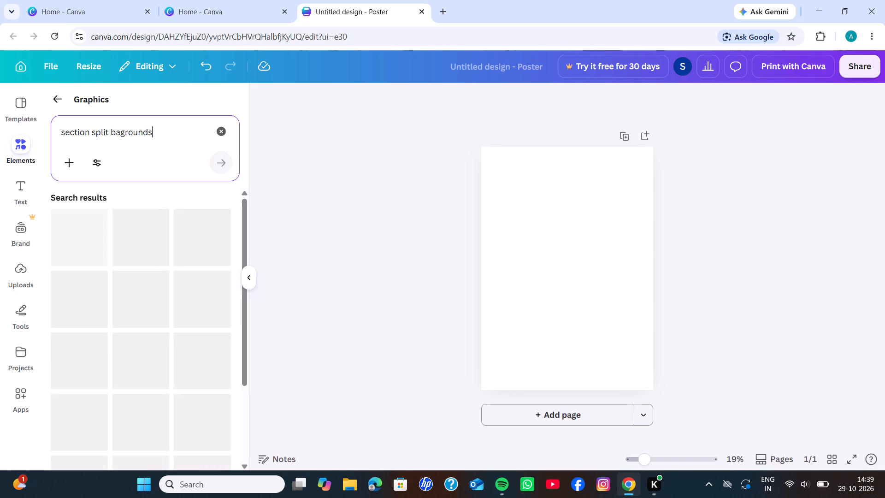
pyautogui.scroll(-1, 116, 201)
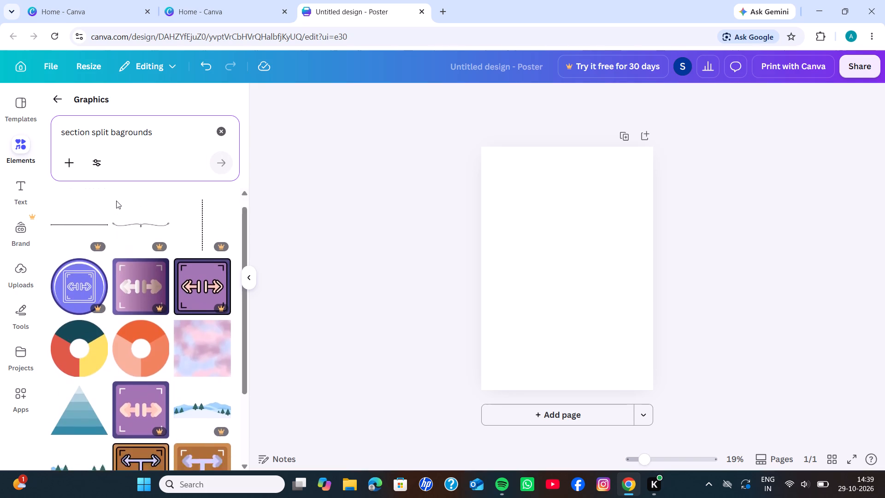
pyautogui.scroll(-3, 116, 201)
pyautogui.hscroll(2, 116, 201)
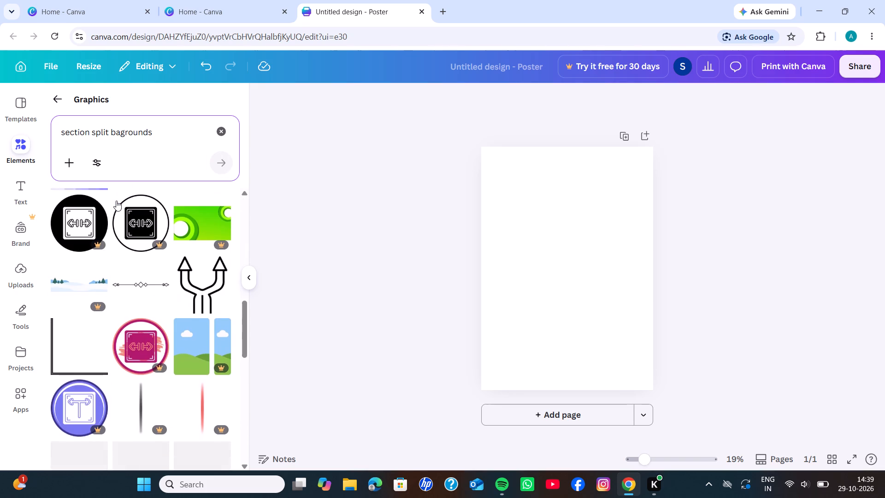
pyautogui.hscroll(8, 116, 201)
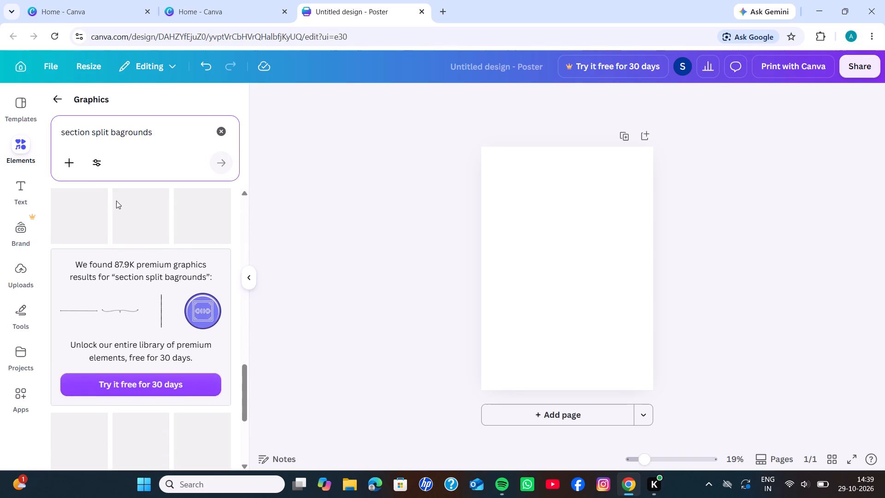
pyautogui.scroll(-1, 116, 201)
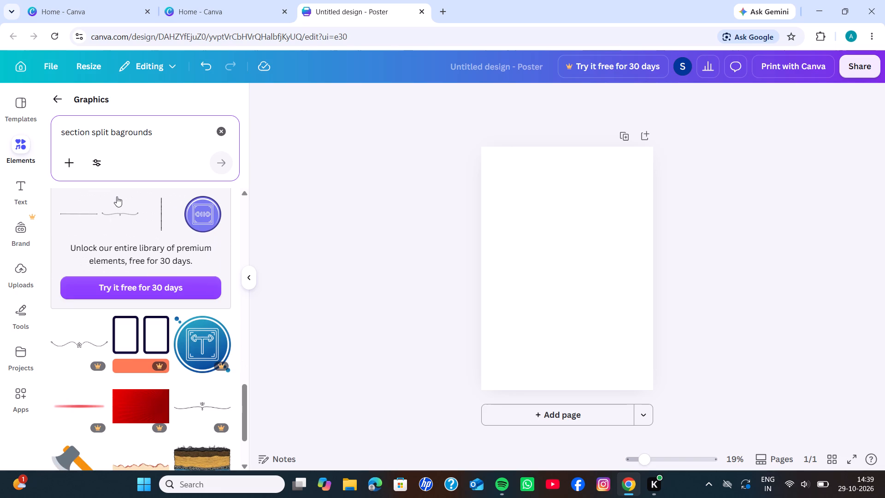
# Shorten the graphics search to "section bagrounds" and look through the designs for a suitable poster background.
pyautogui.click(109, 133)
pyautogui.press('BackSpace')
pyautogui.press('BackSpace')
pyautogui.press('BackSpace')
pyautogui.press('BackSpace')
pyautogui.press('BackSpace')
pyautogui.press('BackSpace')
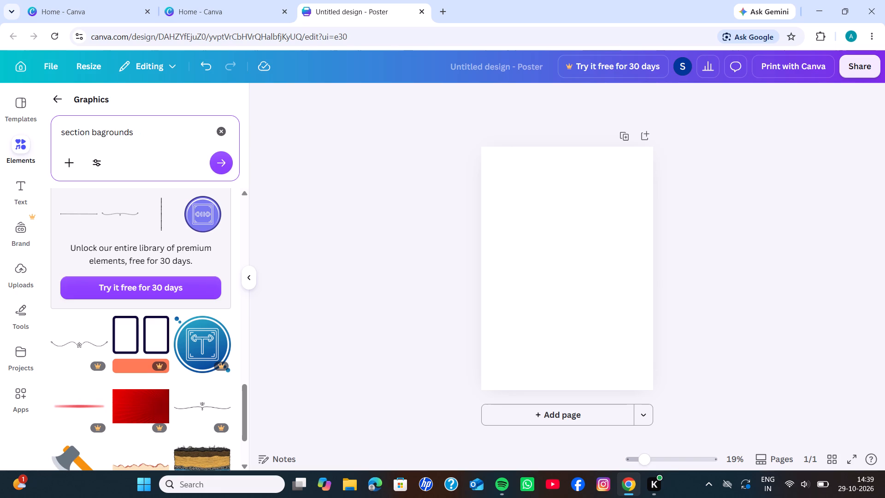
pyautogui.click(218, 164)
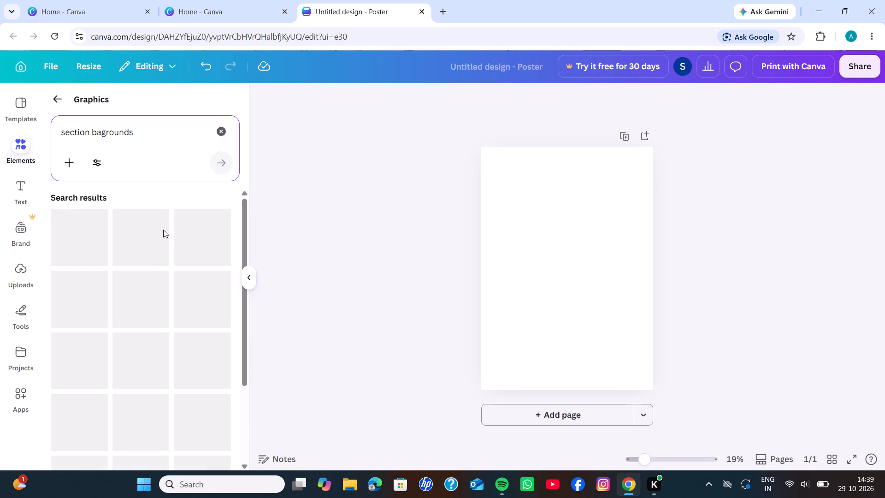
pyautogui.scroll(-4, 152, 278)
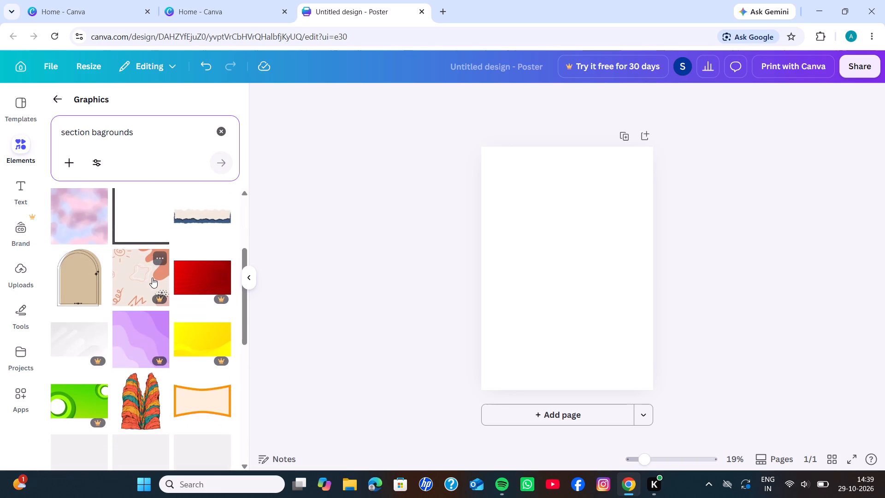
pyautogui.scroll(-1, 152, 278)
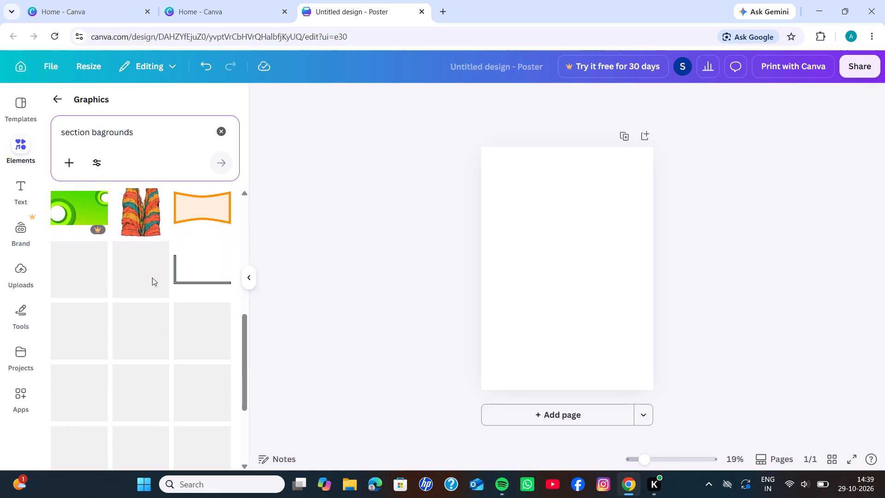
pyautogui.scroll(-5, 152, 278)
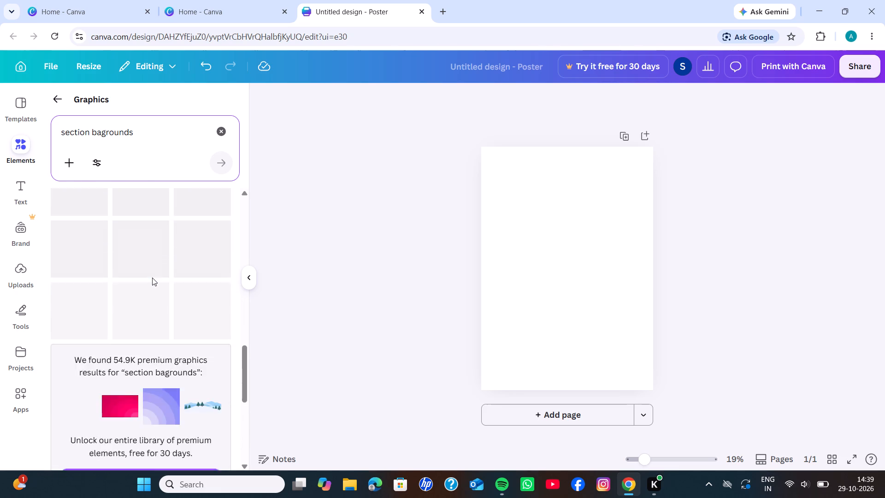
# Reduce the graphics search to "bagrounds" and look through the designs for a background that could suit the poster.
pyautogui.click(91, 136)
pyautogui.press('BackSpace')
pyautogui.press('BackSpace')
pyautogui.press('BackSpace')
pyautogui.press('BackSpace')
pyautogui.press('BackSpace')
pyautogui.press('BackSpace')
pyautogui.press('BackSpace')
pyautogui.press('BackSpace')
pyautogui.press('BackSpace')
pyautogui.press('BackSpace')
pyautogui.press('BackSpace')
pyautogui.press('BackSpace')
pyautogui.press('BackSpace')
pyautogui.press('BackSpace')
pyautogui.press('BackSpace')
pyautogui.press('BackSpace')
pyautogui.press('BackSpace')
pyautogui.press('BackSpace')
pyautogui.press('BackSpace')
pyautogui.press('BackSpace')
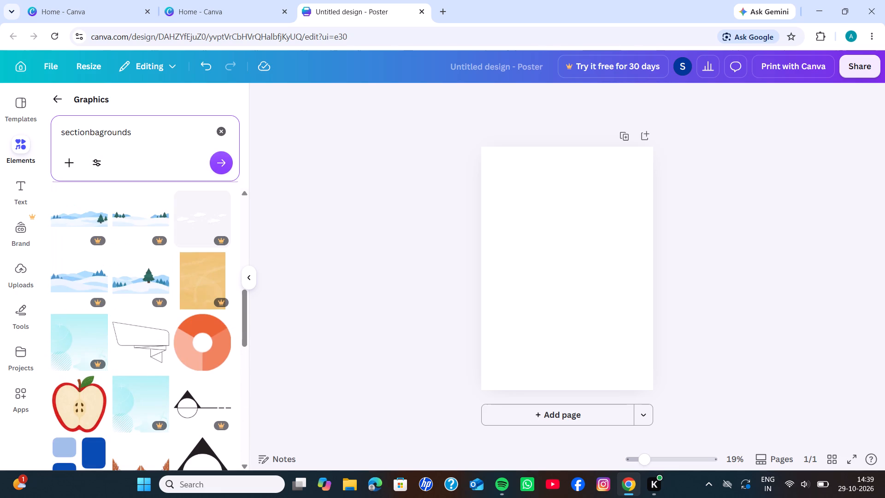
pyautogui.click(211, 160)
pyautogui.scroll(-2, 108, 292)
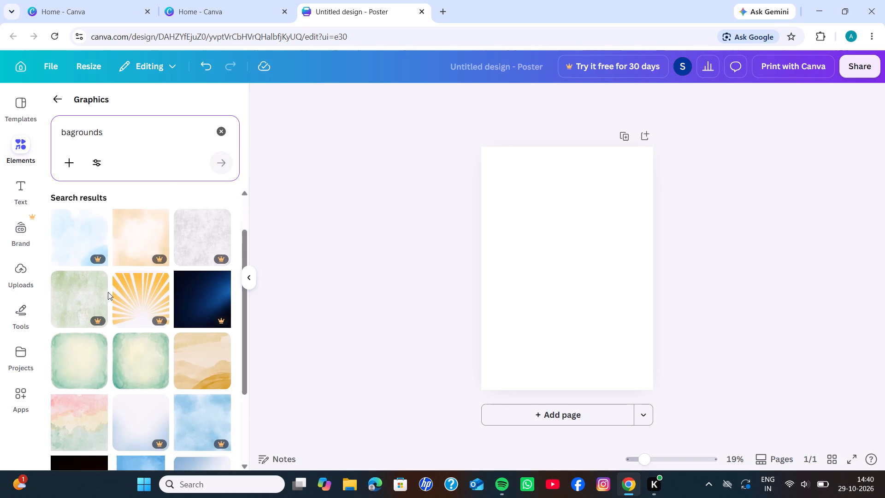
pyautogui.scroll(-4, 108, 292)
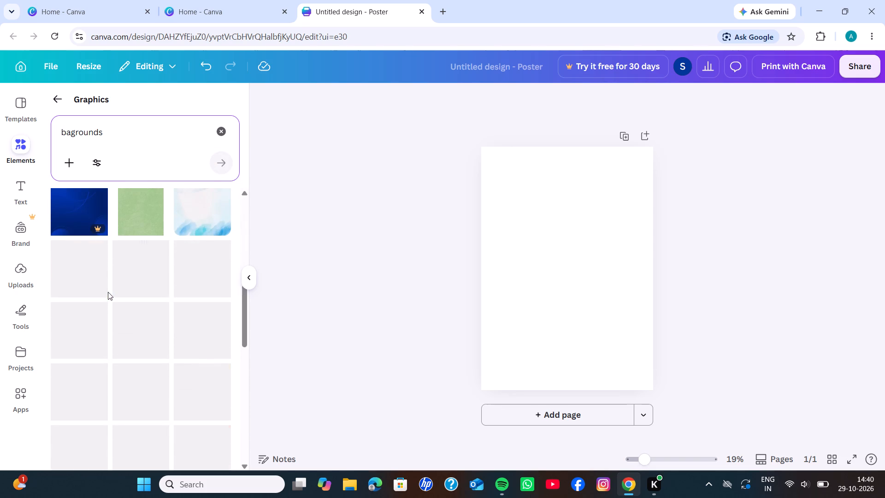
pyautogui.scroll(-3, 108, 292)
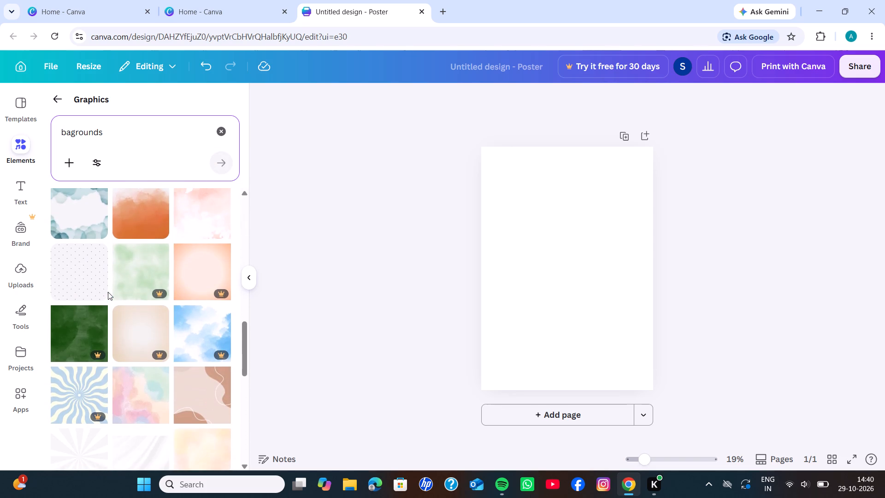
pyautogui.scroll(-2, 108, 292)
pyautogui.scroll(8, 108, 292)
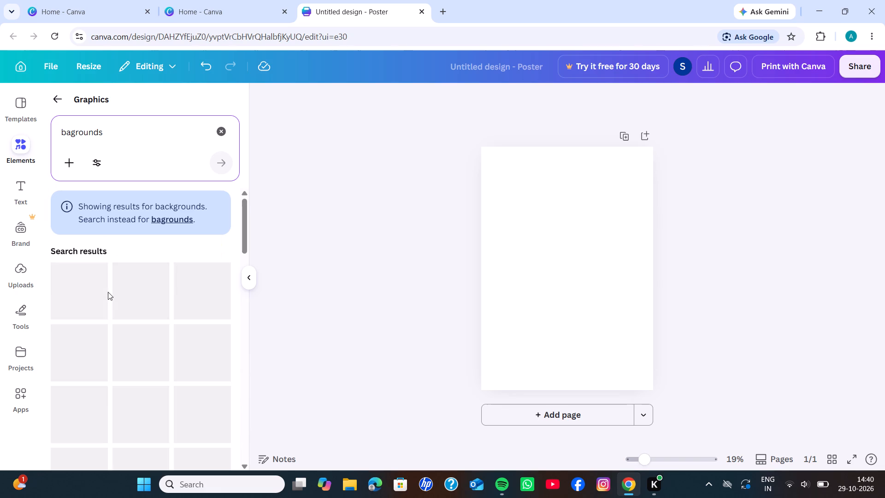
# Change the graphics search to "gradiant bagrounds" and look through the designs for a suitable poster background.
pyautogui.click(59, 134)
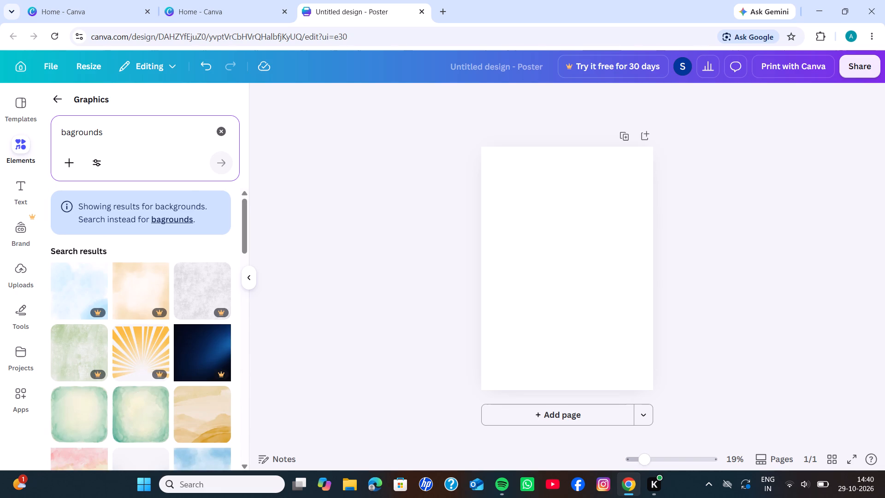
pyautogui.click(59, 134)
pyautogui.click(60, 133)
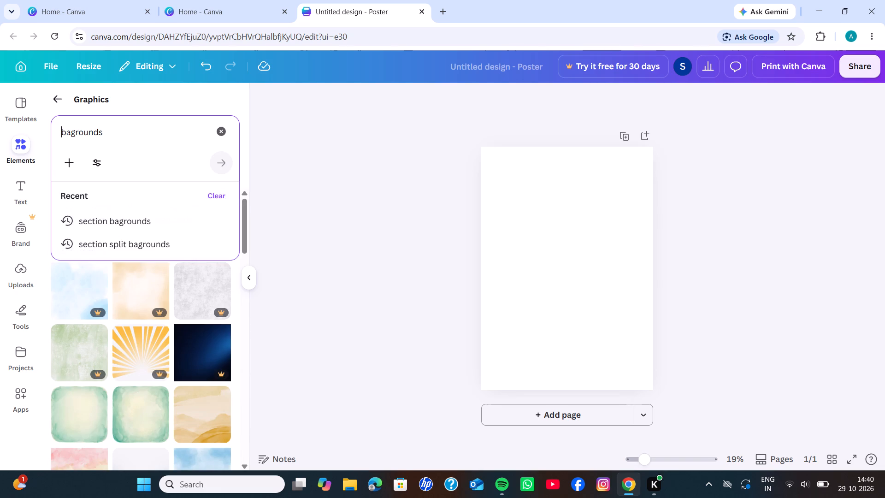
pyautogui.write('gradiant')
pyautogui.press('space')
pyautogui.press('Return')
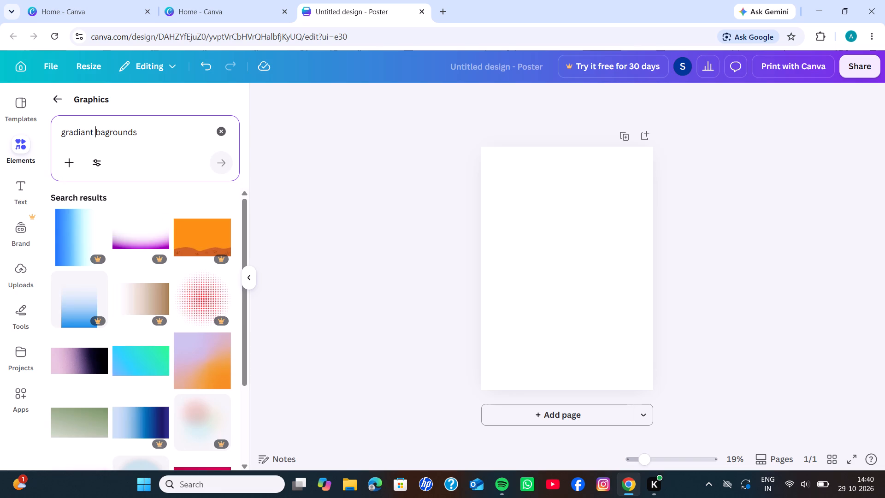
pyautogui.scroll(-2, 60, 133)
pyautogui.scroll(-2, 85, 249)
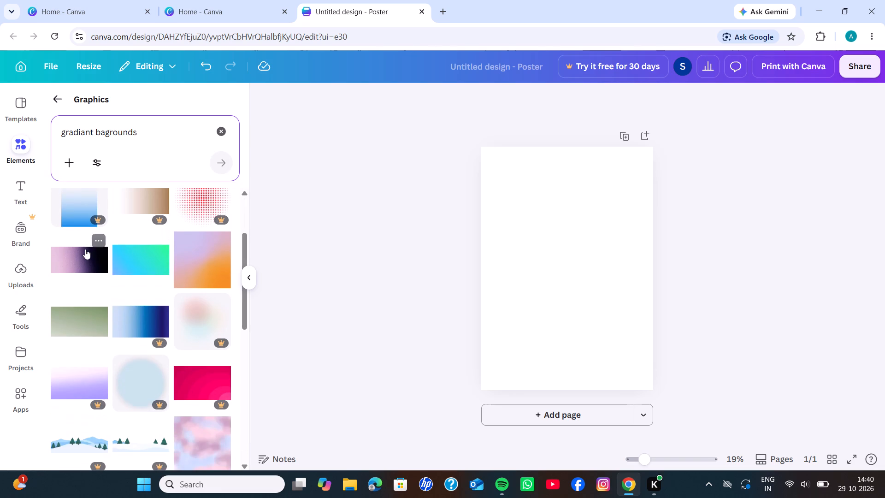
pyautogui.scroll(-4, 85, 249)
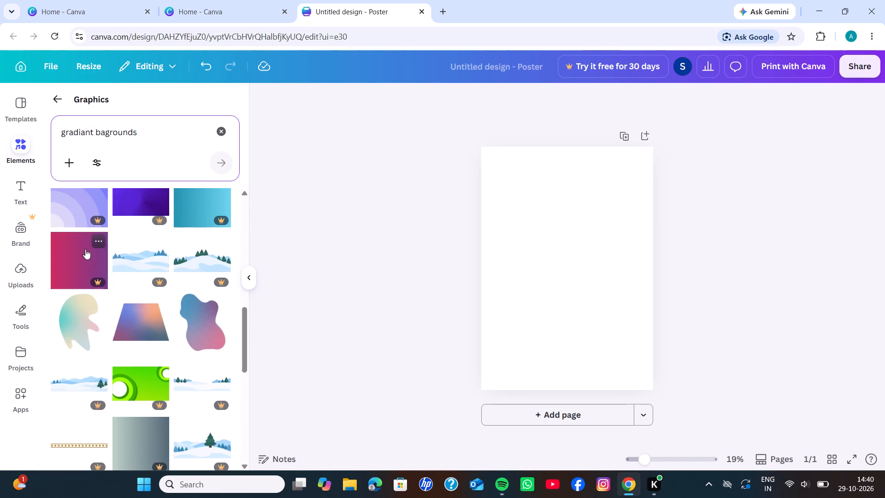
pyautogui.scroll(-6, 121, 277)
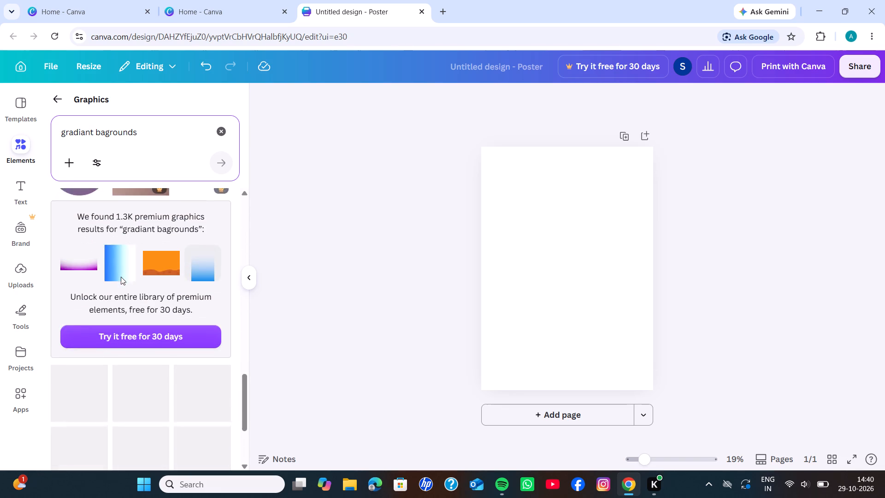
pyautogui.scroll(-3, 150, 318)
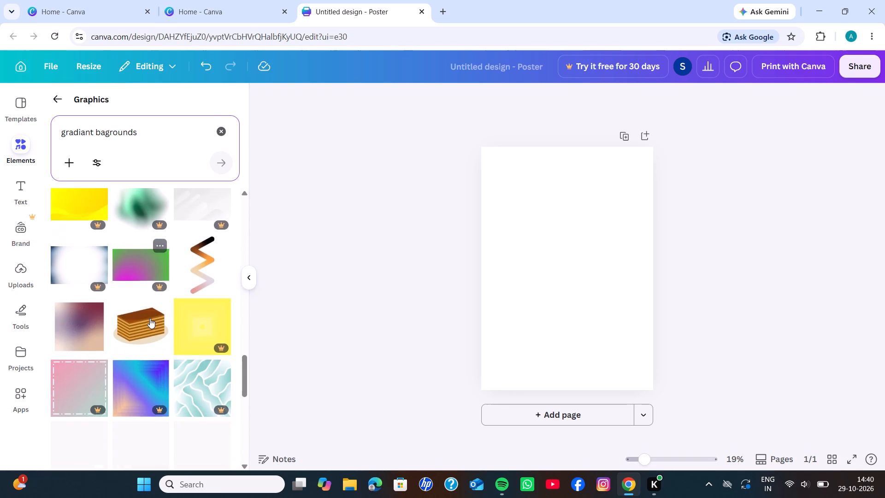
pyautogui.scroll(-1, 150, 318)
pyautogui.scroll(15, 150, 318)
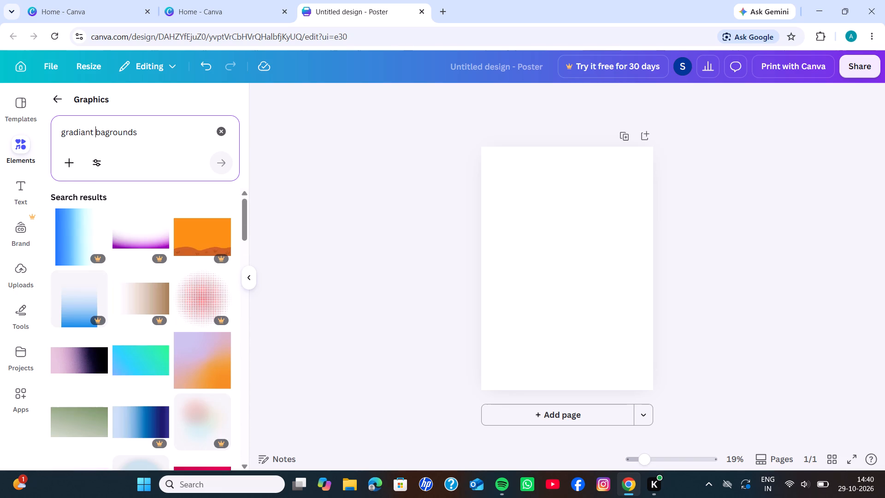
# Extend the graphics search to "black gradiant bagrounds" and look through the designs for a dark poster background.
pyautogui.click(56, 133)
pyautogui.doubleClick(56, 133)
pyautogui.click(58, 133)
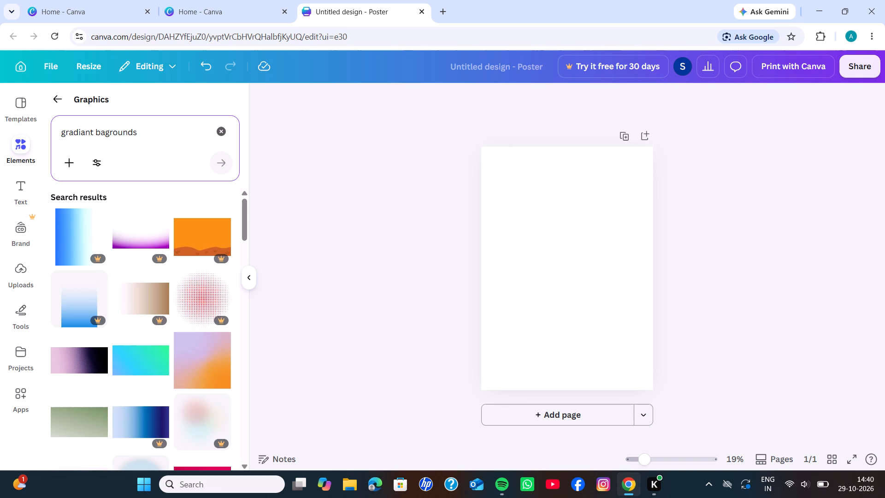
pyautogui.click(59, 133)
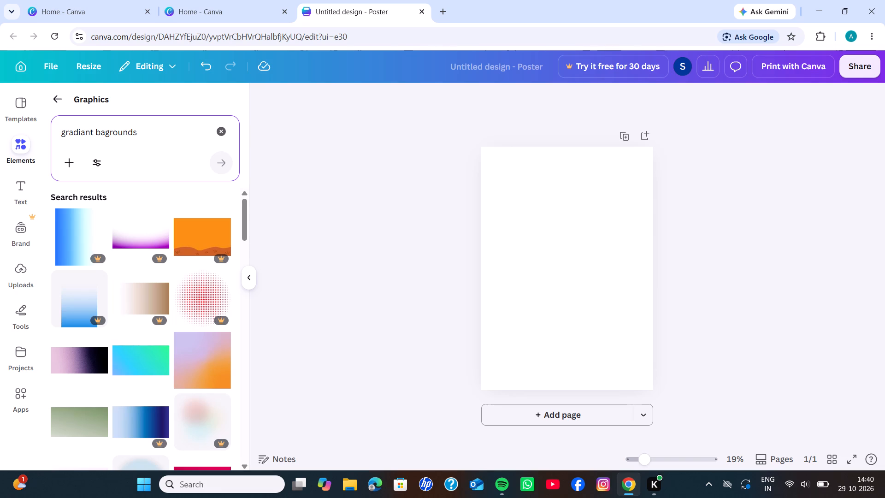
pyautogui.click(59, 131)
pyautogui.click(59, 131)
pyautogui.moveTo(59, 131); pyautogui.dragTo(63, 134)
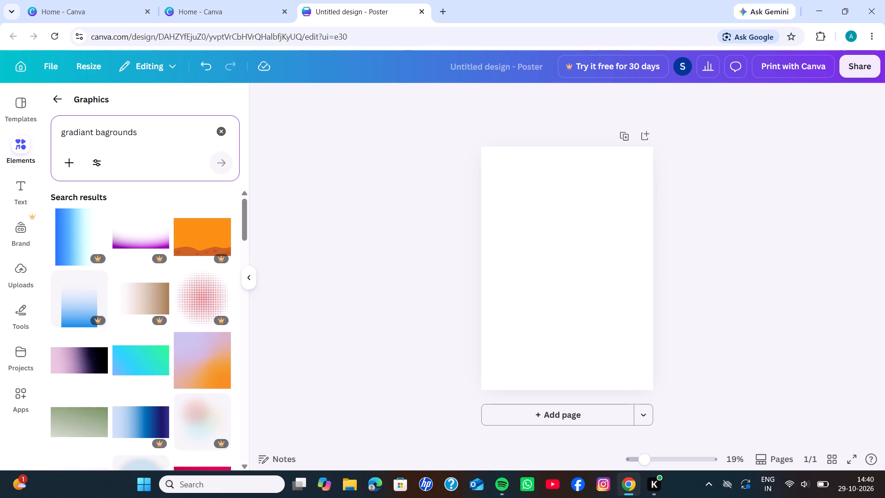
pyautogui.moveTo(63, 134); pyautogui.dragTo(65, 135)
pyautogui.click(65, 135)
pyautogui.click(58, 132)
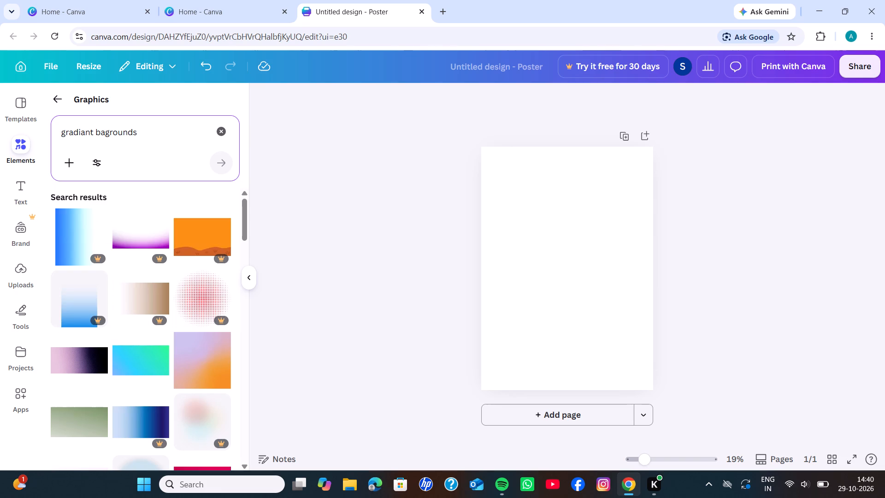
pyautogui.click(64, 132)
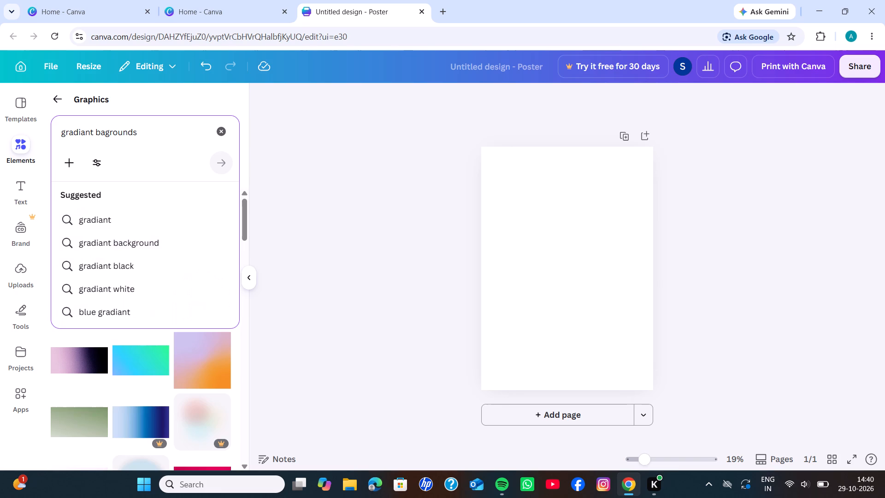
pyautogui.press('Left')
pyautogui.press('space')
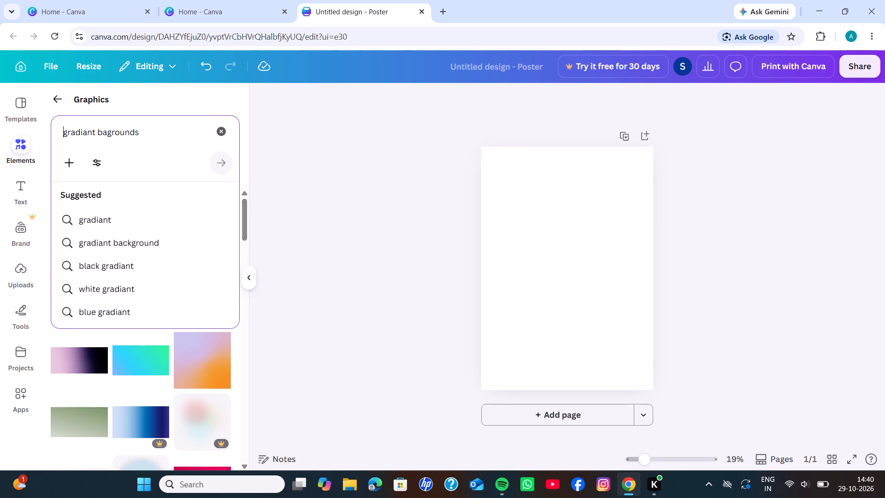
pyautogui.press('Left')
pyautogui.write('black')
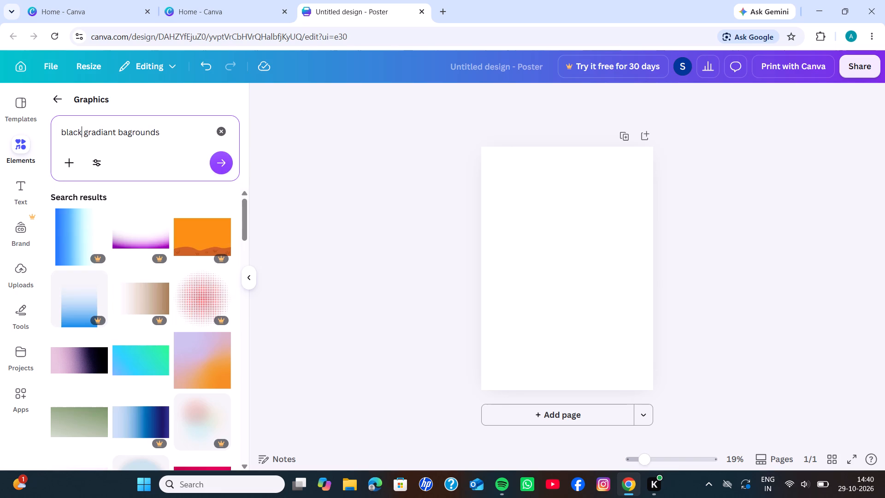
pyautogui.press('Return')
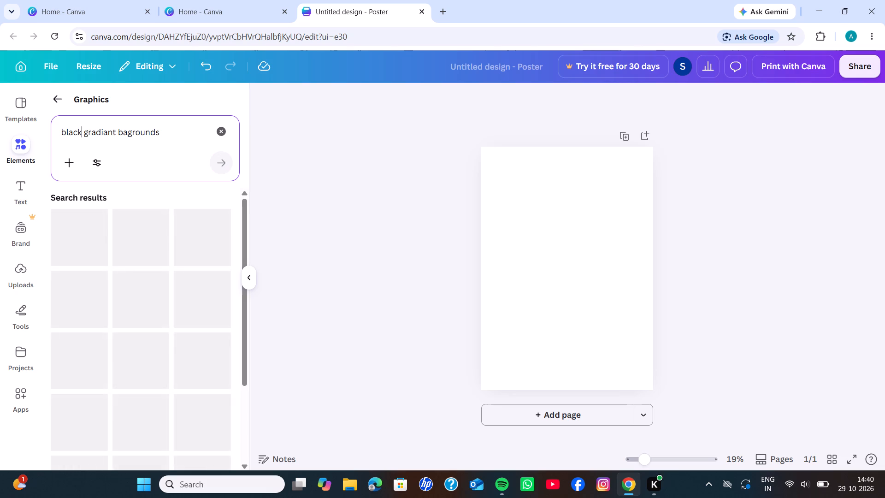
pyautogui.scroll(-2, 122, 285)
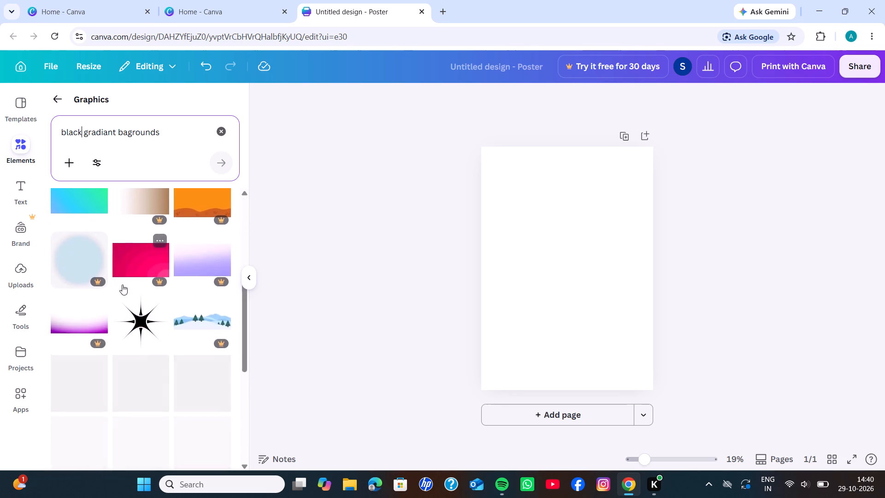
pyautogui.scroll(-1, 122, 285)
pyautogui.hscroll(2, 122, 285)
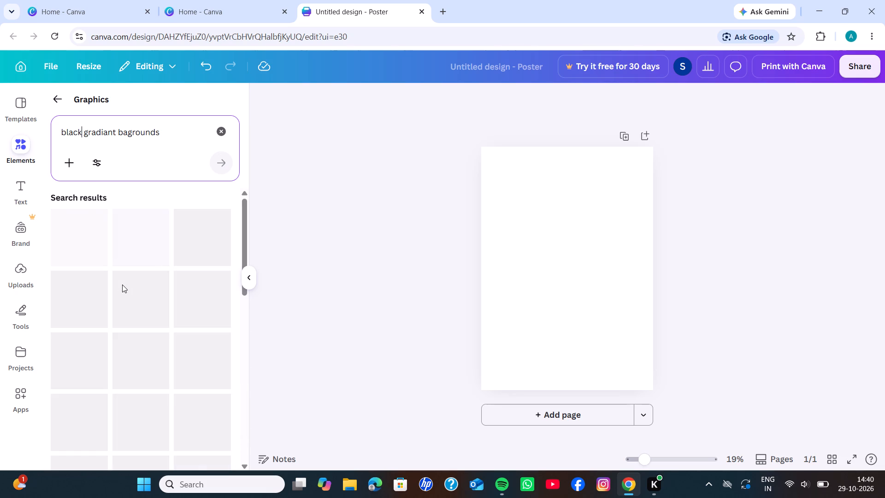
# Shorten the graphics search to "black gradiant" and add the free rounded-corner gradient that fades downward to solid black to the page.
pyautogui.click(162, 135)
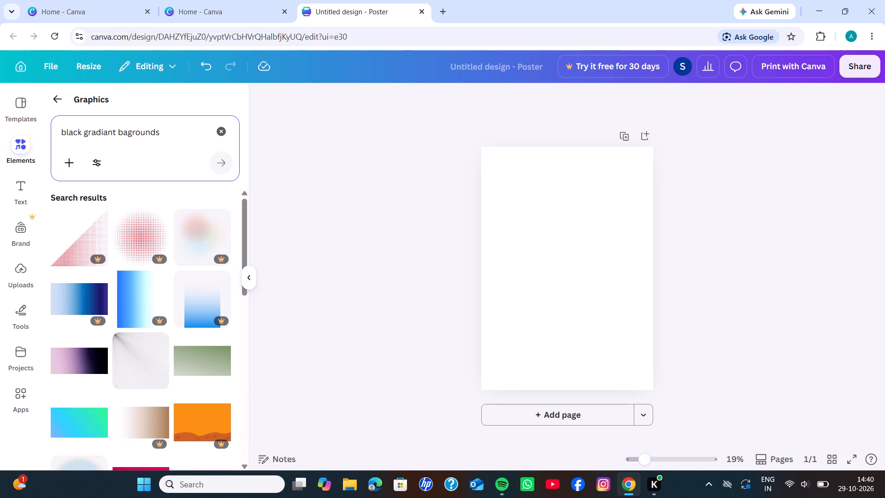
pyautogui.press('BackSpace')
pyautogui.press('BackSpace')
pyautogui.press('BackSpace')
pyautogui.press('BackSpace')
pyautogui.press('BackSpace')
pyautogui.press('BackSpace')
pyautogui.press('BackSpace')
pyautogui.press('BackSpace')
pyautogui.press('BackSpace')
pyautogui.press('BackSpace')
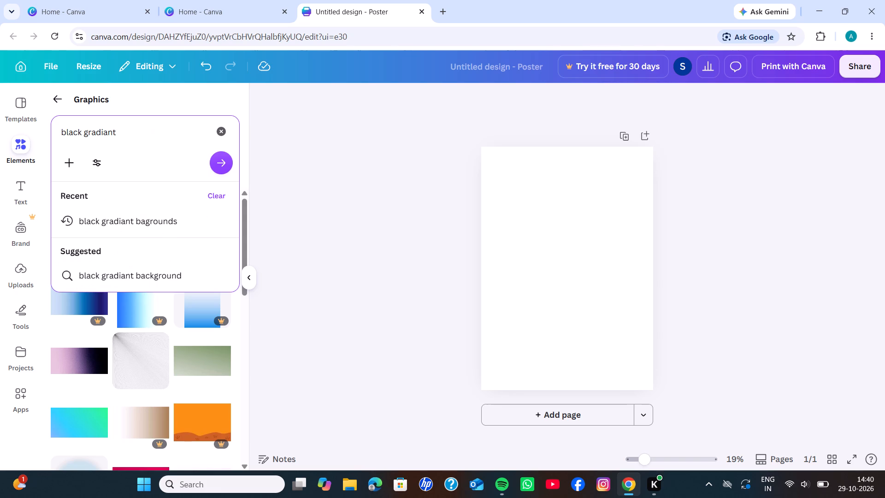
pyautogui.press('Return')
pyautogui.scroll(-1, 129, 253)
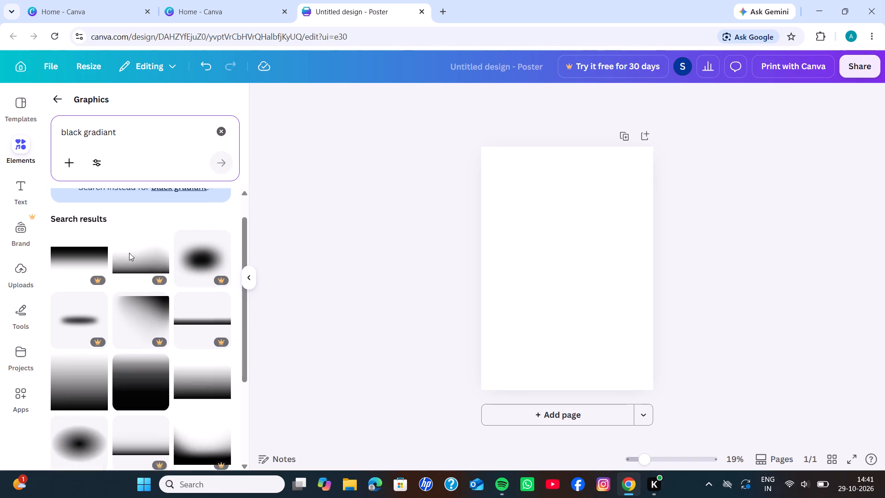
pyautogui.scroll(-1, 129, 253)
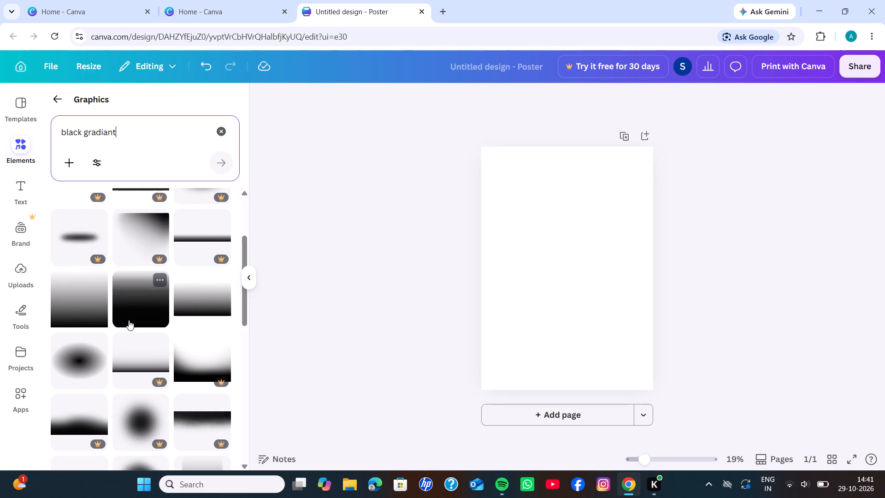
pyautogui.click(140, 300)
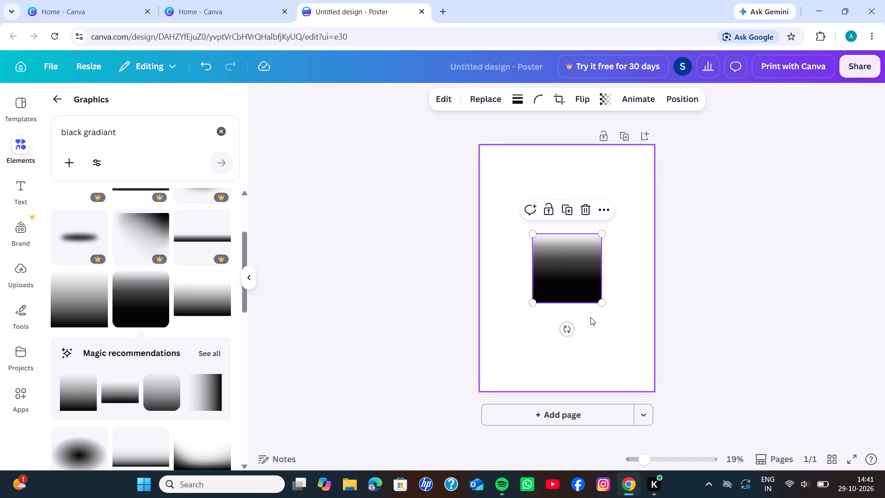
pyautogui.click(686, 98)
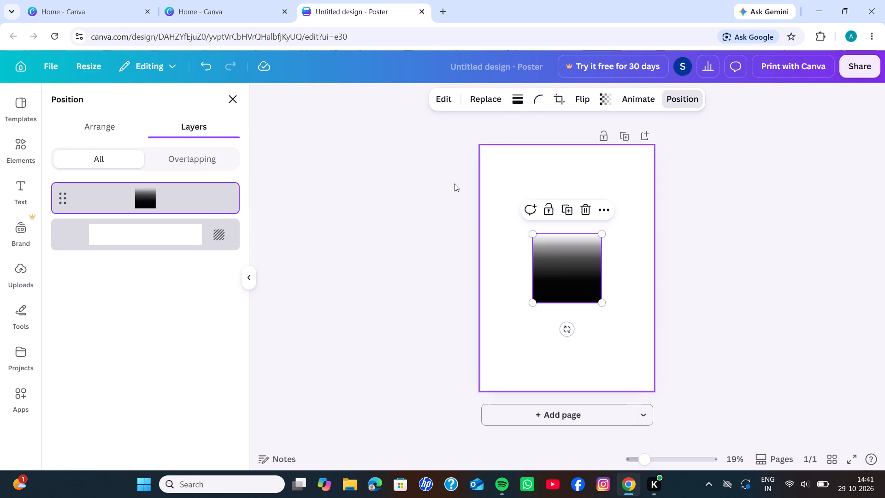
pyautogui.click(454, 184)
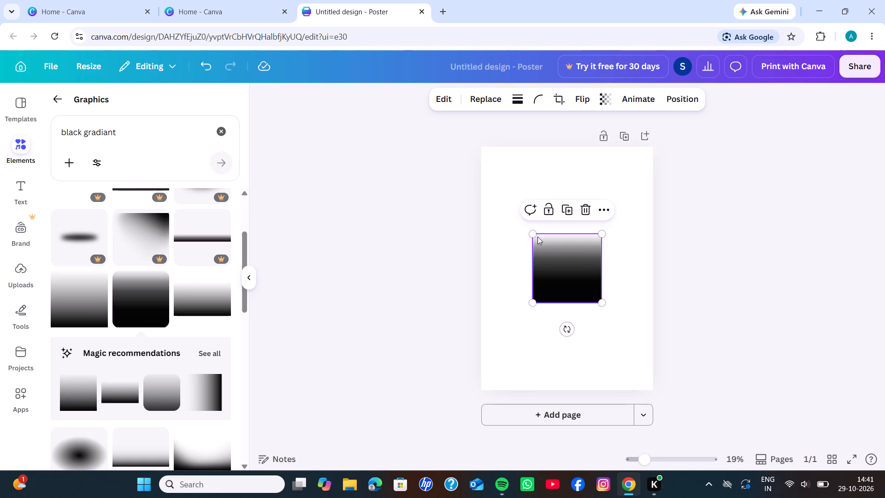
# Enlarge and reposition the black gradient so it covers the whole poster page, with its light end at the top.
pyautogui.moveTo(534, 234); pyautogui.dragTo(487, 141)
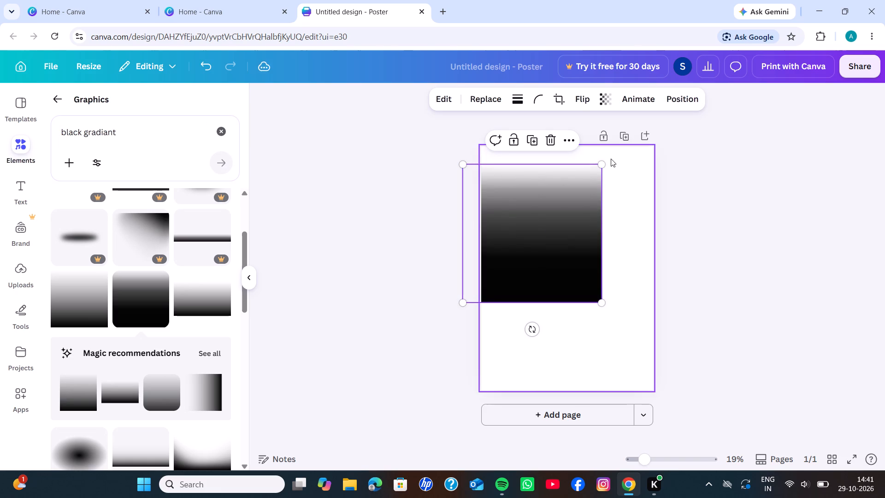
pyautogui.moveTo(600, 164); pyautogui.dragTo(677, 131)
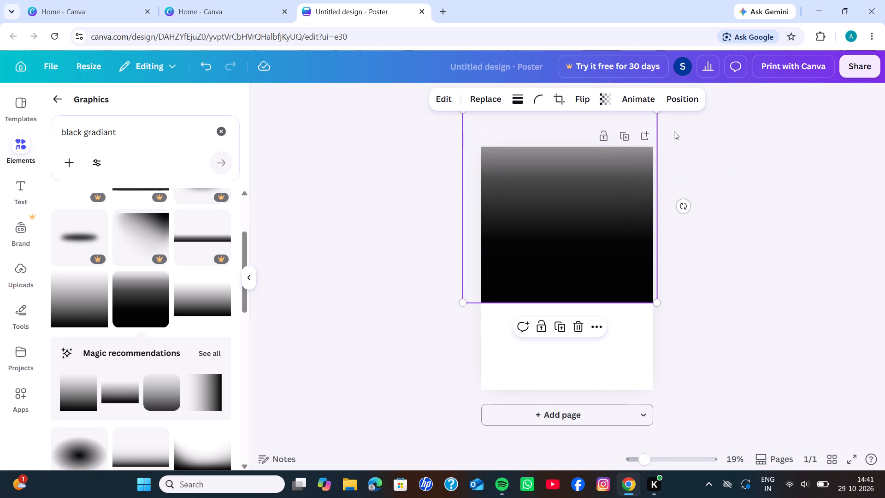
pyautogui.moveTo(654, 298); pyautogui.dragTo(682, 362)
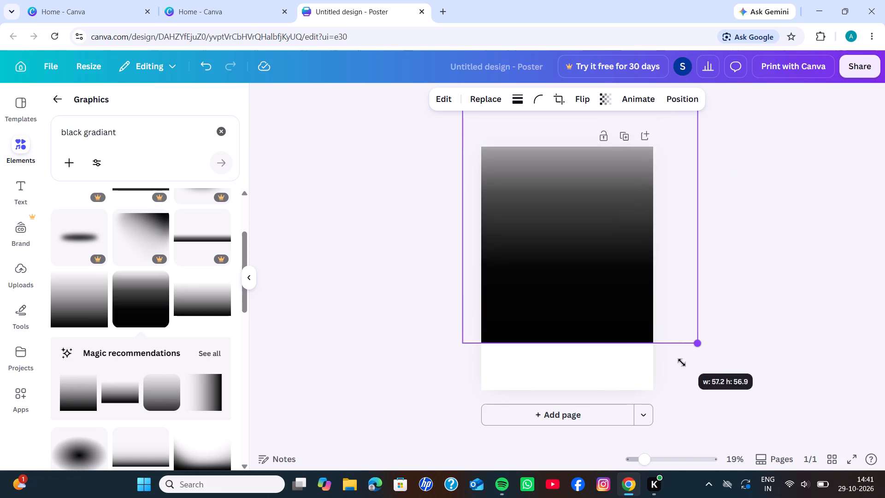
pyautogui.moveTo(682, 362); pyautogui.dragTo(720, 497)
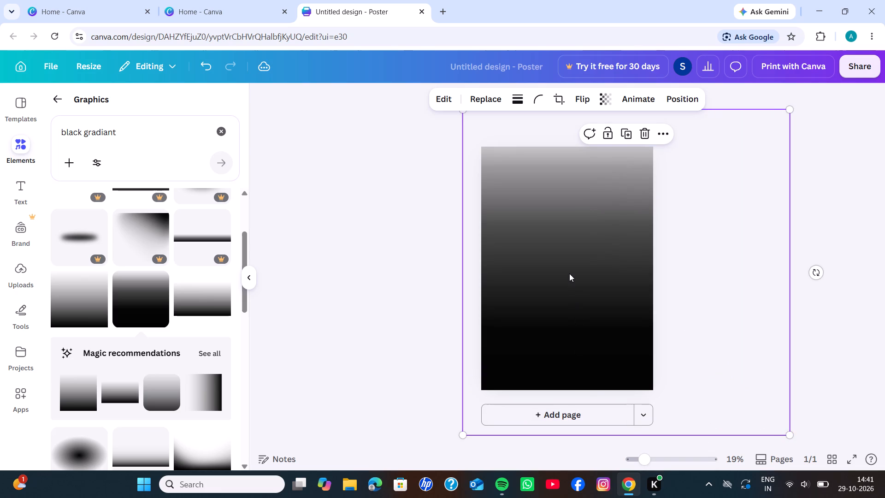
pyautogui.moveTo(569, 273); pyautogui.dragTo(553, 282)
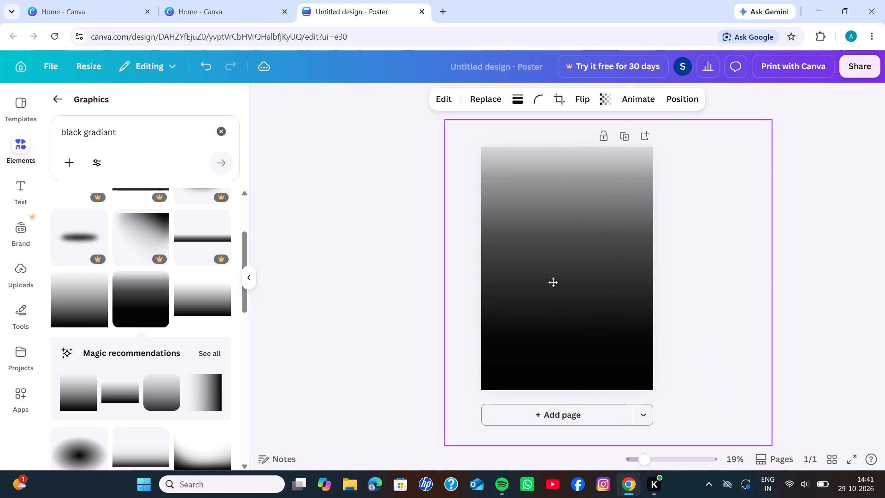
pyautogui.moveTo(553, 282); pyautogui.dragTo(544, 274)
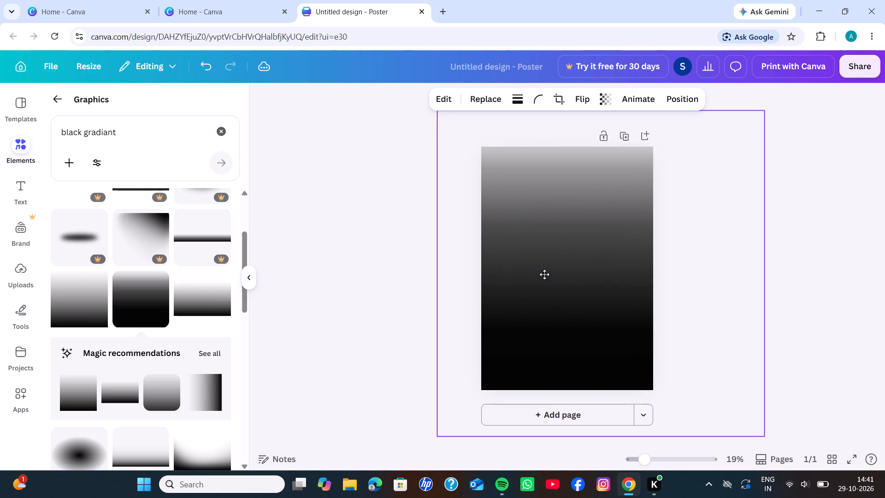
pyautogui.moveTo(544, 274); pyautogui.dragTo(548, 271)
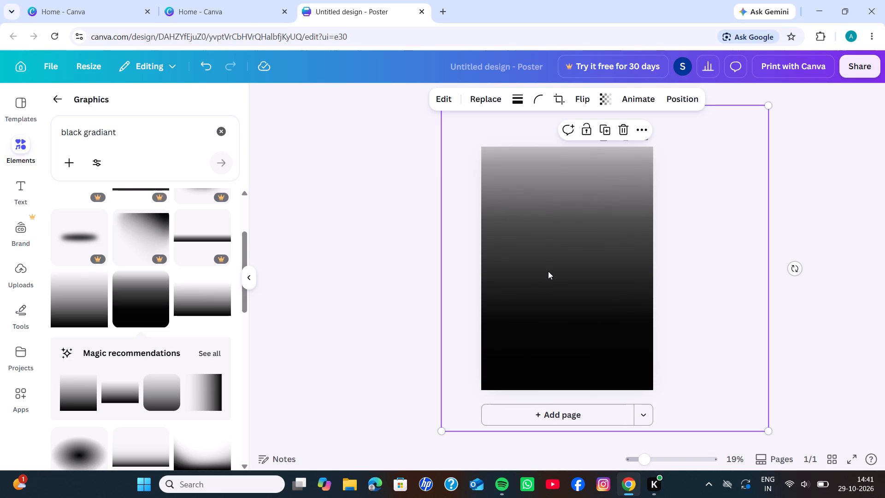
pyautogui.click(389, 270)
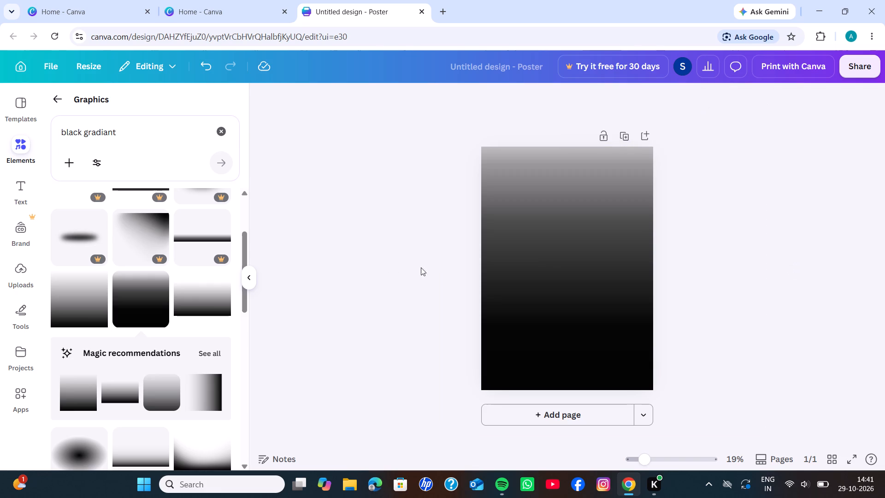
pyautogui.moveTo(552, 267); pyautogui.dragTo(547, 229)
# Move the black gradient upward and enlarge it to about 93.9 by 93.4 so its darker area fills the poster page.
pyautogui.moveTo(547, 229); pyautogui.dragTo(547, 233)
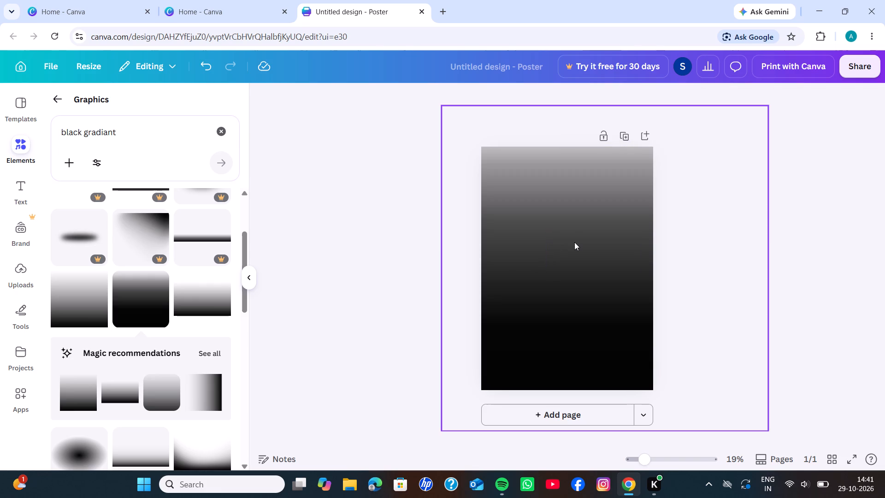
pyautogui.moveTo(574, 242); pyautogui.dragTo(568, 212)
pyautogui.moveTo(568, 212); pyautogui.dragTo(558, 185)
pyautogui.click(558, 185)
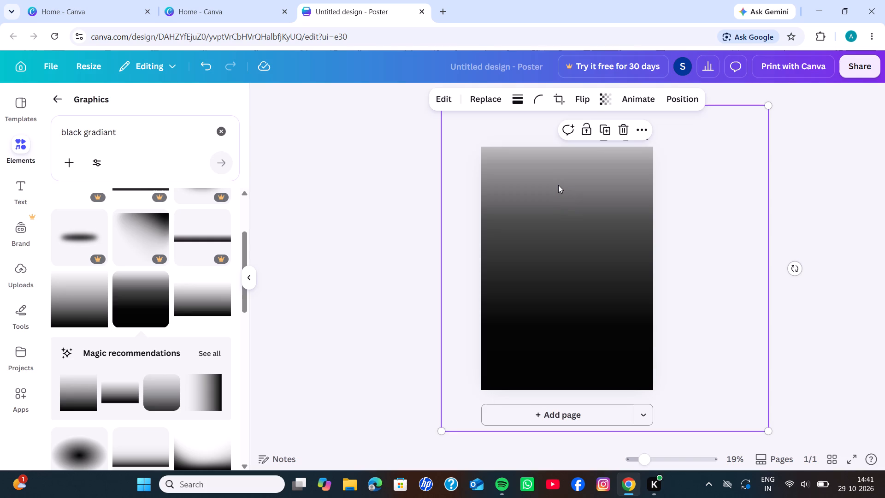
pyautogui.moveTo(558, 185); pyautogui.dragTo(540, 145)
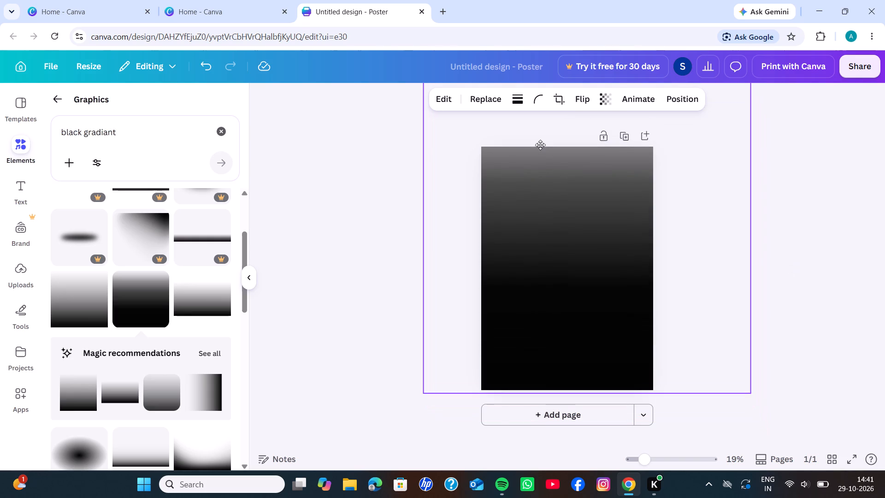
pyautogui.moveTo(540, 145); pyautogui.dragTo(539, 114)
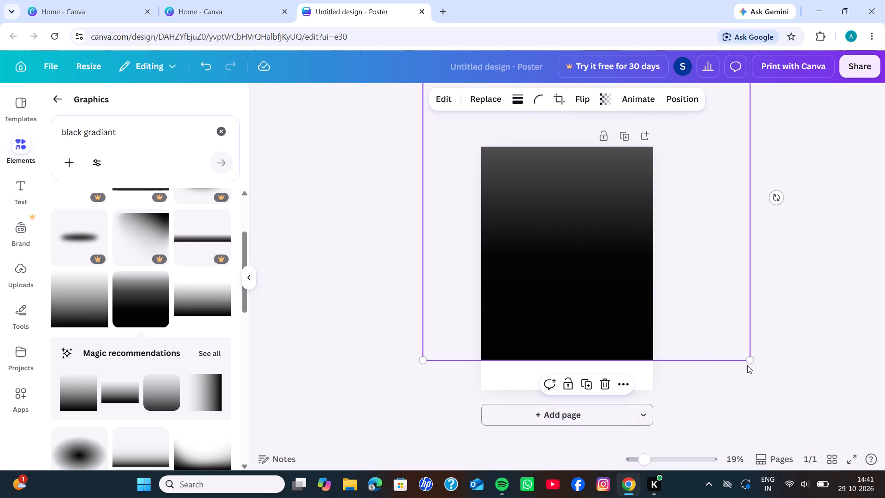
pyautogui.moveTo(749, 362); pyautogui.dragTo(752, 476)
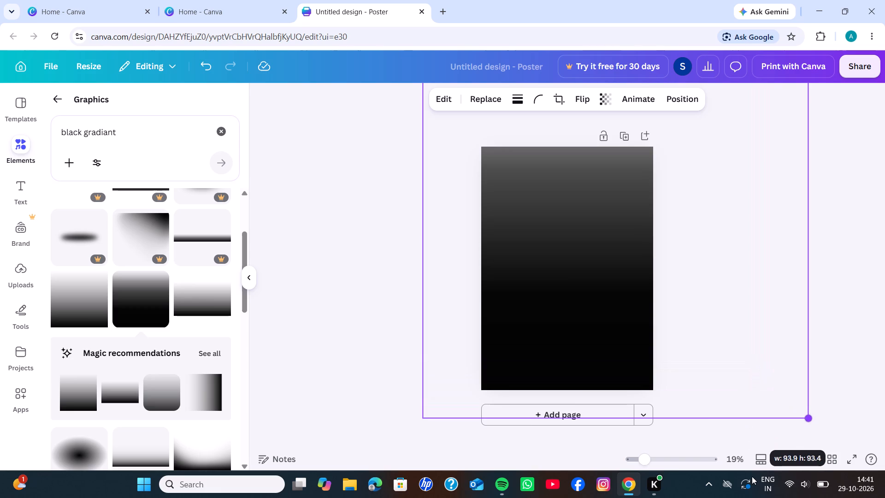
pyautogui.moveTo(752, 476); pyautogui.dragTo(751, 476)
pyautogui.click(337, 251)
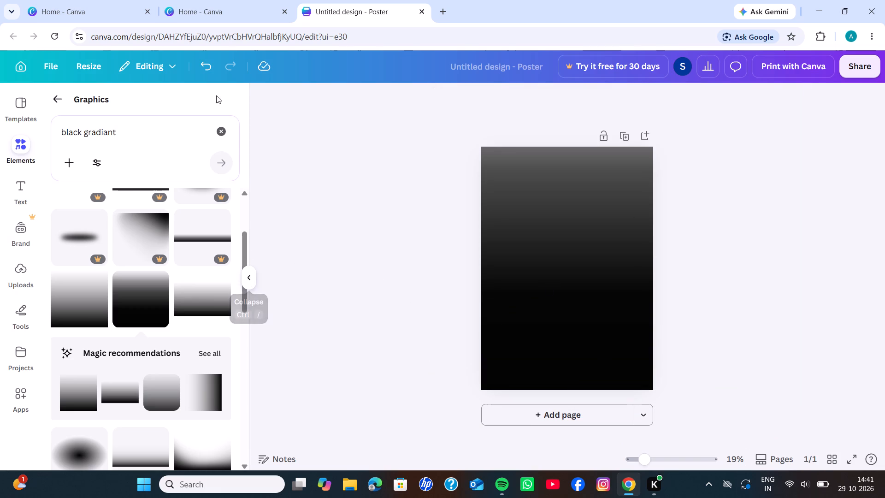
# Clear the graphics search, add the recently used whole pepperoni pizza, shrink it and centre it horizontally near the middle of the page.
pyautogui.click(221, 138)
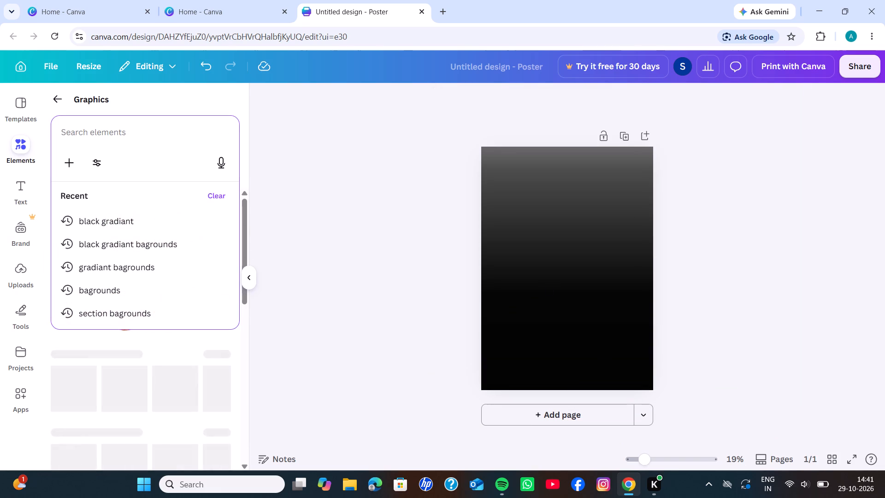
pyautogui.click(342, 150)
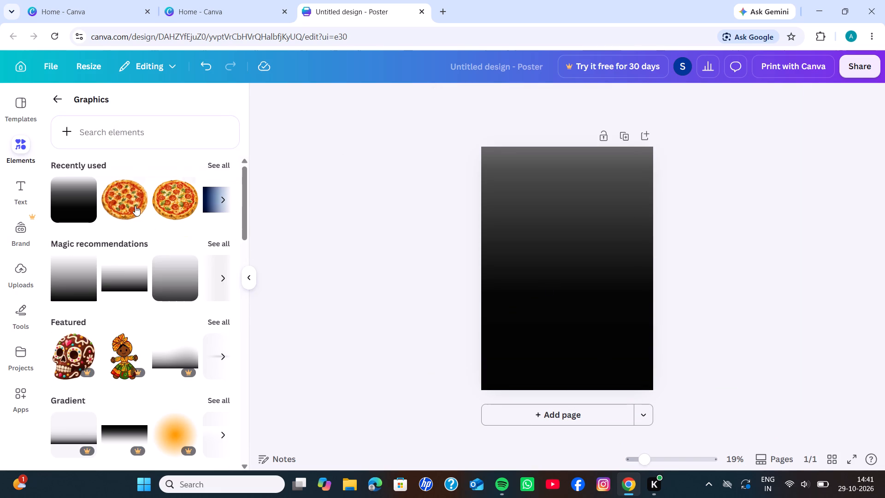
pyautogui.click(177, 202)
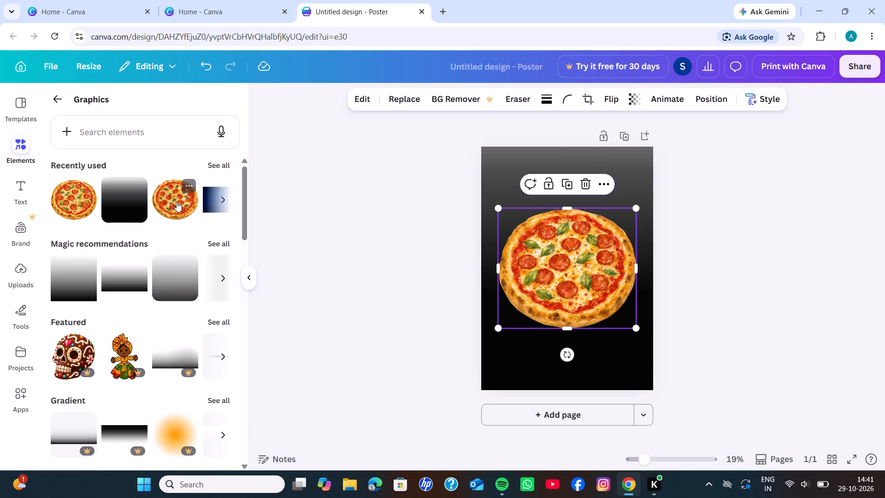
pyautogui.moveTo(639, 327); pyautogui.dragTo(636, 326)
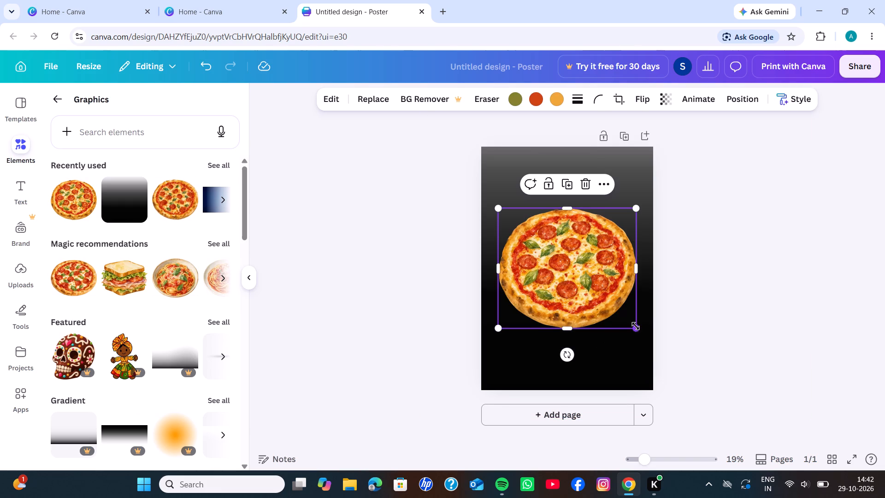
pyautogui.moveTo(636, 326); pyautogui.dragTo(577, 265)
pyautogui.moveTo(569, 270); pyautogui.dragTo(584, 298)
pyautogui.moveTo(552, 243); pyautogui.dragTo(572, 247)
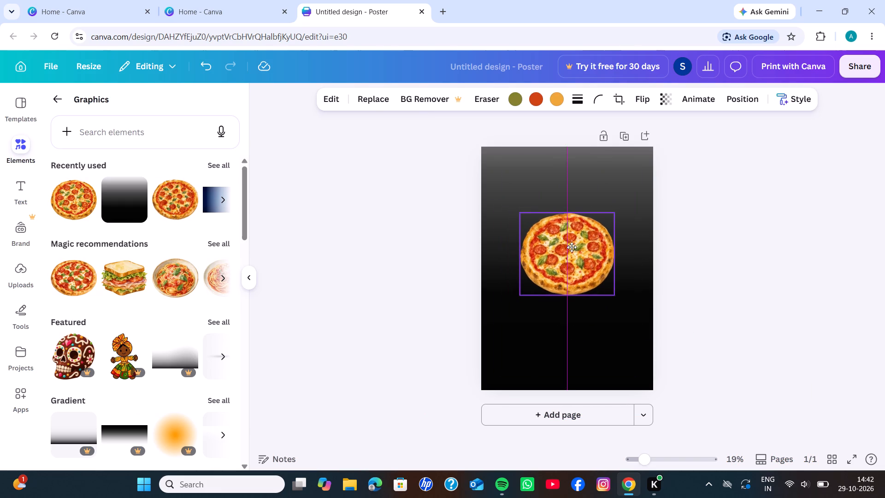
pyautogui.moveTo(572, 247); pyautogui.dragTo(570, 249)
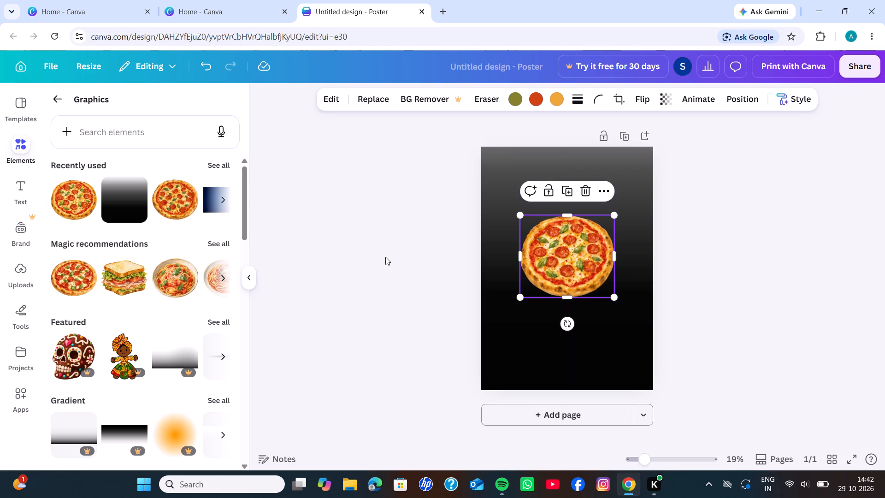
pyautogui.click(385, 257)
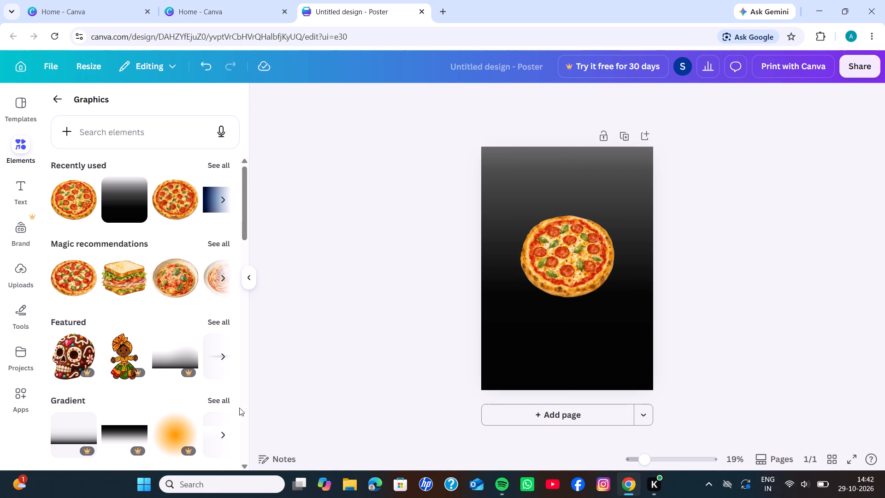
# Add the recently used pizza slice with dripping cheese, shrink it and place it below the whole pizza near the page's right edge.
pyautogui.scroll(-2, 126, 363)
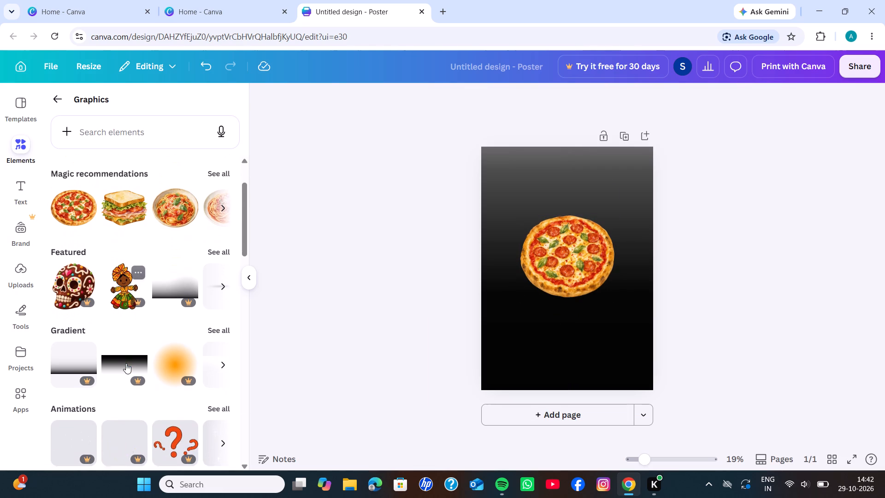
pyautogui.scroll(-2, 126, 363)
pyautogui.scroll(4, 126, 363)
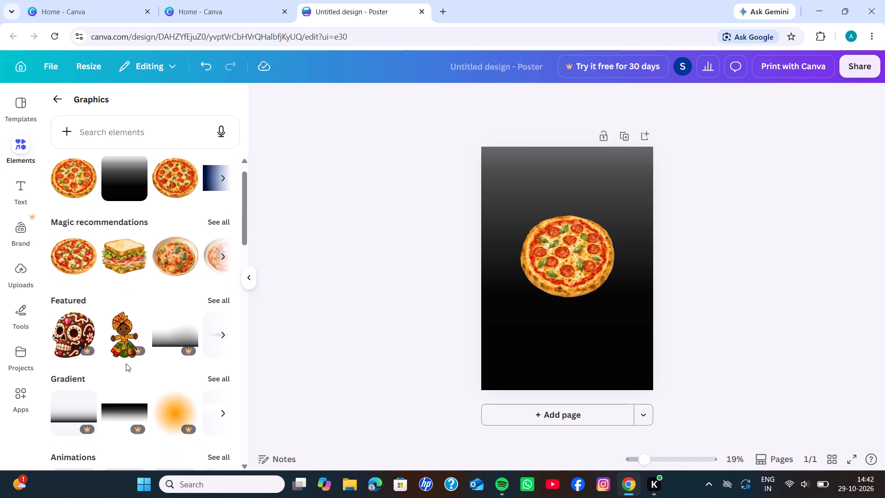
pyautogui.click(140, 142)
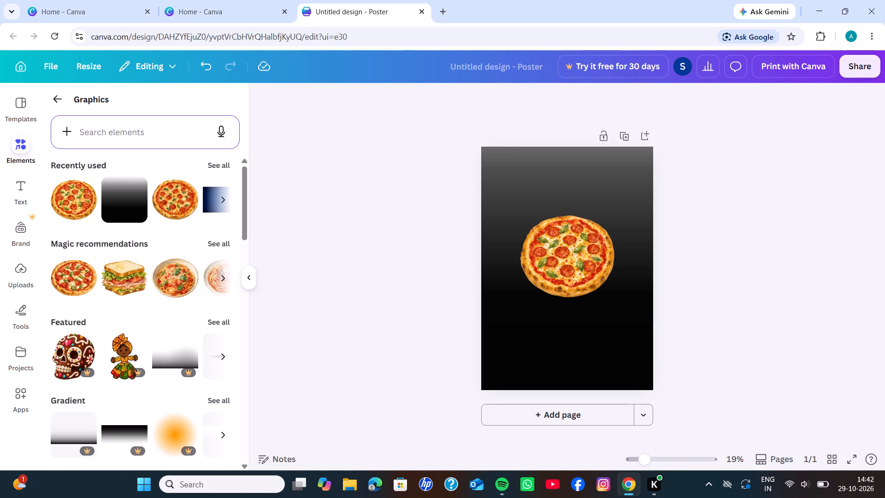
pyautogui.click(224, 198)
pyautogui.click(183, 196)
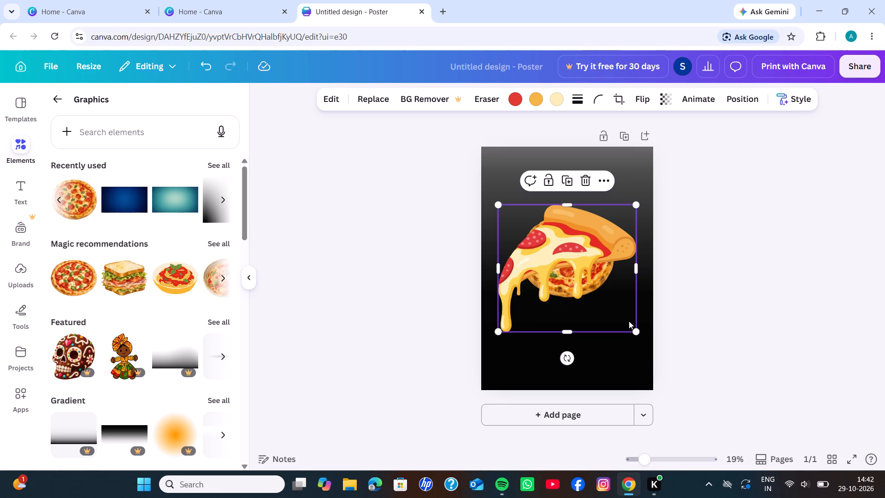
pyautogui.moveTo(637, 335); pyautogui.dragTo(543, 281)
pyautogui.moveTo(529, 219); pyautogui.dragTo(608, 314)
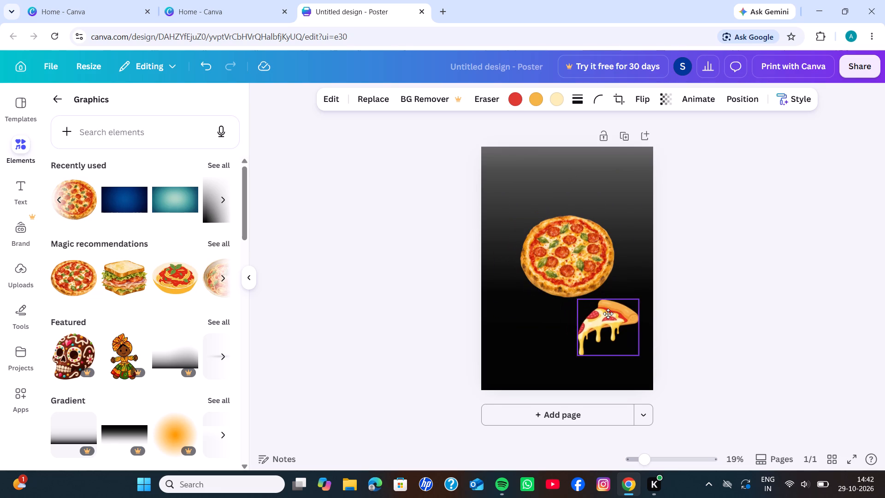
pyautogui.moveTo(608, 314); pyautogui.dragTo(608, 315)
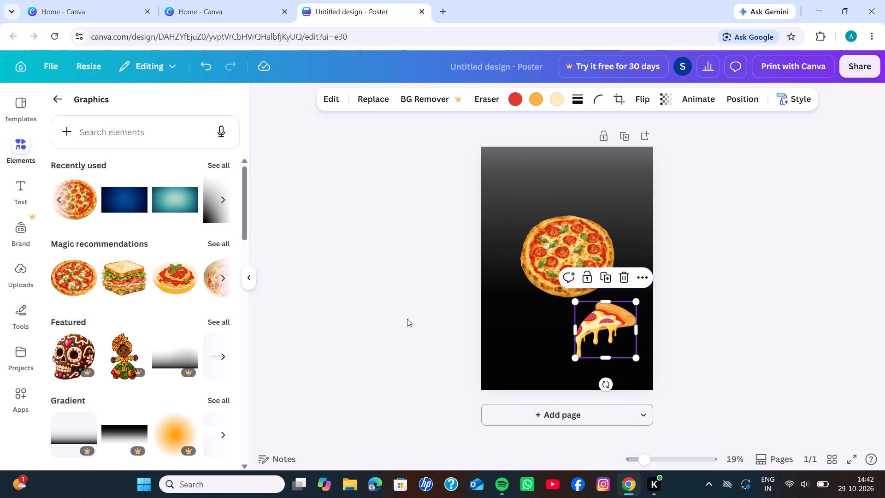
pyautogui.click(420, 318)
pyautogui.click(420, 318)
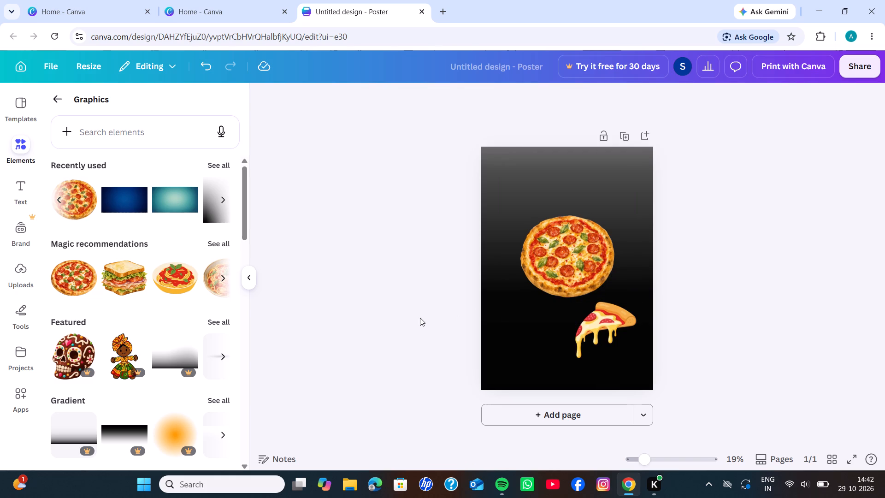
# Try the pizza slice at several spots around the whole pizza and settle it below the pizza, closer to the page's right edge.
pyautogui.moveTo(608, 333); pyautogui.dragTo(608, 331)
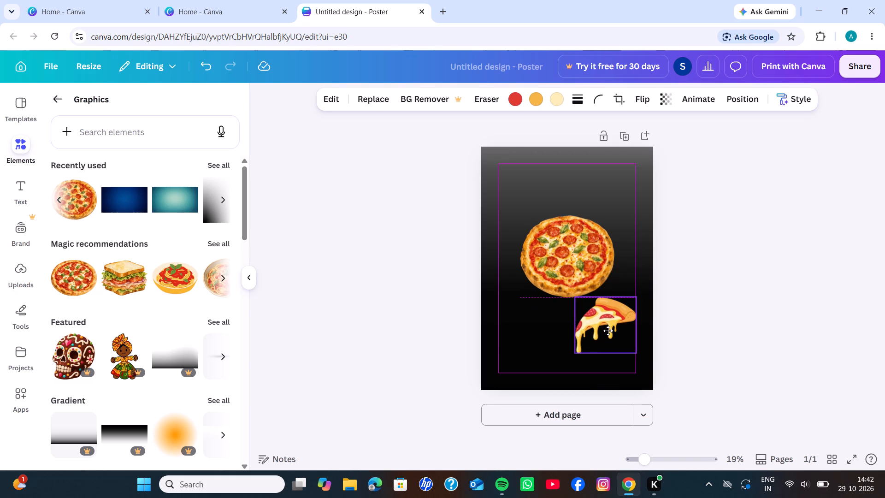
pyautogui.moveTo(608, 331); pyautogui.dragTo(606, 308)
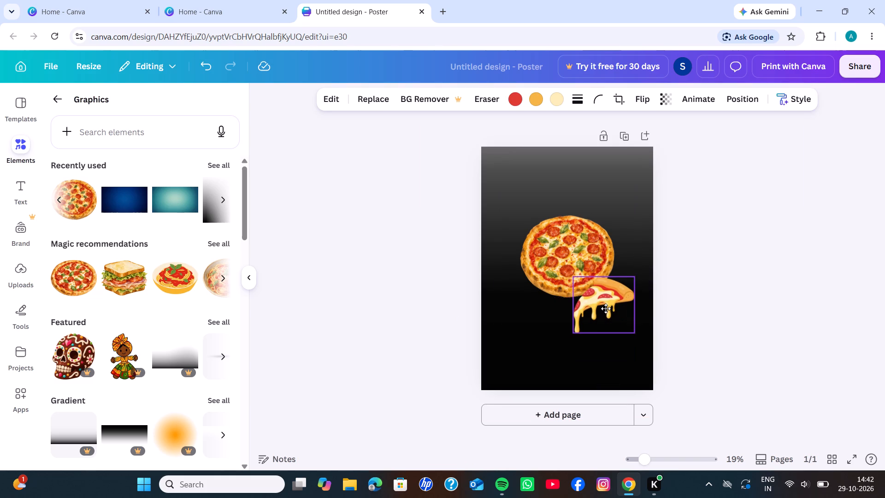
pyautogui.moveTo(606, 308); pyautogui.dragTo(606, 268)
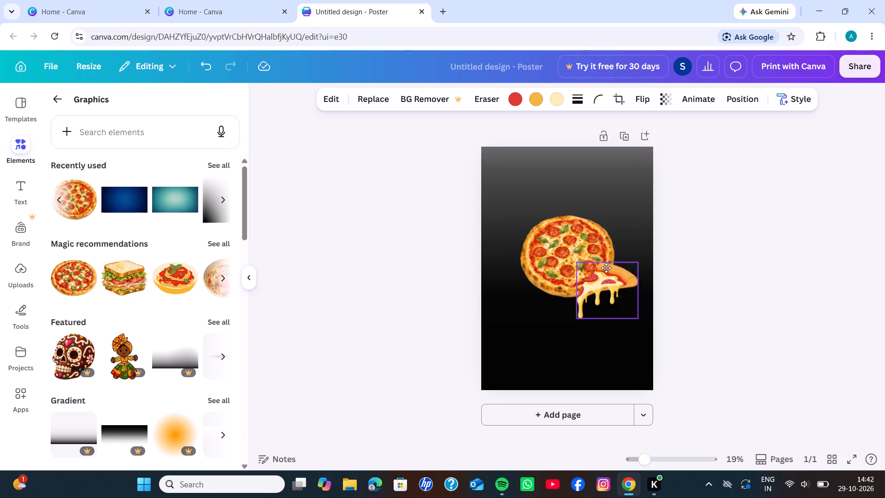
pyautogui.moveTo(606, 268); pyautogui.dragTo(609, 181)
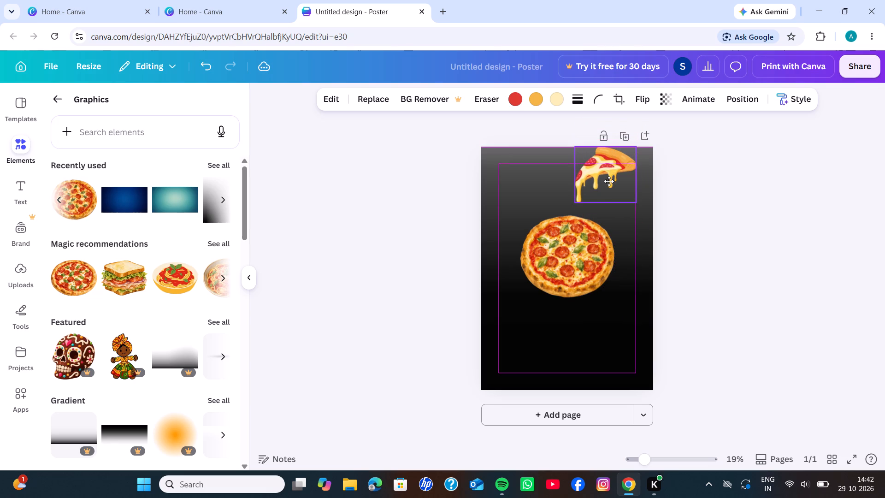
pyautogui.moveTo(609, 181); pyautogui.dragTo(624, 182)
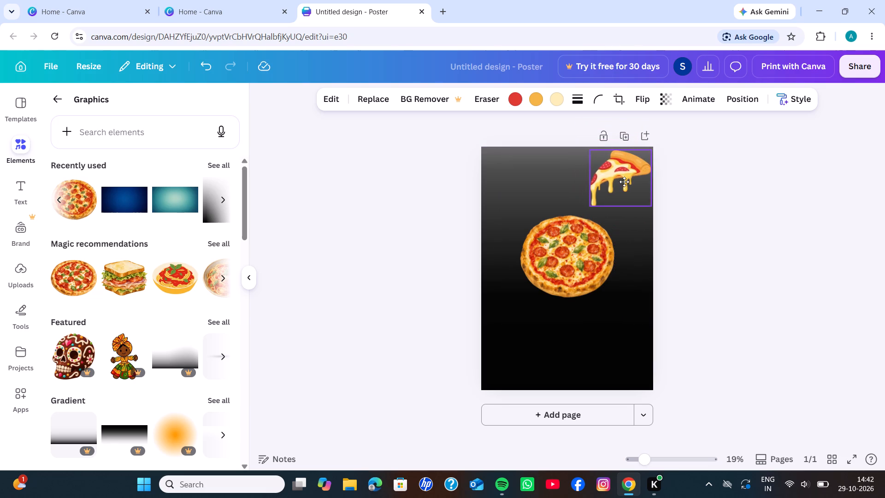
pyautogui.moveTo(624, 182); pyautogui.dragTo(572, 323)
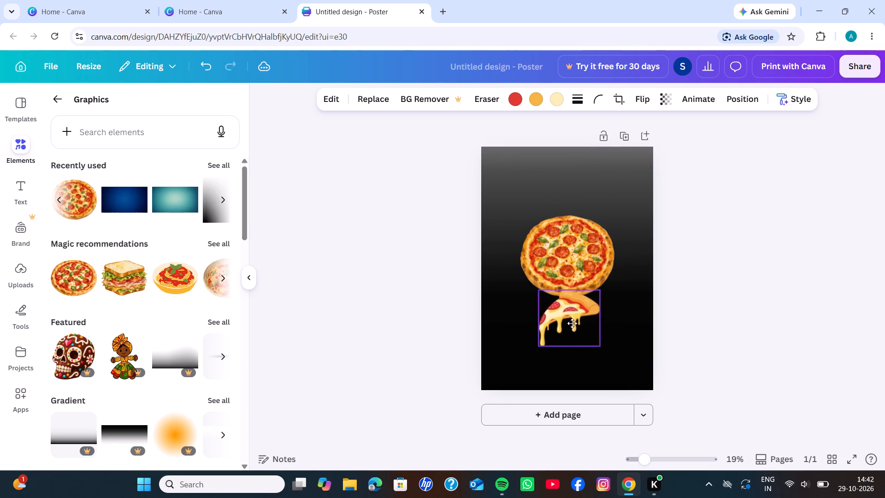
pyautogui.moveTo(572, 323); pyautogui.dragTo(617, 328)
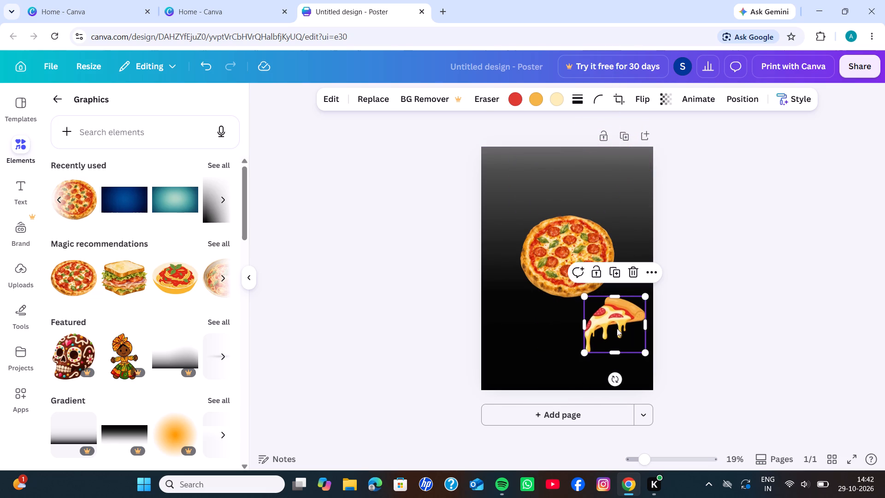
# Move the whole pizza slightly higher on the page's centre line and bring the slice up beside its lower-right edge.
pyautogui.moveTo(564, 257); pyautogui.dragTo(562, 246)
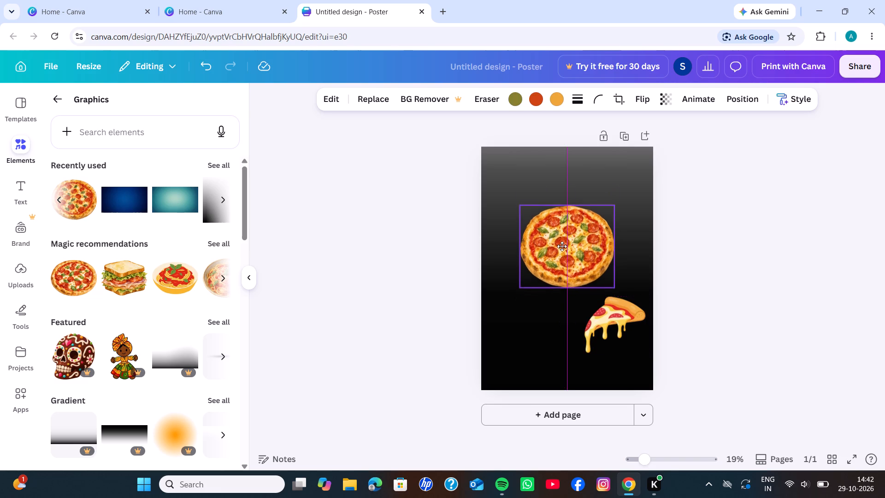
pyautogui.moveTo(562, 246); pyautogui.dragTo(564, 240)
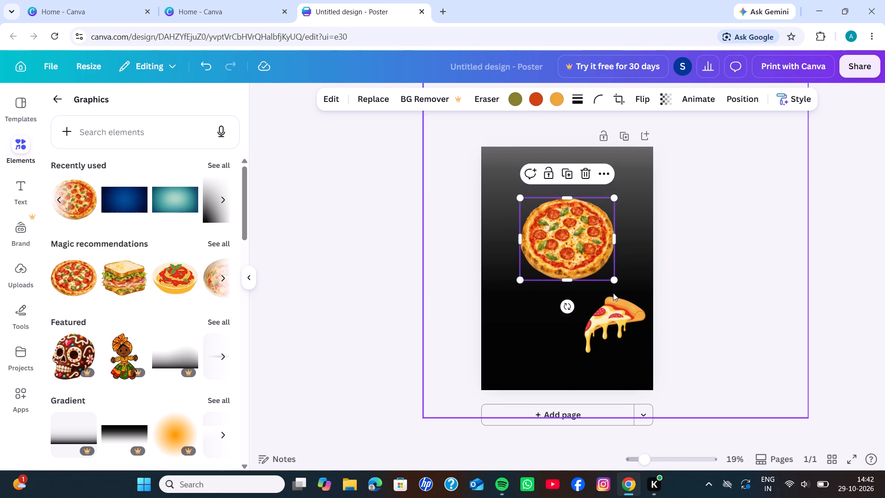
pyautogui.moveTo(613, 308); pyautogui.dragTo(608, 290)
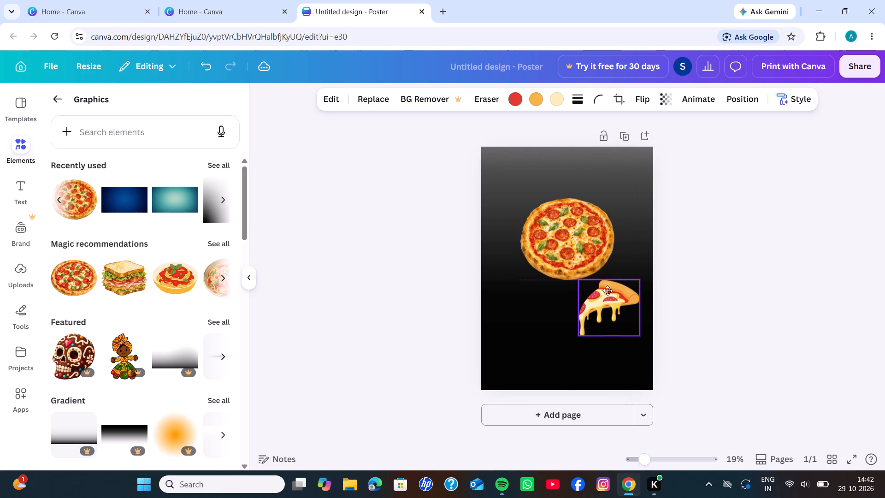
pyautogui.moveTo(608, 290); pyautogui.dragTo(612, 286)
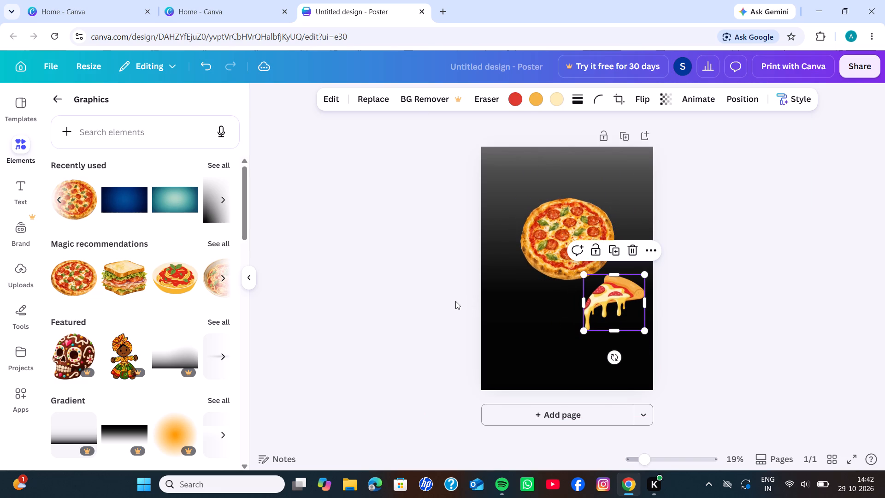
pyautogui.click(455, 301)
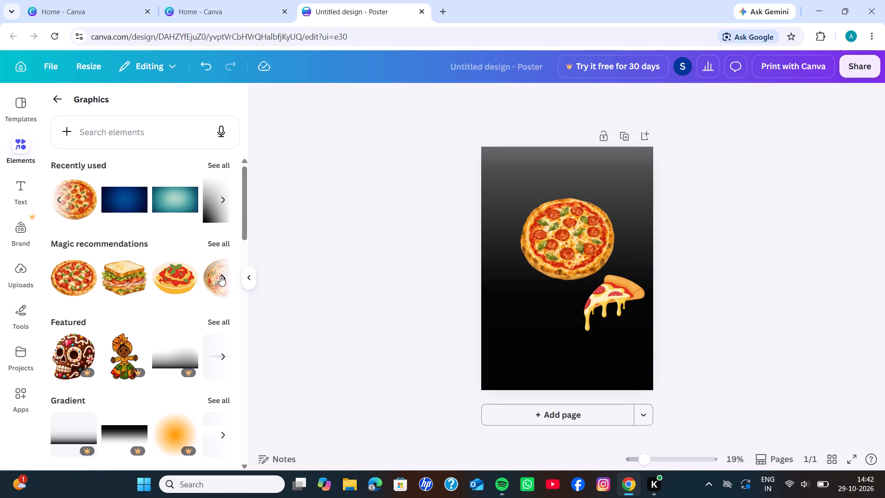
# Add the layered sandwich from the recommended graphics, shrink it and place it beside the whole pizza's lower-left edge, opposite the slice.
pyautogui.moveTo(133, 277); pyautogui.dragTo(232, 290)
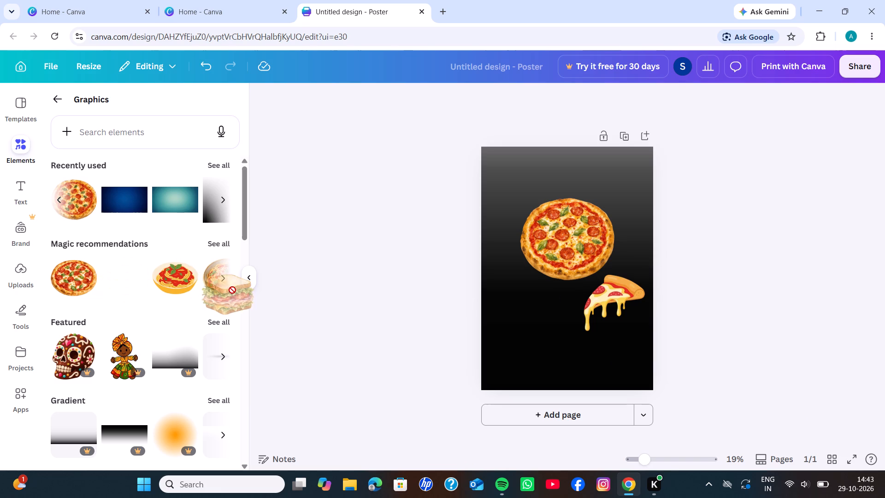
pyautogui.moveTo(232, 290); pyautogui.dragTo(148, 271)
pyautogui.click(148, 271)
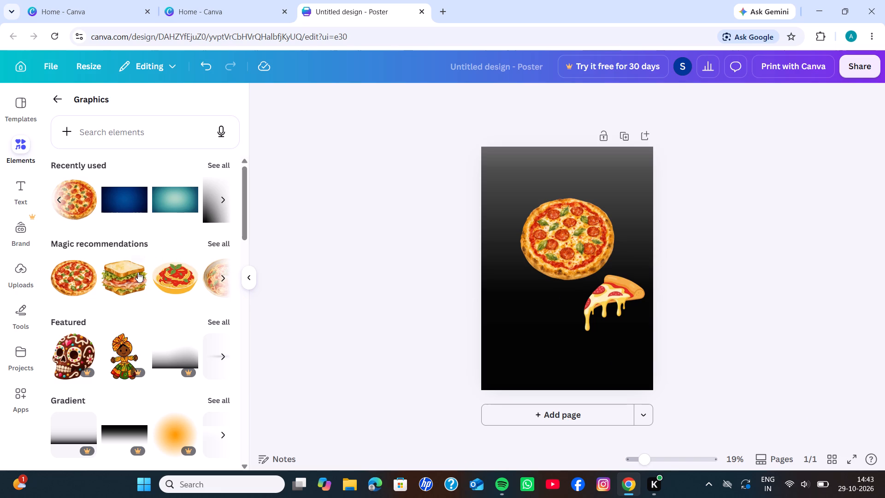
pyautogui.click(136, 273)
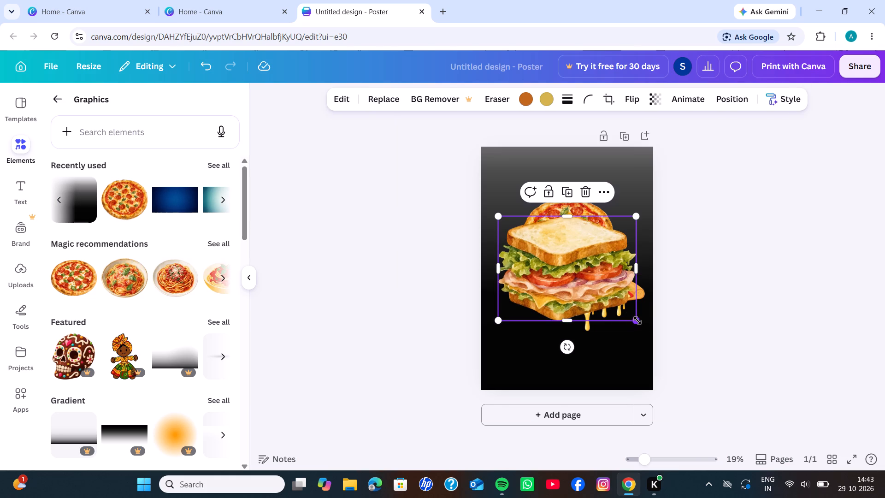
pyautogui.moveTo(637, 320); pyautogui.dragTo(574, 283)
pyautogui.moveTo(536, 248); pyautogui.dragTo(527, 303)
pyautogui.moveTo(566, 329); pyautogui.dragTo(566, 327)
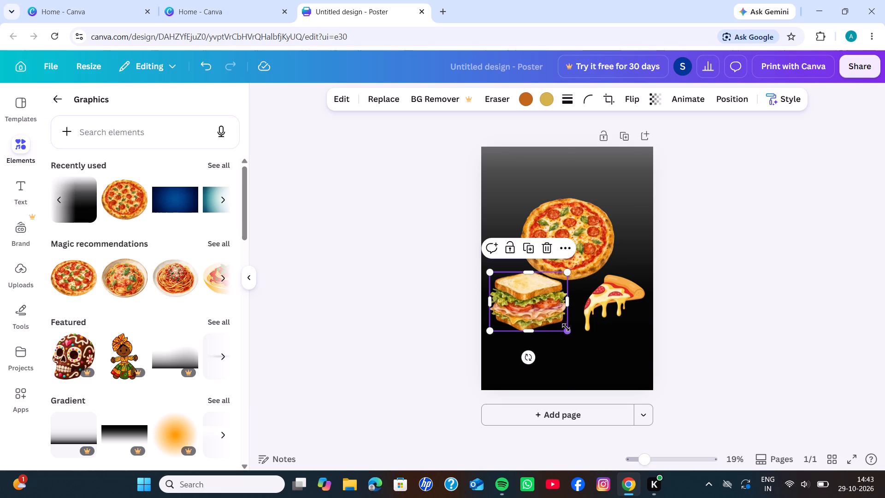
pyautogui.moveTo(566, 327); pyautogui.dragTo(556, 321)
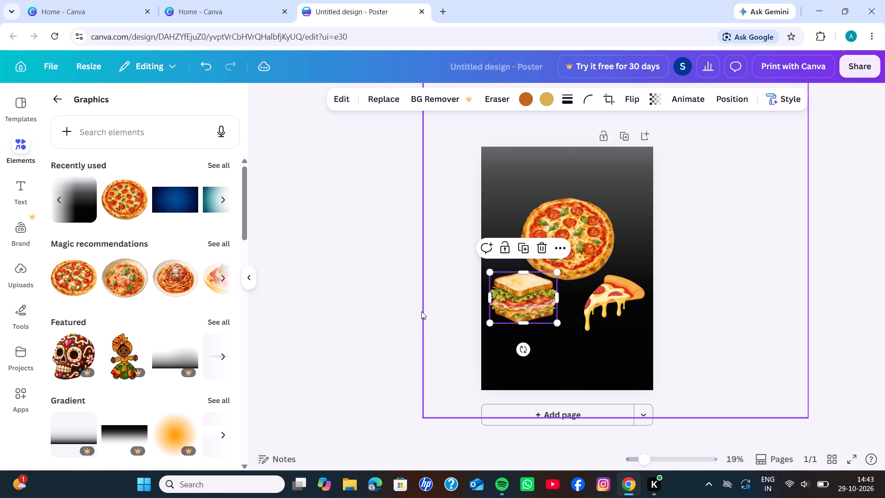
pyautogui.click(421, 311)
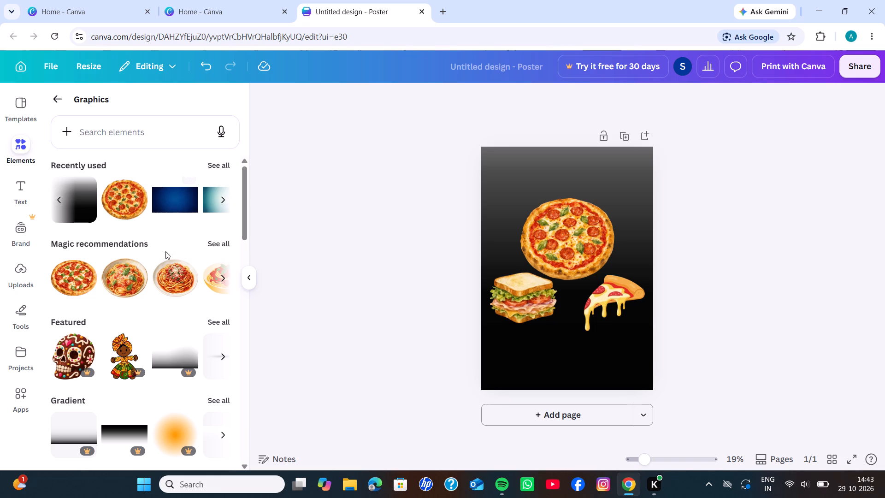
# Browse the graphics categories and try to search the graphics for "sprinkle".
pyautogui.scroll(-3, 159, 271)
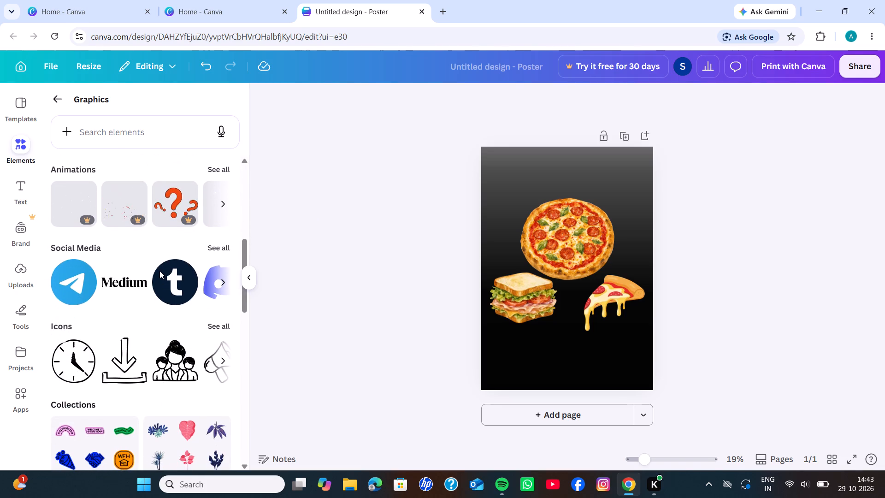
pyautogui.scroll(-2, 159, 271)
pyautogui.scroll(3, 159, 271)
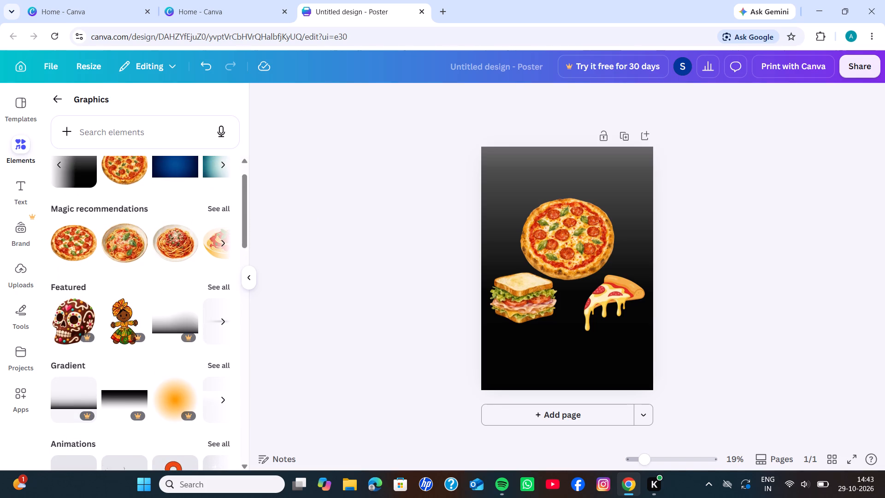
pyautogui.click(129, 142)
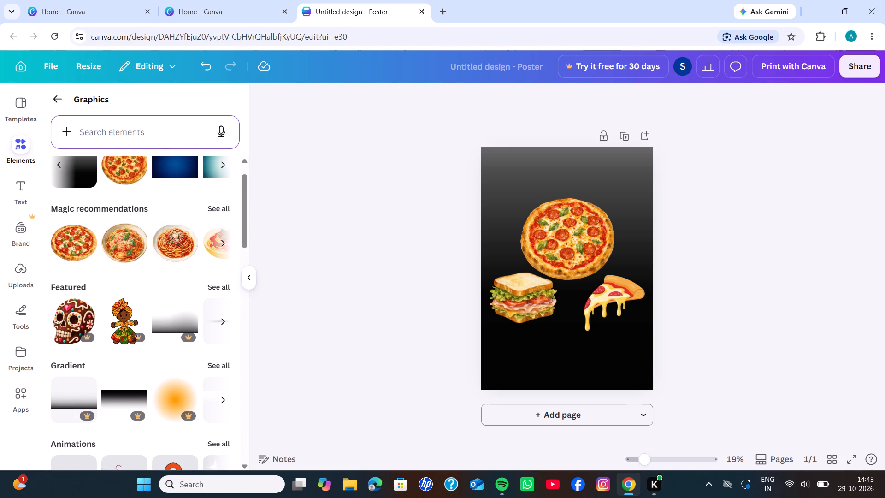
pyautogui.write('sp')
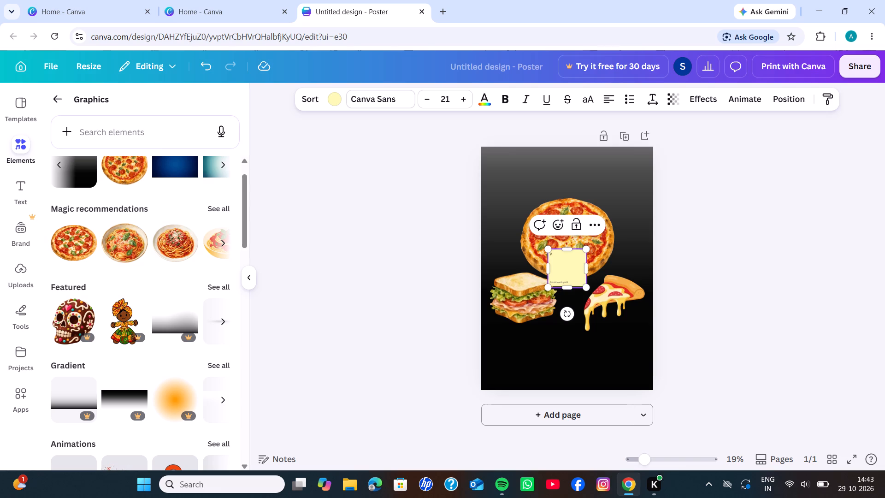
pyautogui.write('rinkle')
pyautogui.press('Return')
# Search the graphics for "sprinkles golden" and look through the results for a suitable decoration.
pyautogui.click(87, 130)
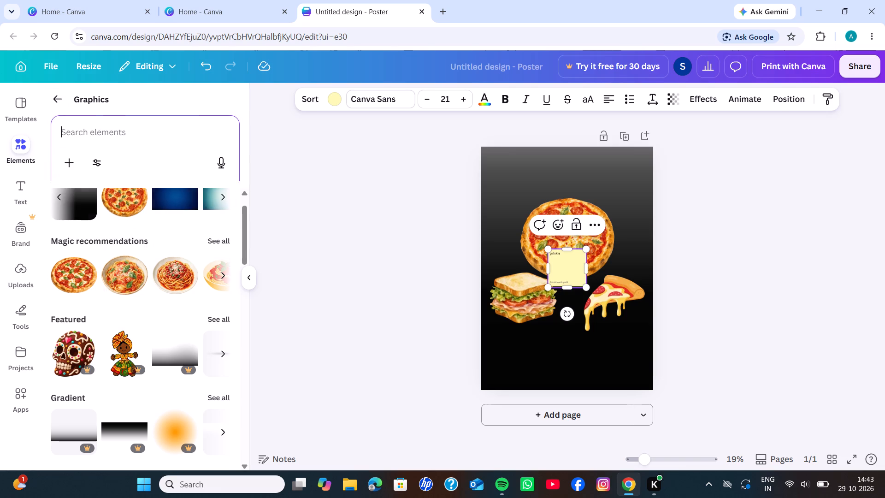
pyautogui.write('sp')
pyautogui.write('rin')
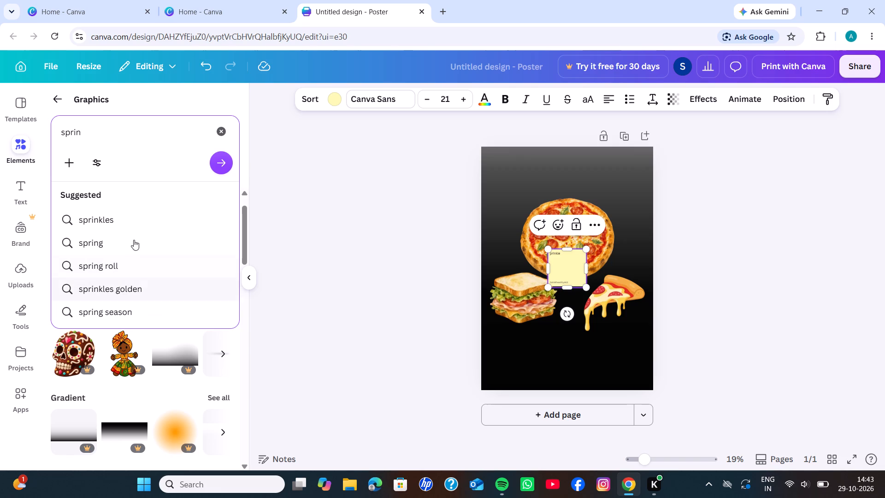
pyautogui.click(140, 296)
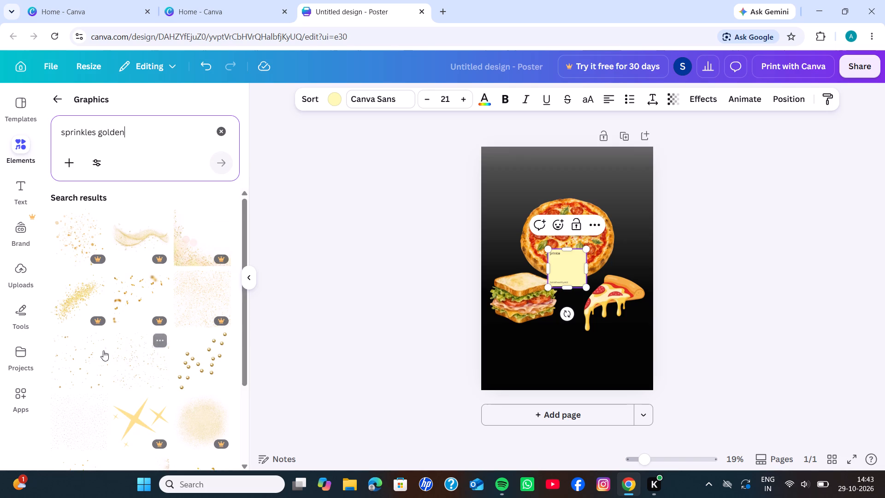
pyautogui.scroll(-1, 157, 371)
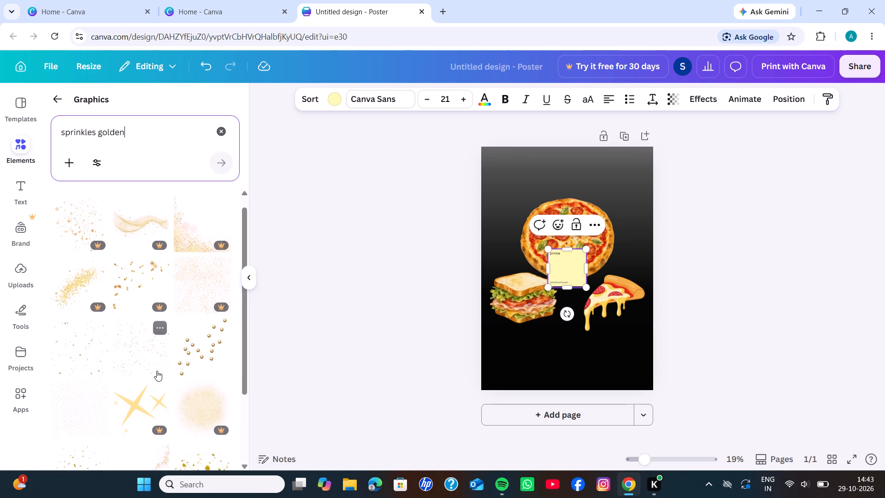
pyautogui.scroll(-3, 157, 371)
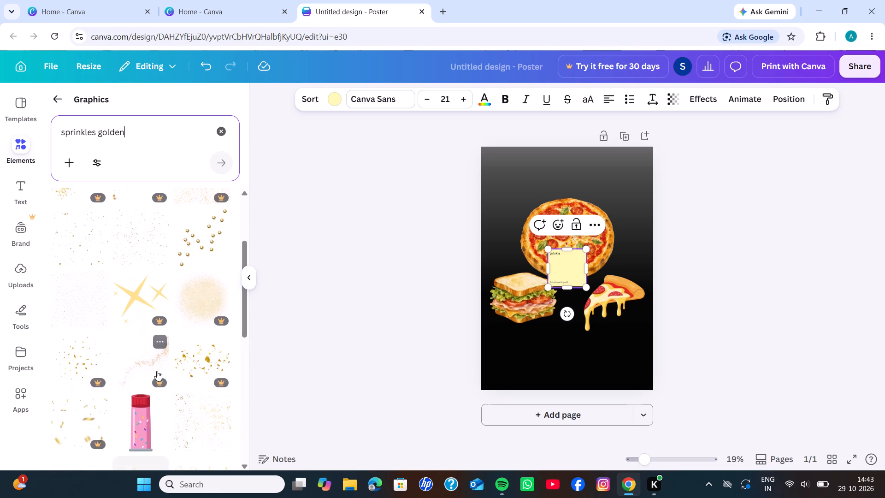
pyautogui.scroll(-4, 157, 371)
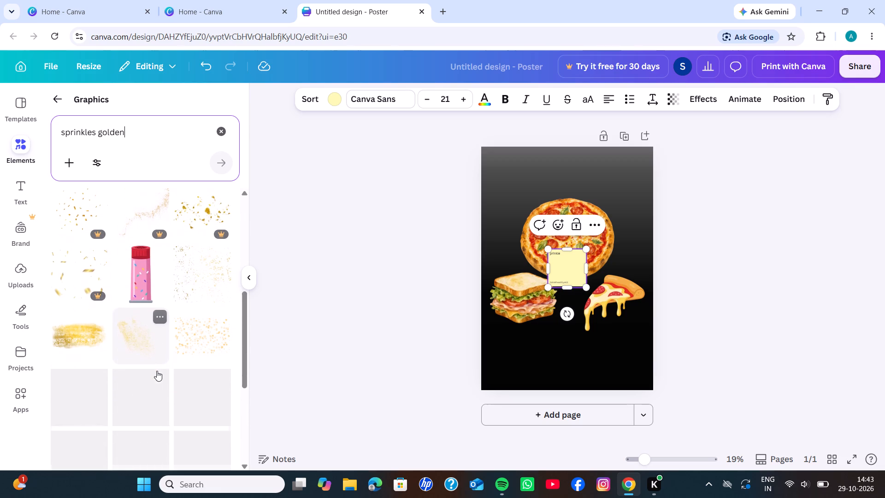
pyautogui.scroll(-2, 157, 371)
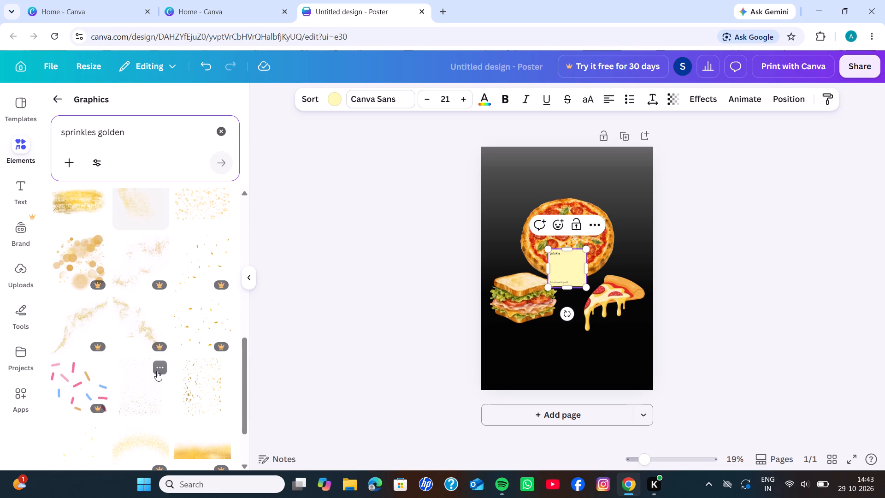
pyautogui.scroll(-4, 157, 371)
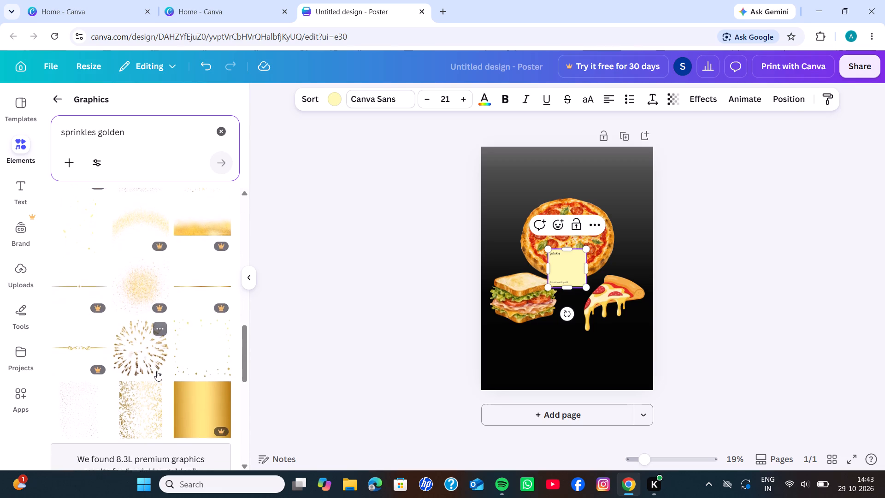
pyautogui.scroll(-6, 157, 371)
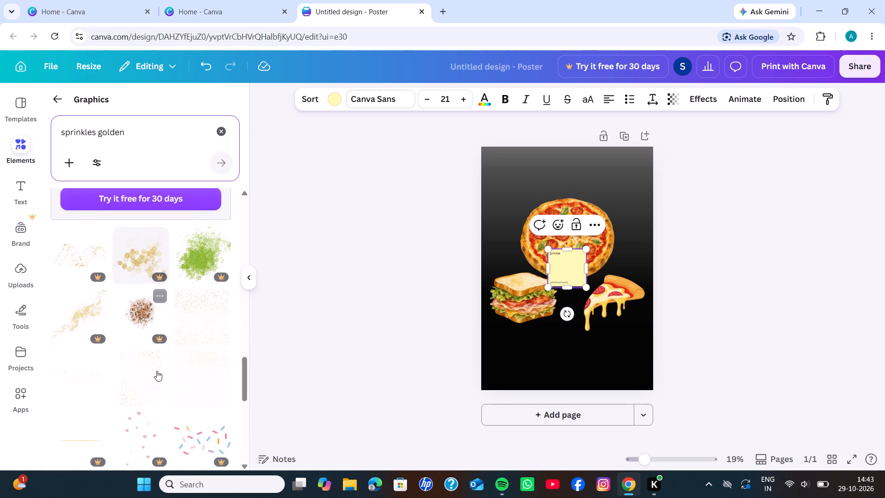
pyautogui.scroll(-3, 157, 371)
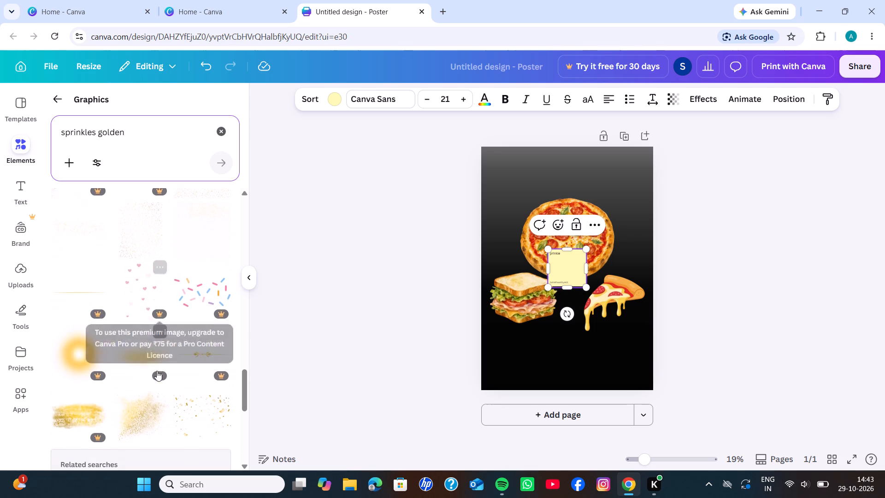
pyautogui.scroll(-1, 157, 371)
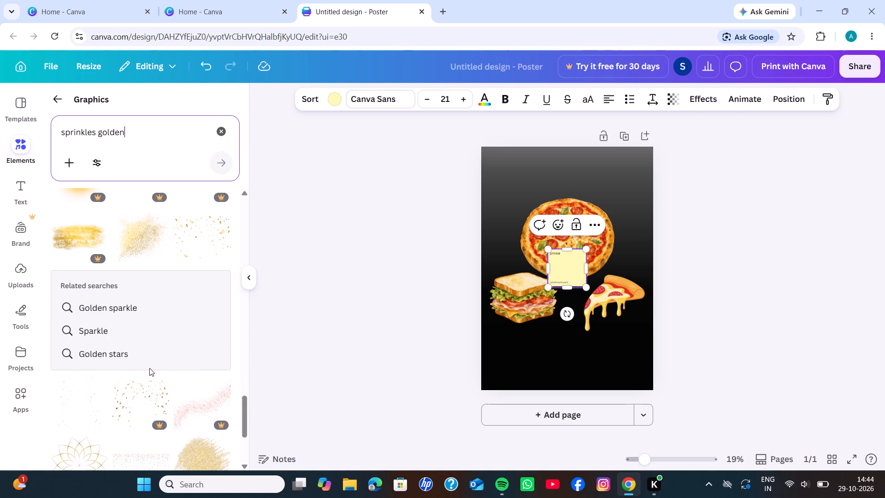
pyautogui.scroll(-4, 149, 368)
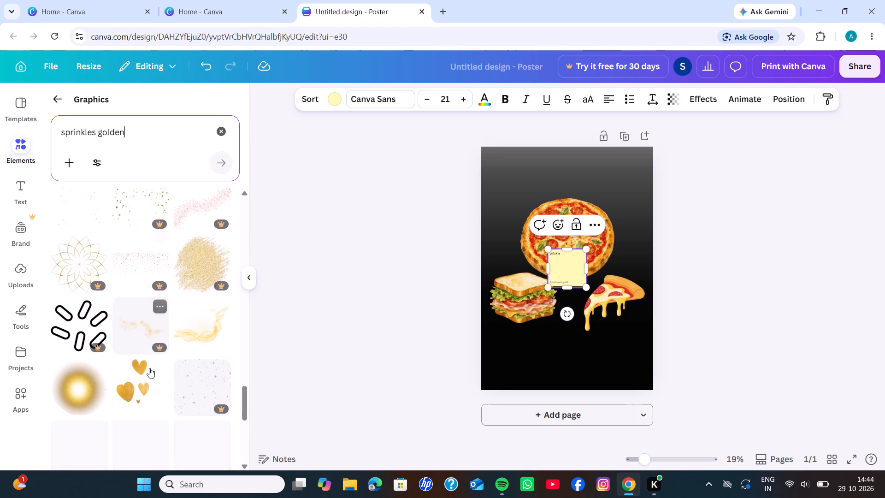
pyautogui.scroll(15, 149, 368)
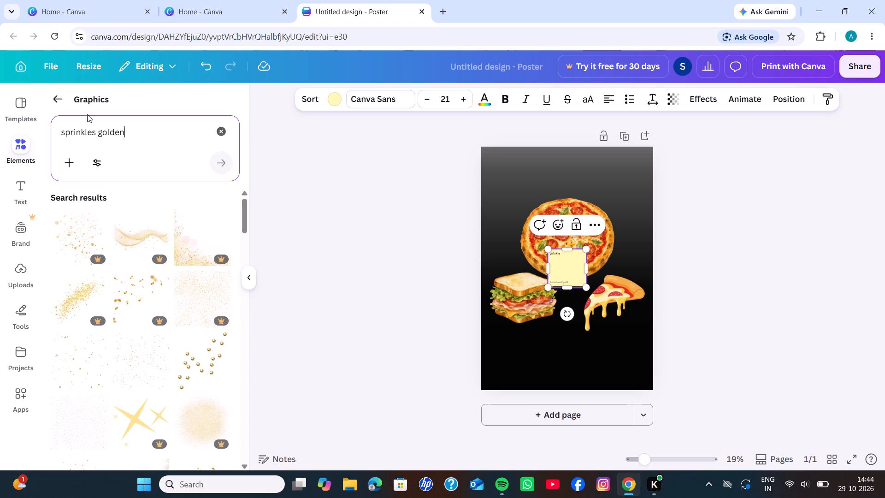
# Shorten the graphics search to "sprinkles" and look through the results.
pyautogui.press('BackSpace')
pyautogui.press('BackSpace')
pyautogui.press('BackSpace')
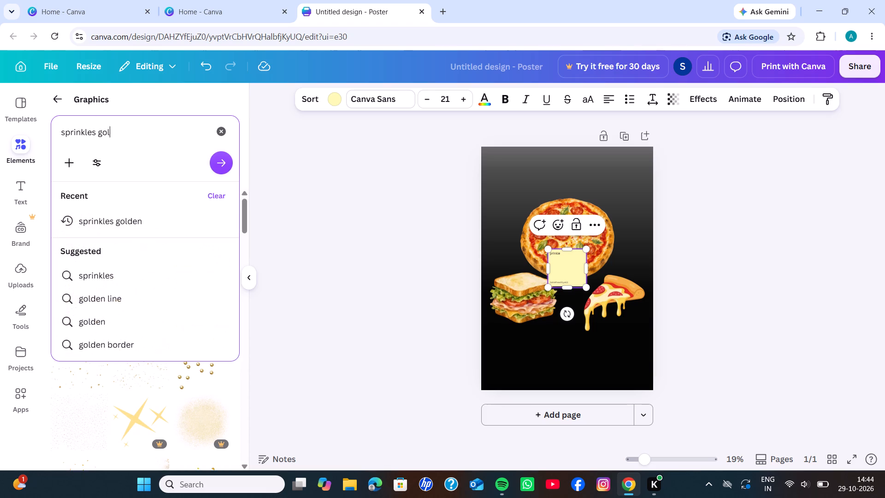
pyautogui.press('BackSpace')
pyautogui.press('BackSpace')
pyautogui.press('BackSpace')
pyautogui.press('Return')
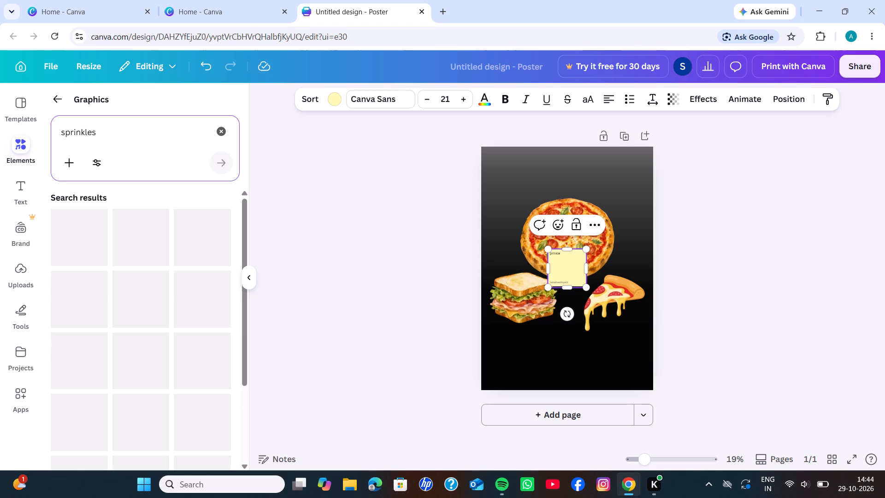
pyautogui.scroll(-2, 150, 315)
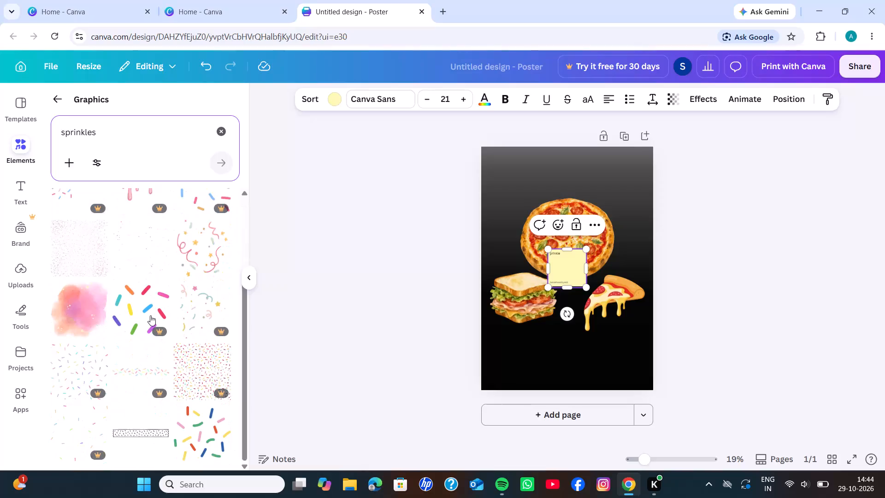
pyautogui.scroll(-2, 150, 315)
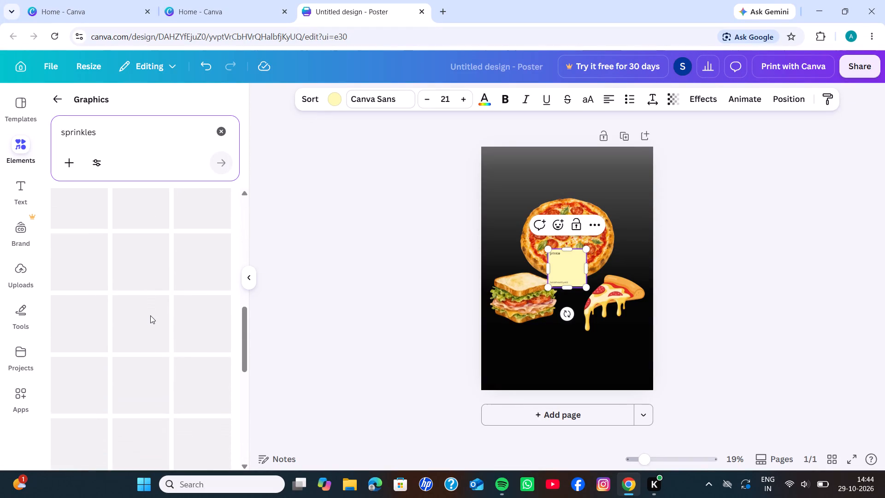
pyautogui.scroll(14, 150, 315)
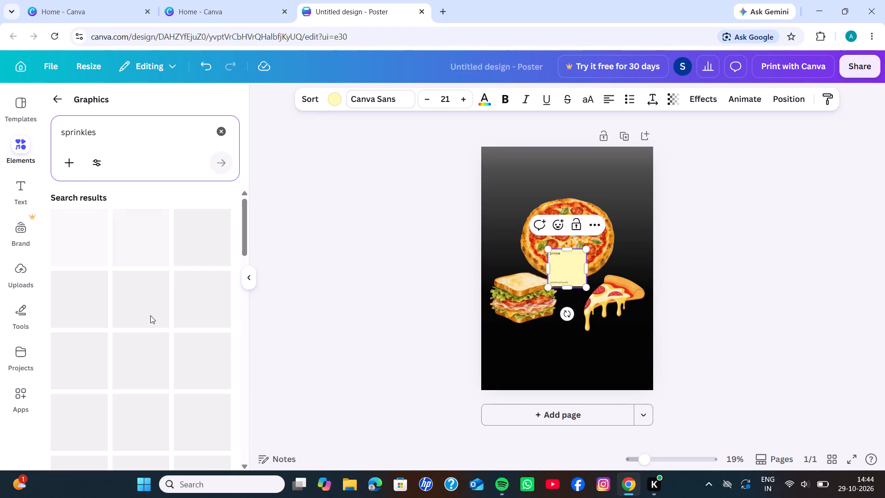
# Clear the "sprinkles" text from the graphics search.
pyautogui.click(118, 131)
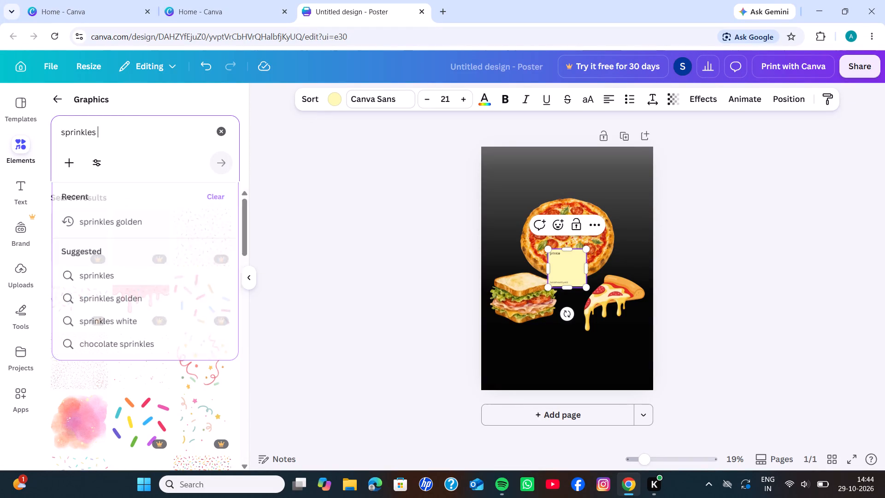
pyautogui.press('BackSpace')
pyautogui.press('BackSpace')
pyautogui.press('BackSpace')
pyautogui.press('BackSpace')
pyautogui.press('BackSpace')
pyautogui.press('BackSpace')
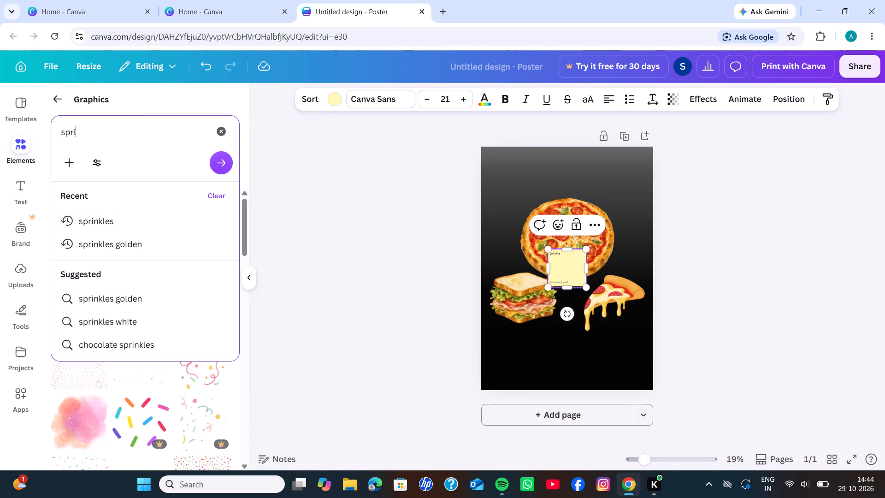
pyautogui.press('BackSpace')
pyautogui.press('BackSpace')
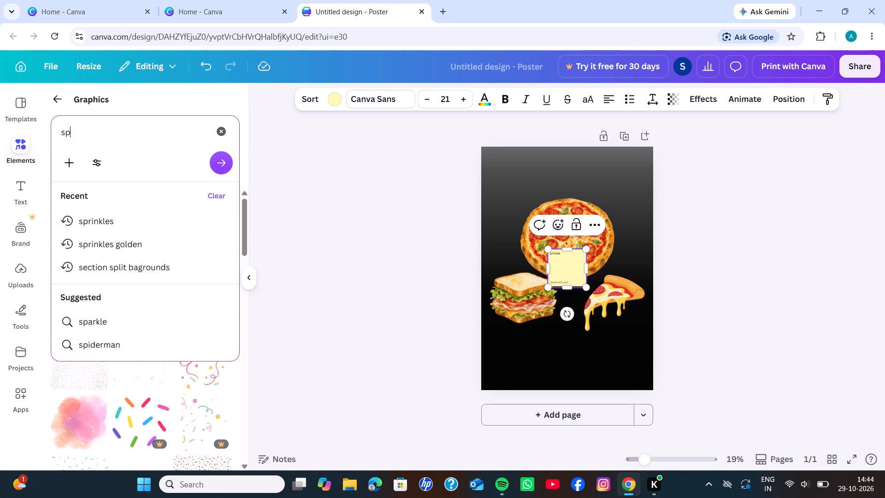
pyautogui.press('BackSpace')
pyautogui.press('BackSpace')
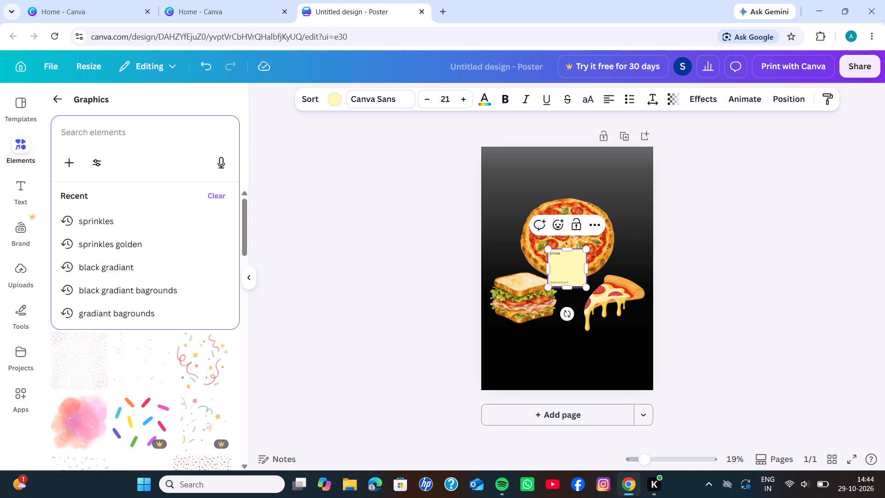
pyautogui.click(313, 213)
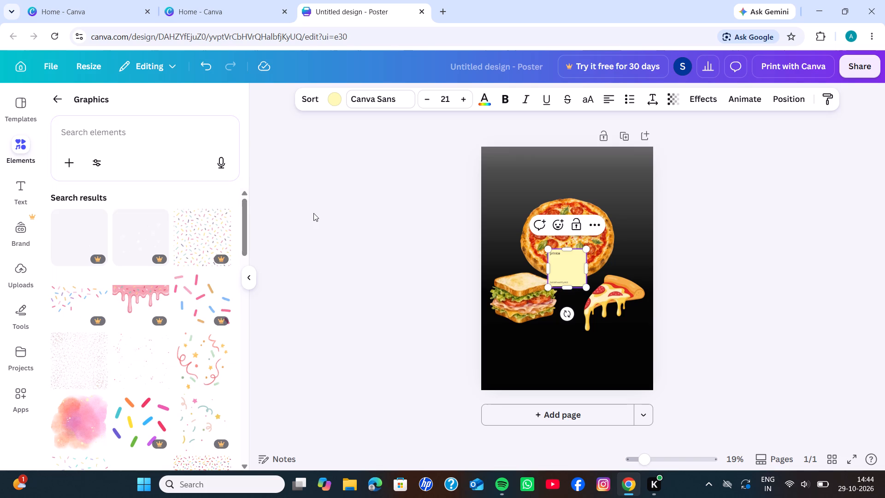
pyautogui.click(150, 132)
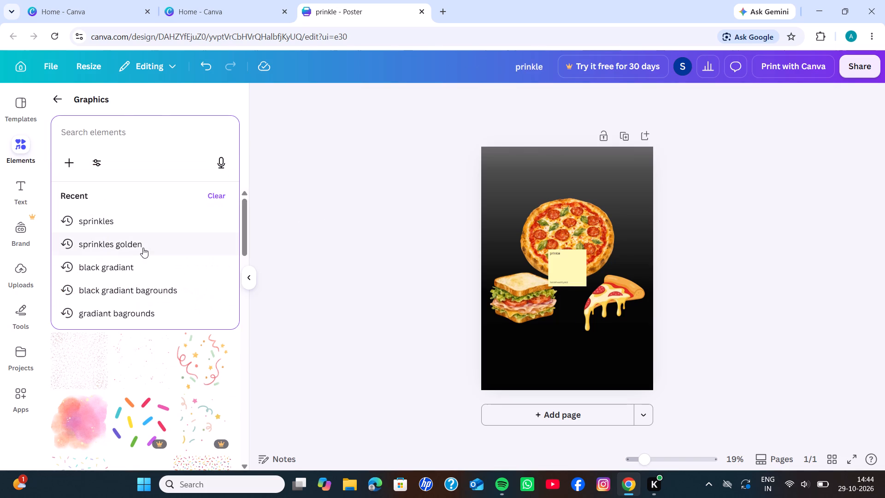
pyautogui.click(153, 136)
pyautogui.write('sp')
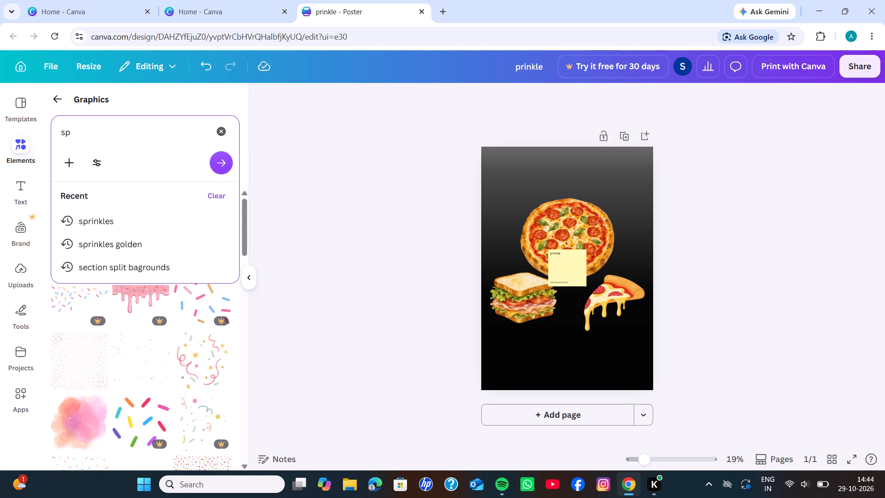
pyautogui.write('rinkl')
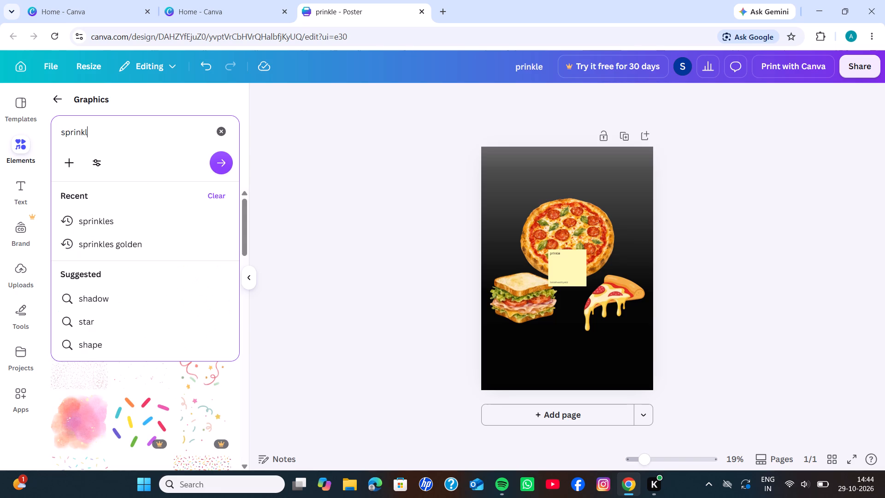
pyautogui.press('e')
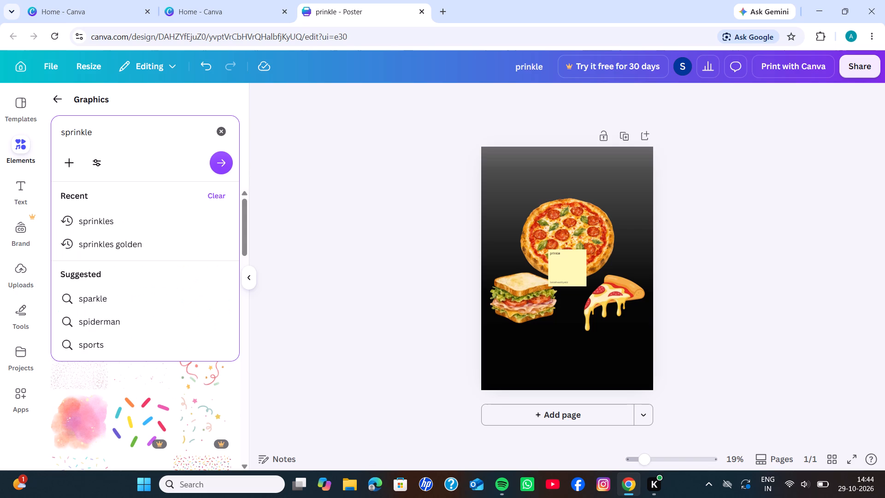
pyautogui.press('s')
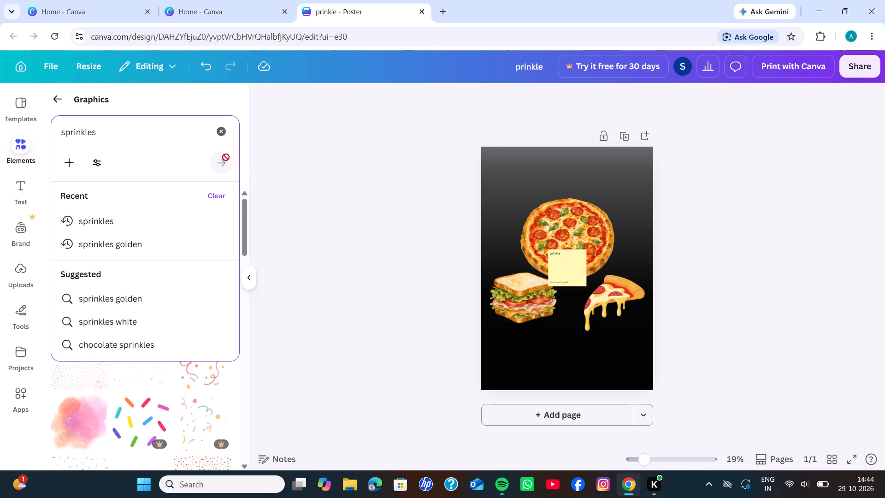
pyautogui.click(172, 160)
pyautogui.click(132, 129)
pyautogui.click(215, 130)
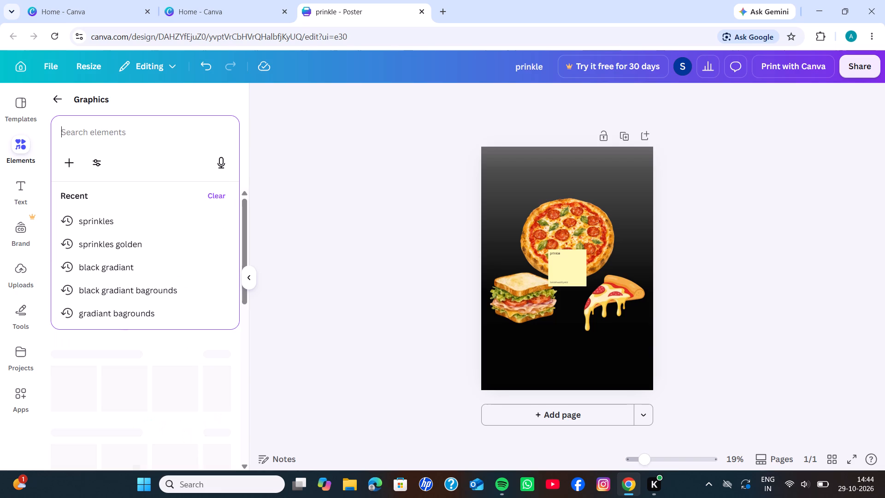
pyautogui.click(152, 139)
# Delete the yellow "prinkle" sticky note lying over the lower part of the whole pizza.
pyautogui.moveTo(575, 297); pyautogui.dragTo(568, 276)
pyautogui.click(568, 276)
pyautogui.click(568, 276)
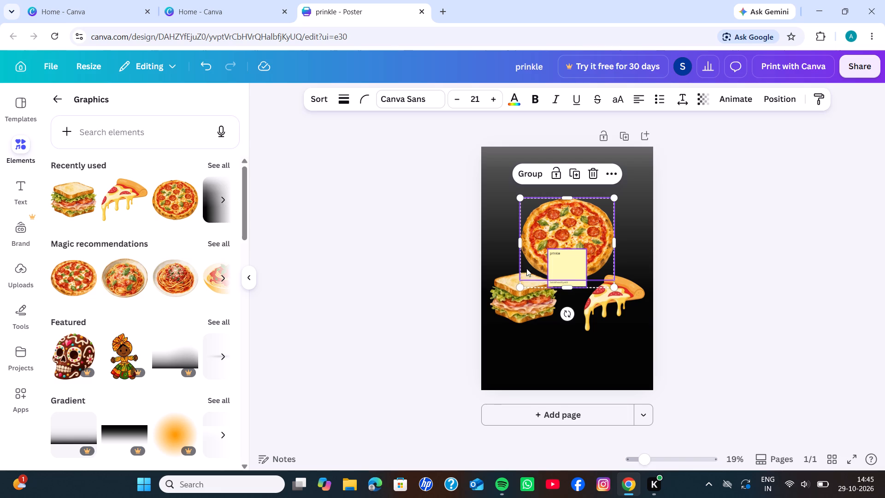
pyautogui.click(401, 265)
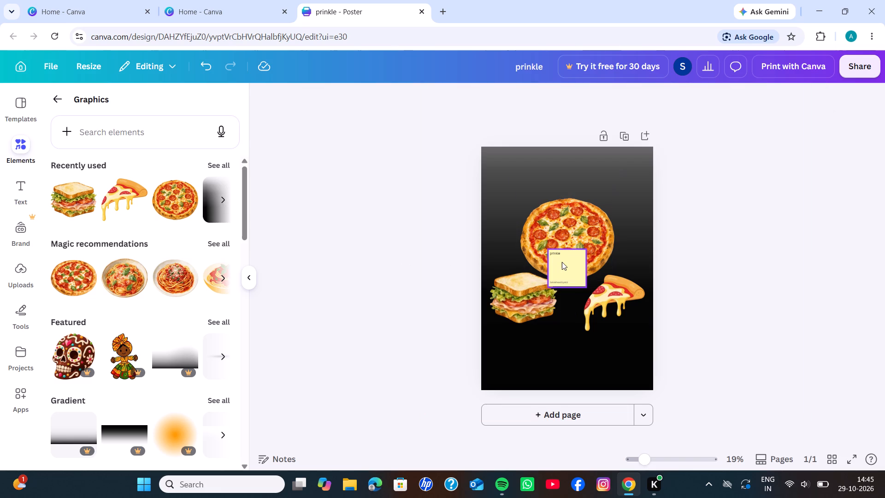
pyautogui.click(562, 262)
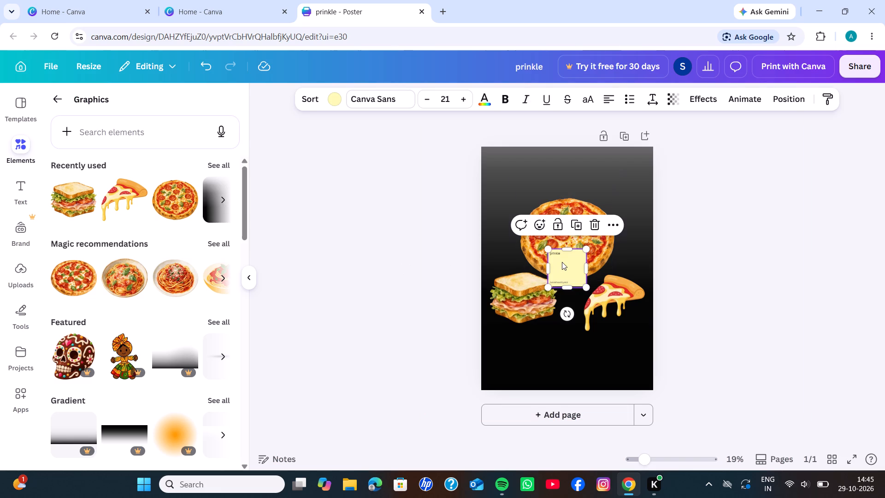
pyautogui.press('Delete')
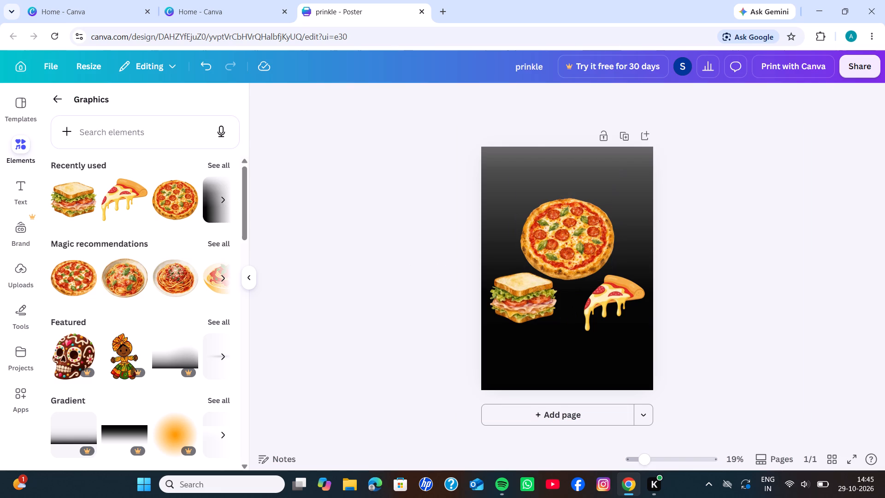
pyautogui.rightClick(407, 293)
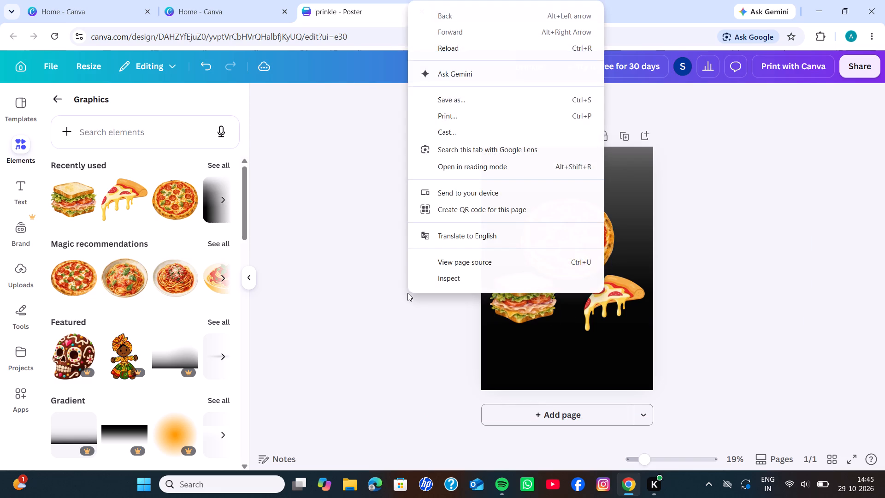
pyautogui.click(407, 293)
# Look through the graphics categories, collections and magic recommendations for another element that suits the food poster.
pyautogui.scroll(-4, 170, 289)
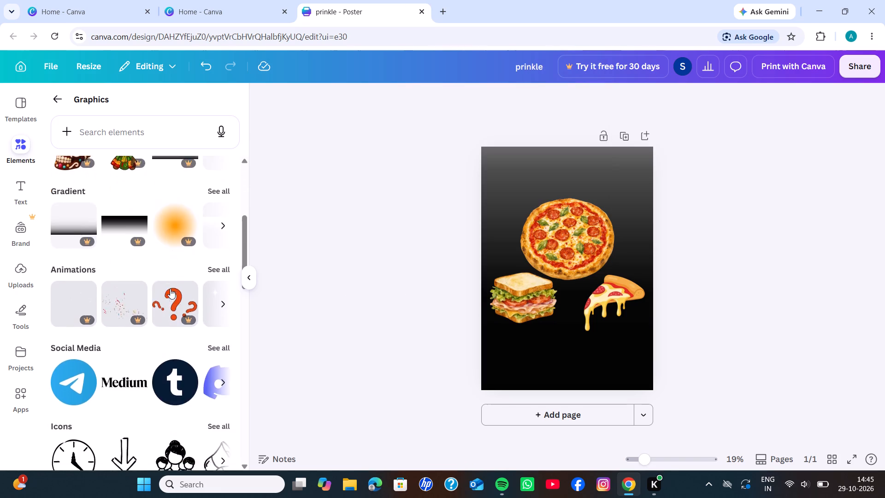
pyautogui.scroll(-9, 170, 289)
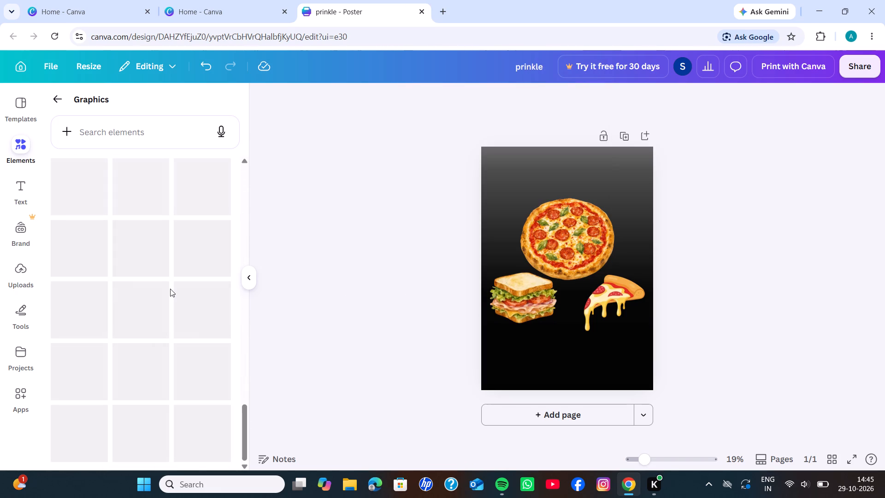
pyautogui.scroll(-3, 170, 289)
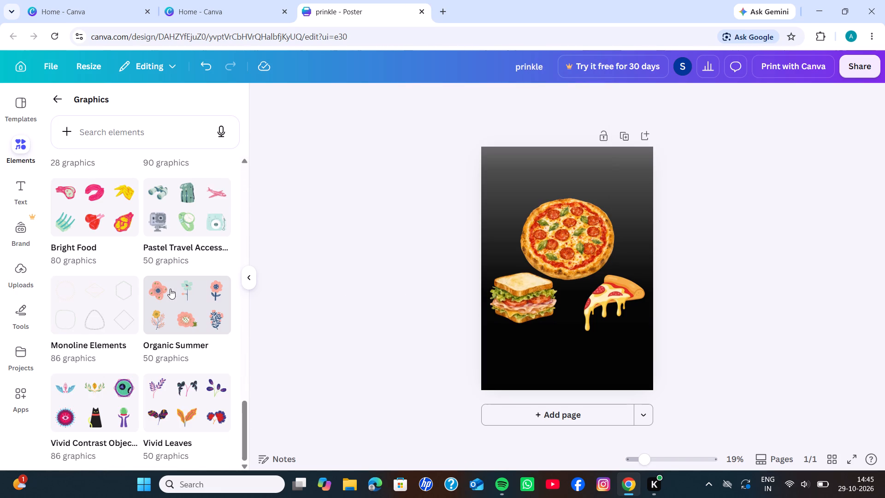
pyautogui.scroll(11, 170, 289)
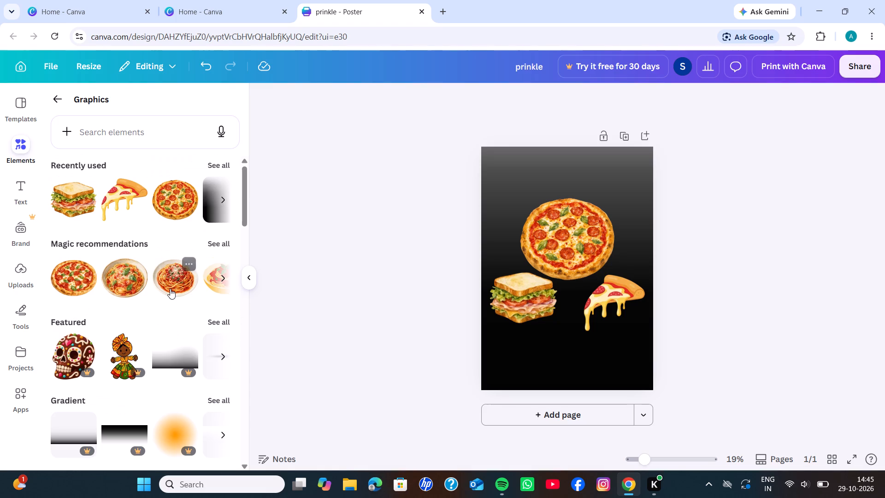
pyautogui.click(219, 277)
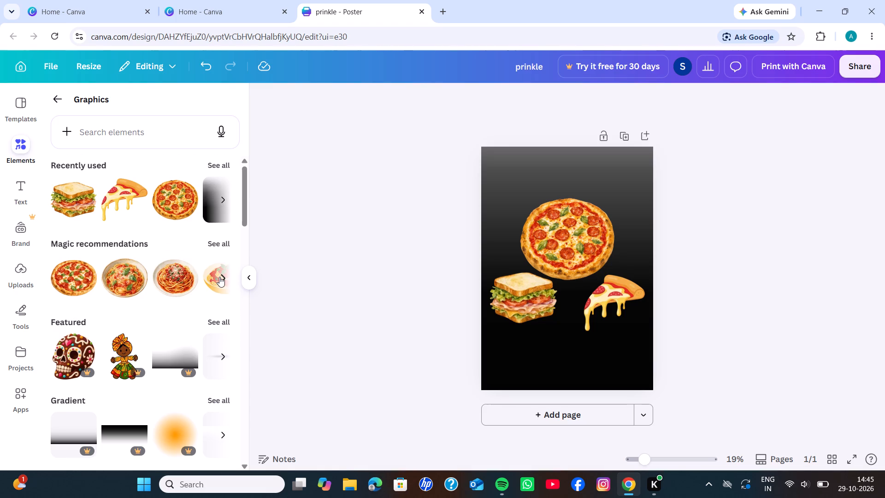
# Search the graphics for "vegis" and look over the results.
pyautogui.click(148, 136)
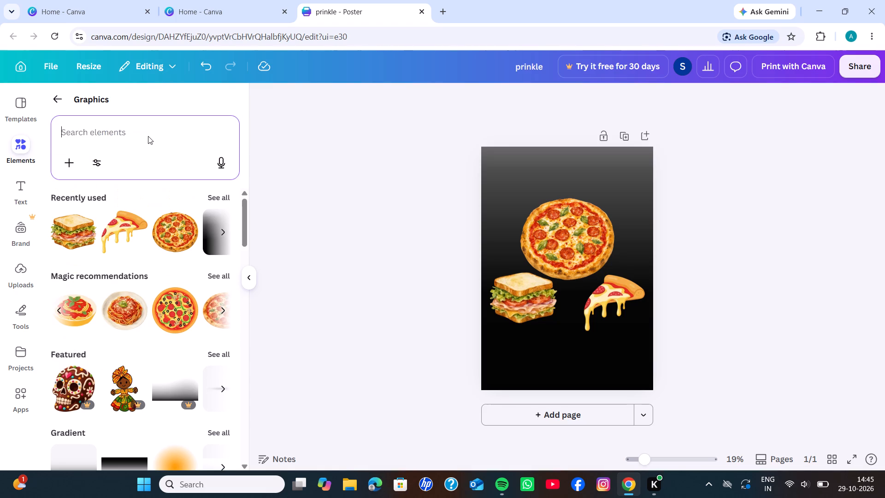
pyautogui.press('v')
pyautogui.write('egis')
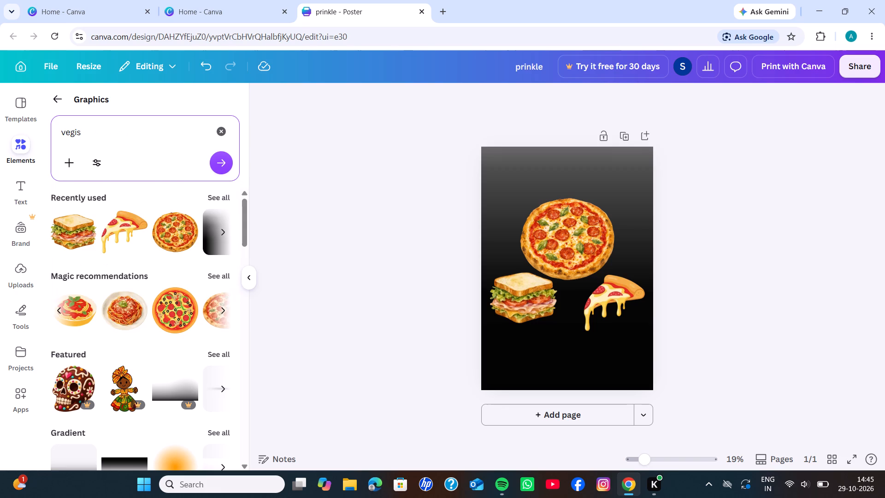
pyautogui.press('Return')
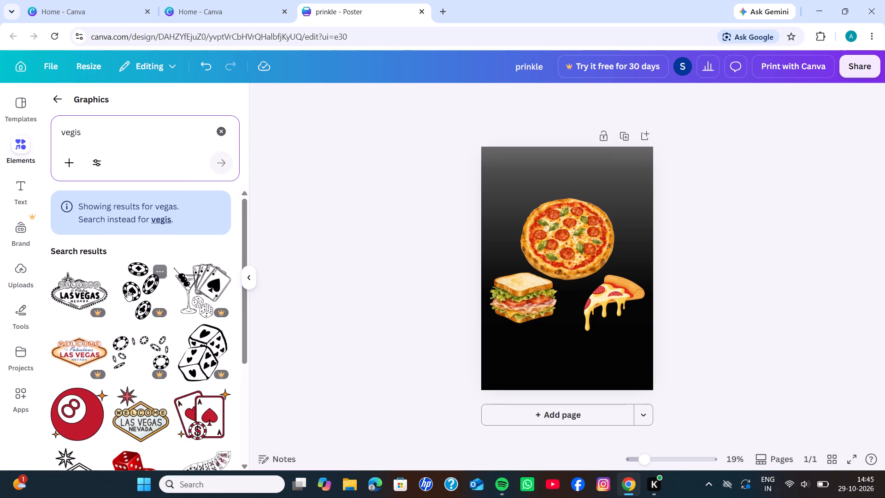
pyautogui.scroll(-2, 127, 291)
pyautogui.scroll(3, 127, 291)
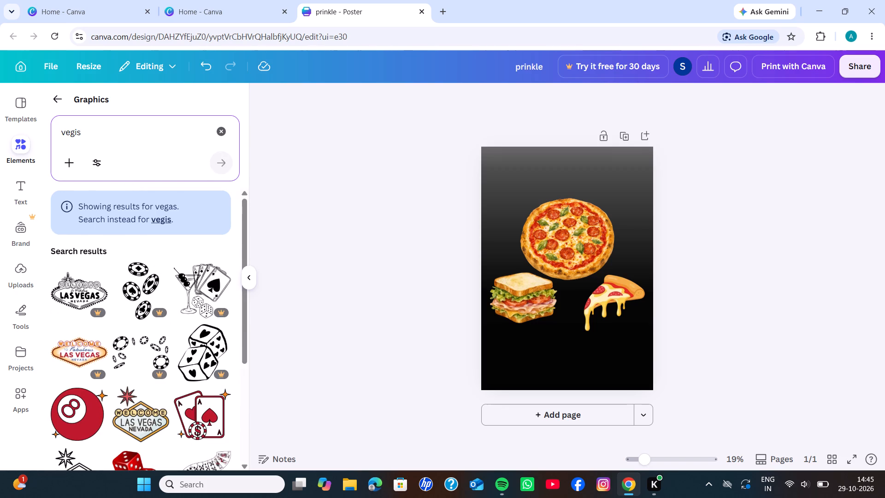
# Search the graphics for "vegetables", look over the results for one that suits the poster, and clear the search.
pyautogui.click(129, 128)
pyautogui.press('BackSpace')
pyautogui.press('BackSpace')
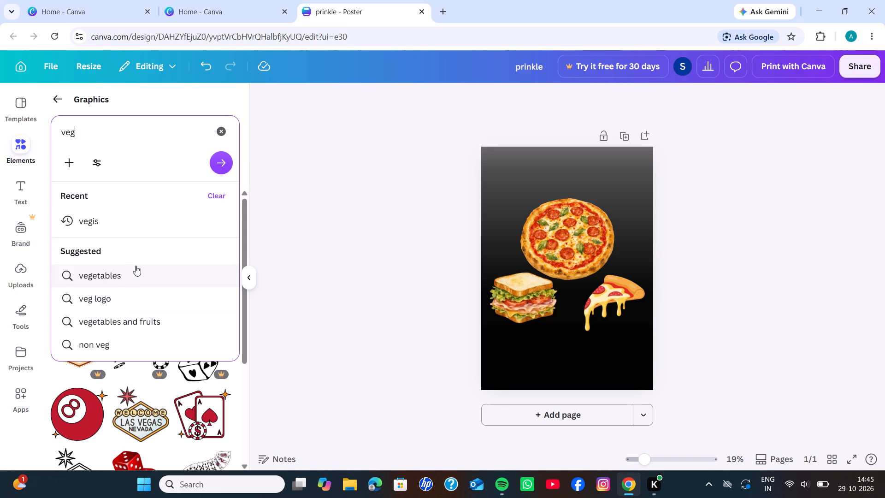
pyautogui.click(136, 264)
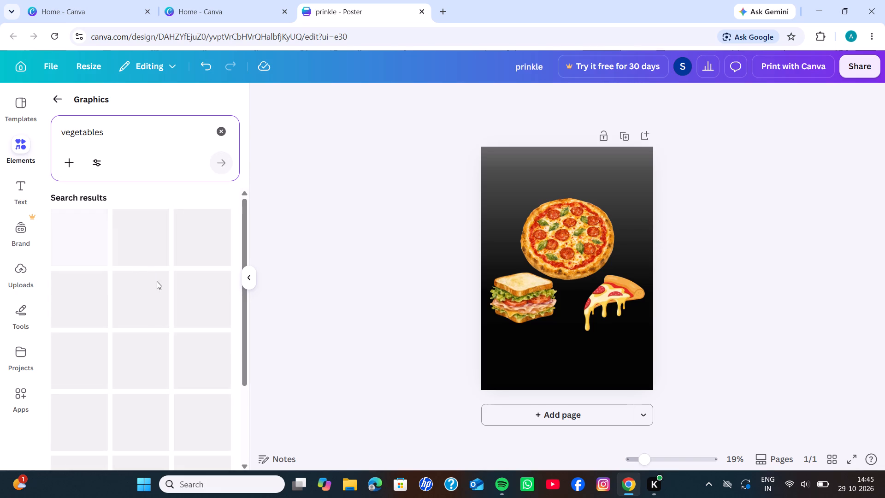
pyautogui.scroll(-4, 158, 330)
pyautogui.scroll(-1, 209, 262)
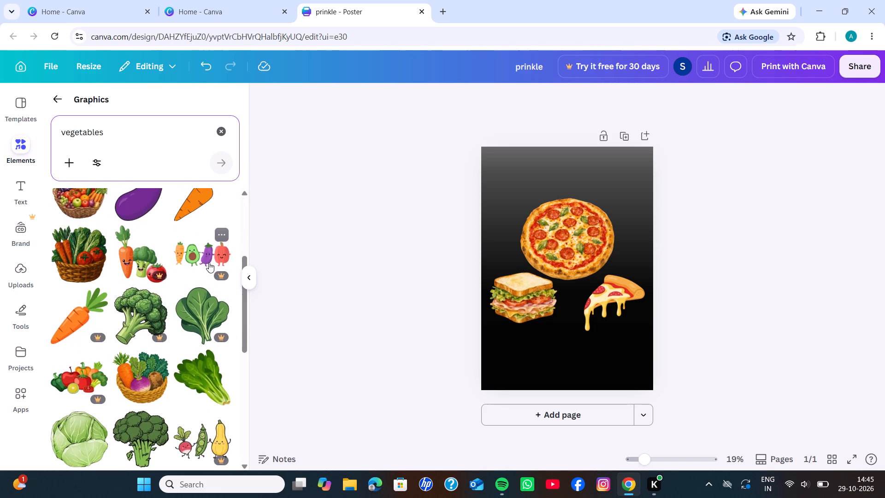
pyautogui.scroll(-2, 209, 262)
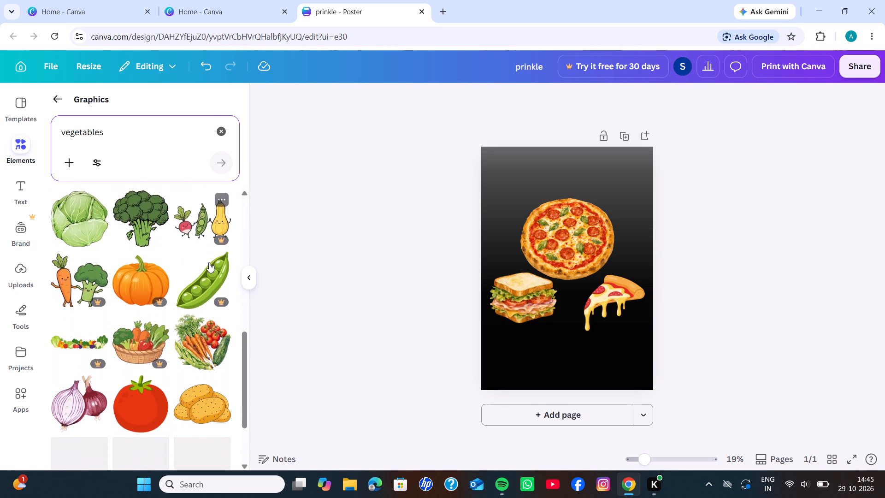
pyautogui.scroll(-4, 209, 262)
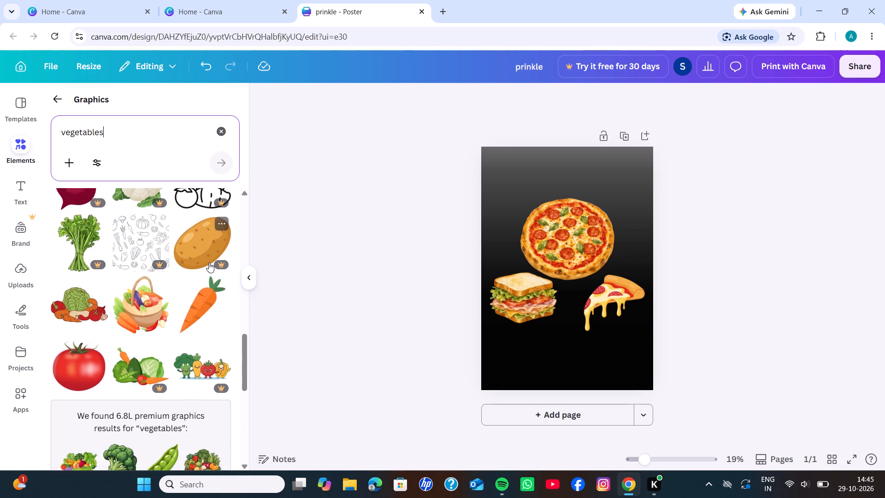
pyautogui.scroll(-4, 209, 262)
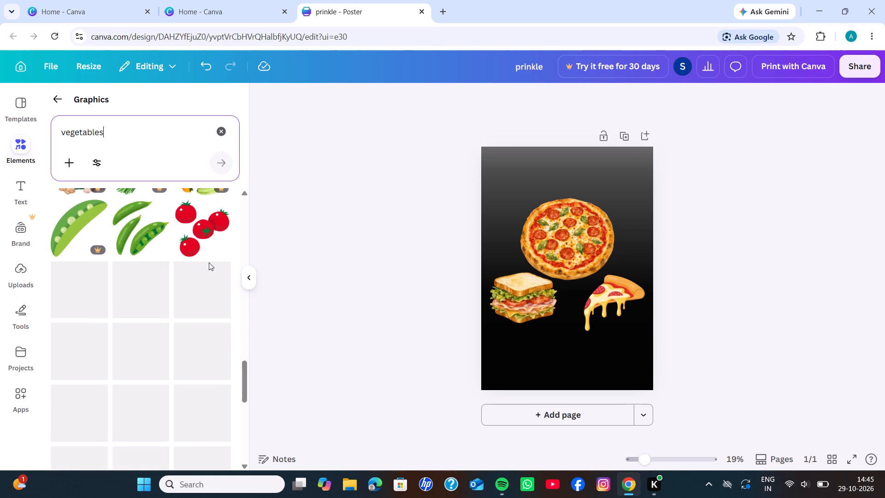
pyautogui.scroll(-4, 209, 262)
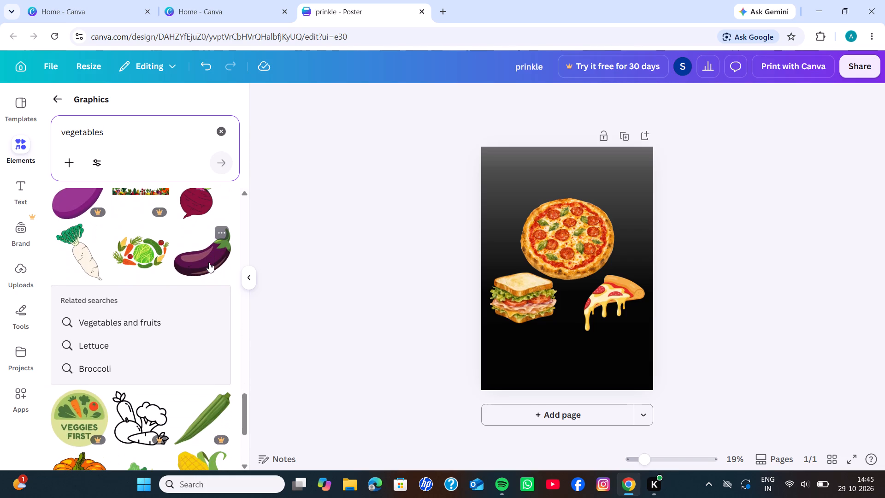
pyautogui.scroll(-2, 209, 262)
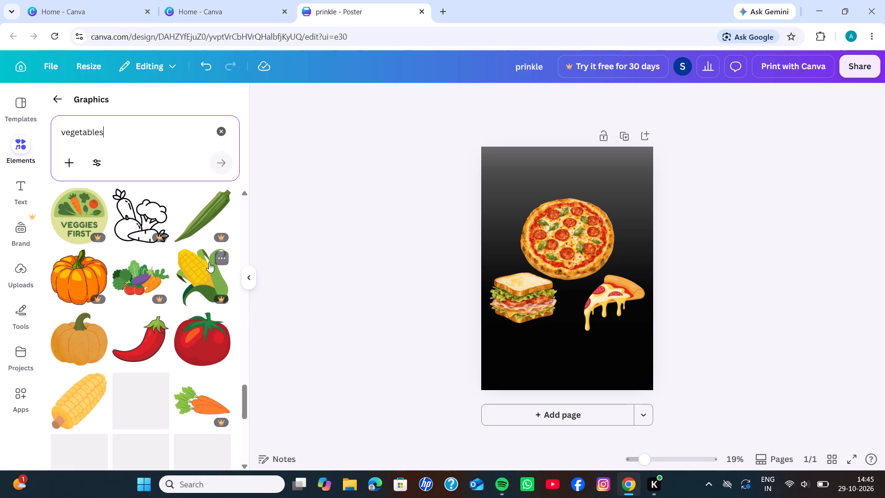
pyautogui.scroll(-1, 209, 262)
pyautogui.click(212, 130)
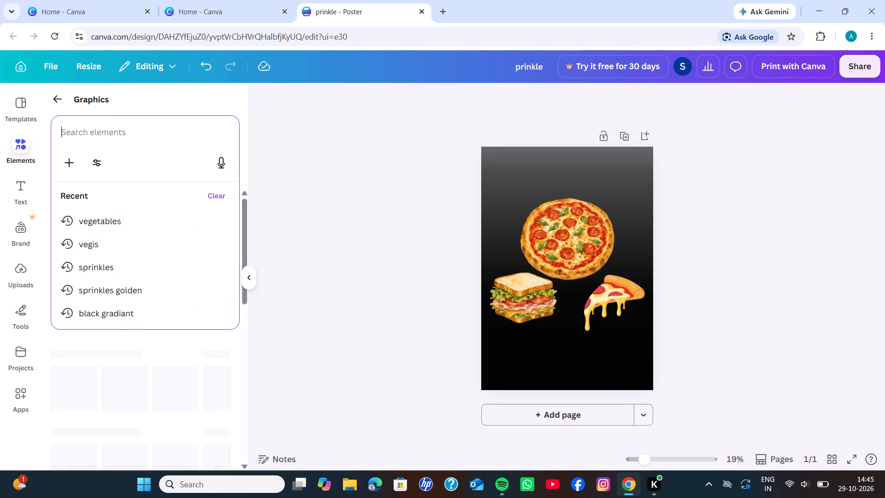
# Apply only the elements of the "Black and Yellow Modern Delicieus Burger Poster" template to the page.
pyautogui.click(54, 100)
pyautogui.click(16, 106)
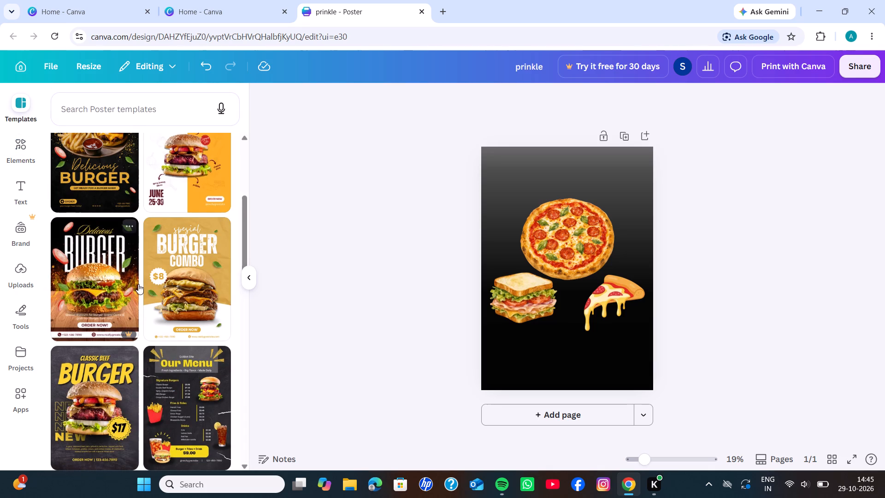
pyautogui.scroll(-5, 138, 284)
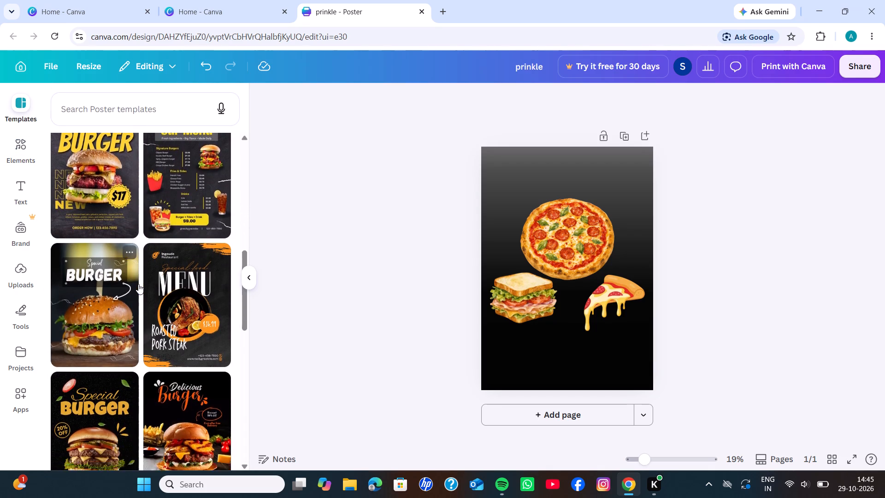
pyautogui.scroll(-2, 138, 284)
pyautogui.scroll(1, 138, 284)
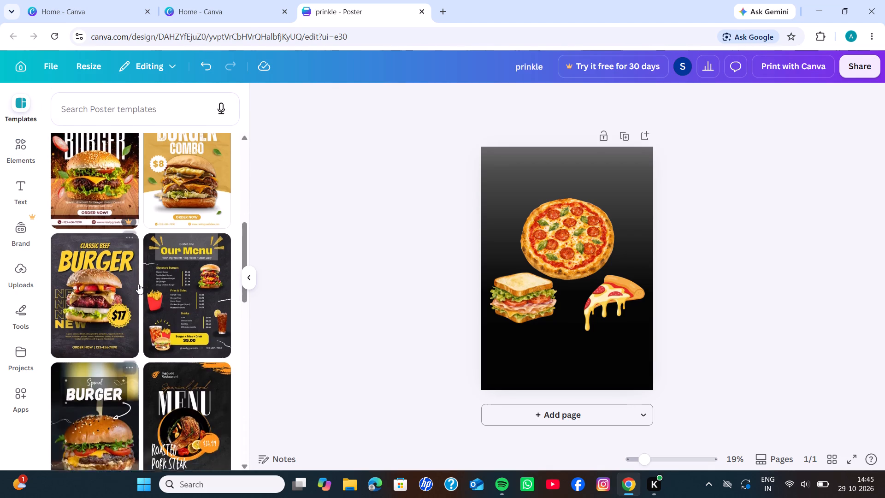
pyautogui.scroll(2, 138, 284)
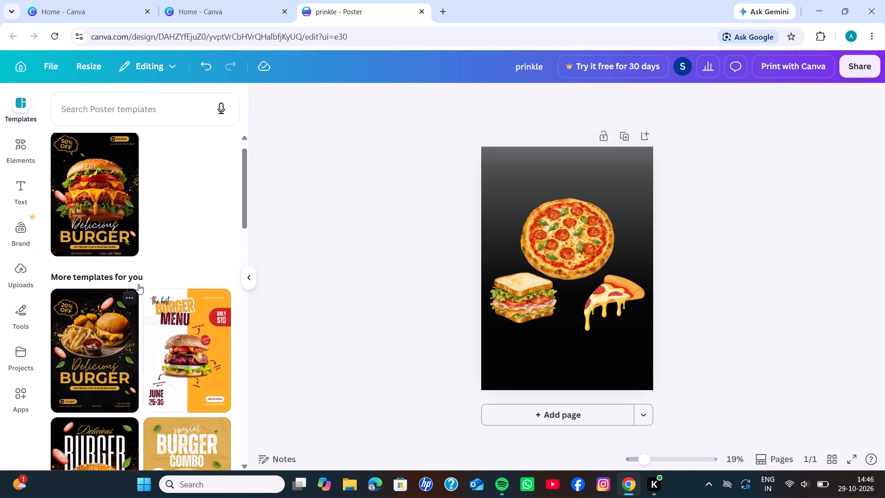
pyautogui.scroll(1, 138, 284)
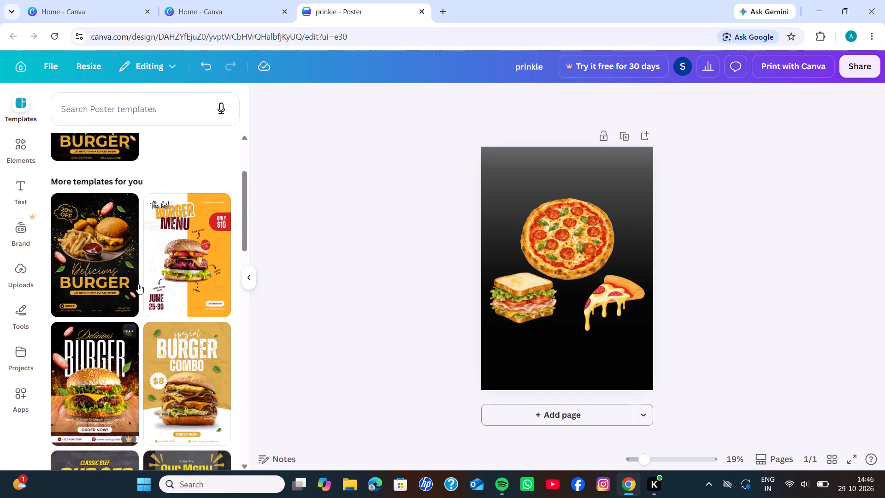
pyautogui.scroll(1, 138, 284)
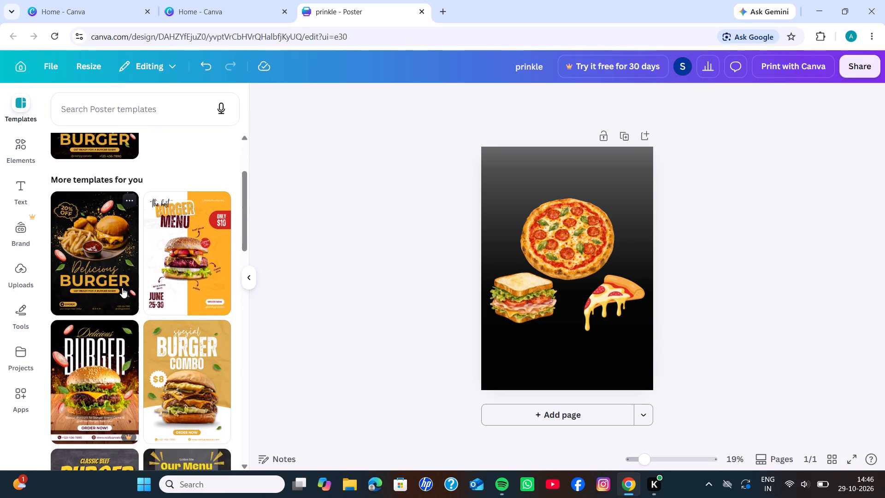
pyautogui.click(125, 199)
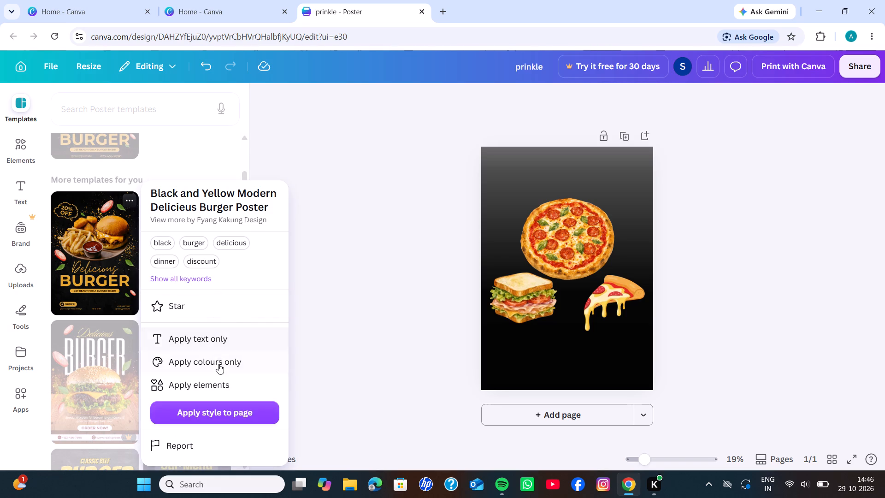
pyautogui.click(218, 391)
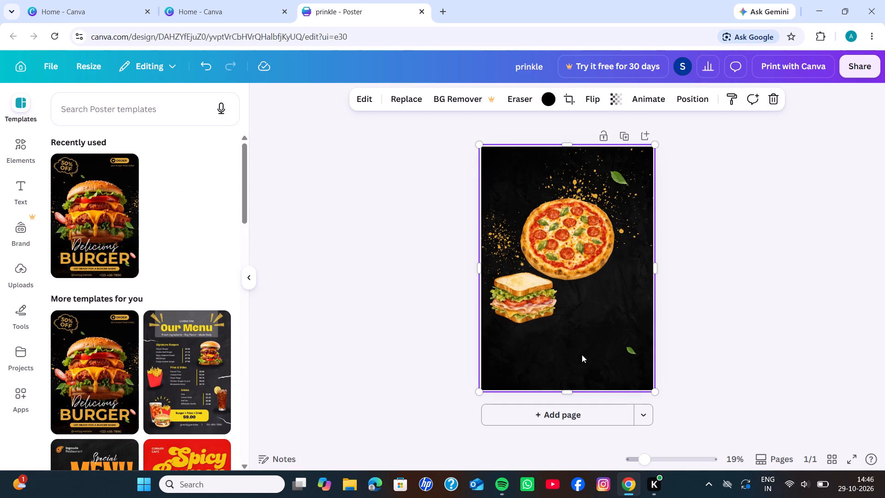
# Move the small green leaf from the poster's lower right up to just below the pizza's lower-right edge.
pyautogui.moveTo(632, 350); pyautogui.dragTo(616, 322)
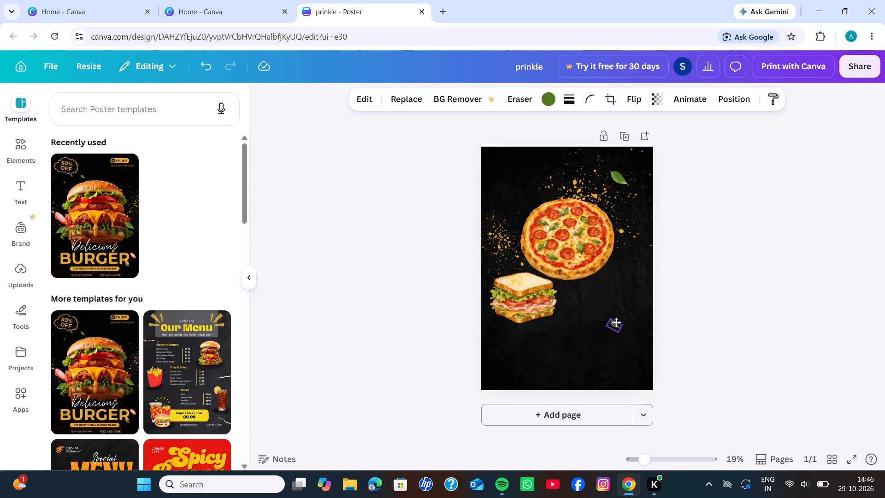
pyautogui.moveTo(616, 322); pyautogui.dragTo(610, 288)
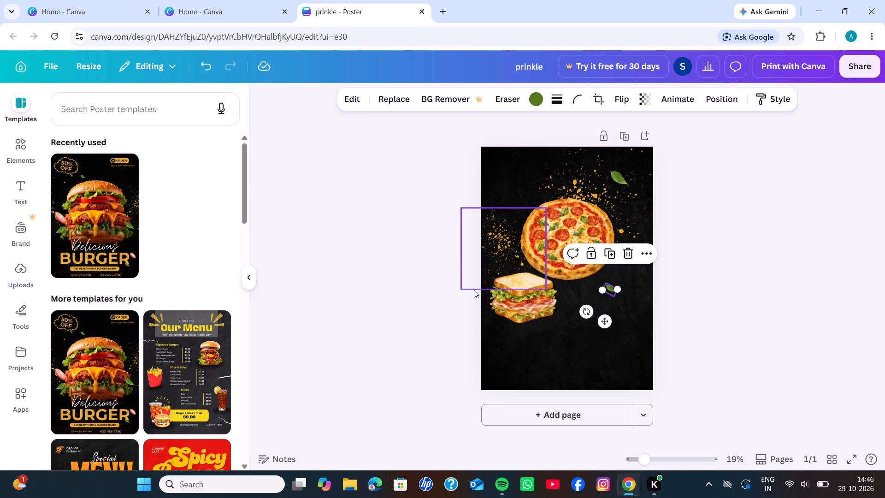
pyautogui.click(438, 298)
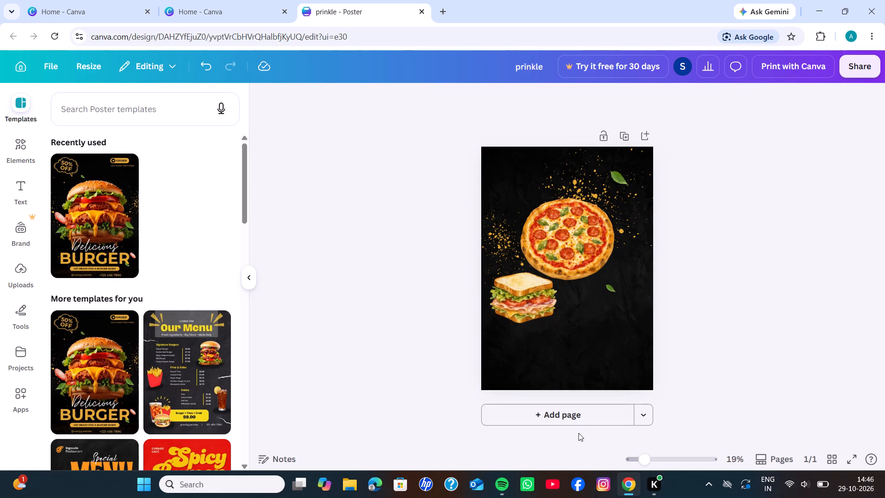
# Shift the sandwich slightly down and to the right beneath the pizza.
pyautogui.moveTo(529, 307); pyautogui.dragTo(531, 310)
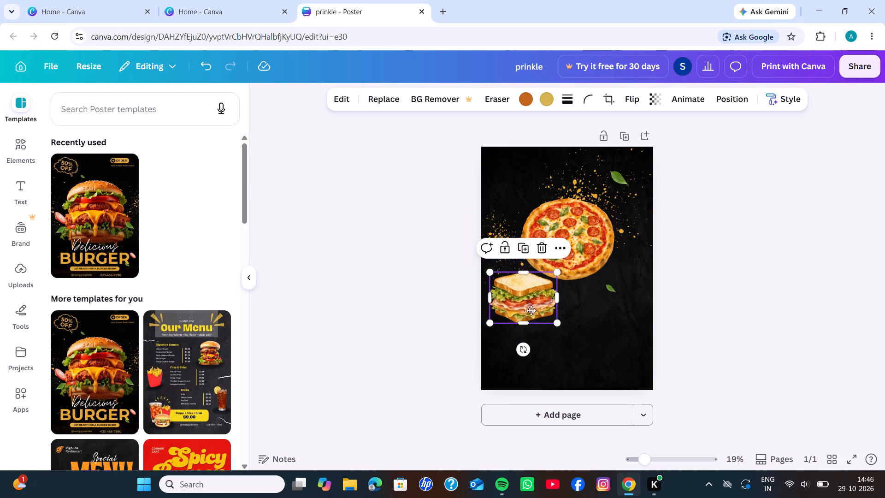
pyautogui.moveTo(531, 310); pyautogui.dragTo(531, 312)
# Move the larger golden splatter to the pizza's lower right and the smaller one to its upper left.
pyautogui.moveTo(598, 192); pyautogui.dragTo(556, 286)
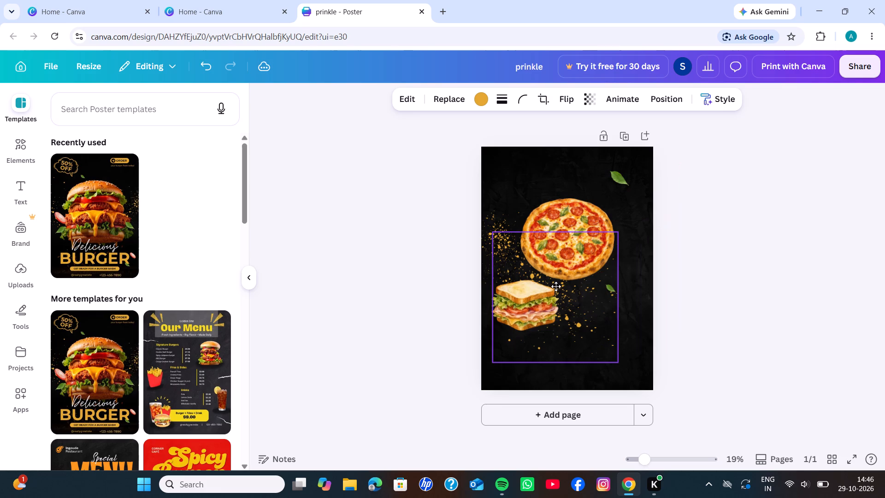
pyautogui.moveTo(556, 286); pyautogui.dragTo(630, 280)
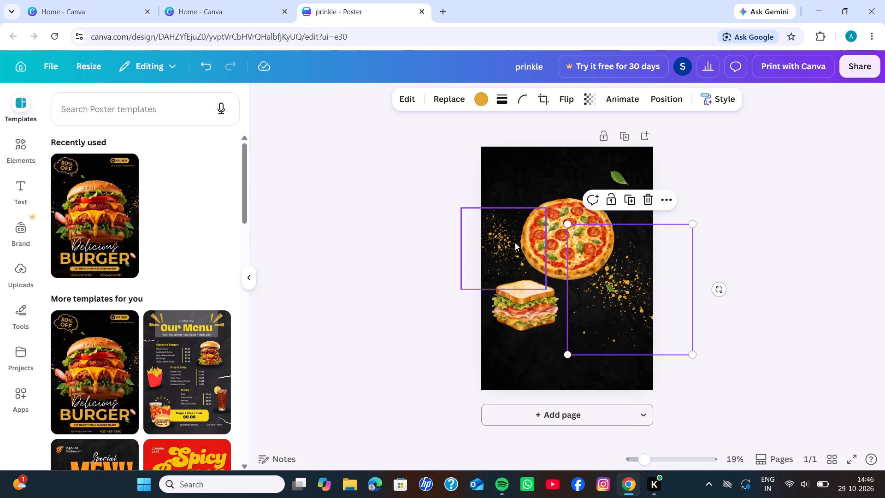
pyautogui.moveTo(507, 244); pyautogui.dragTo(522, 215)
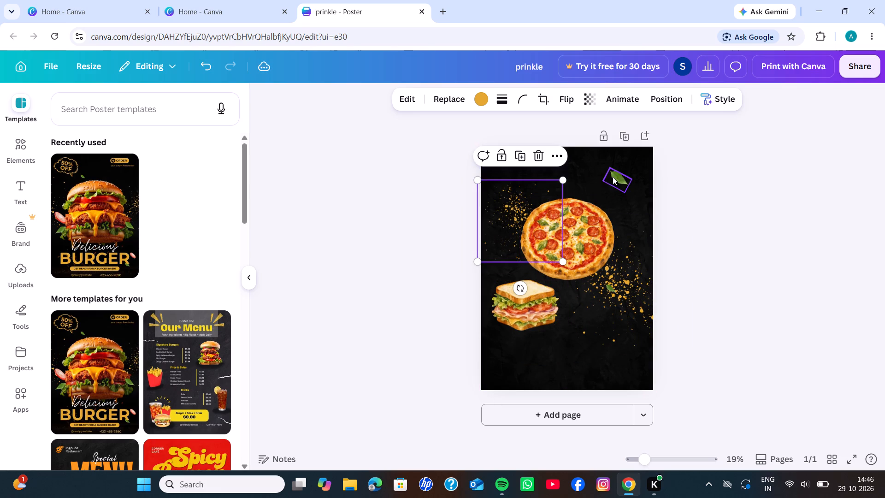
# Duplicate the large green leaf at the poster's upper right and place a copy above the sandwich, beside the pizza's lower left.
pyautogui.click(613, 177)
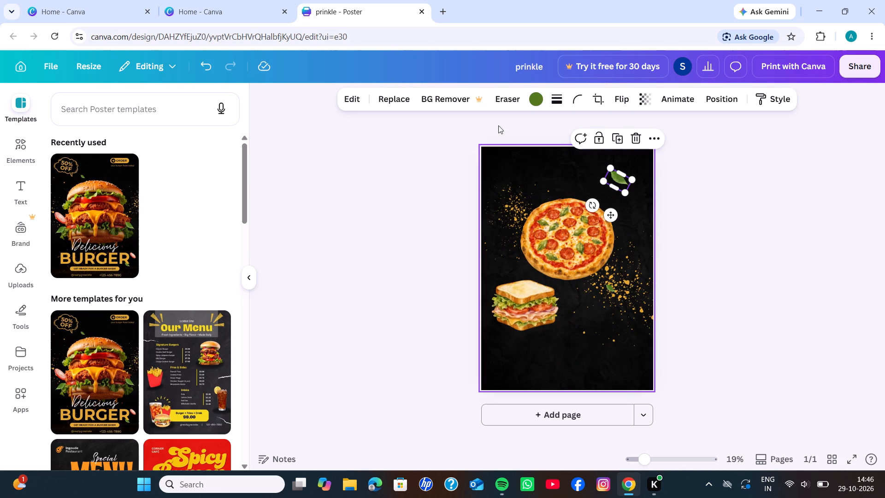
pyautogui.rightClick(618, 180)
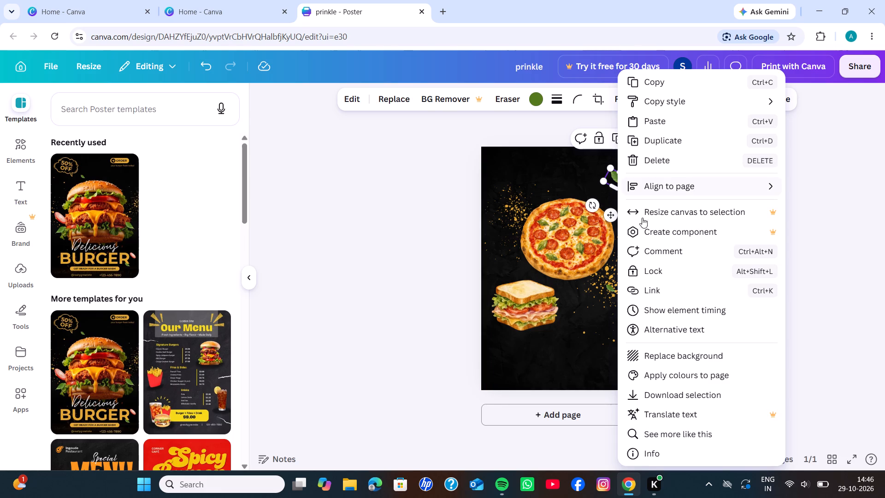
pyautogui.doubleClick(714, 140)
pyautogui.click(616, 176)
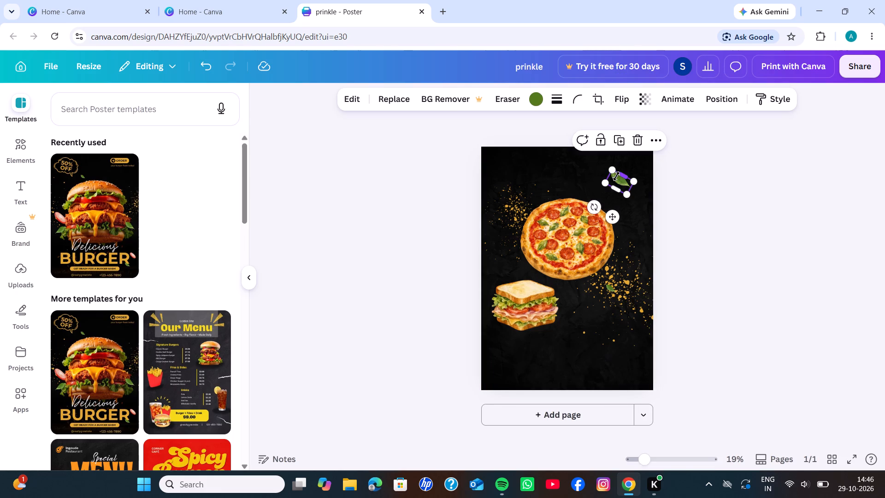
pyautogui.hotkey('ctrl', 'd')
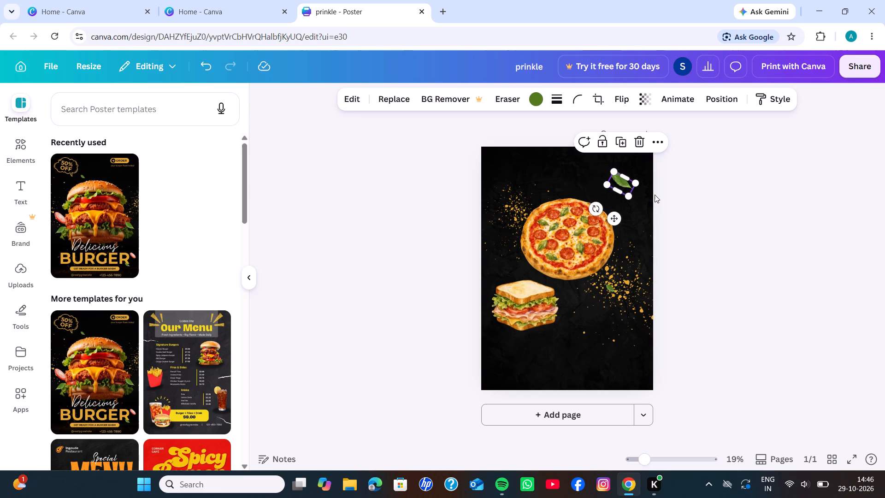
pyautogui.moveTo(625, 187); pyautogui.dragTo(567, 326)
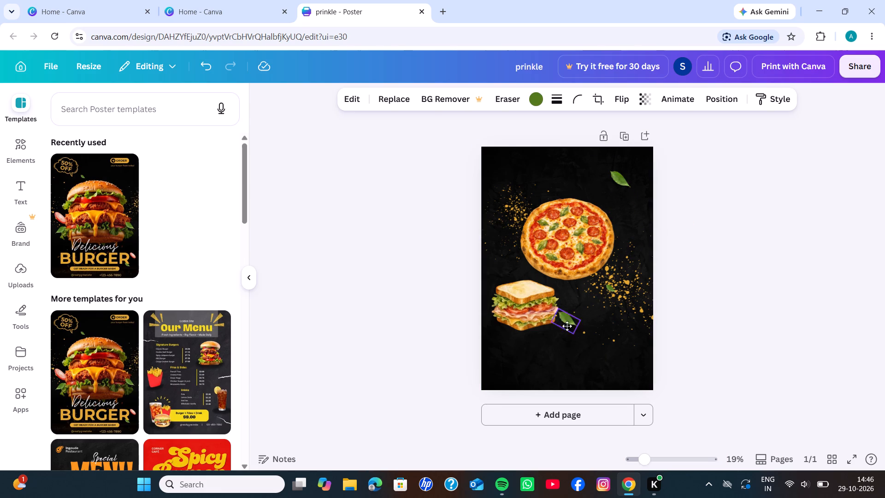
pyautogui.moveTo(567, 326); pyautogui.dragTo(597, 305)
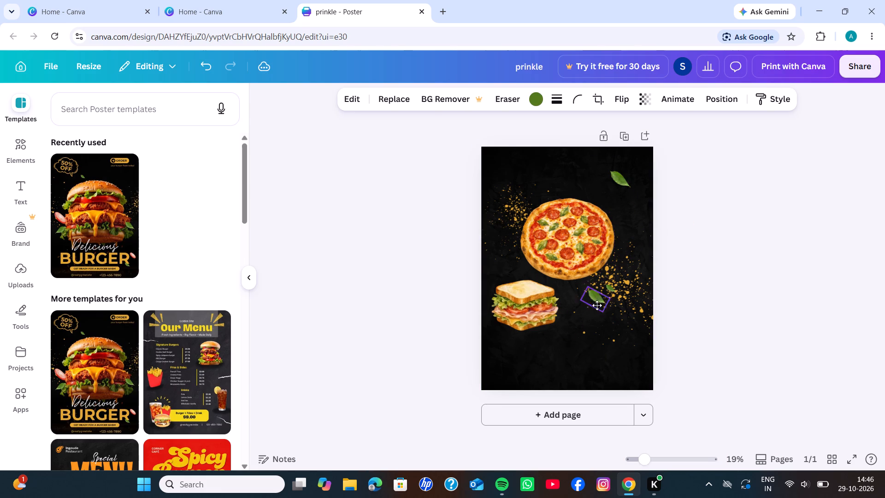
pyautogui.moveTo(597, 305); pyautogui.dragTo(511, 263)
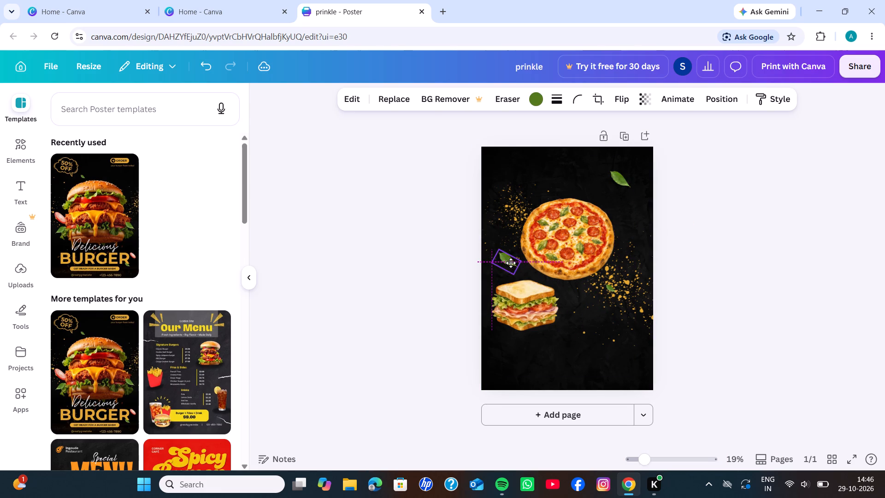
pyautogui.moveTo(511, 263); pyautogui.dragTo(515, 271)
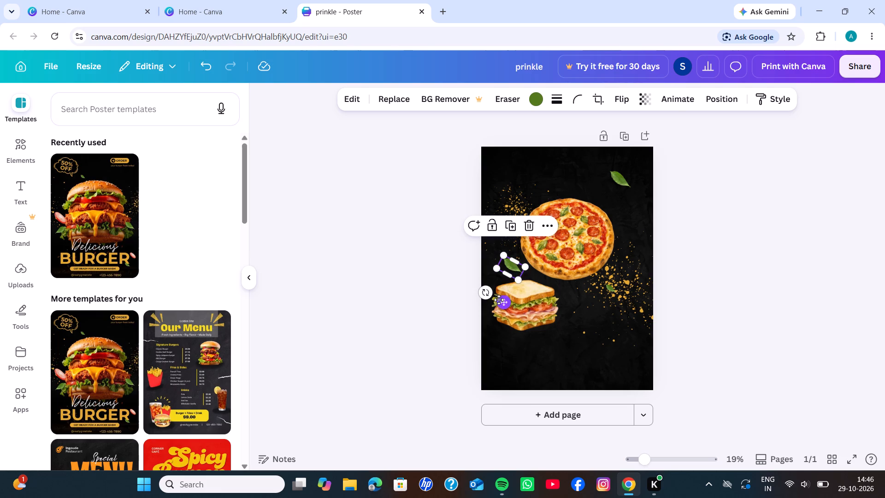
# Rotate the leaf copy above the sandwich clockwise until it slants up to the right.
pyautogui.moveTo(484, 291); pyautogui.dragTo(452, 265)
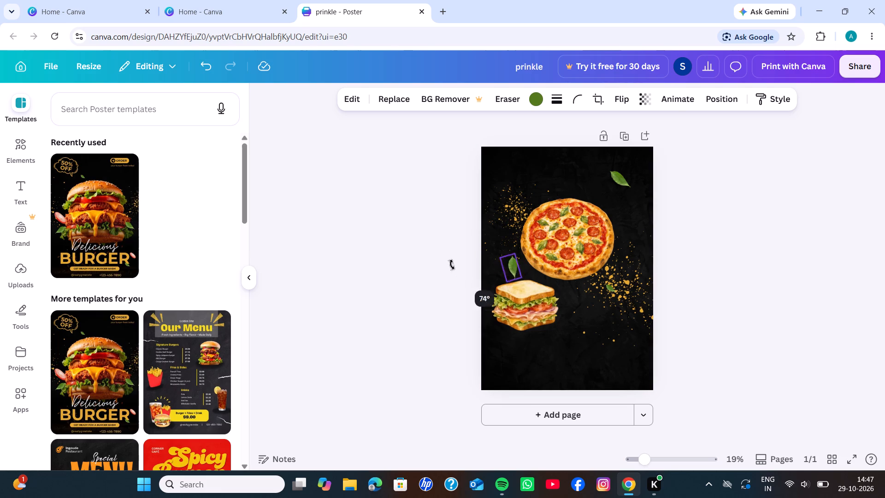
pyautogui.moveTo(452, 265); pyautogui.dragTo(428, 210)
pyautogui.click(452, 276)
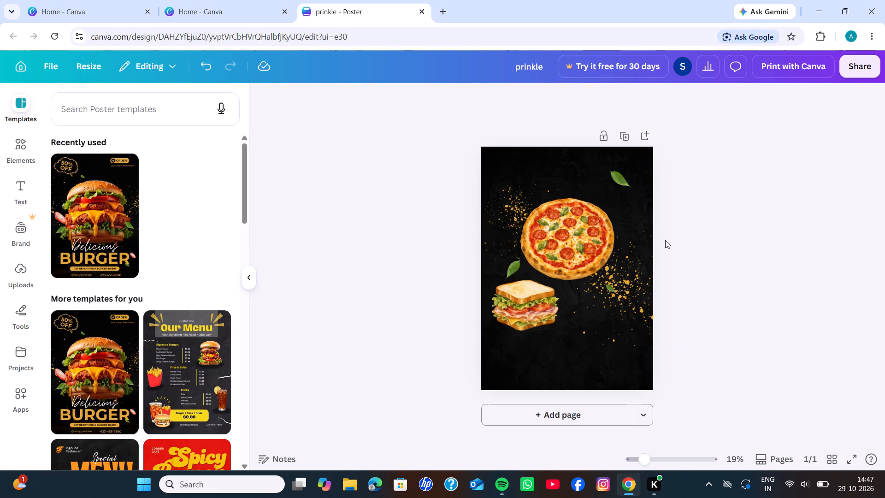
# Shift the leaf above the sandwich slightly to the left, away from the pizza.
pyautogui.click(514, 264)
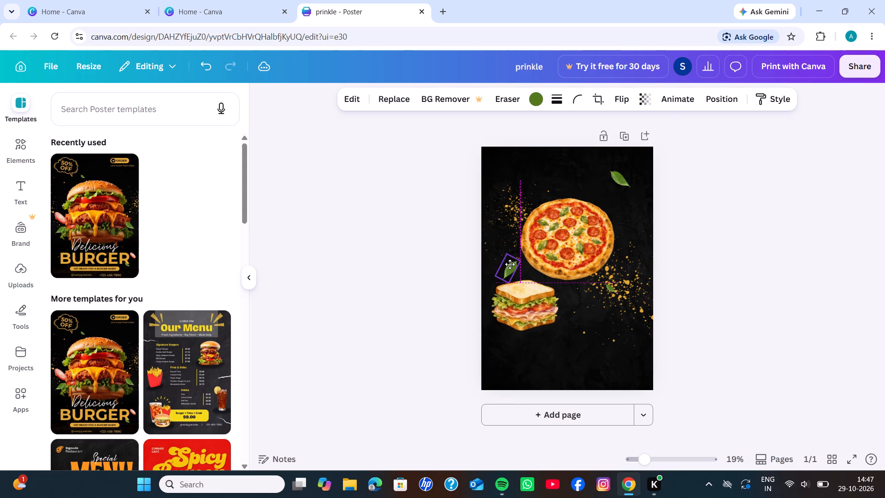
pyautogui.click(440, 274)
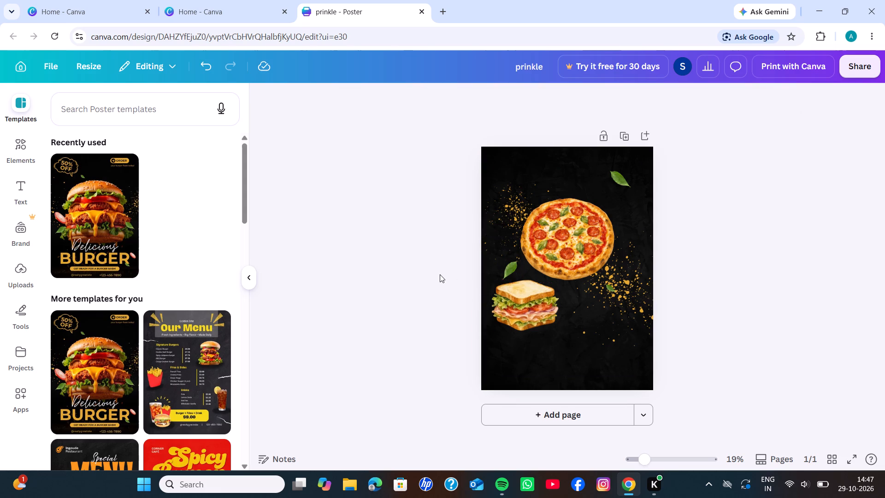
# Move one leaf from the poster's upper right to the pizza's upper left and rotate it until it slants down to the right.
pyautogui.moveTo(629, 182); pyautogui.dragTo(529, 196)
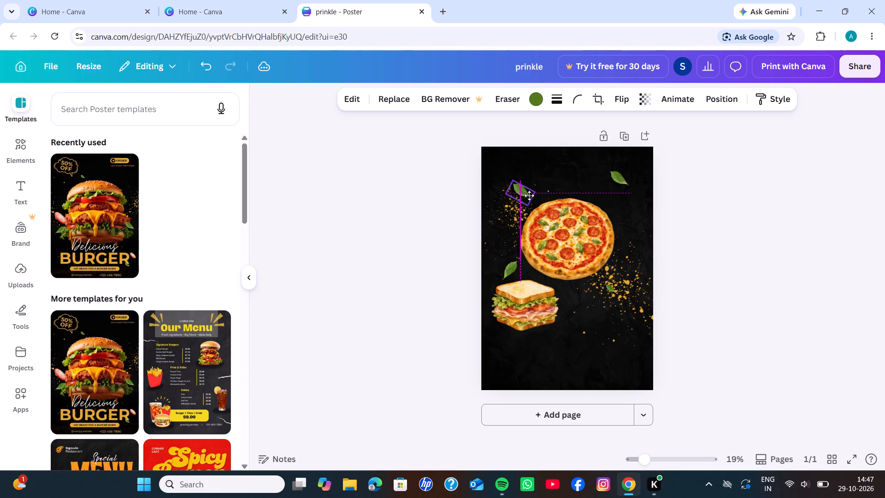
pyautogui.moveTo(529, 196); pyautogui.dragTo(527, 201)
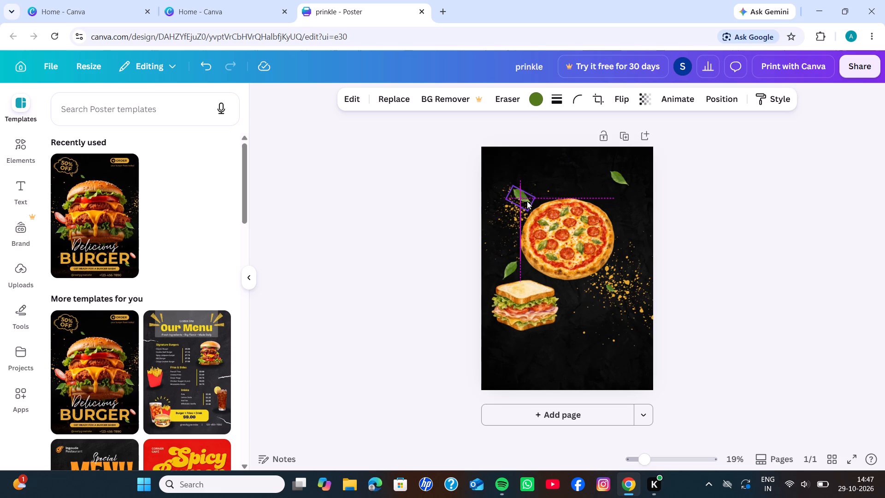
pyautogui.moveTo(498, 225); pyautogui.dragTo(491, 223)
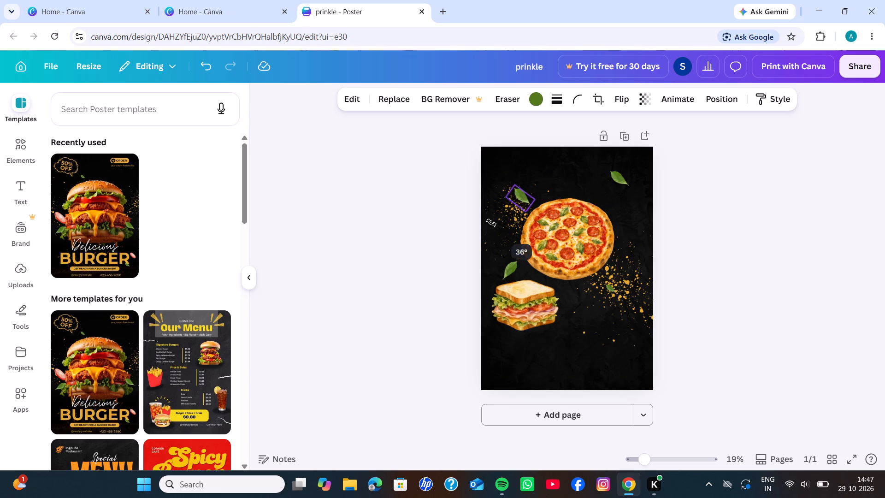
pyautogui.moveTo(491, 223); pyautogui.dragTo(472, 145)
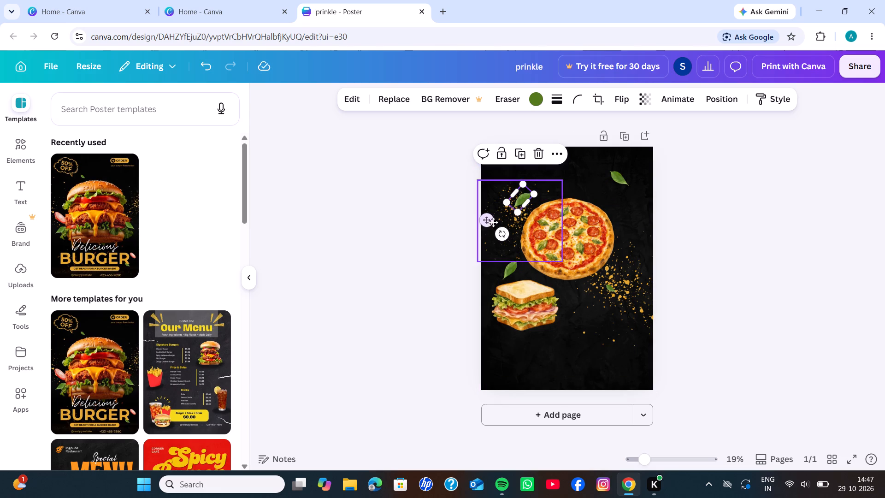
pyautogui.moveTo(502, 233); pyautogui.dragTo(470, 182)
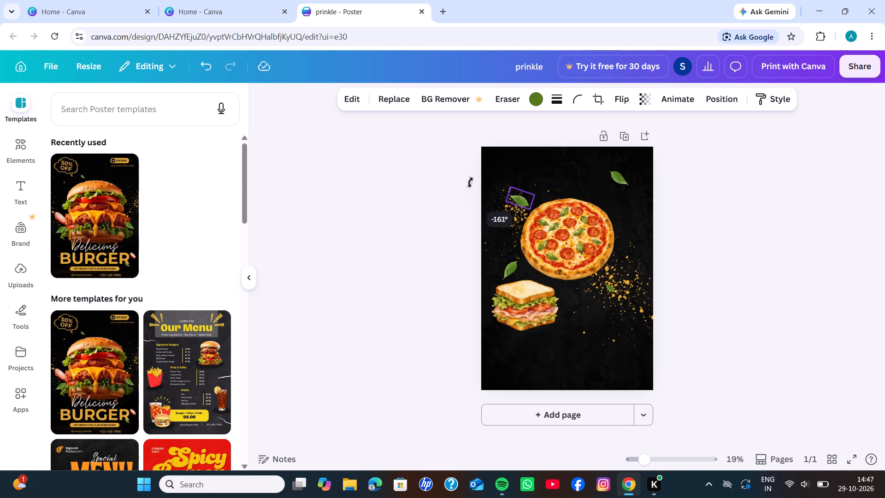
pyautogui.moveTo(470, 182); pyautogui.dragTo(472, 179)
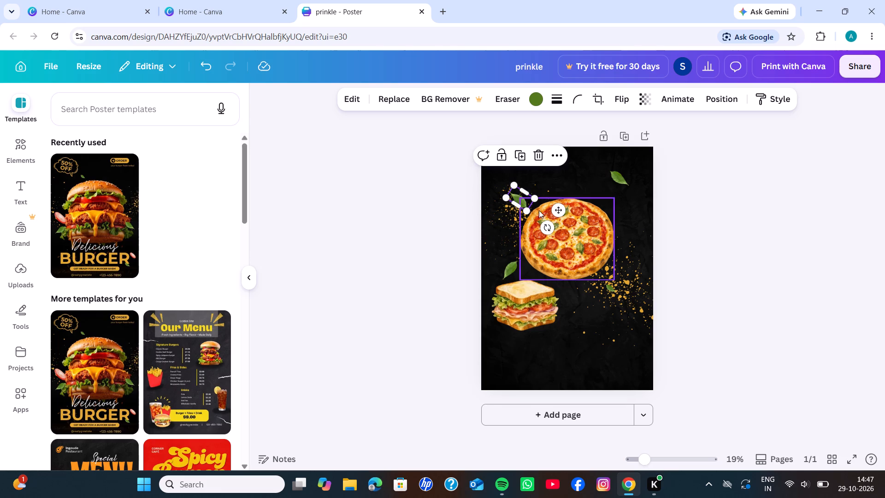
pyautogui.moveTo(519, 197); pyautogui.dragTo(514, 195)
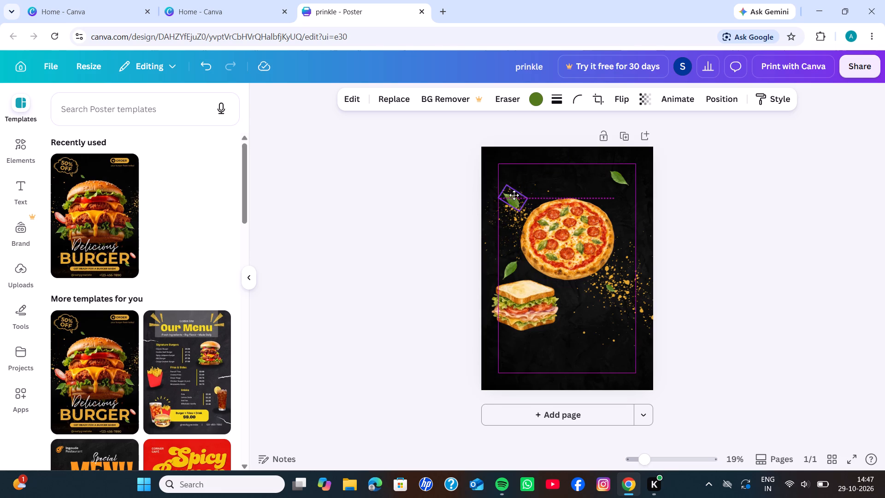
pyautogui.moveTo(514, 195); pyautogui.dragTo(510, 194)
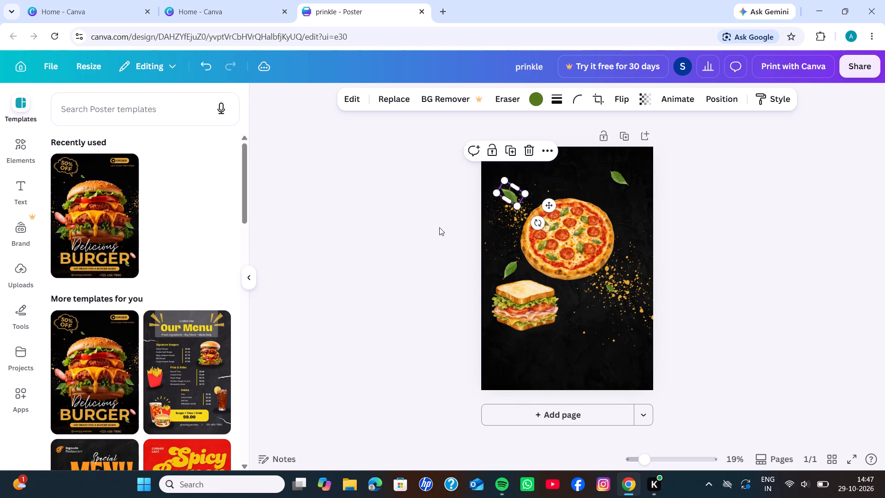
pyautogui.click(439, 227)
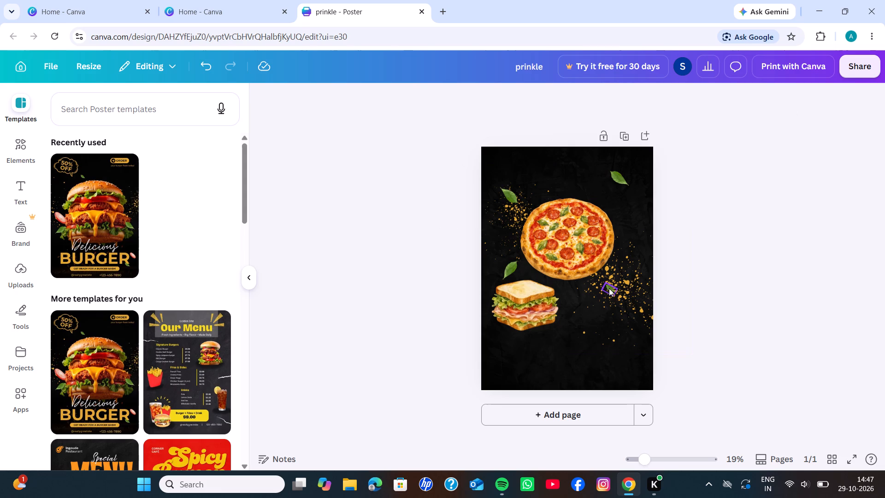
# Enlarge the small leaf in the golden splatter at the pizza's lower right and nudge it slightly left.
pyautogui.click(609, 288)
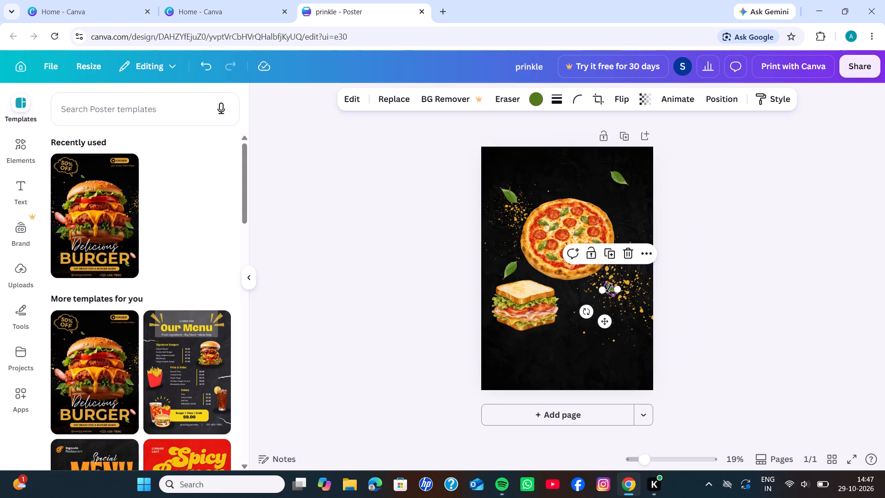
pyautogui.moveTo(618, 289); pyautogui.dragTo(628, 290)
pyautogui.moveTo(628, 290); pyautogui.dragTo(629, 294)
pyautogui.moveTo(613, 290); pyautogui.dragTo(611, 292)
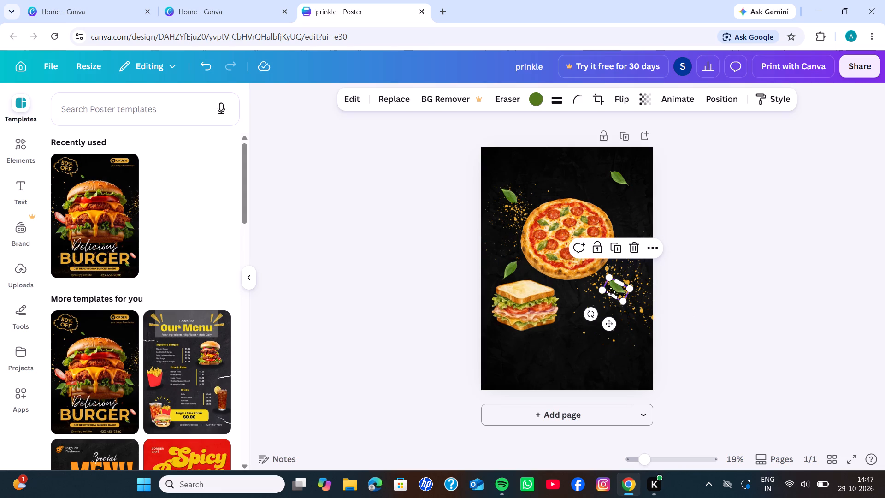
pyautogui.moveTo(611, 292); pyautogui.dragTo(608, 290)
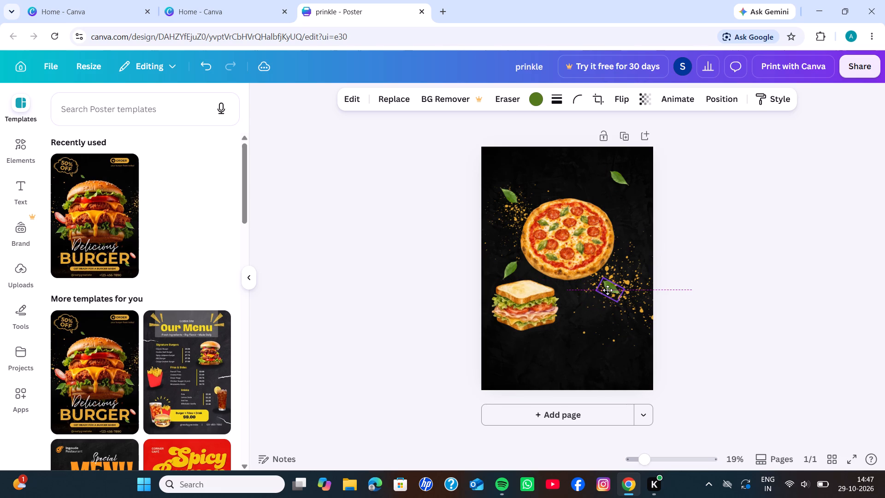
pyautogui.moveTo(608, 290); pyautogui.dragTo(604, 290)
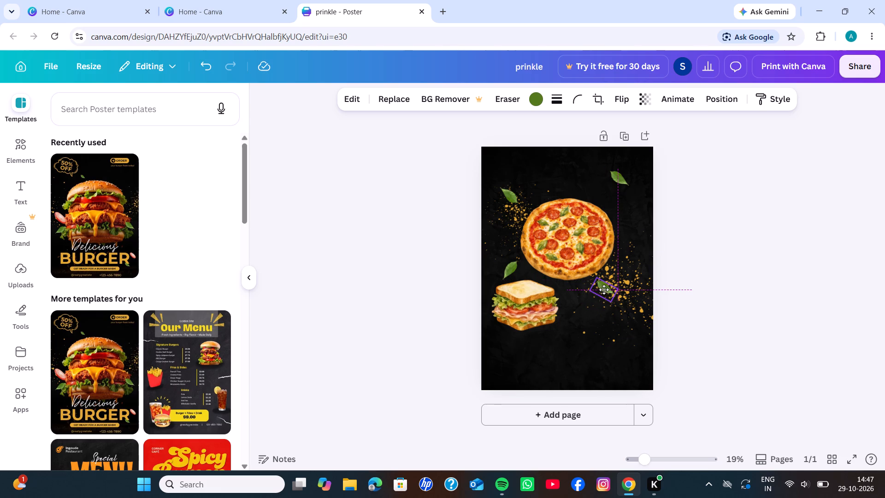
pyautogui.moveTo(604, 290); pyautogui.dragTo(607, 290)
pyautogui.click(402, 273)
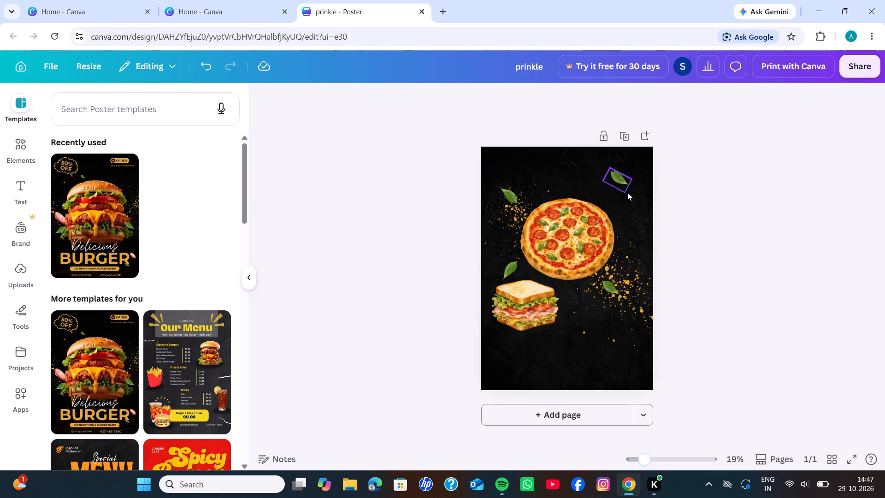
# Delete the leaf at the poster's upper right and the one at the pizza's upper left.
pyautogui.click(619, 181)
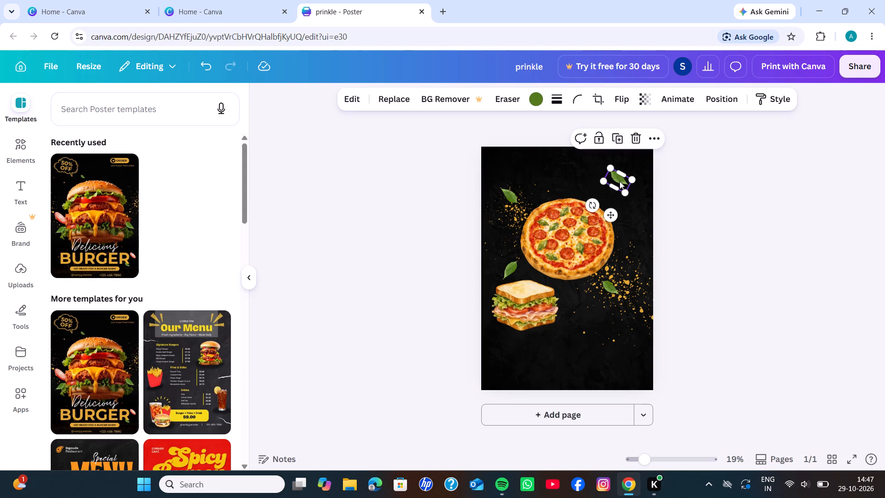
pyautogui.click(635, 141)
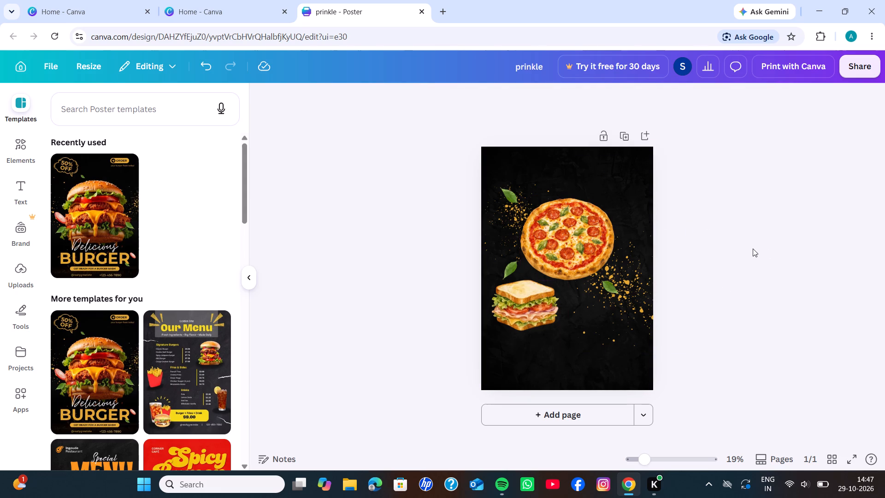
pyautogui.click(512, 196)
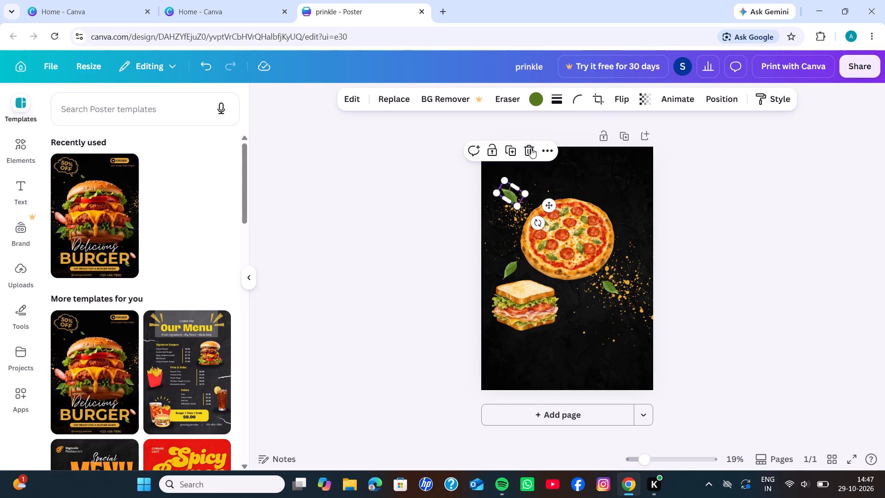
pyautogui.click(529, 148)
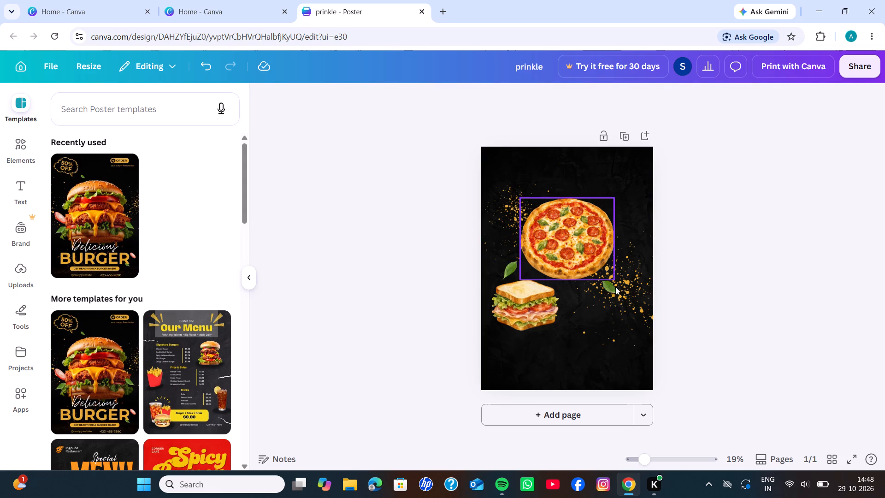
# Move the leaf from the pizza's lower right to the pizza's left edge, beside the smaller golden splatter.
pyautogui.moveTo(614, 288); pyautogui.dragTo(629, 254)
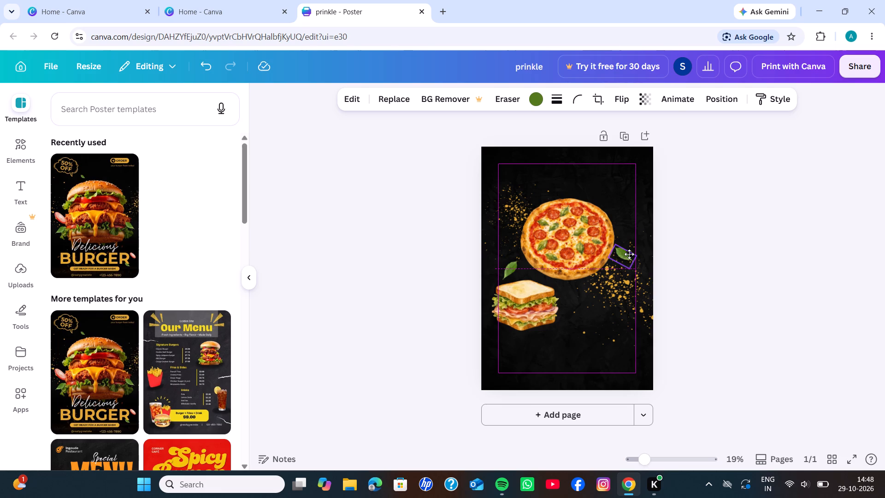
pyautogui.moveTo(629, 254); pyautogui.dragTo(587, 206)
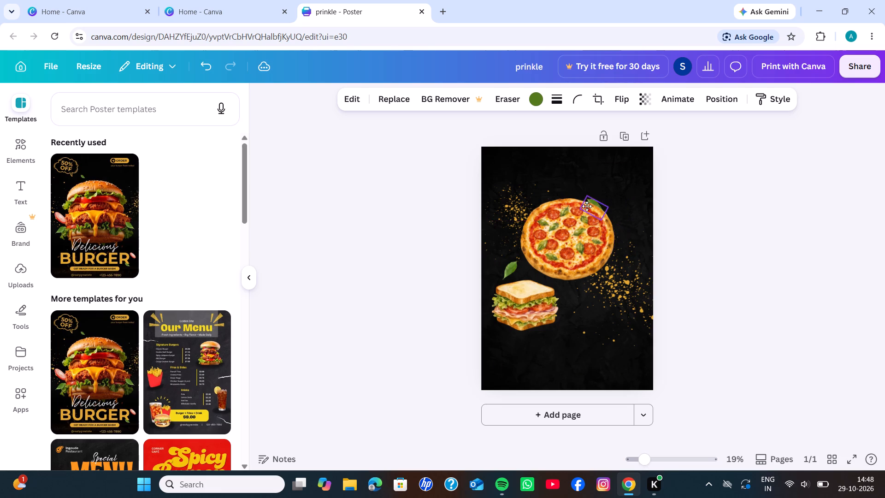
pyautogui.moveTo(587, 206); pyautogui.dragTo(520, 228)
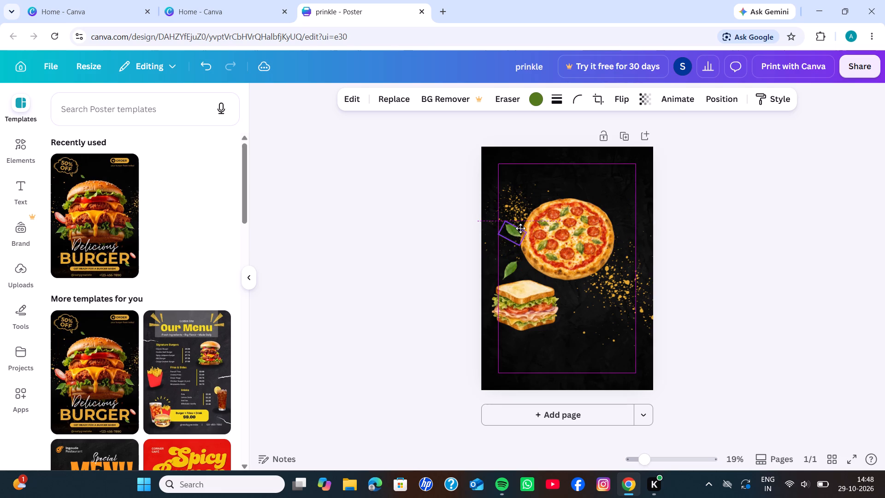
pyautogui.moveTo(520, 228); pyautogui.dragTo(519, 228)
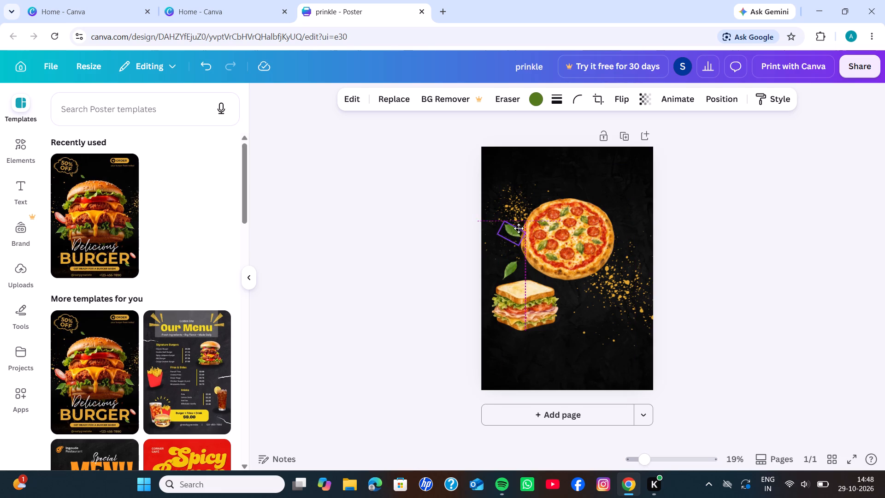
pyautogui.moveTo(519, 228); pyautogui.dragTo(523, 220)
pyautogui.click(443, 246)
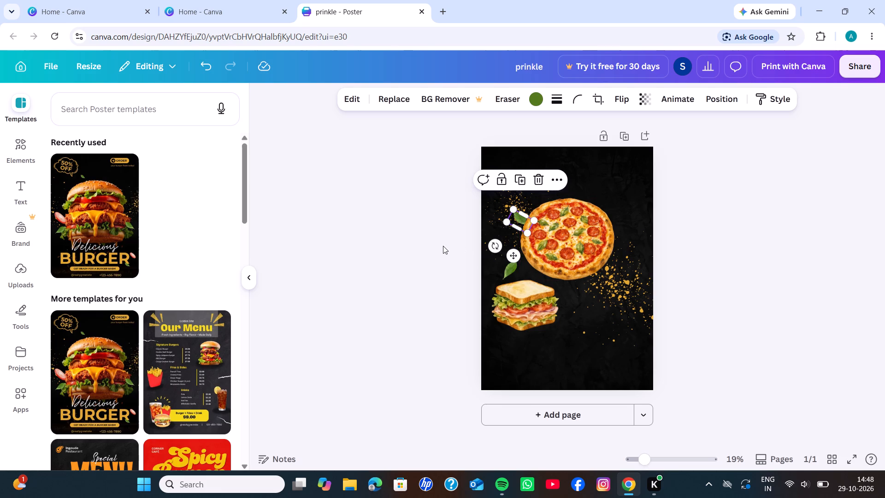
# Rotate the leaf at the pizza's left edge until its tip points outward to the left.
pyautogui.click(519, 214)
pyautogui.moveTo(496, 243); pyautogui.dragTo(521, 148)
pyautogui.click(386, 220)
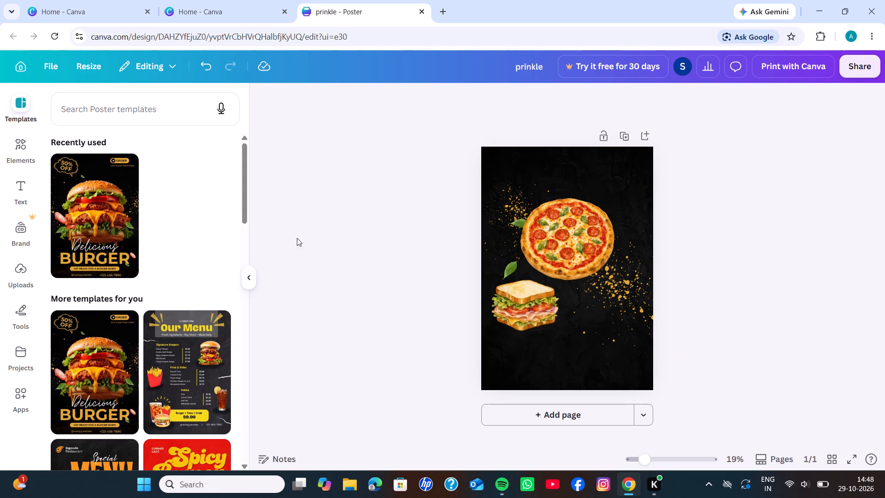
# Search the elements library for onion rings and limit the results to graphics.
pyautogui.click(163, 111)
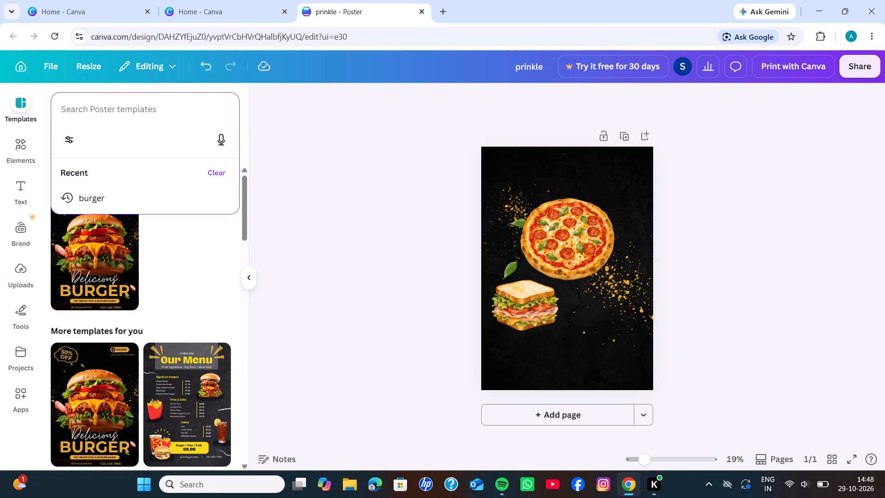
pyautogui.click(14, 146)
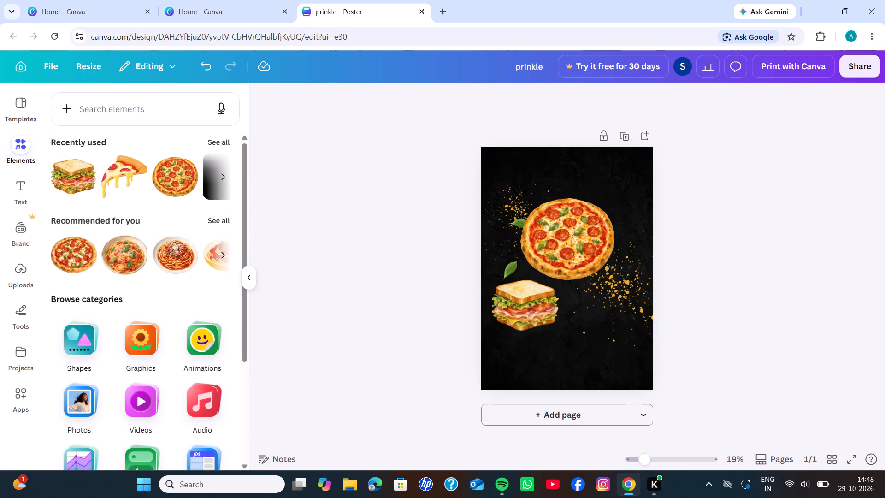
pyautogui.click(99, 109)
pyautogui.write('onion')
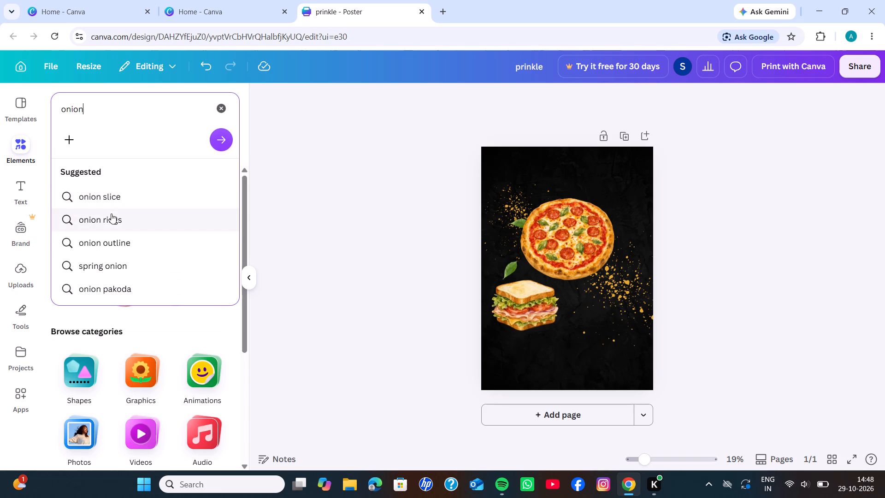
pyautogui.click(111, 213)
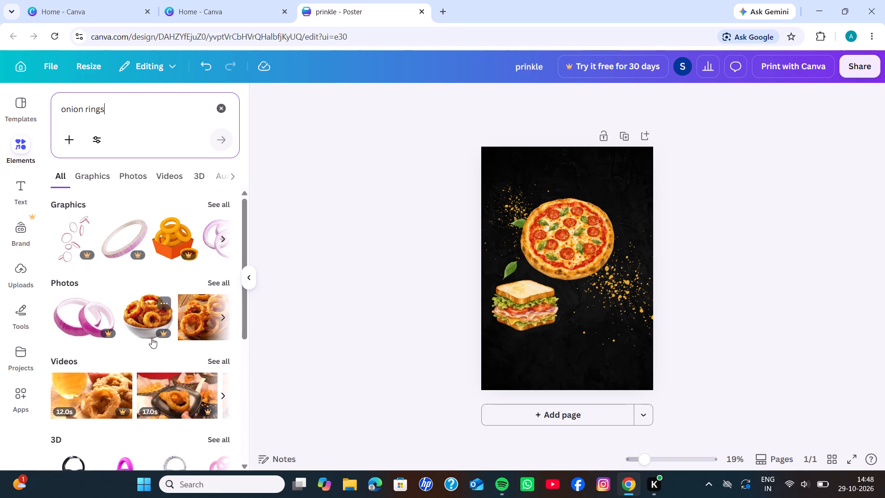
pyautogui.scroll(-3, 152, 338)
pyautogui.hscroll(1, 152, 338)
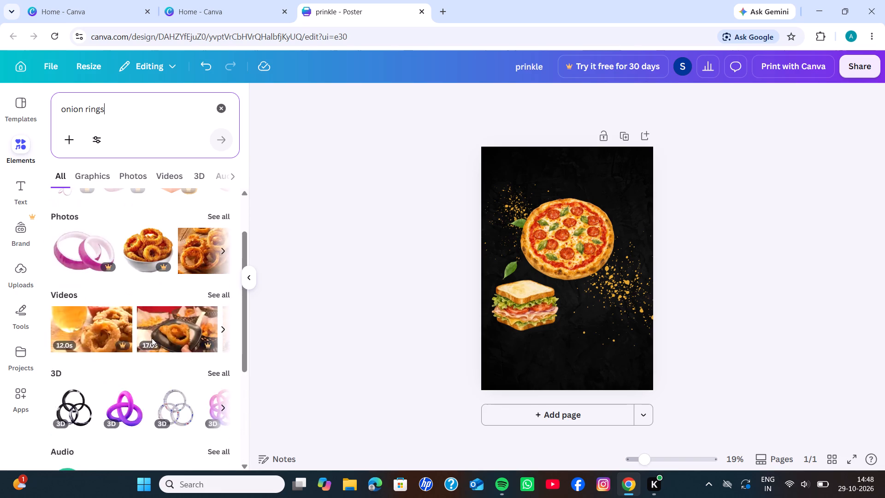
pyautogui.click(97, 180)
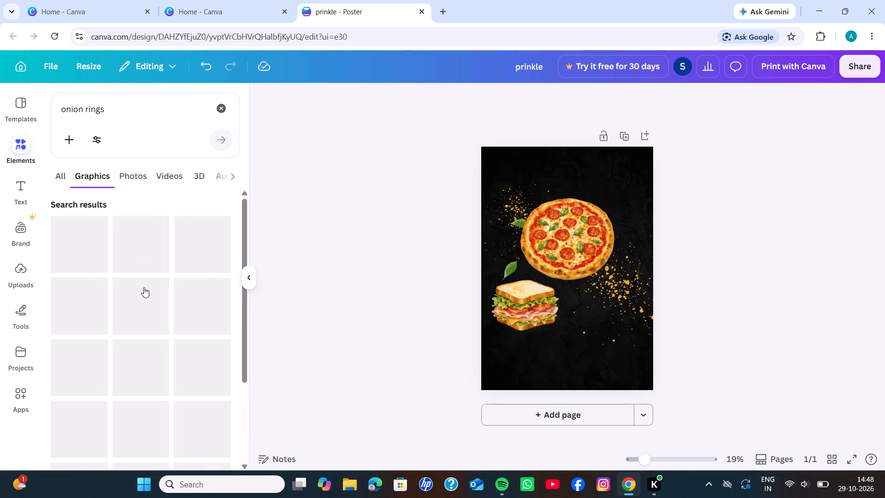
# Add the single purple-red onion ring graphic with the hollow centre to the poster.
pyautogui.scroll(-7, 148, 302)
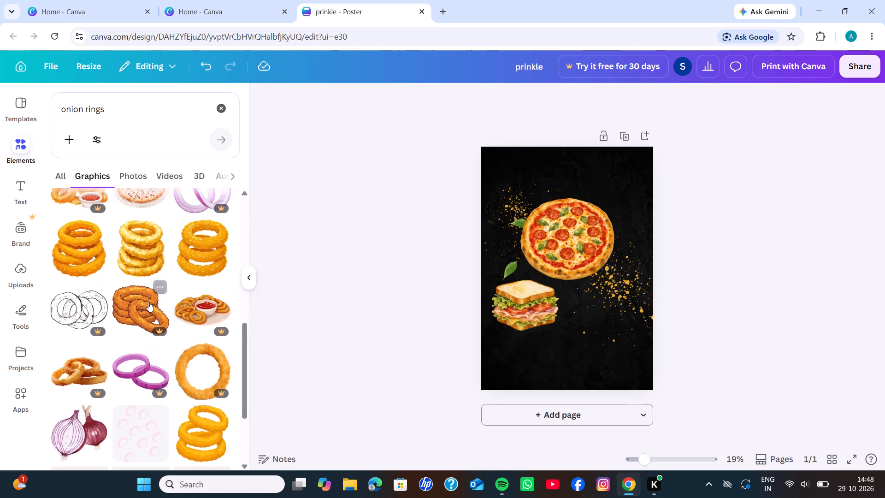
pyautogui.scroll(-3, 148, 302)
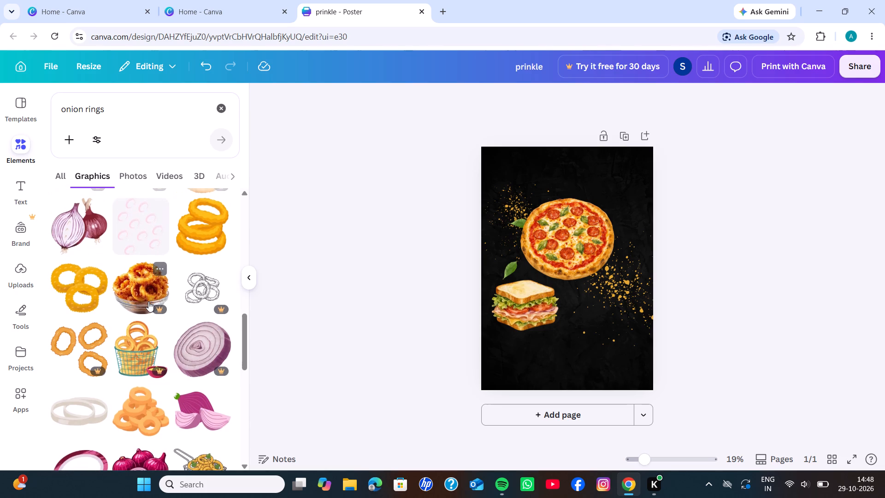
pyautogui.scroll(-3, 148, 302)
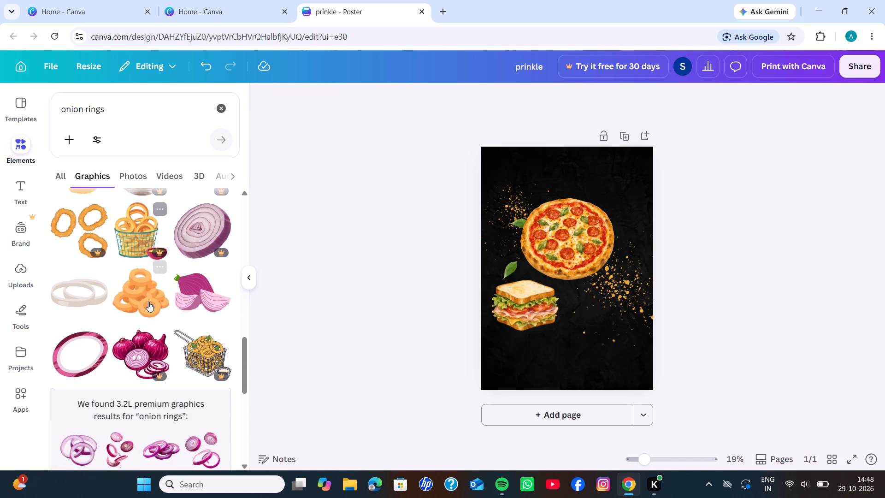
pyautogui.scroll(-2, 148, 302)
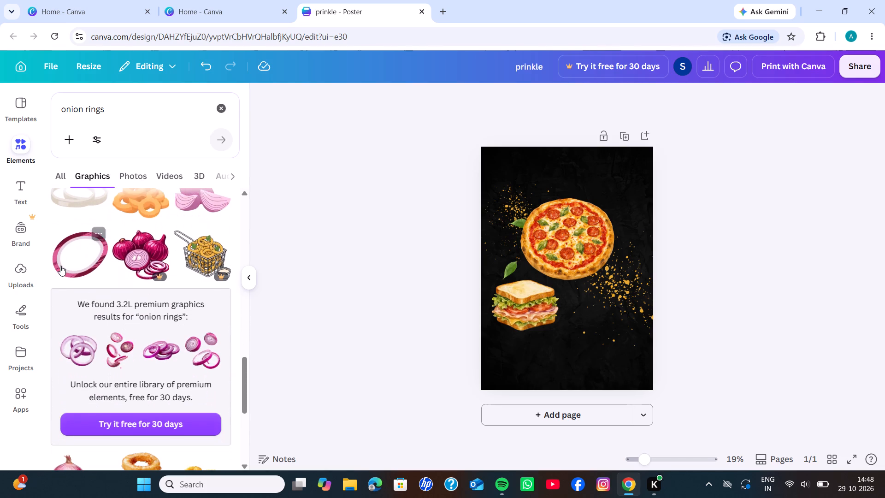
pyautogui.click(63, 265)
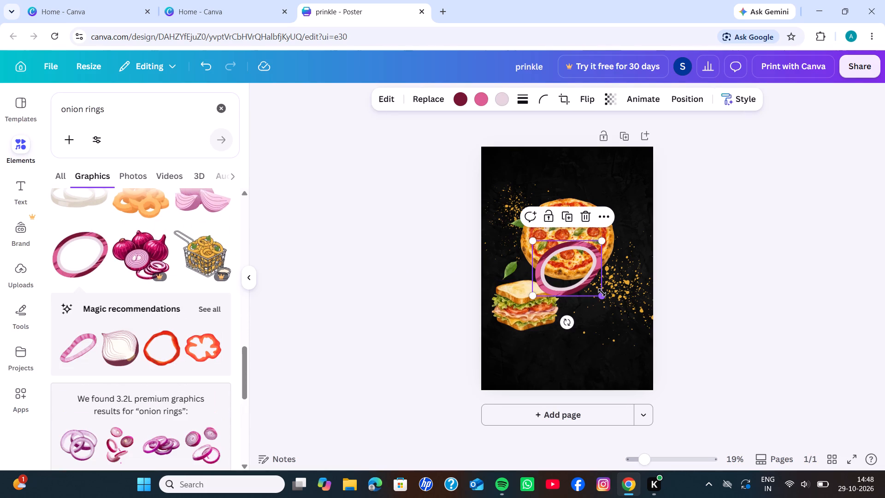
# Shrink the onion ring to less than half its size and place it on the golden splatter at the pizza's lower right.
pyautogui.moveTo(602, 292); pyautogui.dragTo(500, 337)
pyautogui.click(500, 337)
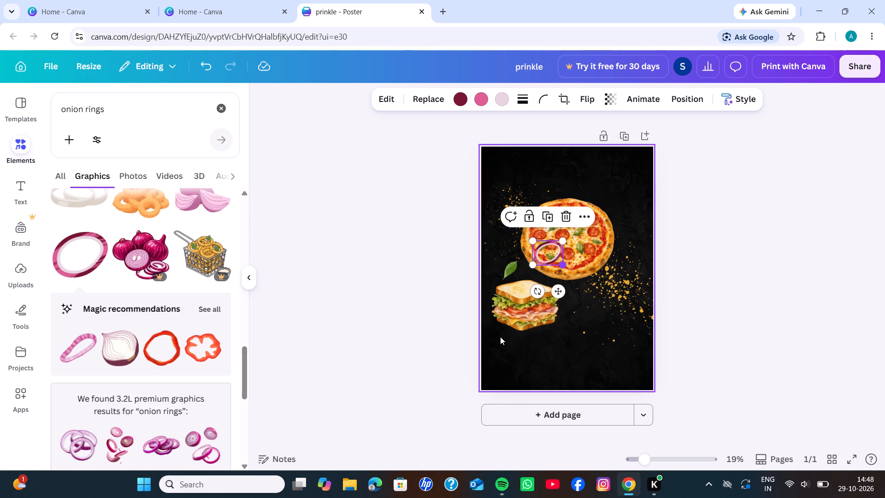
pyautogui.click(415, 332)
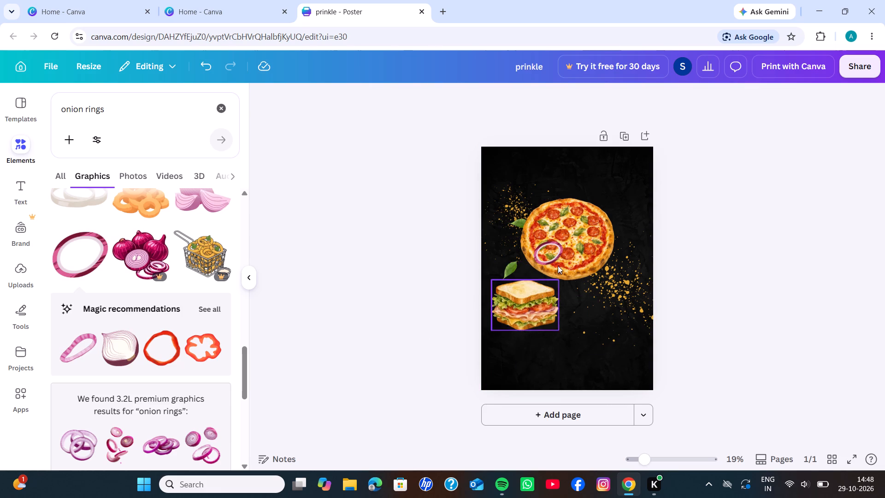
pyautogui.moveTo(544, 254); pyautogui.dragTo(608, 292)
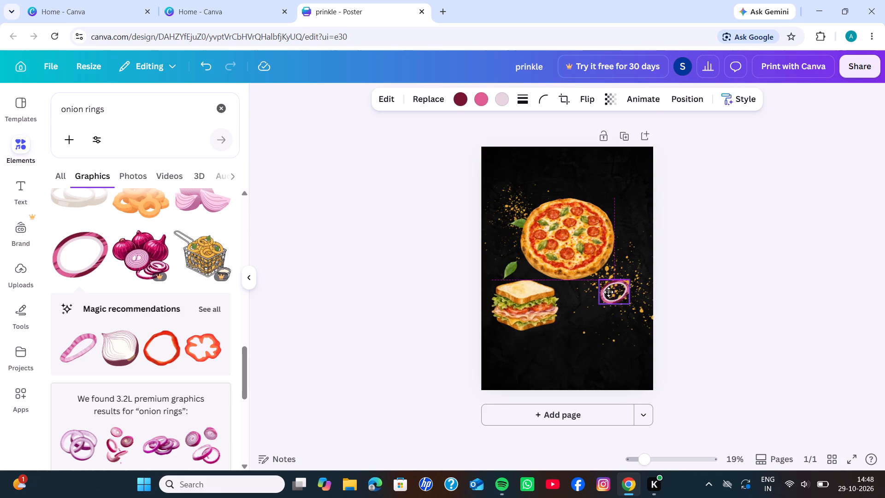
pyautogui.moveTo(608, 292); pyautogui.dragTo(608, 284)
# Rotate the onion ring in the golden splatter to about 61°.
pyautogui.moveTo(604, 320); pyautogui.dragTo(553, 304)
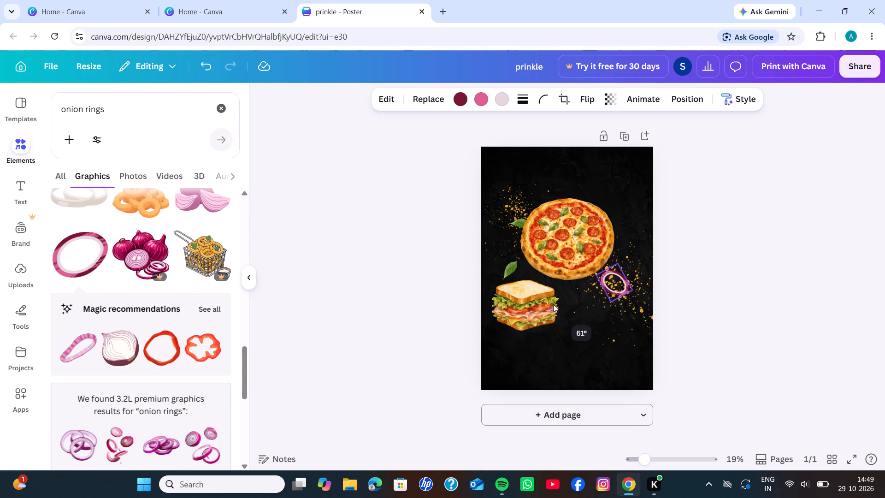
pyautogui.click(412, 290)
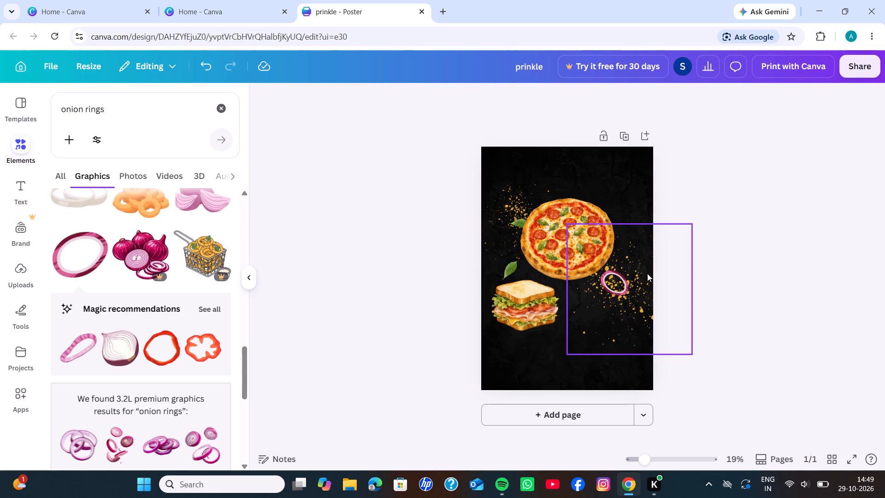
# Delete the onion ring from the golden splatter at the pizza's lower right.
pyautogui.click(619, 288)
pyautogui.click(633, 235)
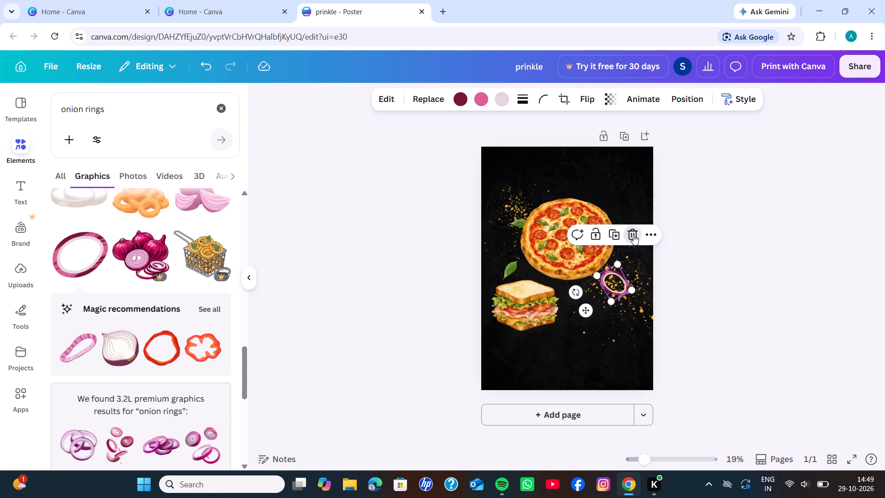
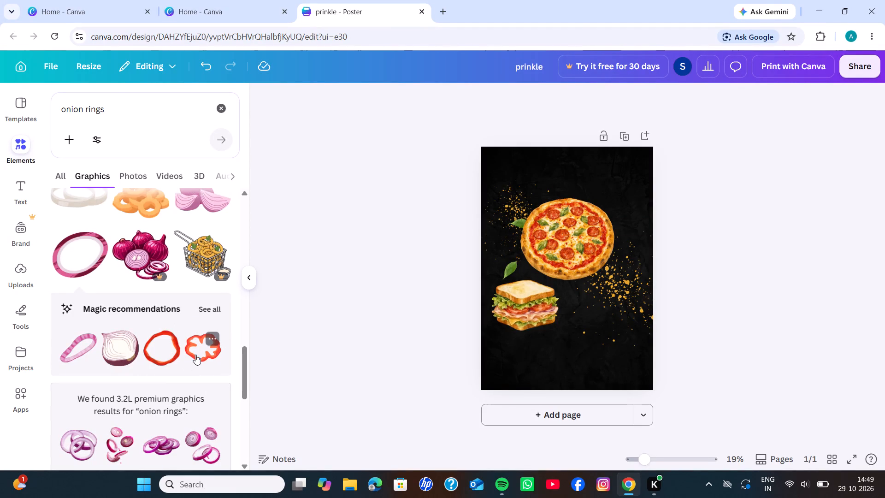
# Add the plain red pepper ring graphic from the recommendations to the poster and shrink it to a small ring.
pyautogui.click(162, 350)
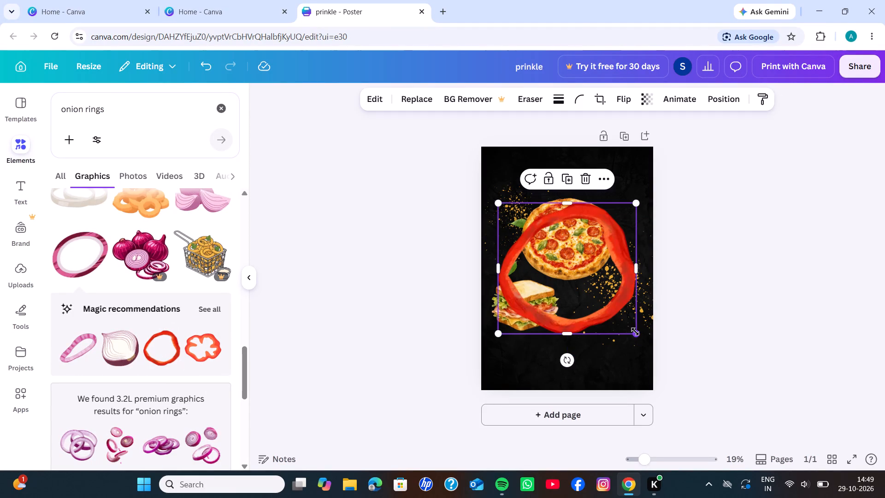
pyautogui.moveTo(635, 332); pyautogui.dragTo(524, 249)
pyautogui.moveTo(513, 219); pyautogui.dragTo(609, 282)
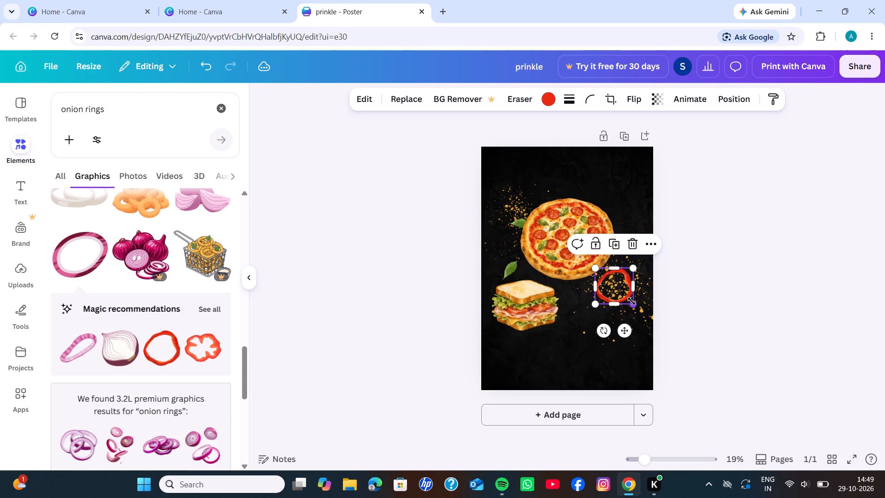
pyautogui.moveTo(632, 303); pyautogui.dragTo(614, 289)
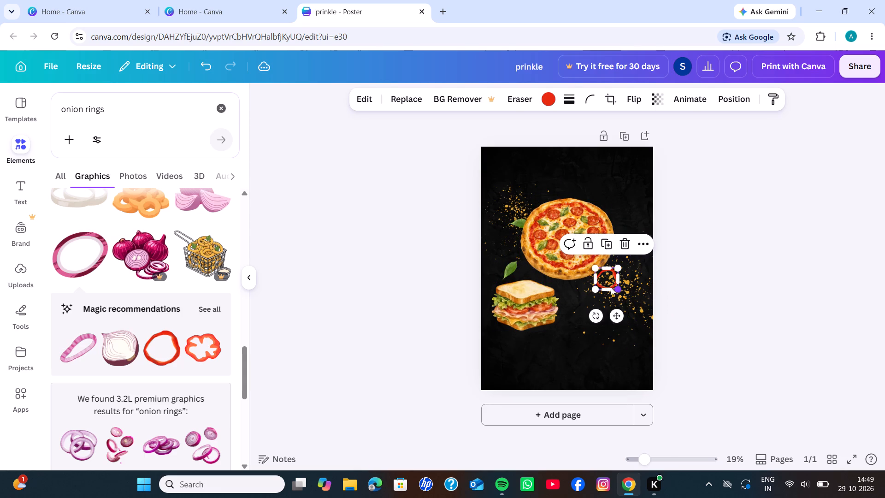
# Move the small red pepper ring from the golden splatter to the pizza's upper-right edge.
pyautogui.click(600, 281)
pyautogui.click(601, 280)
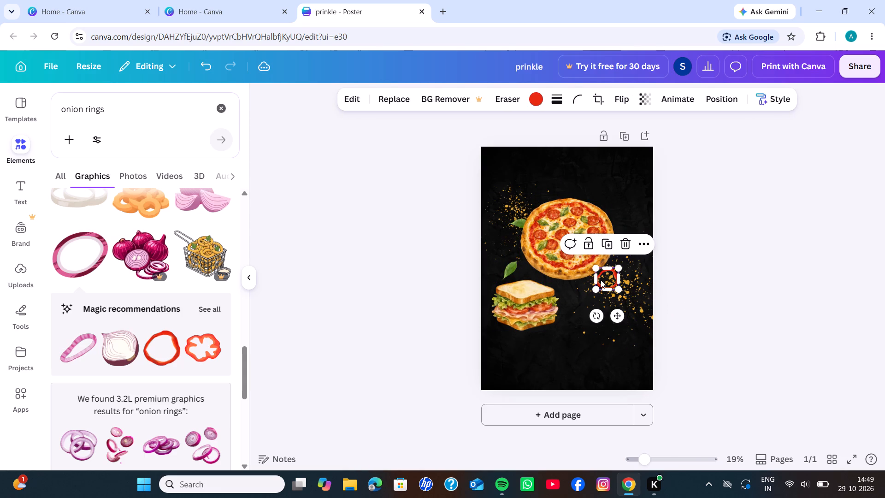
pyautogui.moveTo(603, 277); pyautogui.dragTo(624, 243)
pyautogui.moveTo(634, 251); pyautogui.dragTo(630, 249)
pyautogui.moveTo(619, 239); pyautogui.dragTo(623, 227)
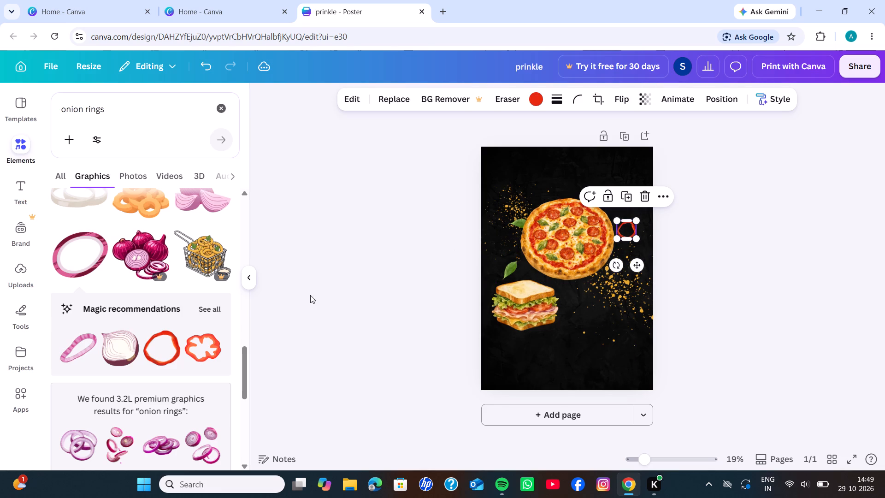
pyautogui.click(300, 300)
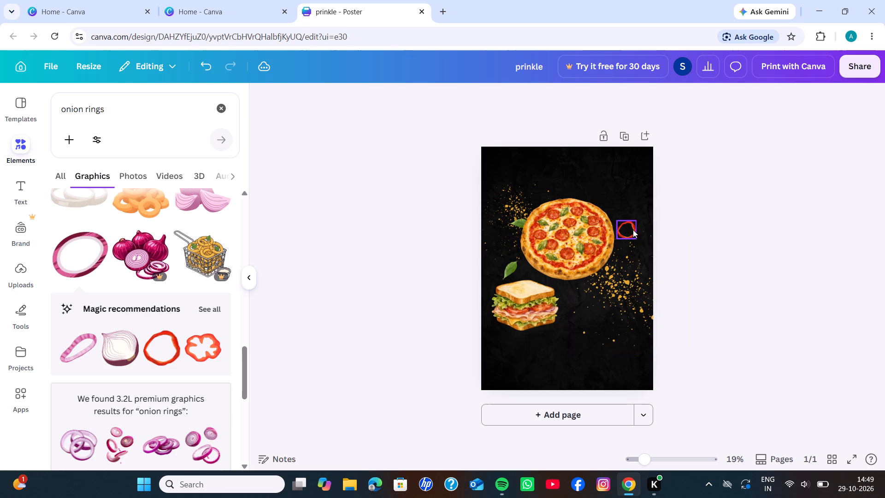
pyautogui.click(625, 232)
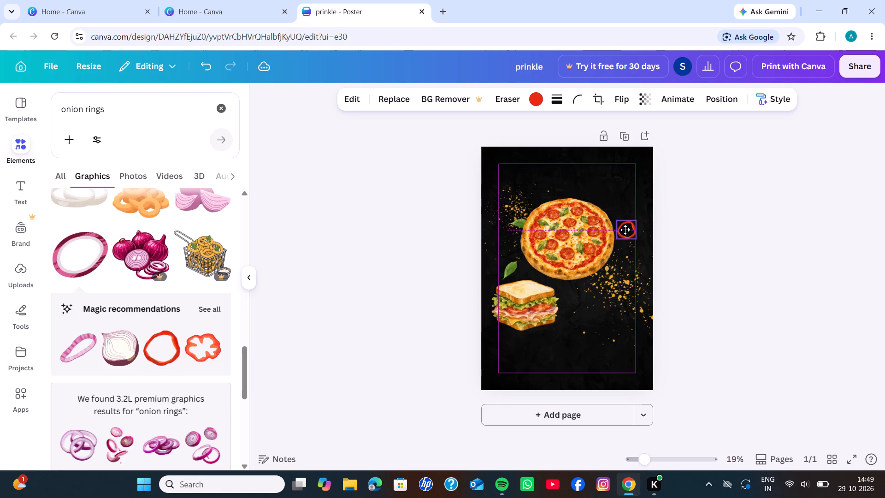
pyautogui.moveTo(625, 230); pyautogui.dragTo(625, 211)
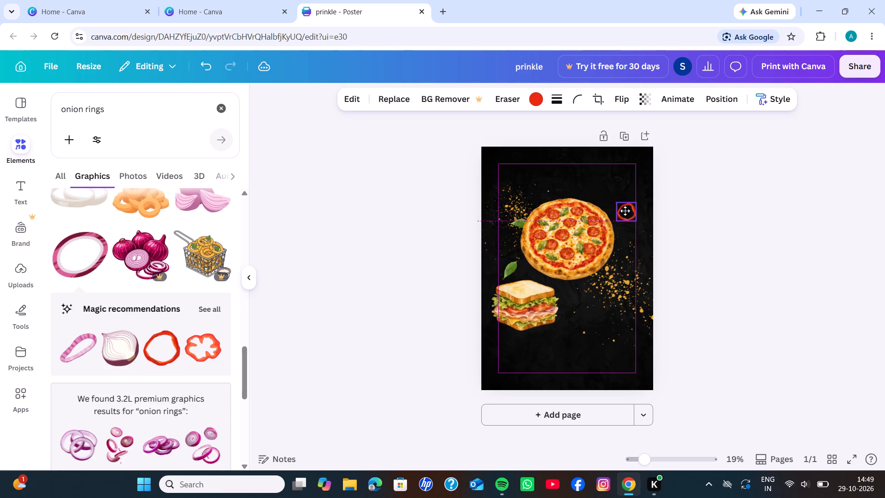
pyautogui.moveTo(625, 211); pyautogui.dragTo(612, 214)
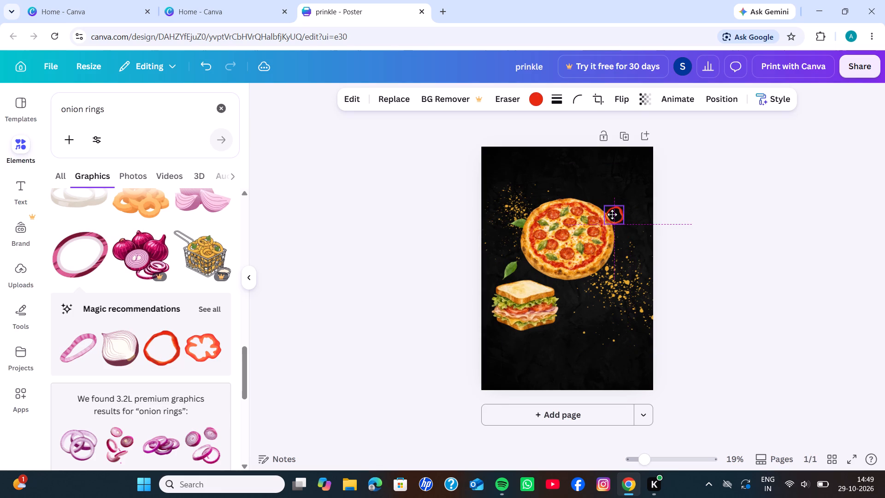
pyautogui.moveTo(612, 214); pyautogui.dragTo(612, 216)
pyautogui.moveTo(612, 216); pyautogui.dragTo(610, 217)
pyautogui.moveTo(610, 217); pyautogui.dragTo(610, 218)
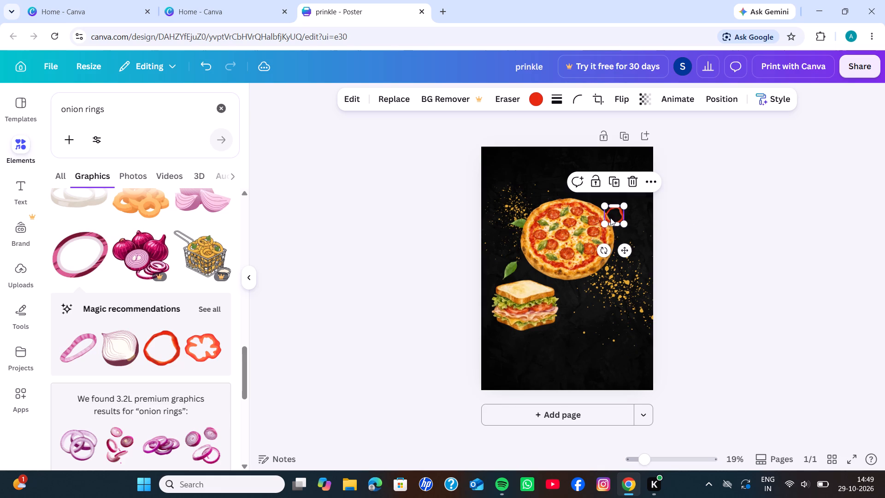
pyautogui.click(457, 245)
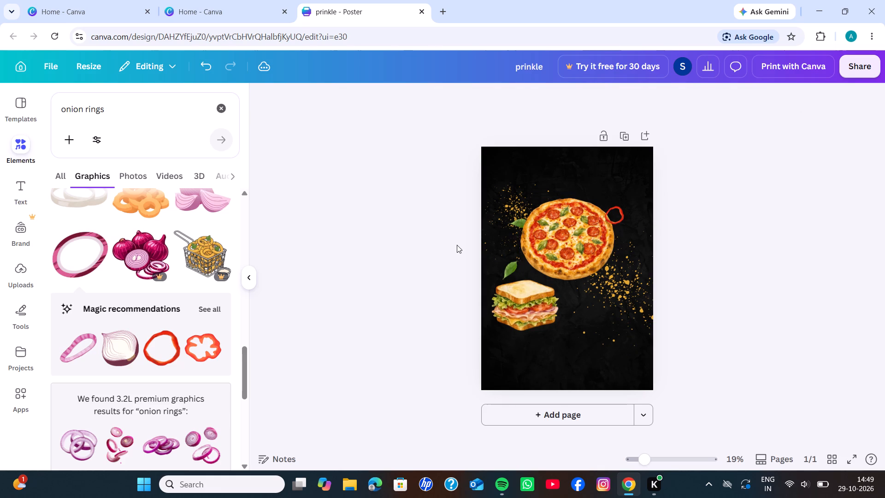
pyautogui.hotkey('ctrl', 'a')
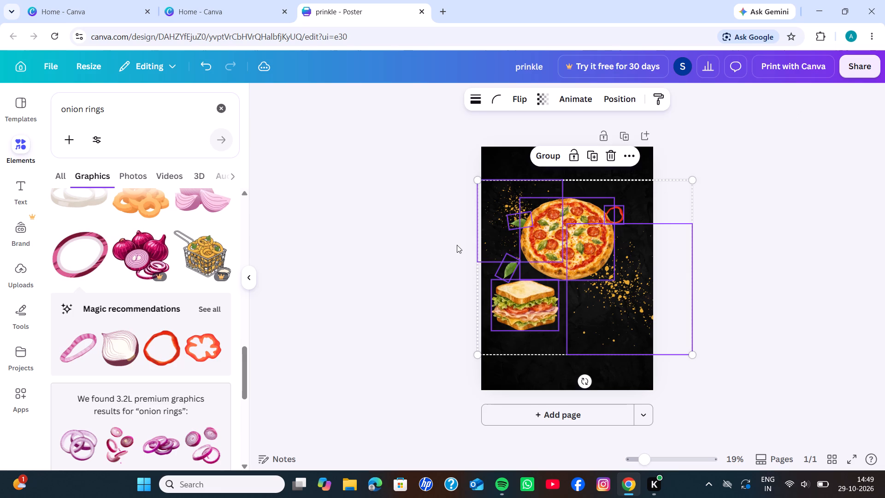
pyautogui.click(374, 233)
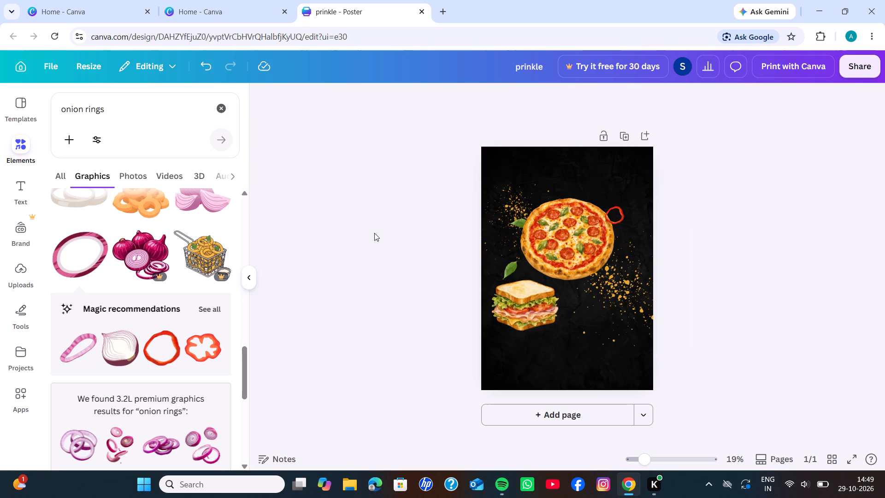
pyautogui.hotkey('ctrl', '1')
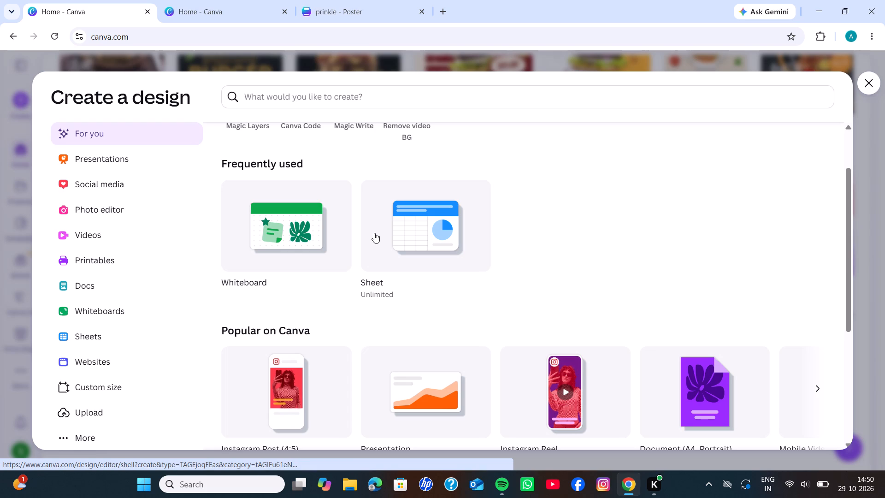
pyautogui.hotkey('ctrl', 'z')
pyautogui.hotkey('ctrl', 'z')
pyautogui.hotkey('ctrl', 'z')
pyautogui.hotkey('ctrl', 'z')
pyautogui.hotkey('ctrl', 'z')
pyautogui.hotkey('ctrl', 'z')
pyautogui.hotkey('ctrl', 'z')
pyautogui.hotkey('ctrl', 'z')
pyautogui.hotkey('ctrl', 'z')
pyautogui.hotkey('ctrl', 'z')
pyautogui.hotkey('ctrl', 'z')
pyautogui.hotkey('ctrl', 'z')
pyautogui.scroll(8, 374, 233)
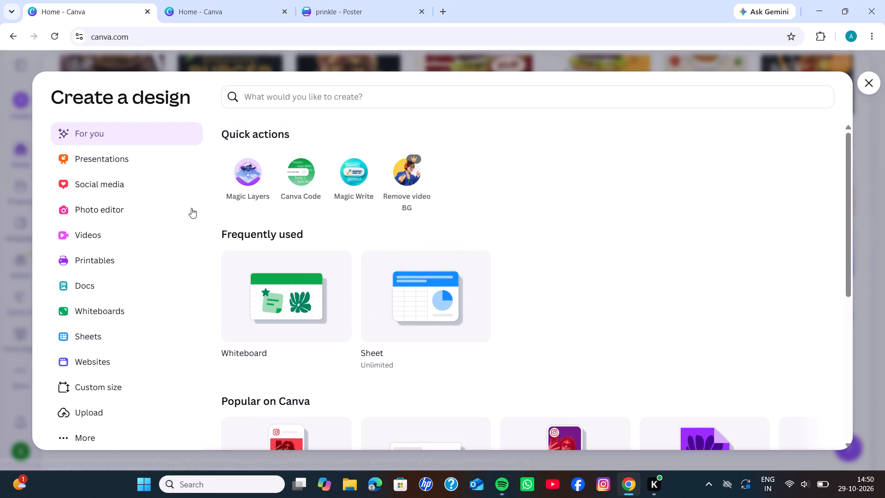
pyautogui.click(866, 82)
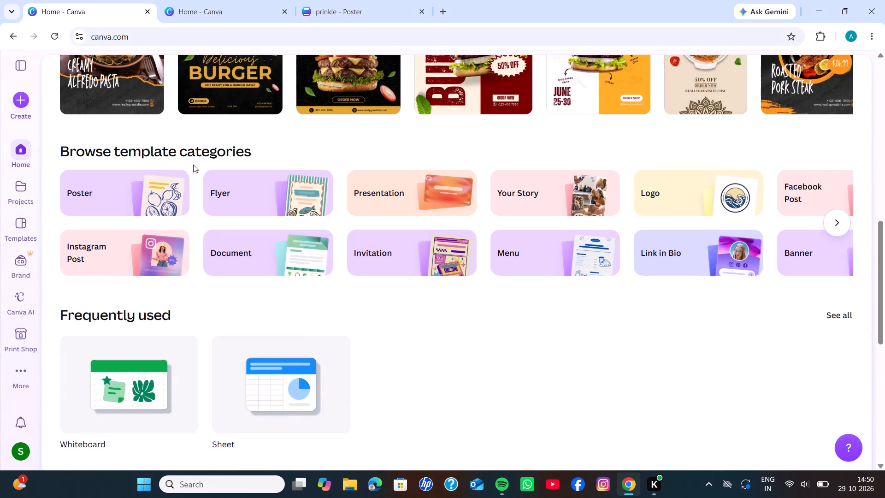
# Reopen the prinkle poster from the recent projects and show the design elements library.
pyautogui.click(11, 193)
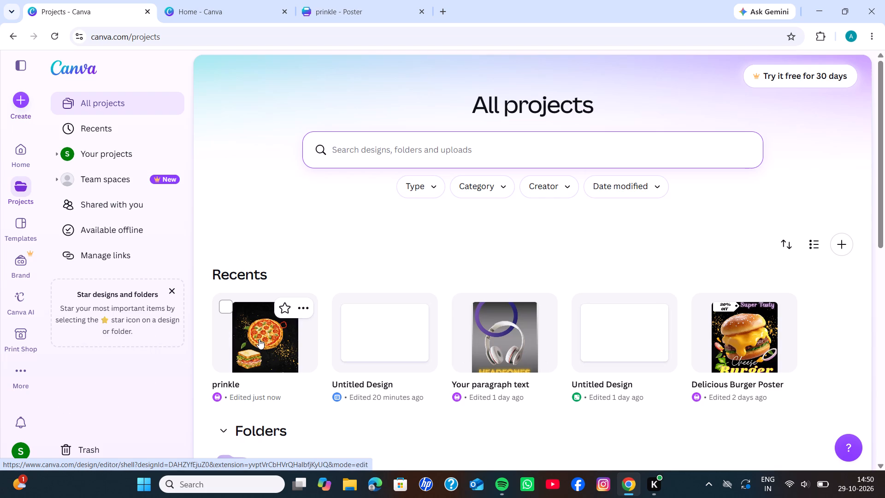
pyautogui.click(259, 339)
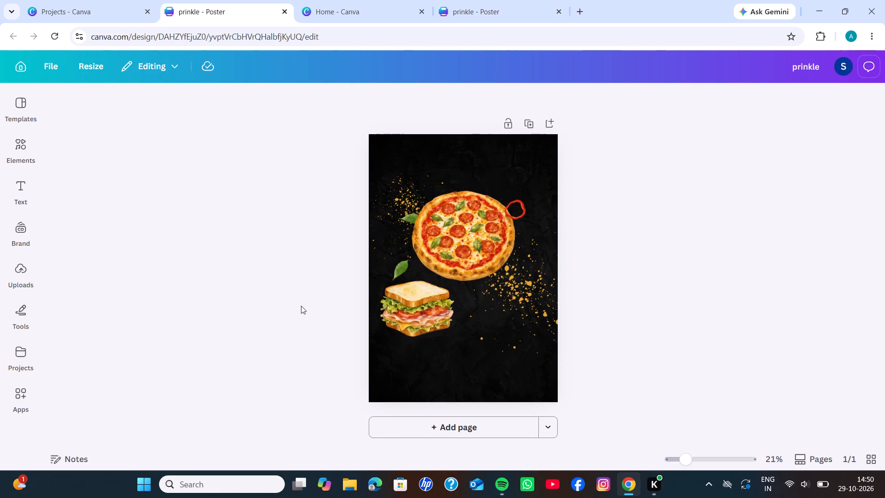
pyautogui.click(301, 306)
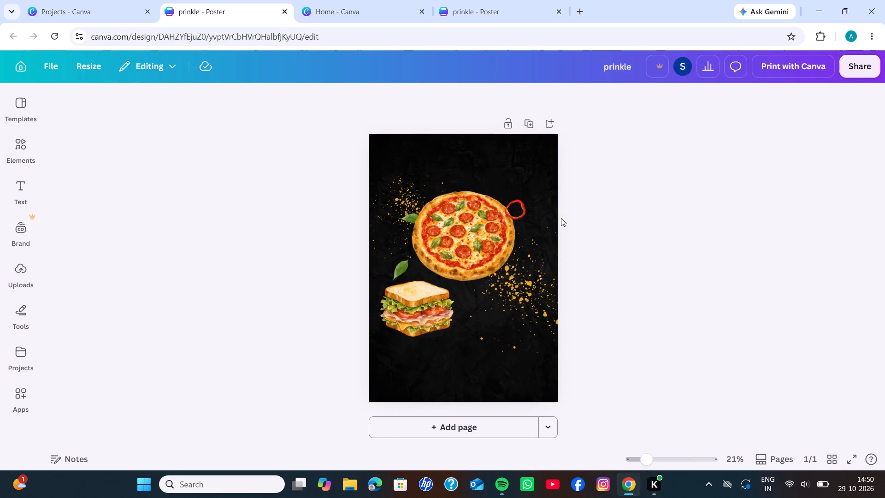
pyautogui.click(17, 141)
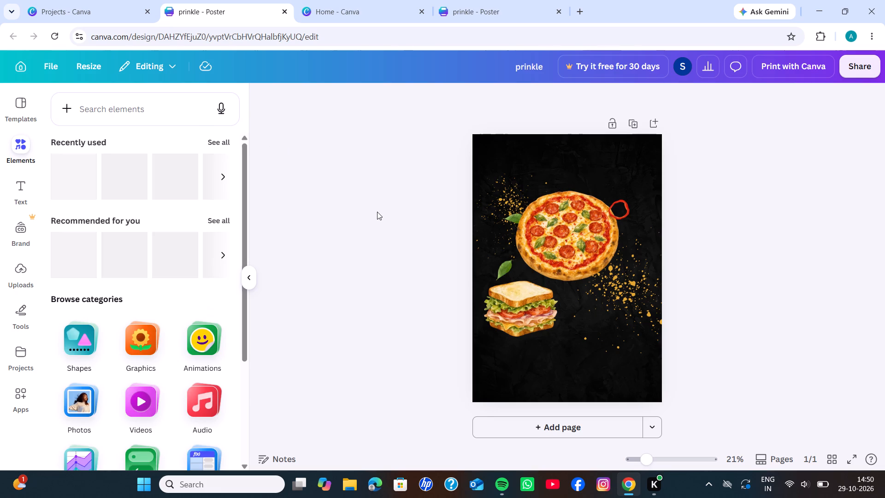
# Show the poster's layers and move the red pepper ring to directly beneath the pizza, above the lower green leaf layer.
pyautogui.rightClick(377, 212)
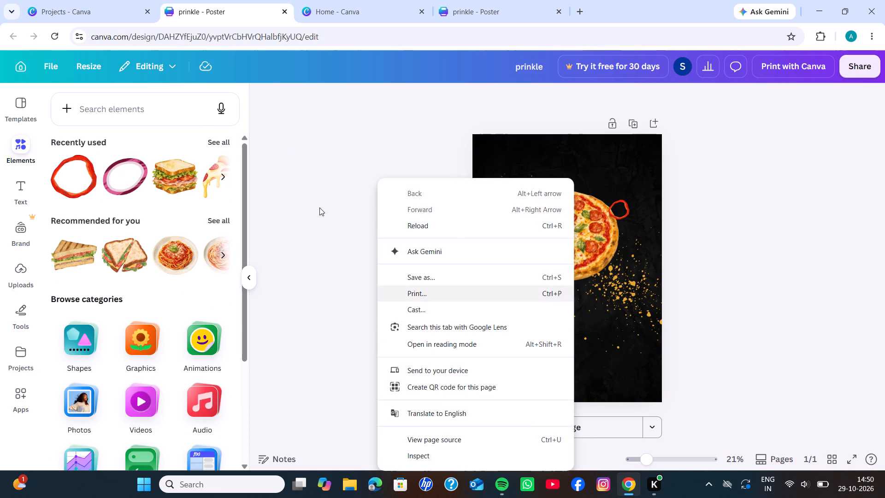
pyautogui.click(319, 207)
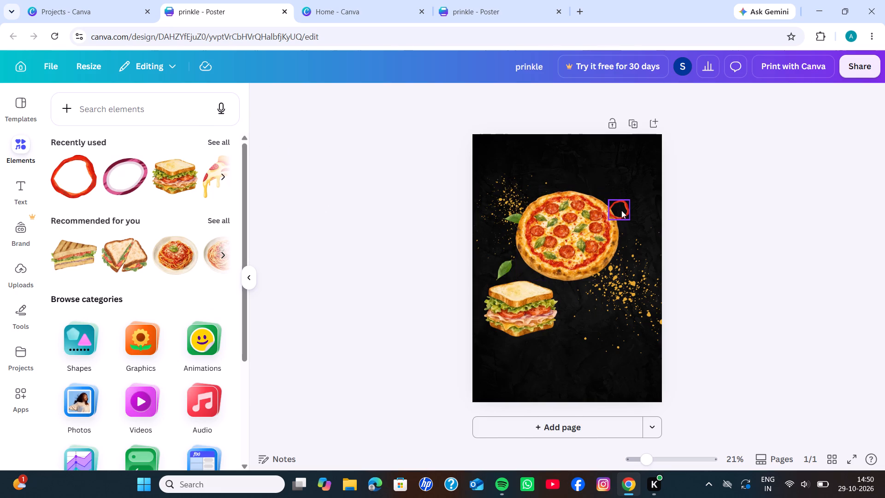
pyautogui.rightClick(621, 210)
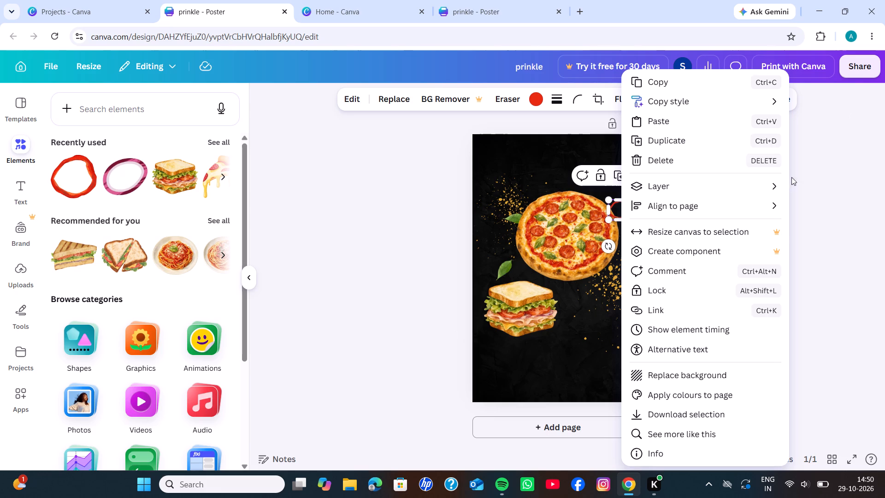
pyautogui.click(773, 185)
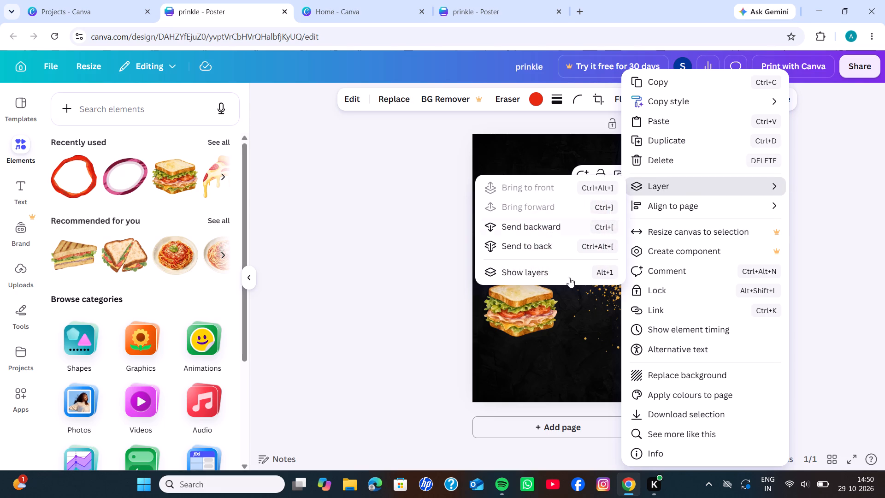
pyautogui.click(583, 267)
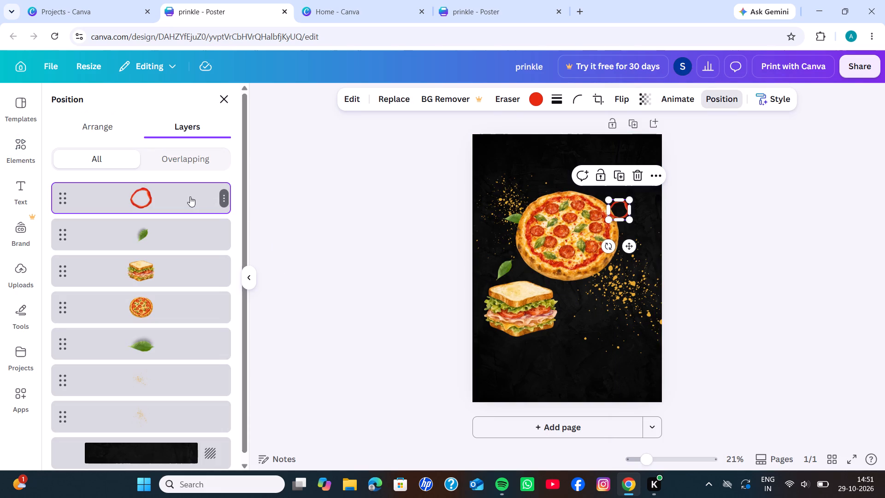
pyautogui.moveTo(190, 196); pyautogui.dragTo(188, 323)
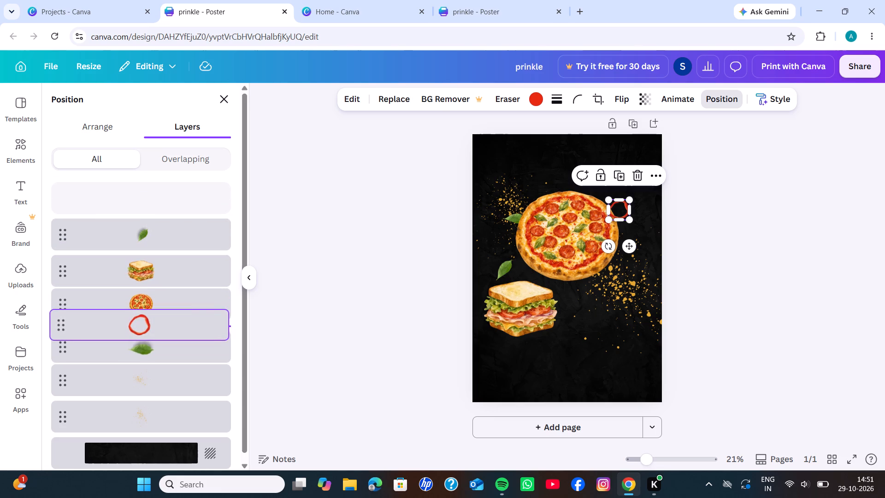
pyautogui.moveTo(188, 323); pyautogui.dragTo(189, 322)
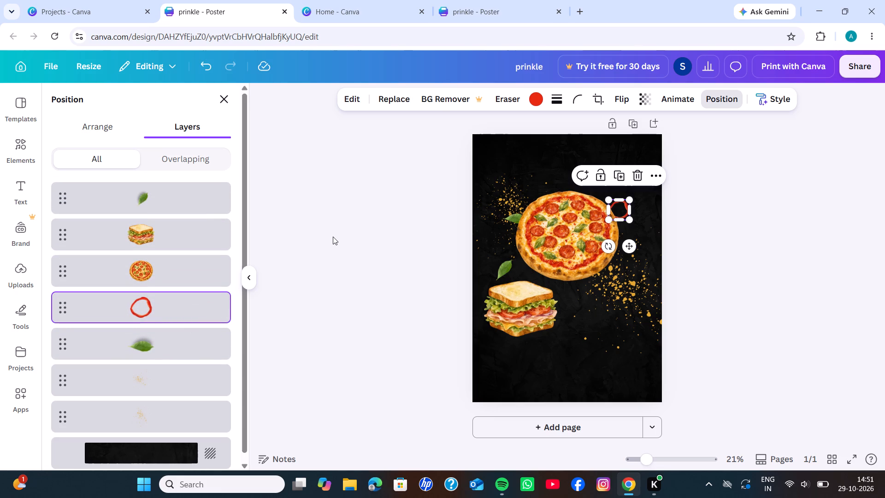
pyautogui.click(333, 237)
pyautogui.click(437, 213)
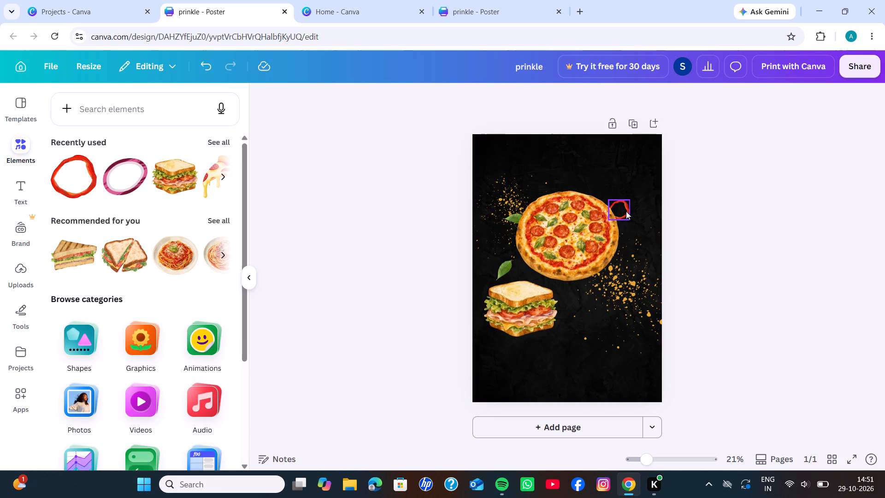
# Move the small red pepper ring from the pizza's upper-right edge to its lower-right edge, beside the golden splatter.
pyautogui.moveTo(626, 211); pyautogui.dragTo(615, 194)
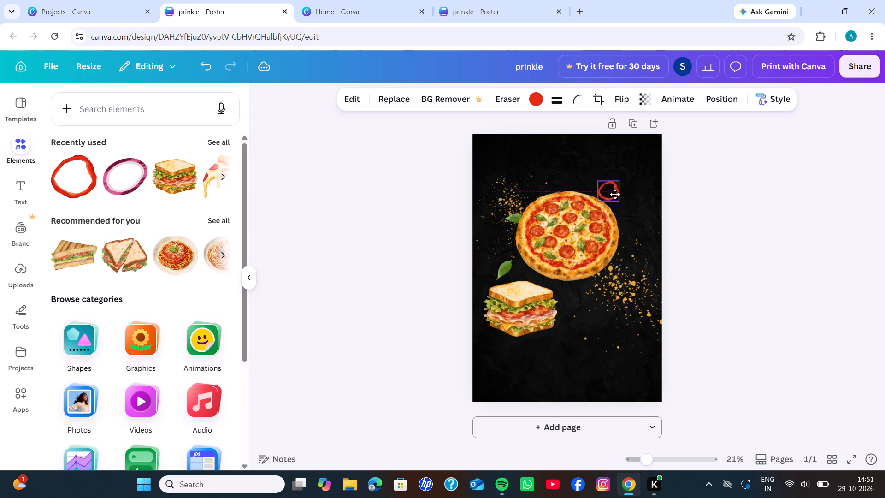
pyautogui.moveTo(615, 194); pyautogui.dragTo(539, 198)
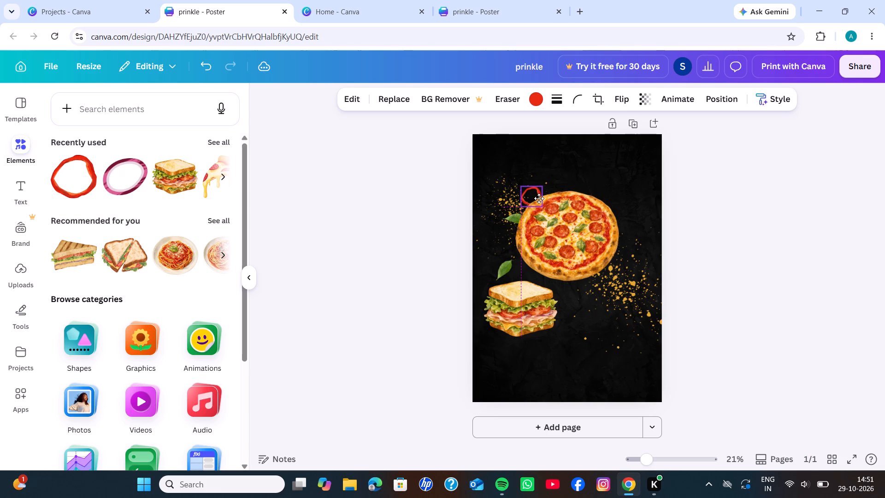
pyautogui.moveTo(539, 198); pyautogui.dragTo(631, 234)
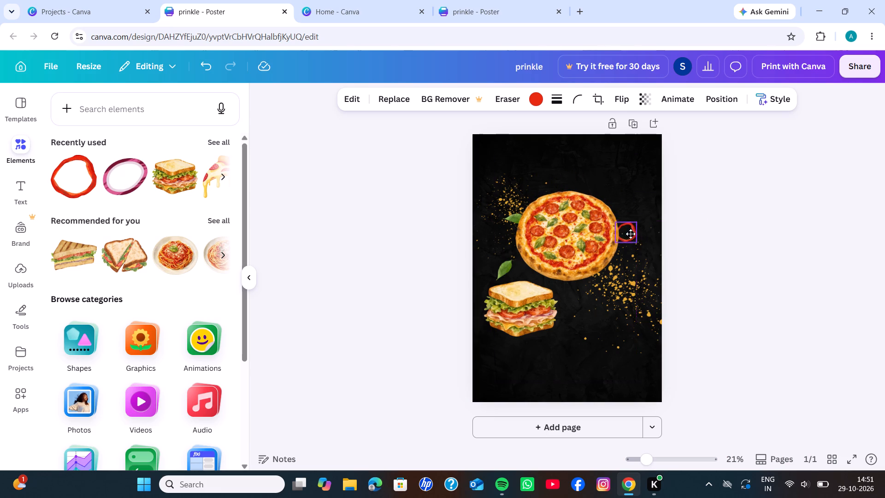
pyautogui.moveTo(631, 234); pyautogui.dragTo(625, 269)
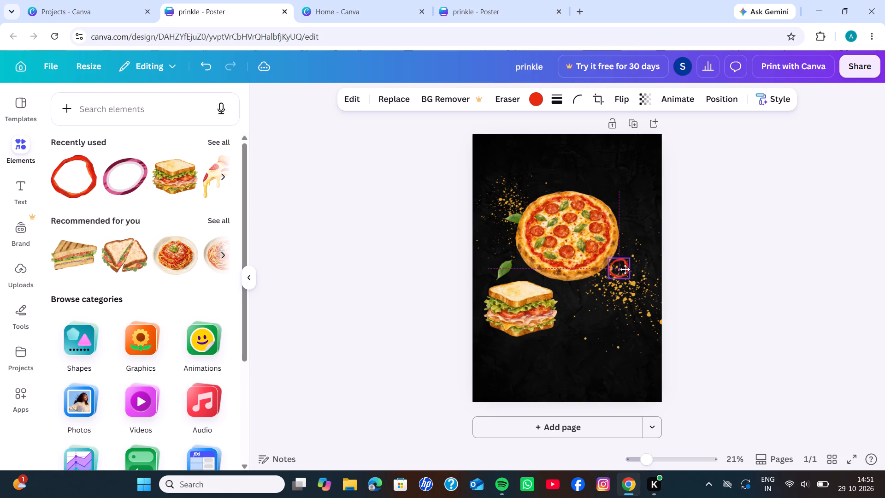
pyautogui.moveTo(625, 269); pyautogui.dragTo(619, 267)
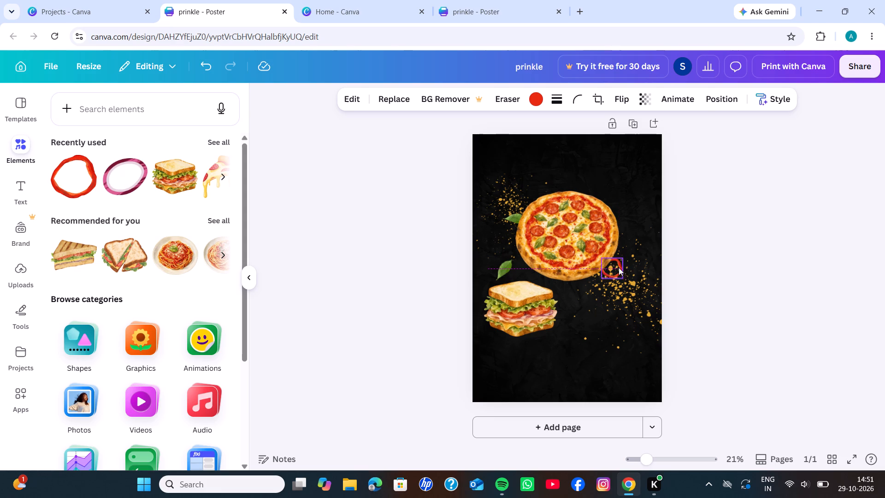
pyautogui.moveTo(619, 267); pyautogui.dragTo(619, 267)
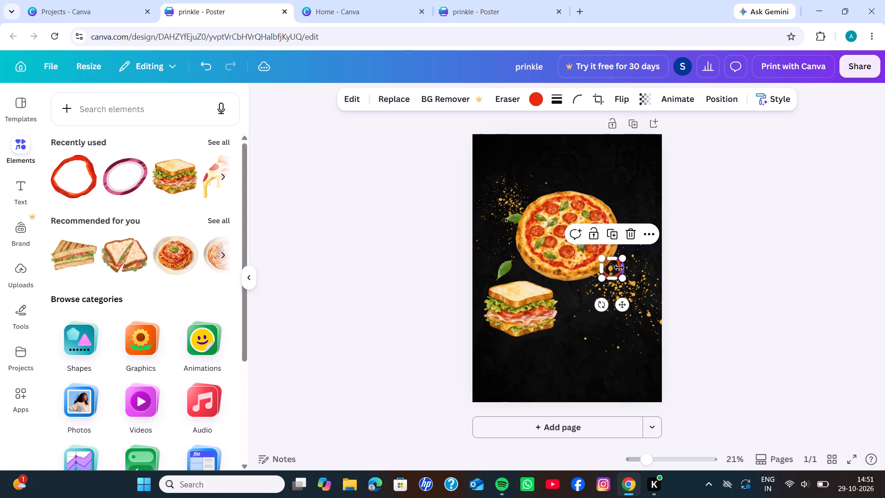
pyautogui.click(455, 285)
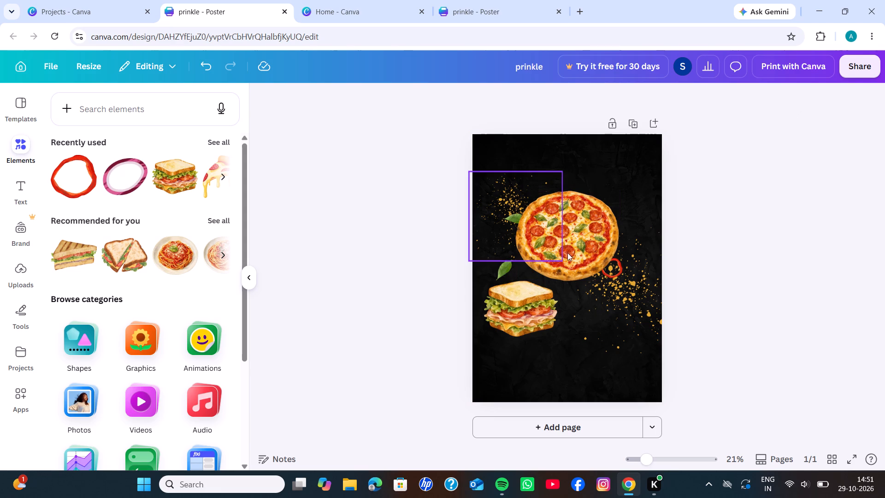
# Duplicate the green leaf above the sandwich and place the copy beside the pizza's right edge.
pyautogui.click(501, 269)
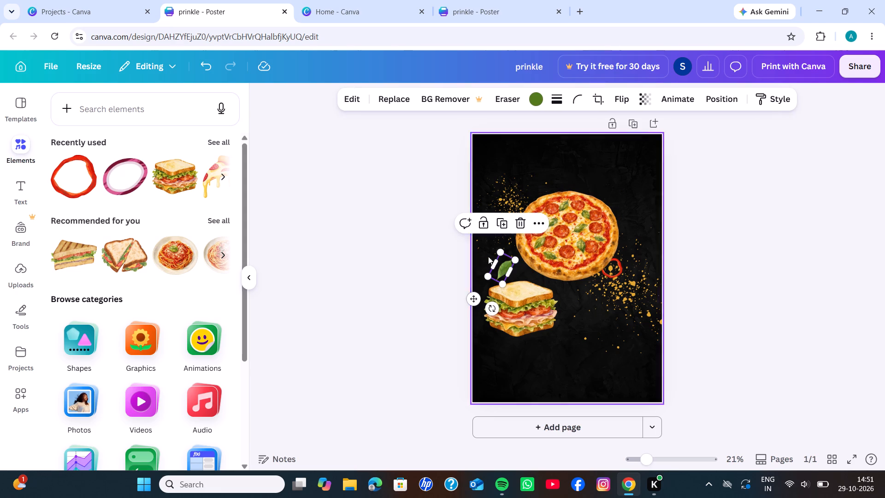
pyautogui.click(502, 222)
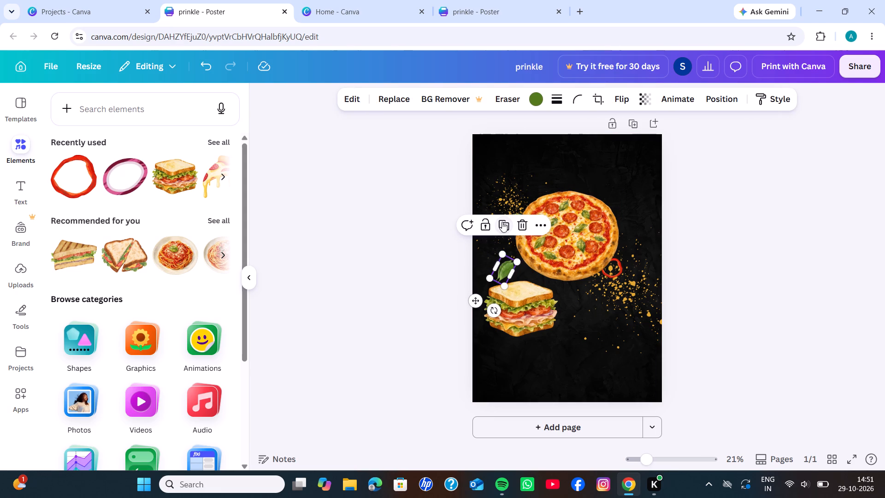
pyautogui.click(426, 233)
pyautogui.moveTo(501, 274); pyautogui.dragTo(502, 274)
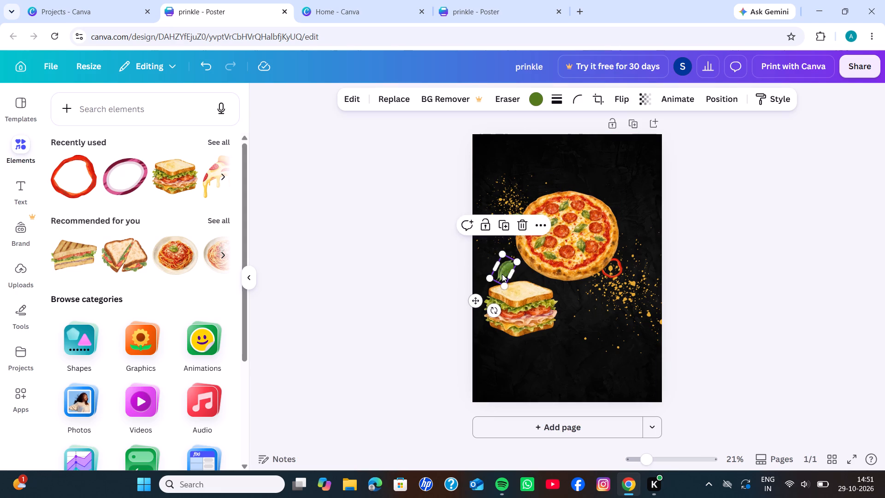
pyautogui.moveTo(502, 274); pyautogui.dragTo(612, 233)
pyautogui.click(609, 229)
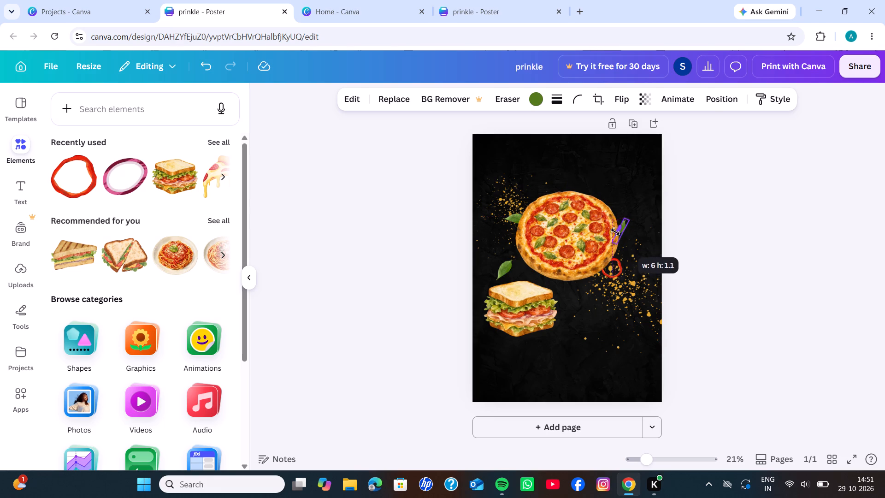
pyautogui.moveTo(614, 228); pyautogui.dragTo(623, 238)
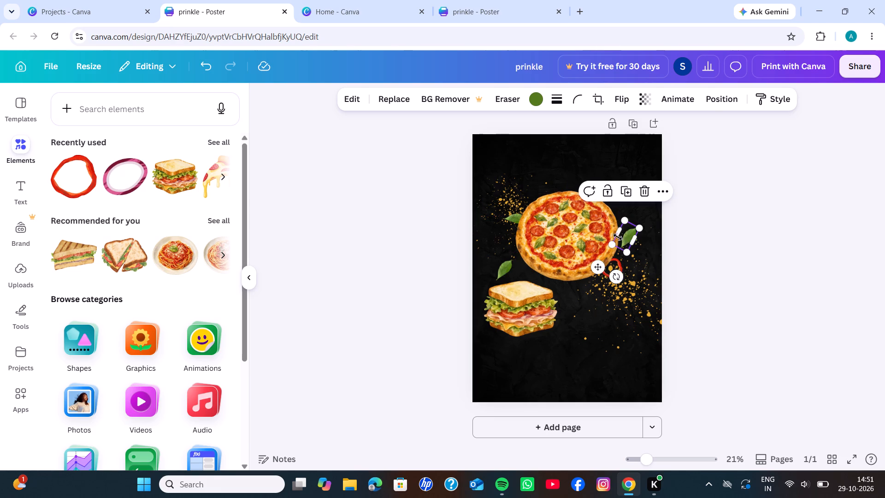
# Rotate the copied leaf until it lies nearly horizontal, and shift it slightly away from the pizza's right edge.
pyautogui.moveTo(615, 279); pyautogui.dragTo(613, 278)
pyautogui.moveTo(613, 278); pyautogui.dragTo(596, 164)
pyautogui.moveTo(600, 166); pyautogui.dragTo(608, 169)
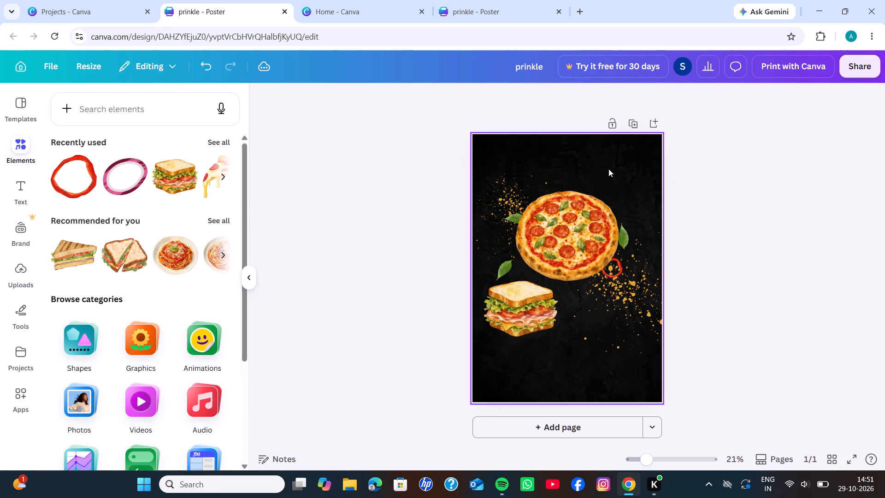
pyautogui.click(622, 234)
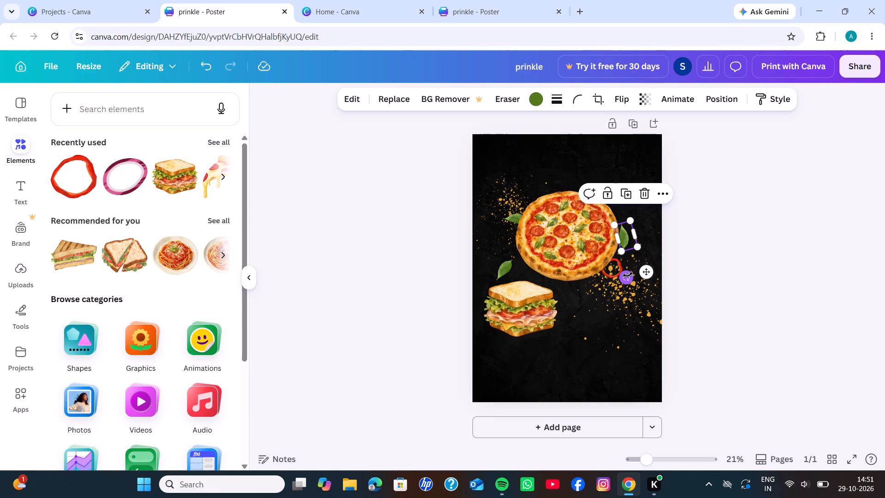
pyautogui.moveTo(627, 275); pyautogui.dragTo(578, 275)
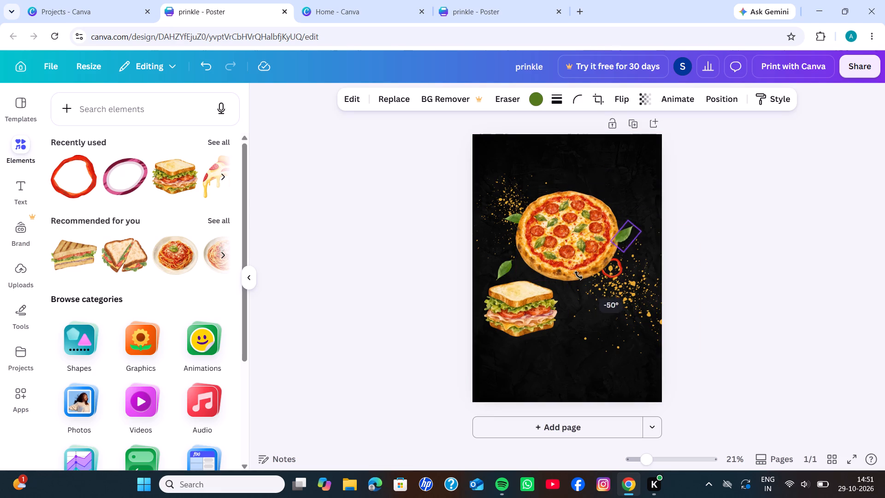
pyautogui.moveTo(578, 275); pyautogui.dragTo(537, 259)
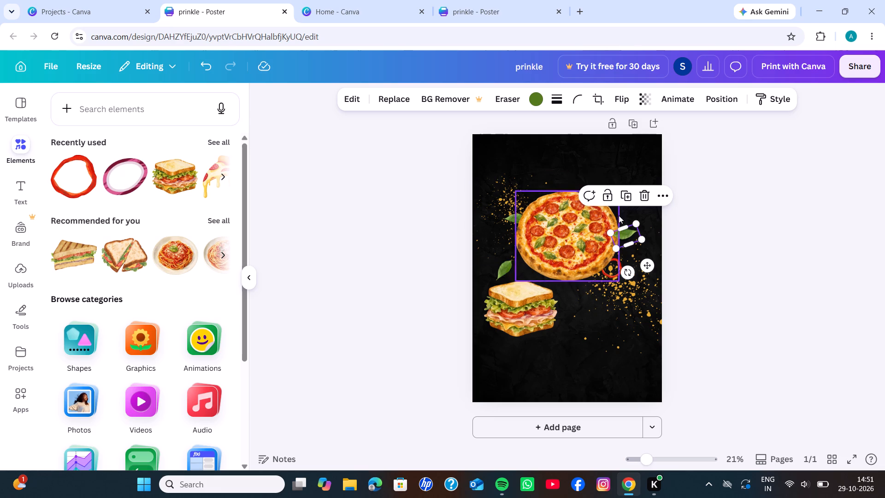
pyautogui.moveTo(626, 231); pyautogui.dragTo(635, 241)
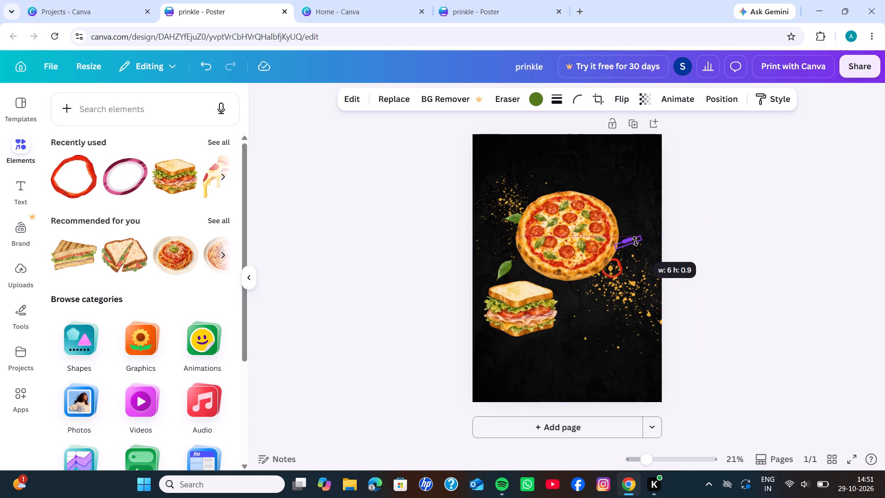
pyautogui.moveTo(635, 241); pyautogui.dragTo(620, 229)
pyautogui.moveTo(623, 230); pyautogui.dragTo(631, 244)
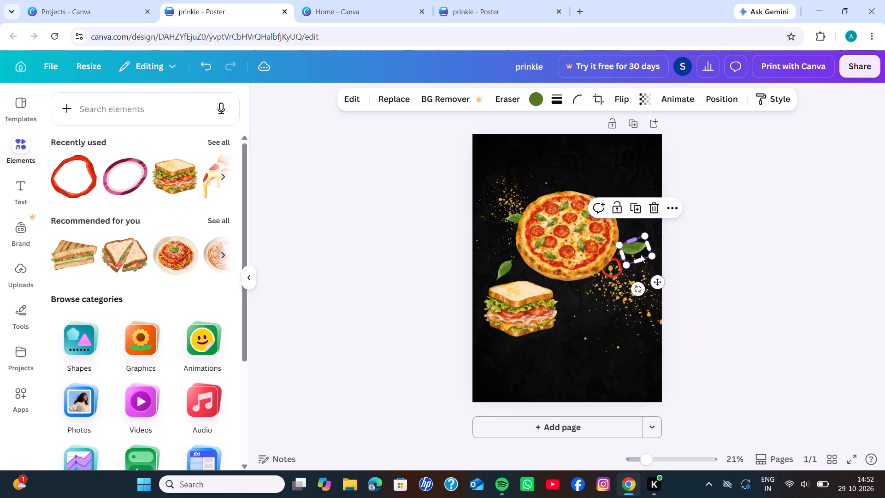
pyautogui.moveTo(637, 285); pyautogui.dragTo(624, 284)
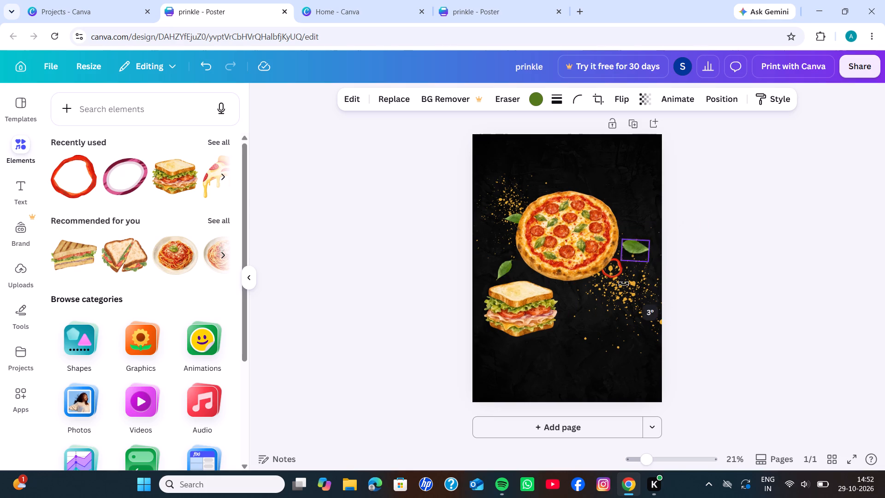
pyautogui.moveTo(624, 284); pyautogui.dragTo(622, 283)
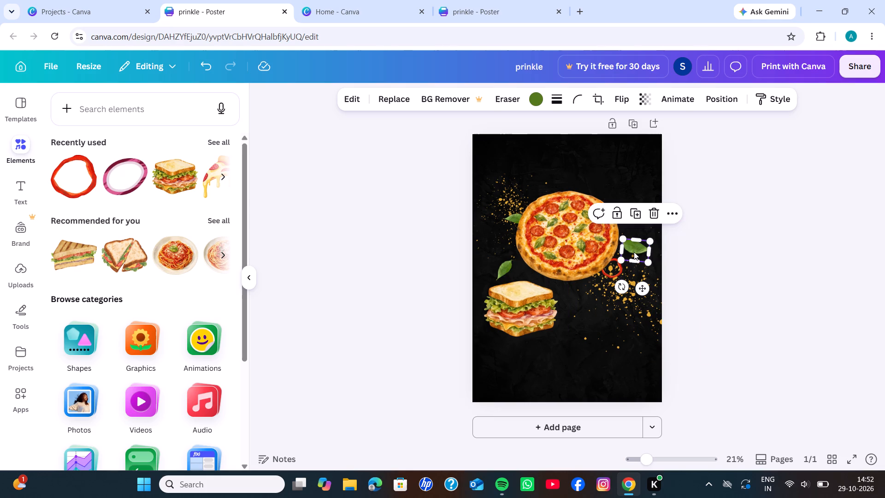
# Shrink the copied leaf slightly and move it onto the golden splatter, below and to the right of the pepper ring.
pyautogui.moveTo(633, 250); pyautogui.dragTo(631, 256)
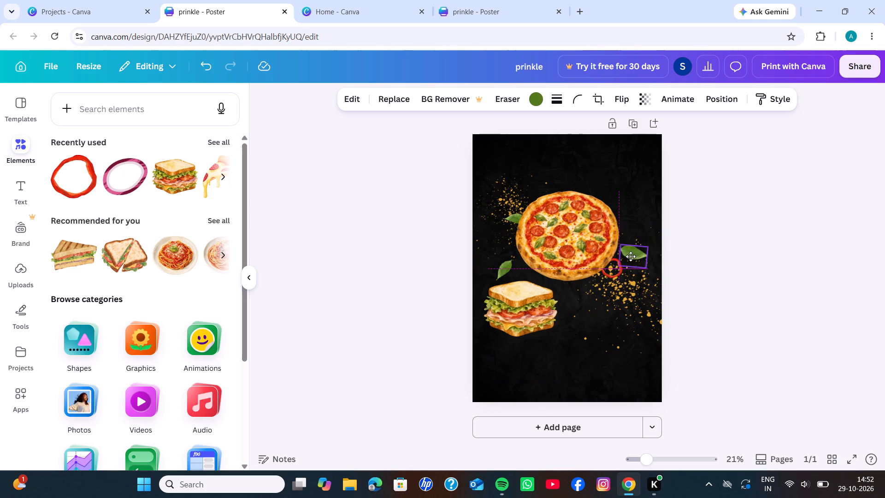
pyautogui.moveTo(631, 256); pyautogui.dragTo(626, 257)
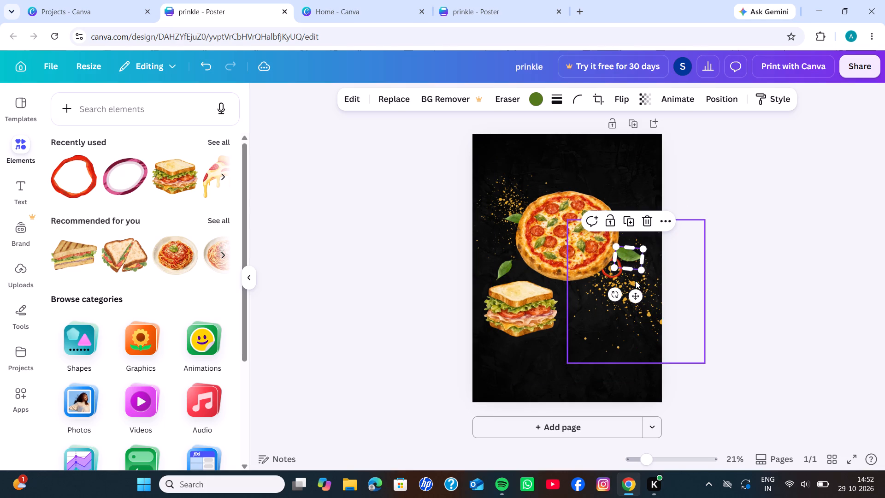
pyautogui.moveTo(640, 273); pyautogui.dragTo(630, 269)
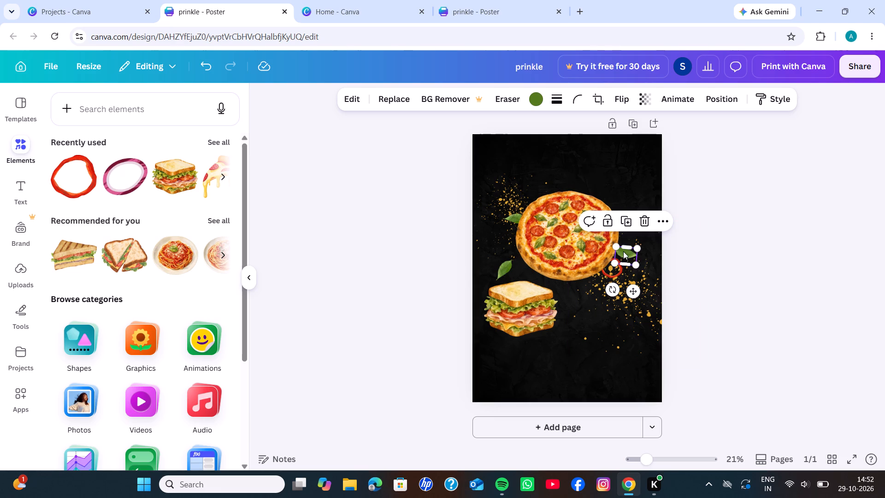
pyautogui.moveTo(624, 252); pyautogui.dragTo(631, 260)
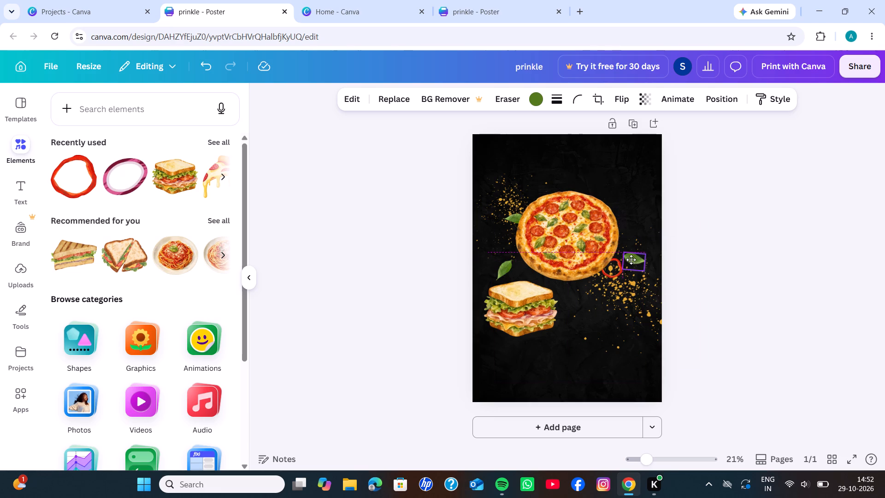
pyautogui.moveTo(631, 260); pyautogui.dragTo(633, 290)
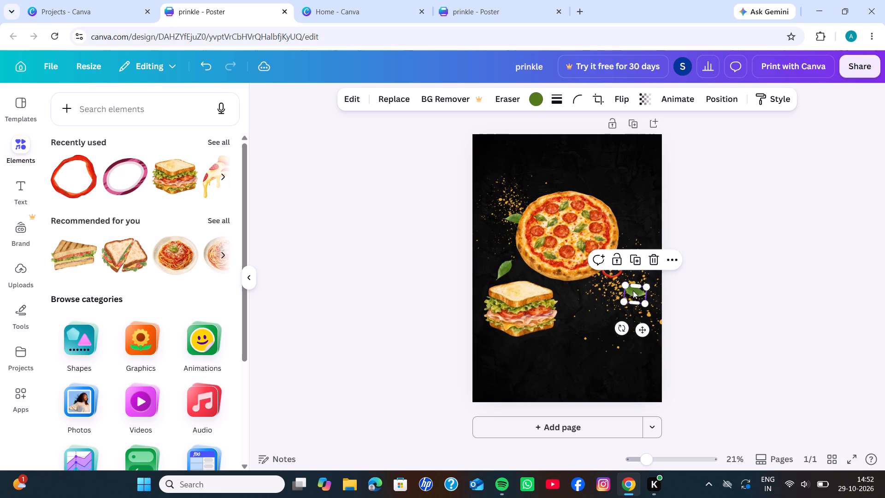
pyautogui.click(448, 284)
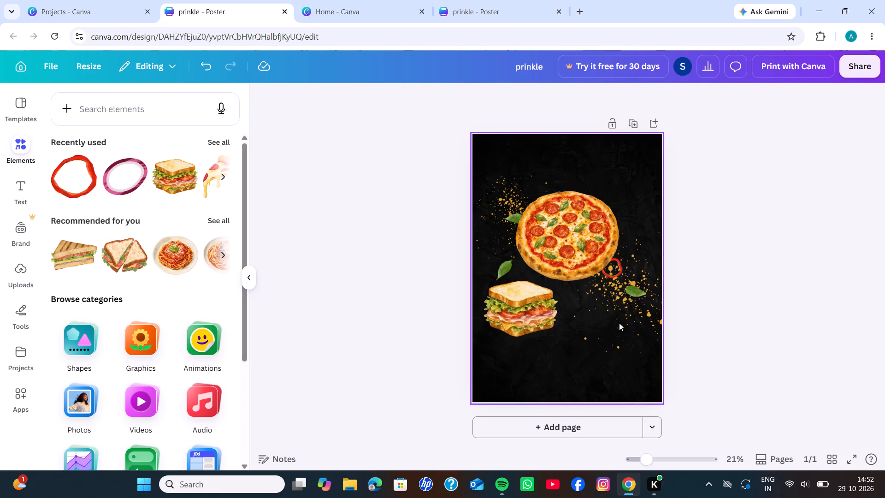
# Duplicate the lower-right golden splatter and place the copy around the pizza's upper-right edge.
pyautogui.click(603, 301)
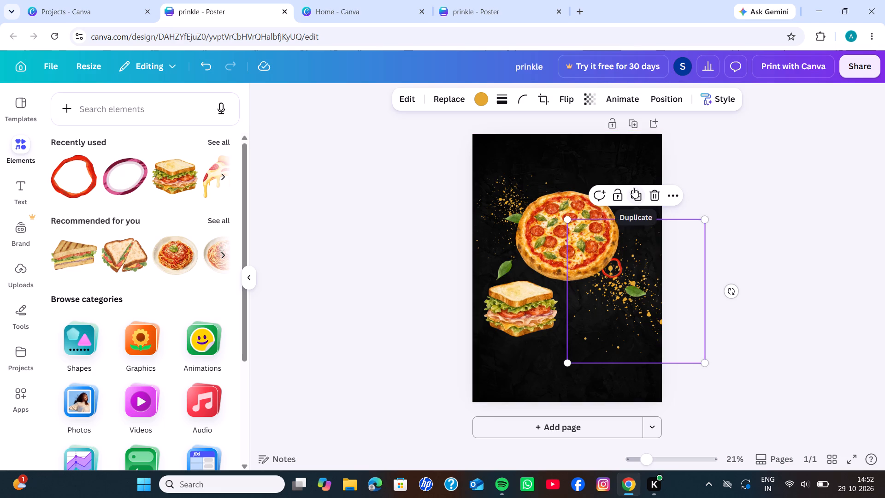
pyautogui.click(633, 188)
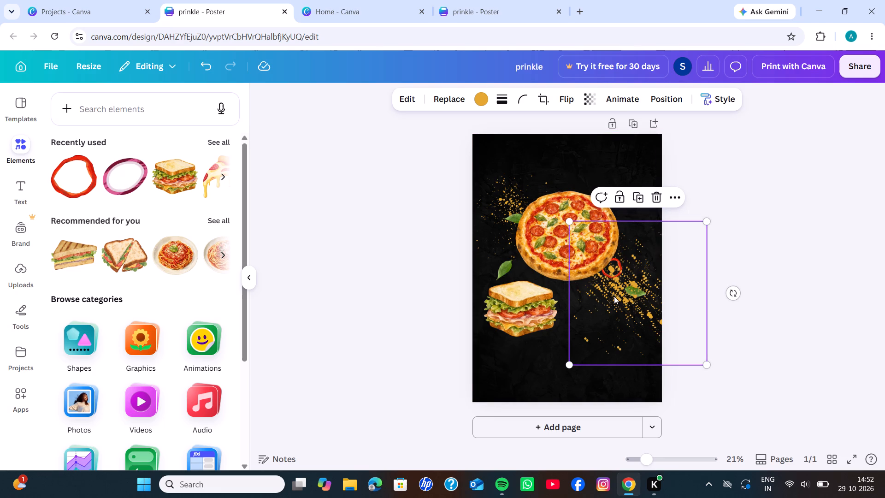
pyautogui.moveTo(614, 296); pyautogui.dragTo(604, 194)
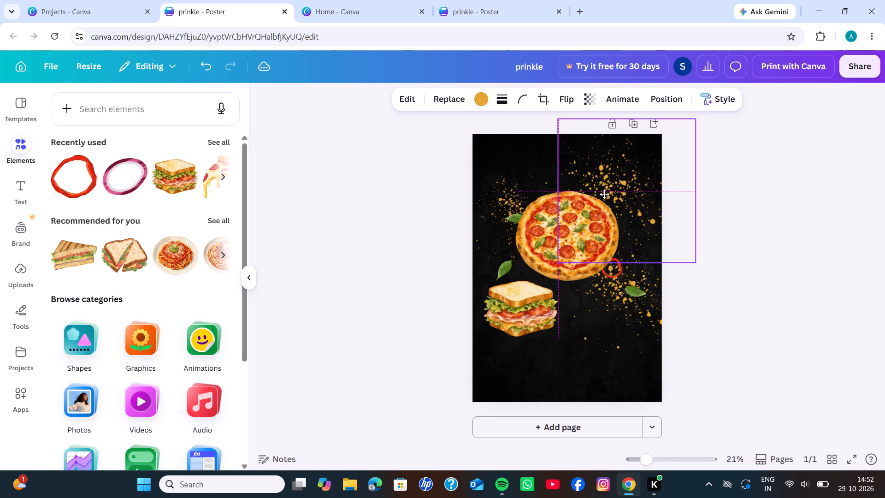
pyautogui.moveTo(604, 194); pyautogui.dragTo(587, 206)
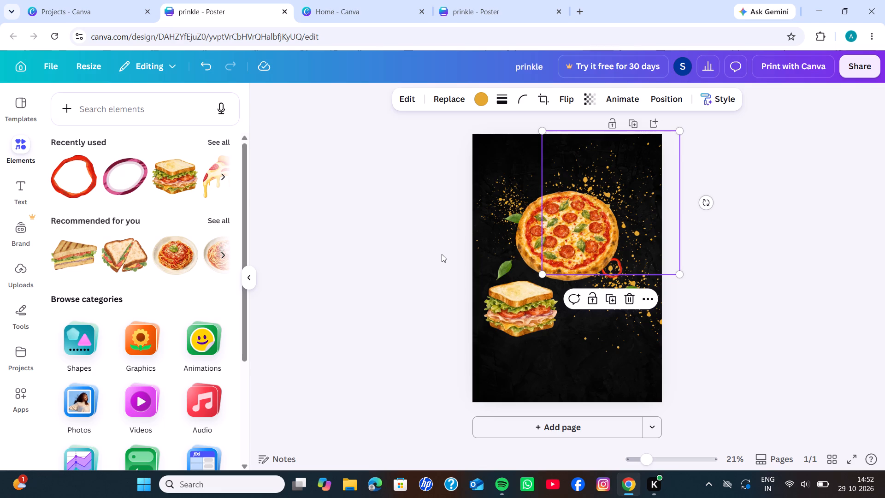
pyautogui.click(442, 254)
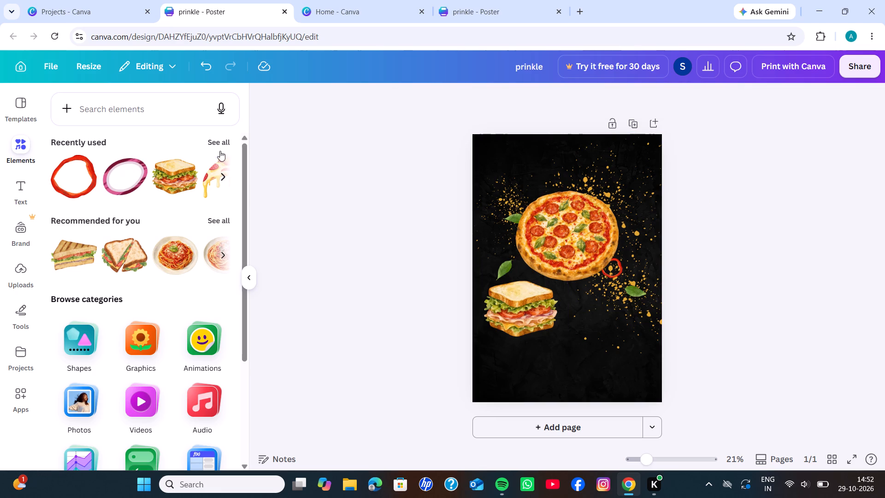
# Add the green parsley leaf from the recently used elements, shrink it, and place it just beyond the pizza's upper-right edge.
pyautogui.click(222, 136)
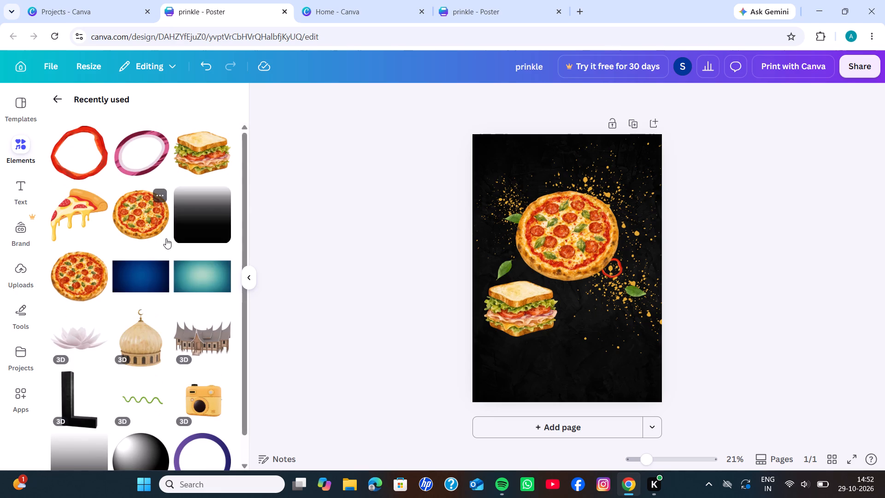
pyautogui.scroll(-6, 166, 238)
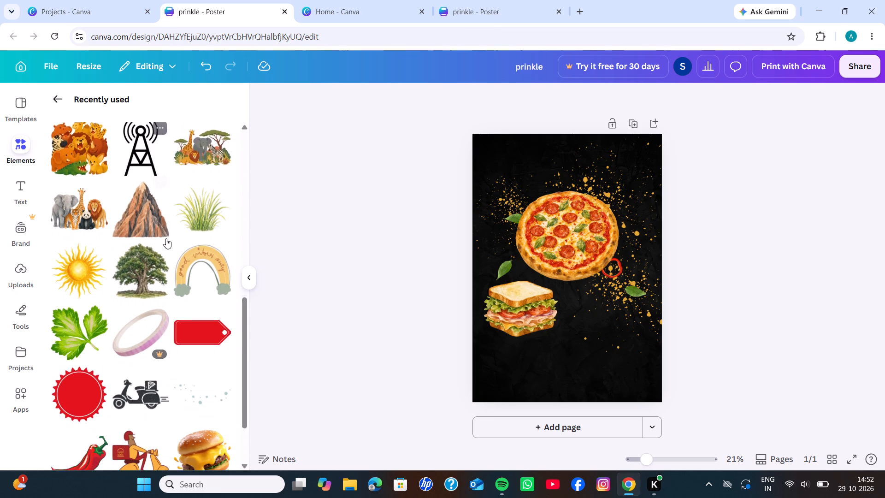
pyautogui.scroll(-3, 166, 238)
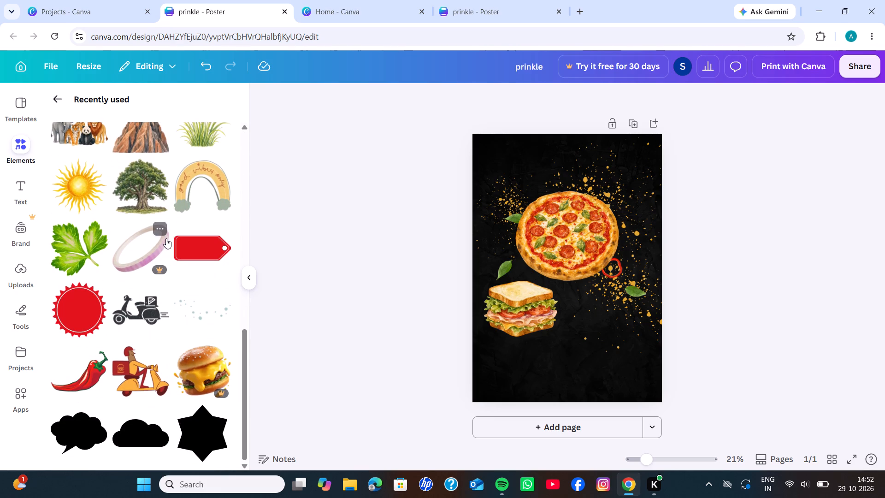
pyautogui.click(68, 255)
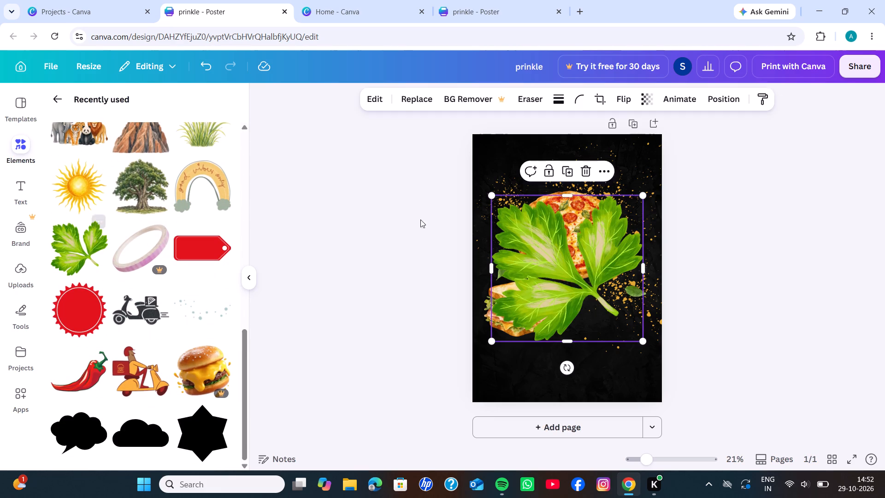
pyautogui.moveTo(646, 340); pyautogui.dragTo(507, 248)
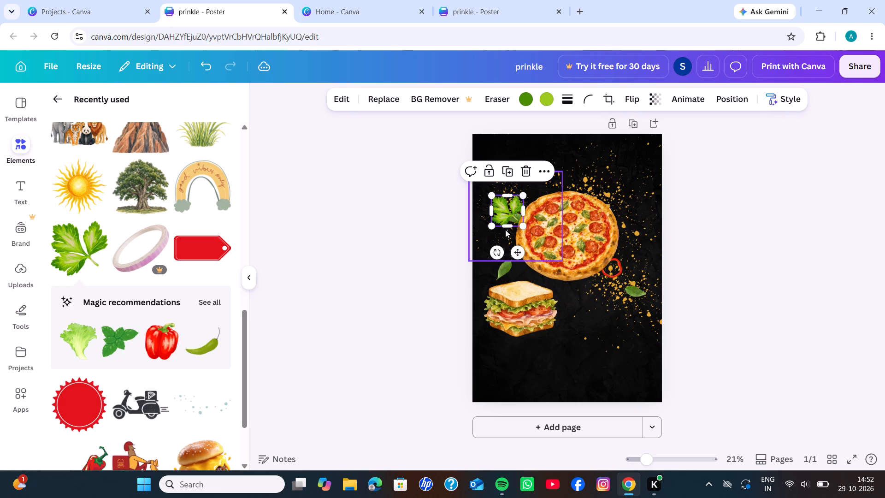
pyautogui.moveTo(504, 211); pyautogui.dragTo(556, 198)
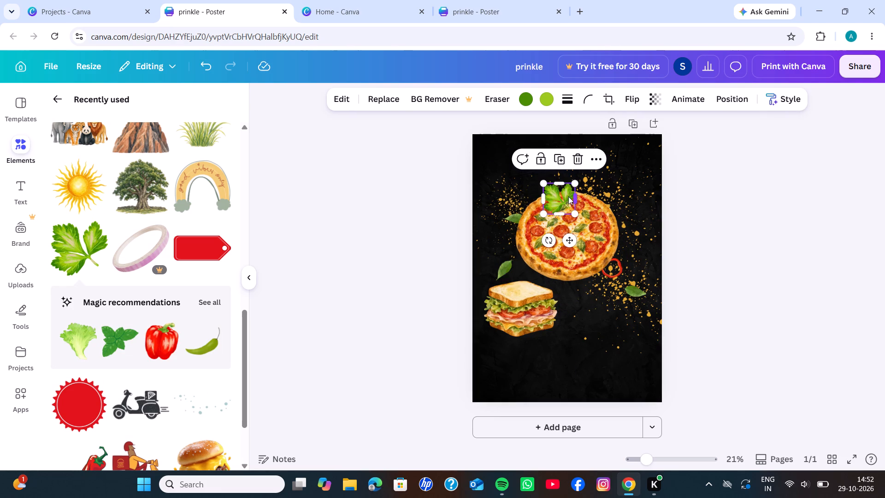
pyautogui.moveTo(552, 197); pyautogui.dragTo(592, 194)
pyautogui.click(592, 194)
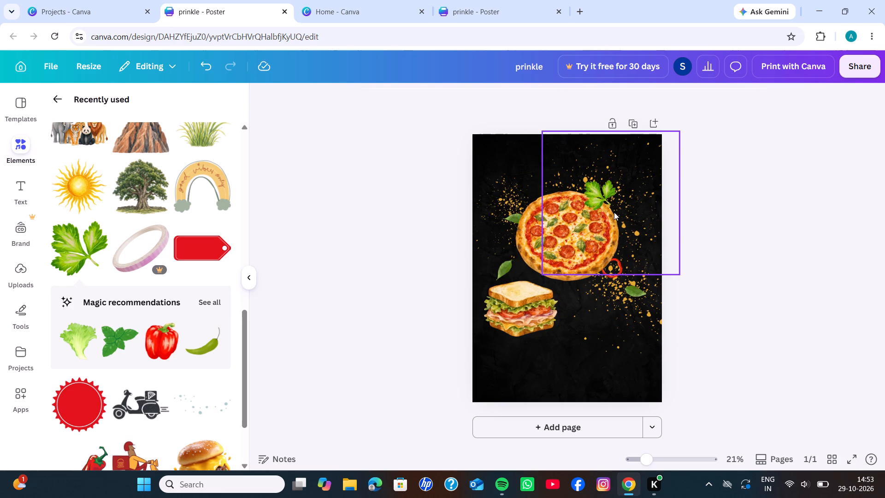
pyautogui.click(601, 196)
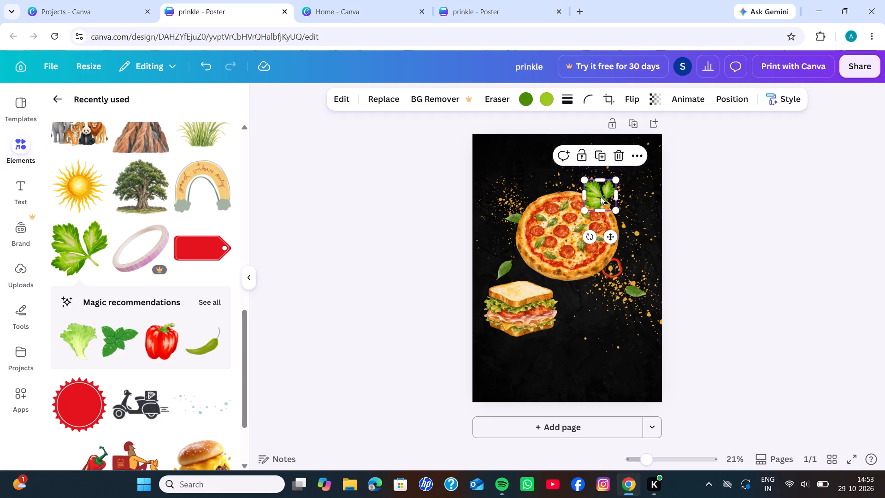
pyautogui.moveTo(599, 199); pyautogui.dragTo(614, 192)
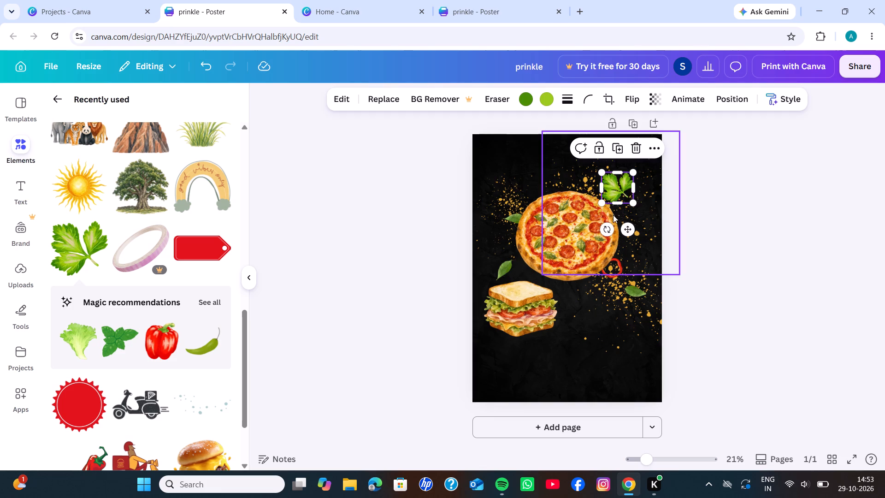
# Rotate the parsley leaf about a quarter turn clockwise, shrink it to about 4.3 by 4.1, and set it on the upper-right golden splatter.
pyautogui.moveTo(609, 226); pyautogui.dragTo(555, 216)
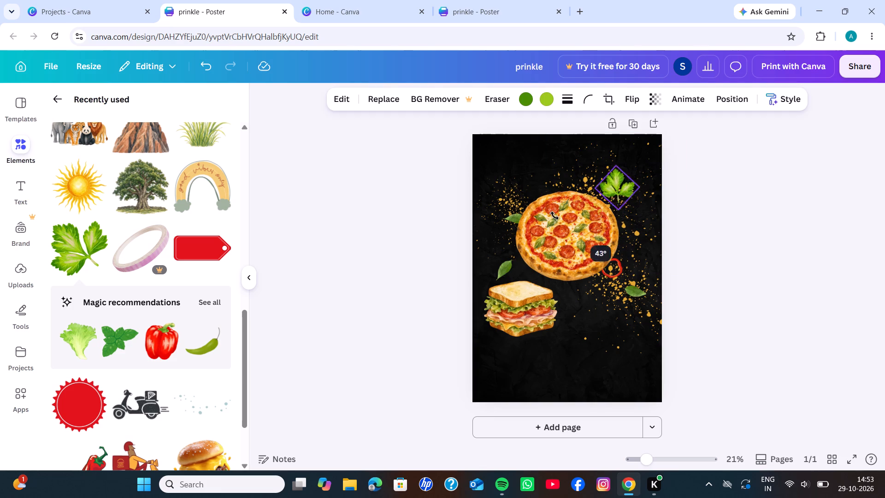
pyautogui.moveTo(555, 216); pyautogui.dragTo(520, 186)
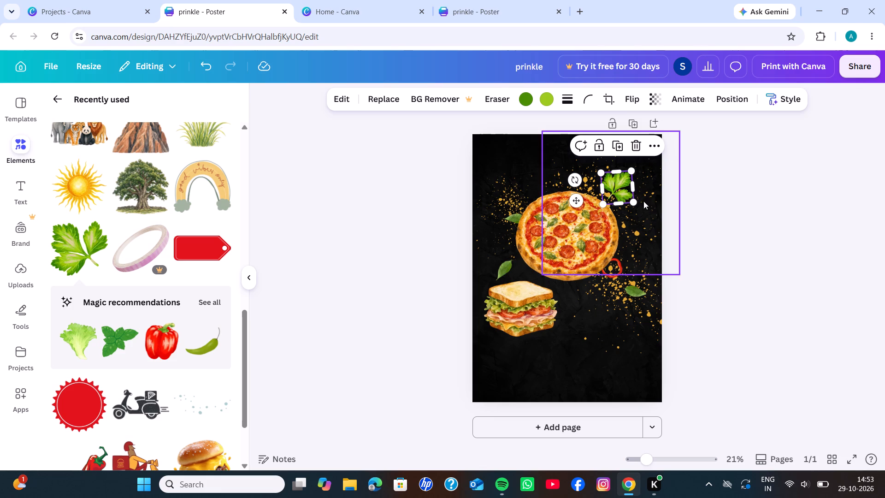
pyautogui.moveTo(634, 202); pyautogui.dragTo(619, 194)
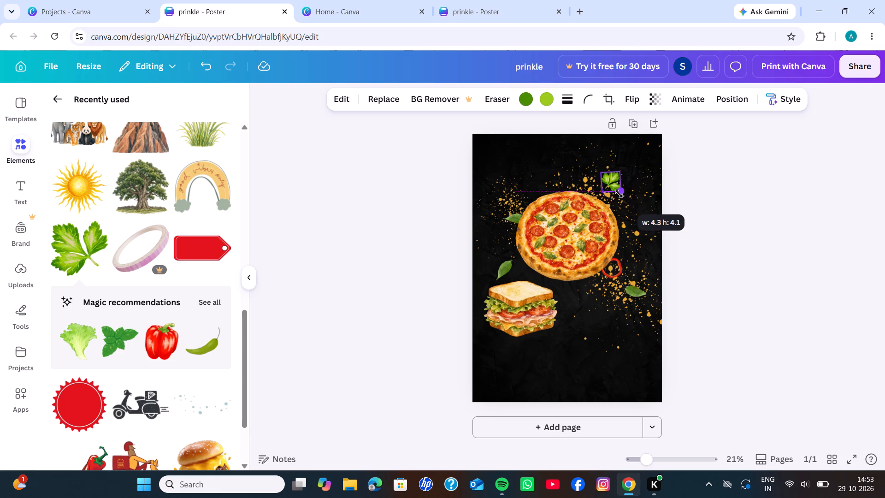
pyautogui.moveTo(619, 194); pyautogui.dragTo(619, 194)
pyautogui.moveTo(612, 180); pyautogui.dragTo(619, 186)
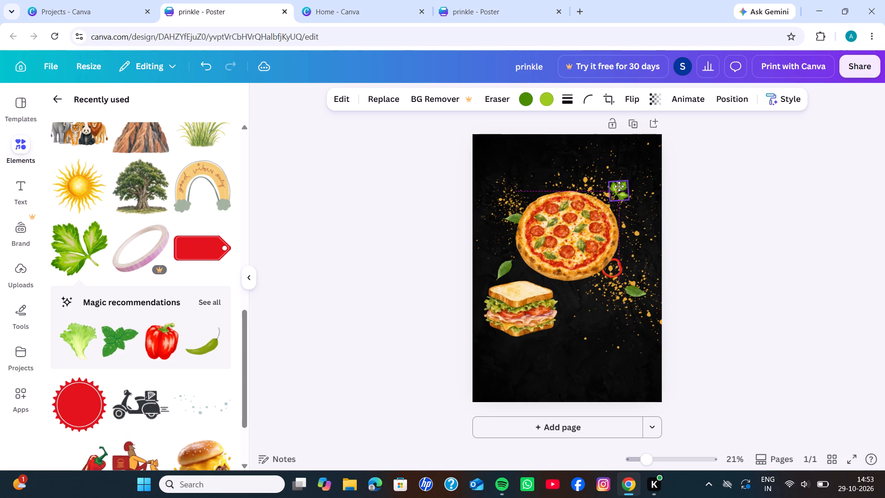
pyautogui.moveTo(619, 186); pyautogui.dragTo(618, 186)
pyautogui.click(426, 217)
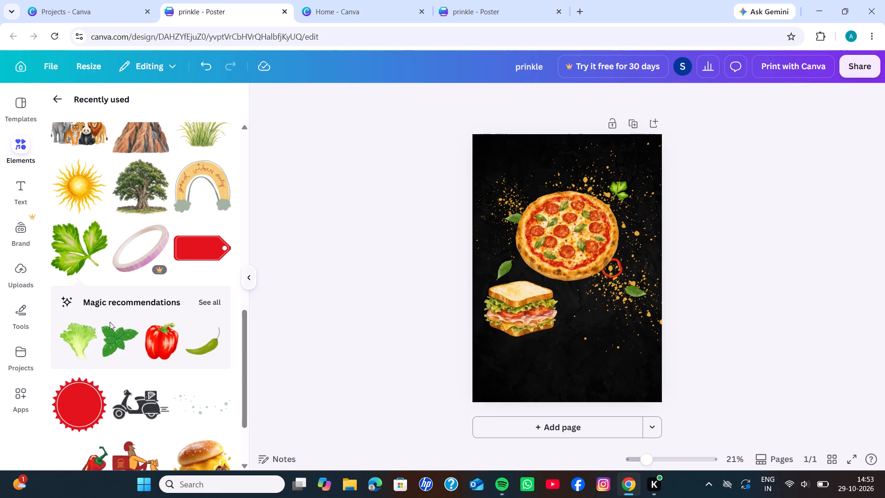
# Add the pizza slice with dripping cheese from the recently used elements and shrink it to a bit over a third of its size.
pyautogui.scroll(-4, 124, 349)
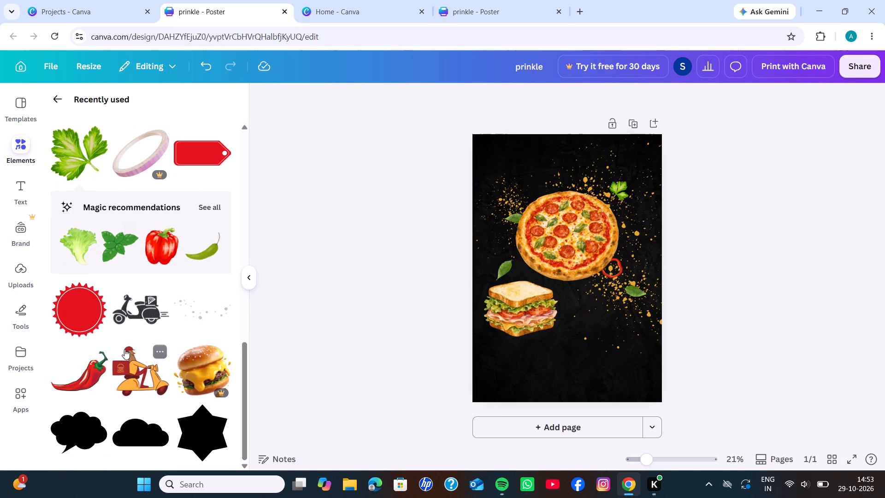
pyautogui.scroll(7, 124, 349)
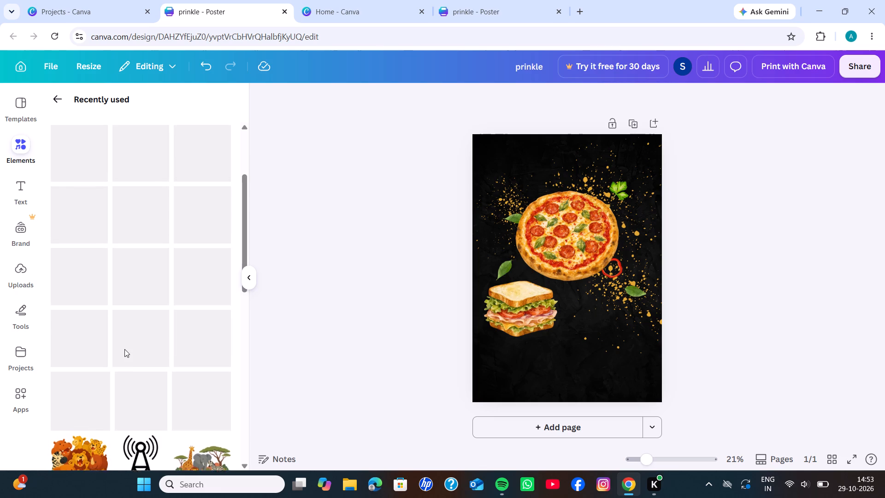
pyautogui.scroll(5, 124, 349)
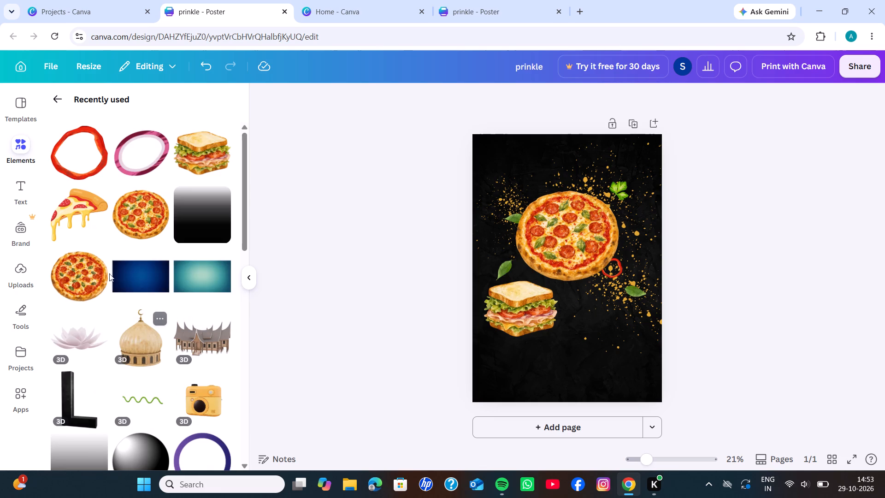
pyautogui.click(78, 218)
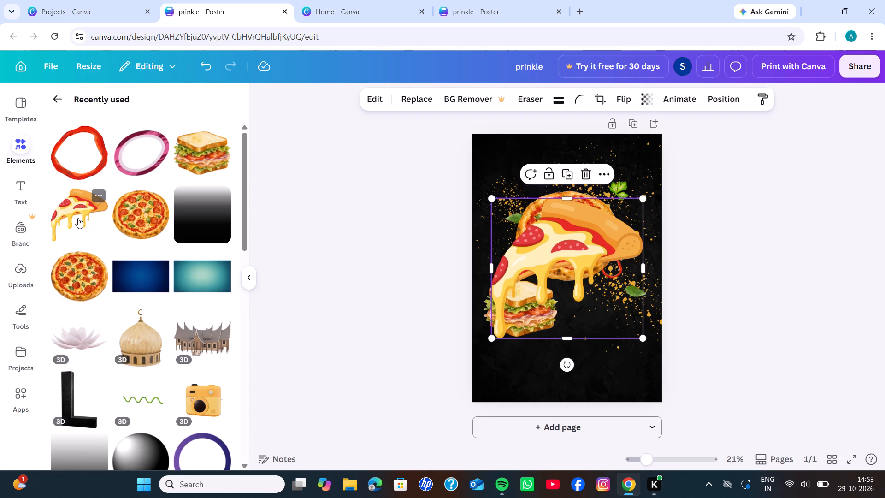
pyautogui.moveTo(558, 256); pyautogui.dragTo(567, 261)
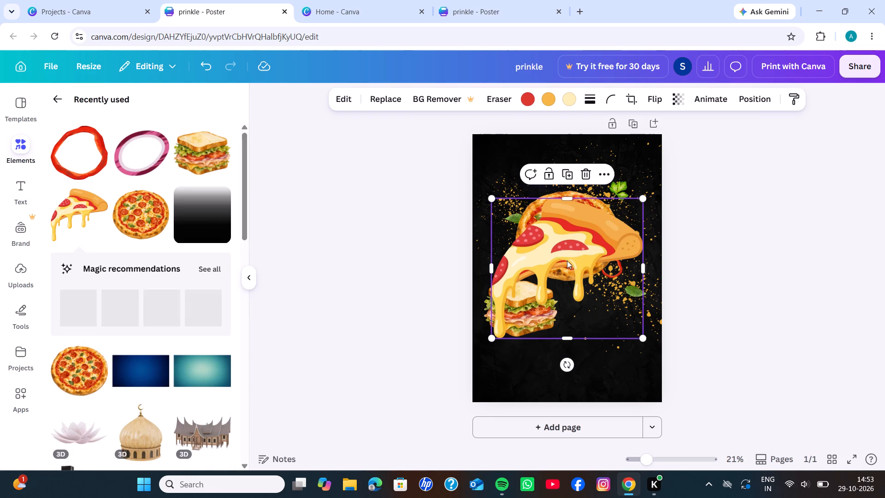
pyautogui.moveTo(567, 261); pyautogui.dragTo(602, 310)
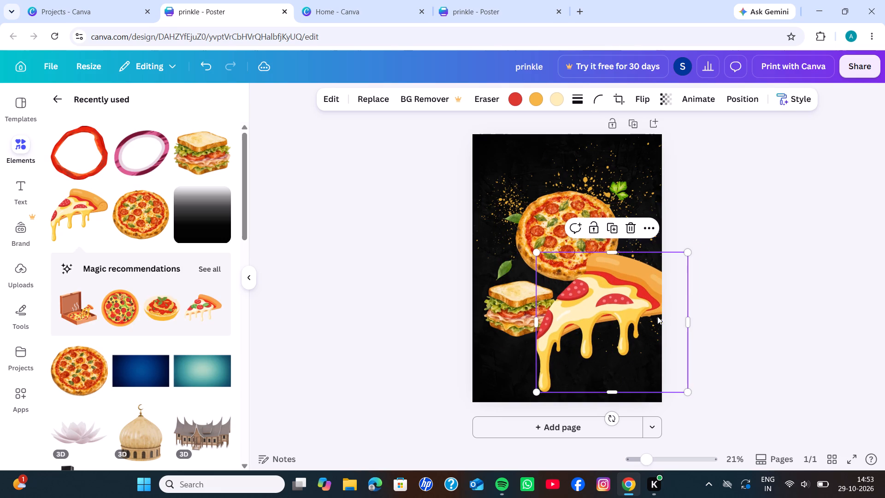
pyautogui.moveTo(684, 391); pyautogui.dragTo(630, 360, button='right')
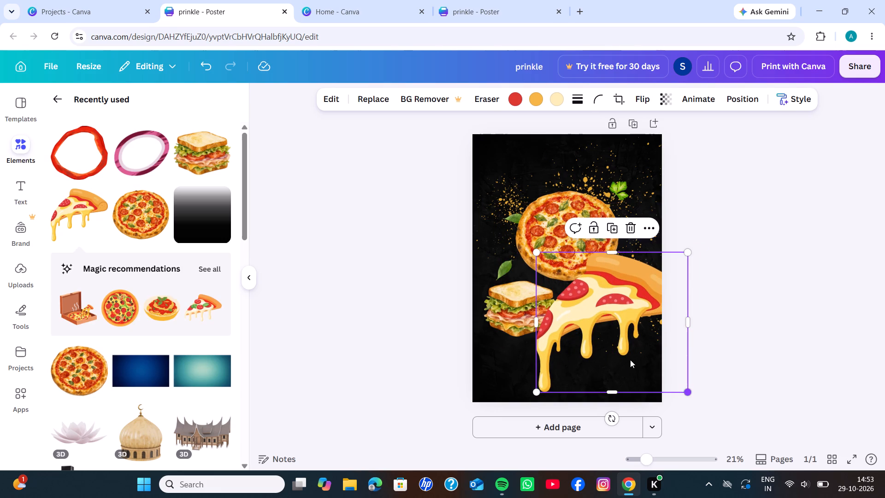
pyautogui.moveTo(630, 360); pyautogui.dragTo(632, 363, button='right')
pyautogui.click(365, 319)
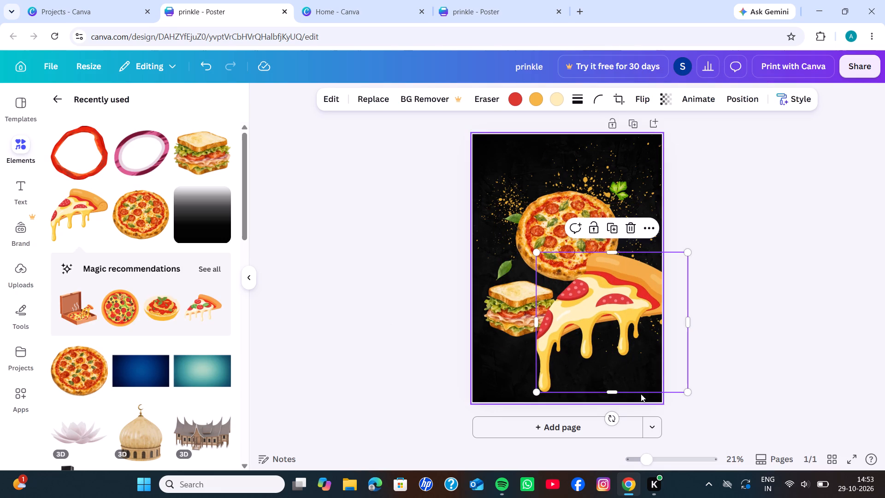
pyautogui.moveTo(687, 392); pyautogui.dragTo(611, 347)
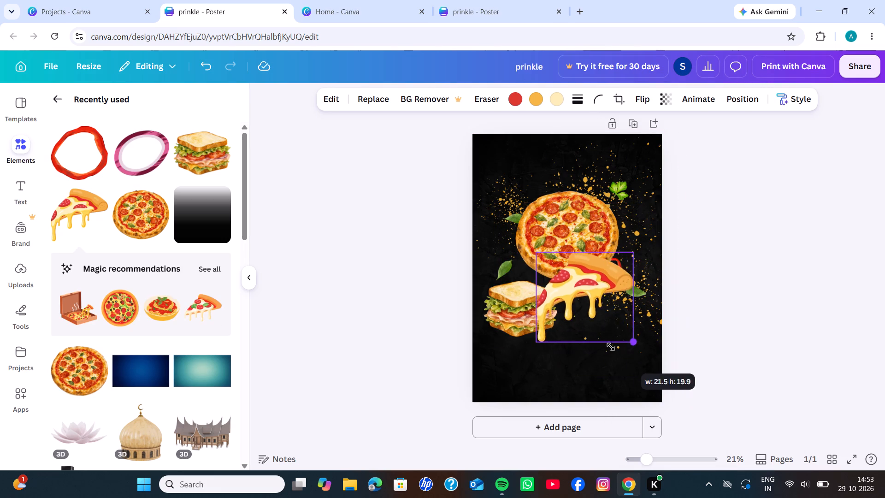
pyautogui.moveTo(611, 347); pyautogui.dragTo(576, 322)
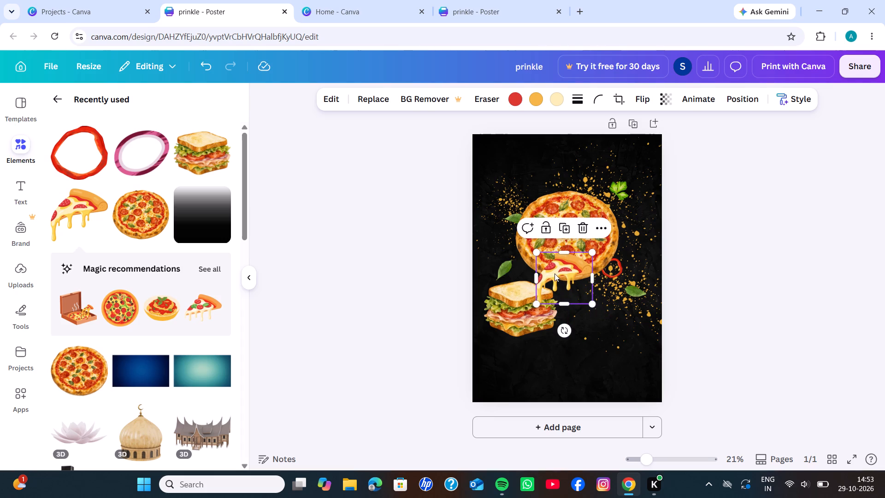
# Position the pizza slice to the right of the sandwich, just below the nearly horizontal green leaf.
pyautogui.moveTo(555, 273); pyautogui.dragTo(609, 325)
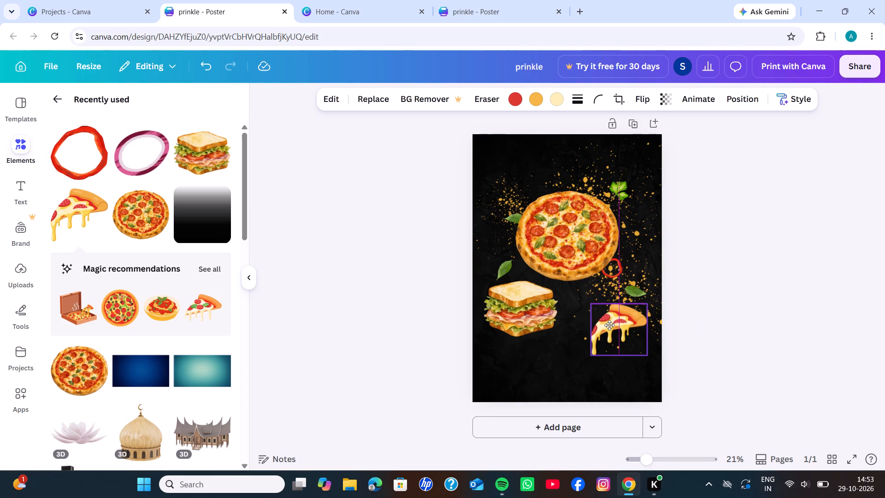
pyautogui.moveTo(609, 325); pyautogui.dragTo(609, 318)
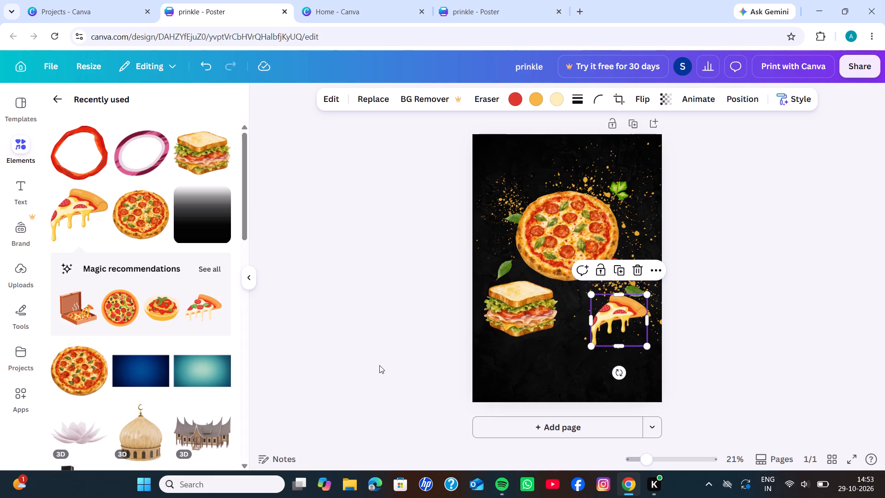
pyautogui.click(379, 365)
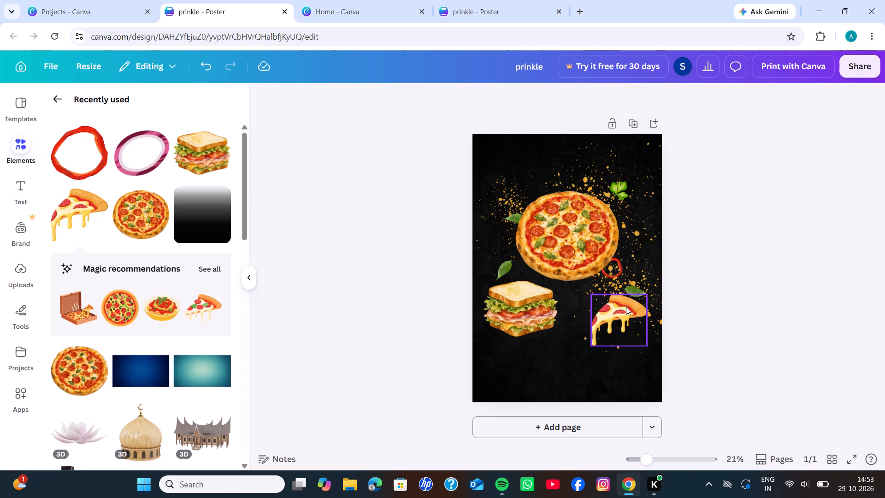
pyautogui.moveTo(623, 312); pyautogui.dragTo(605, 321)
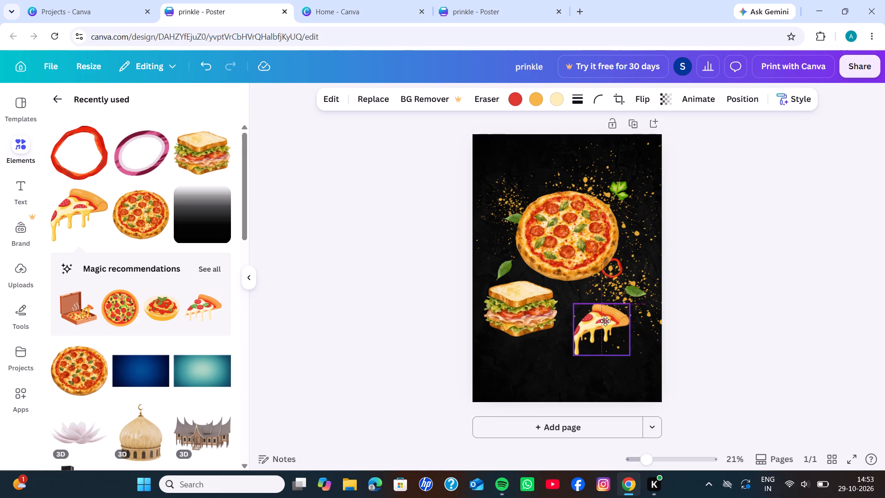
pyautogui.moveTo(605, 321); pyautogui.dragTo(598, 320)
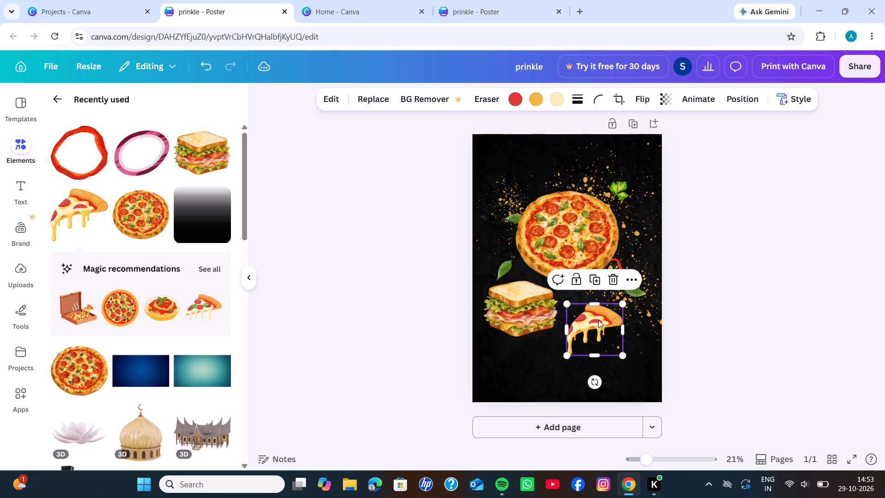
pyautogui.click(355, 346)
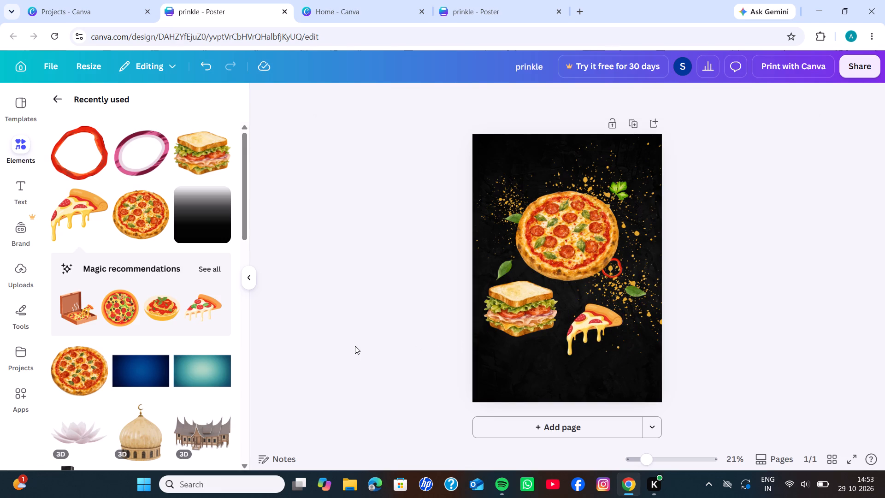
pyautogui.moveTo(587, 332); pyautogui.dragTo(609, 337)
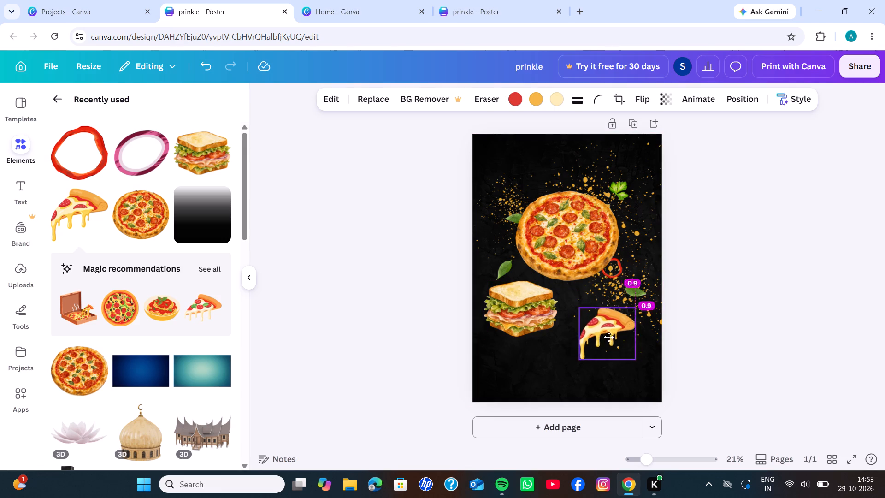
pyautogui.moveTo(609, 337); pyautogui.dragTo(611, 338)
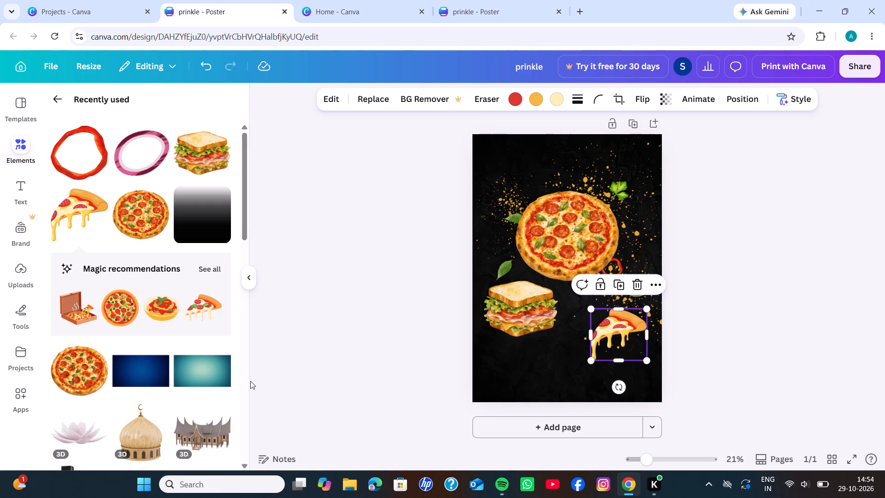
pyautogui.click(301, 362)
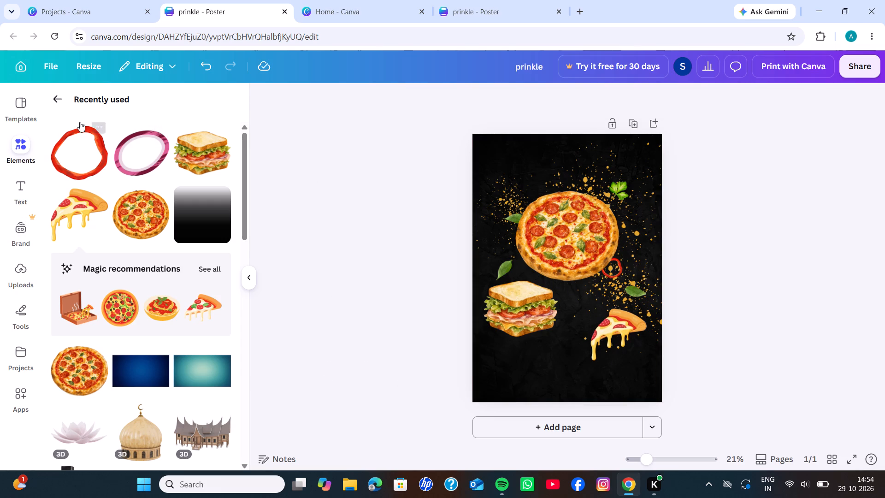
# Browse the font combinations and add the red and yellow "FREE SHIPPING" text design to the poster.
pyautogui.click(25, 192)
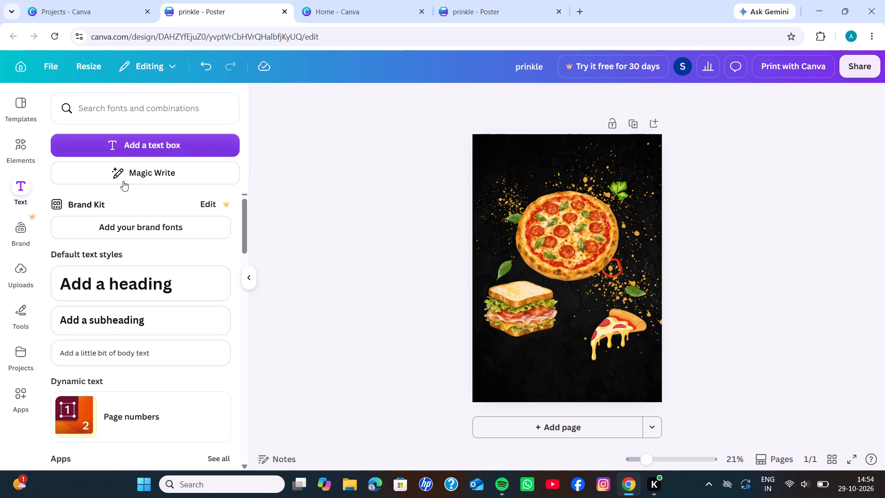
pyautogui.scroll(-6, 126, 289)
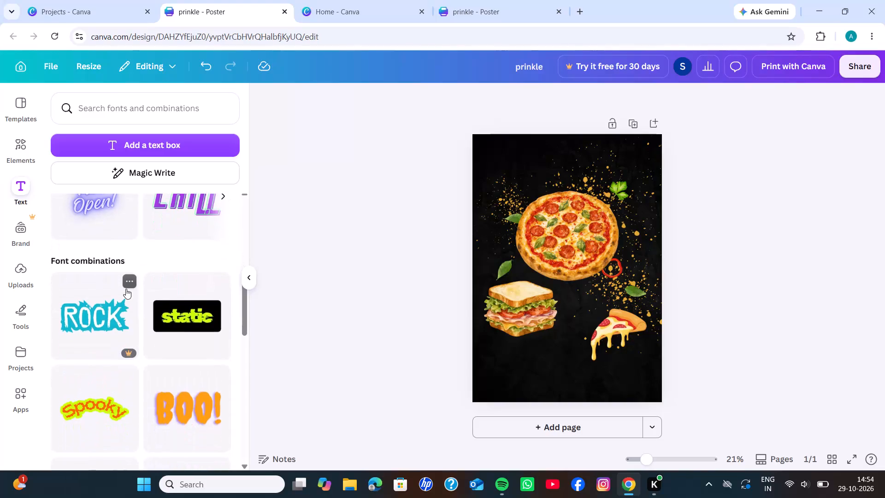
pyautogui.scroll(-2, 126, 289)
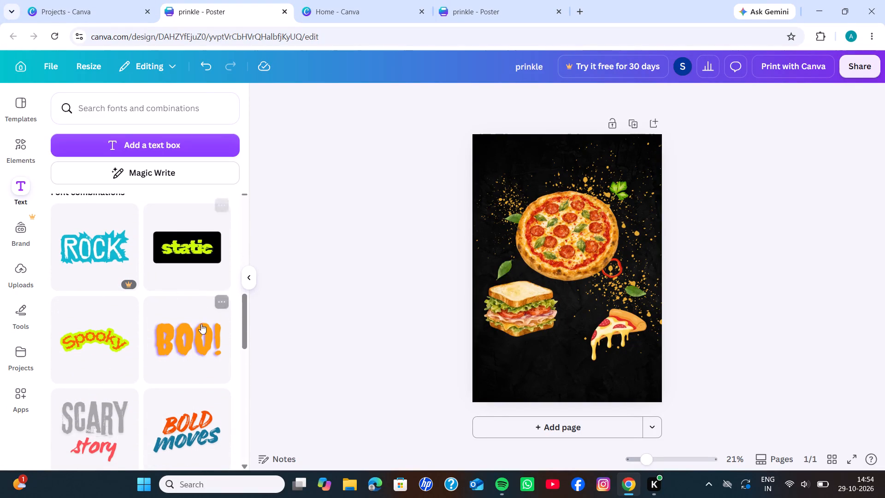
pyautogui.scroll(-5, 176, 362)
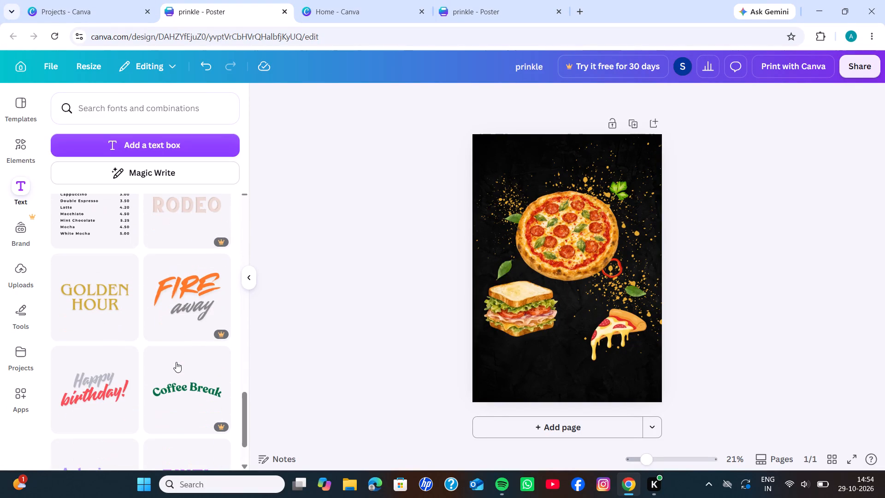
pyautogui.scroll(-3, 176, 362)
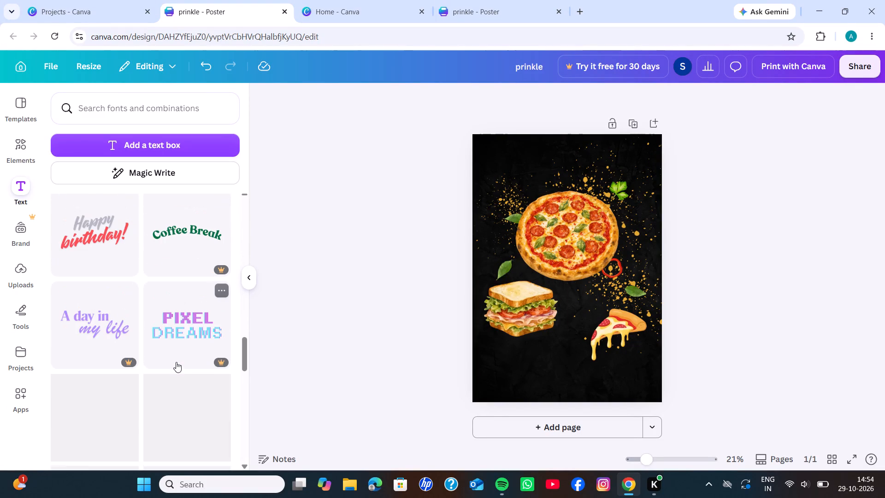
pyautogui.scroll(-4, 176, 362)
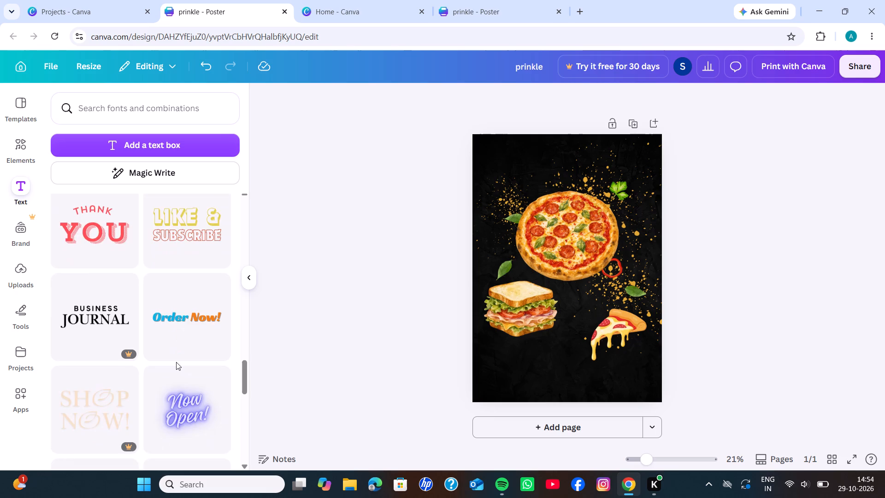
pyautogui.scroll(-6, 176, 362)
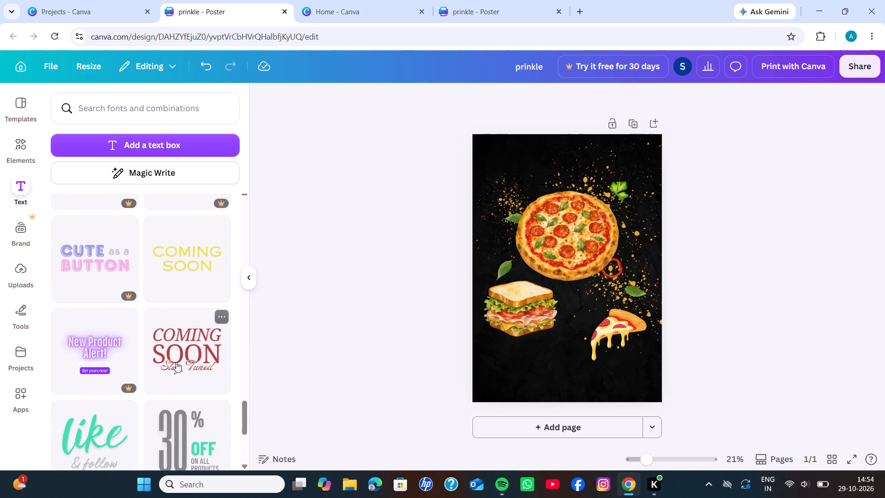
pyautogui.scroll(-5, 176, 362)
pyautogui.hscroll(1, 176, 362)
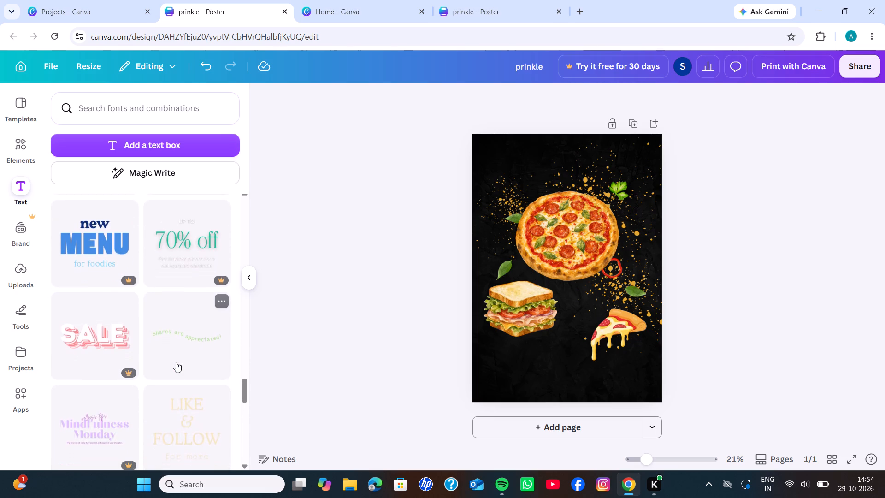
pyautogui.hscroll(1, 176, 362)
pyautogui.scroll(-6, 176, 362)
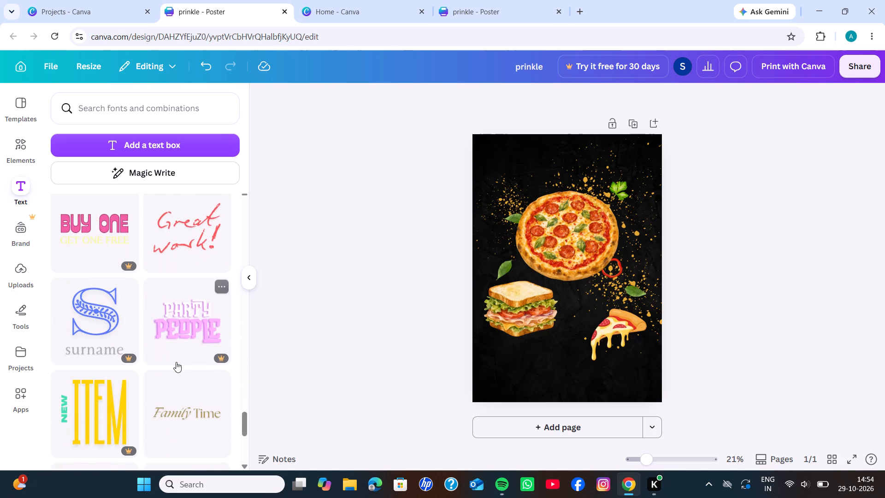
pyautogui.scroll(-5, 176, 362)
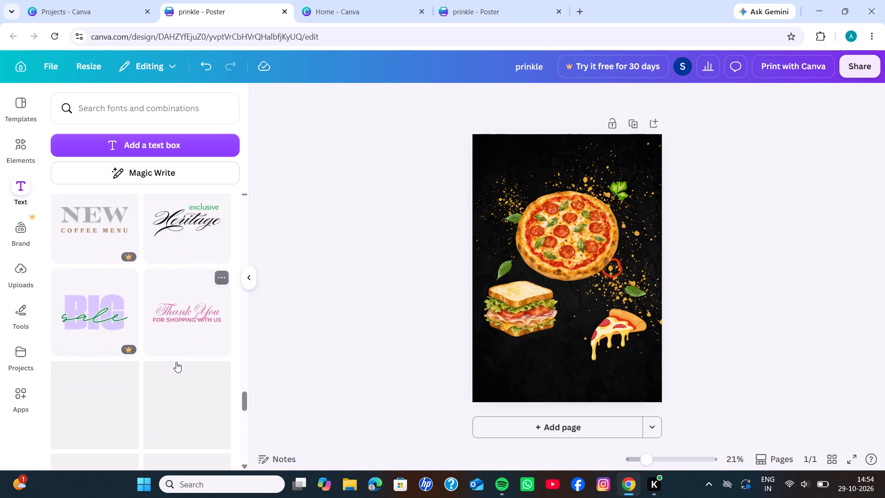
pyautogui.scroll(-5, 176, 362)
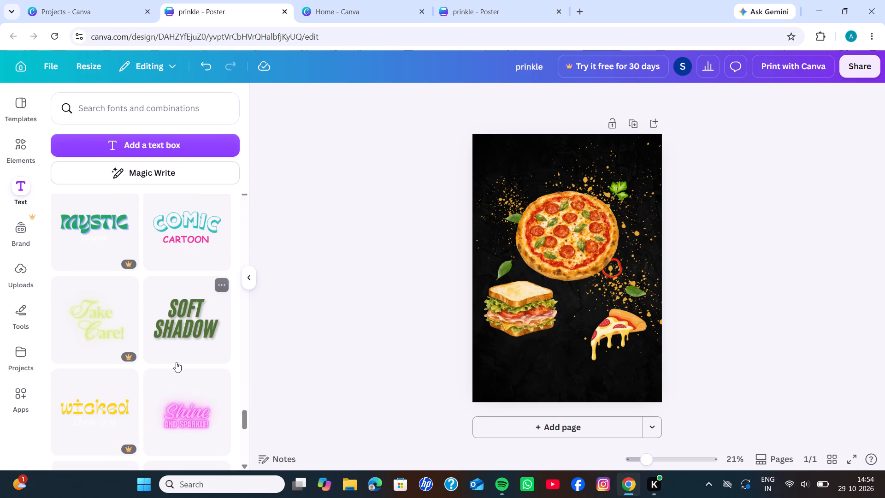
pyautogui.scroll(-5, 176, 362)
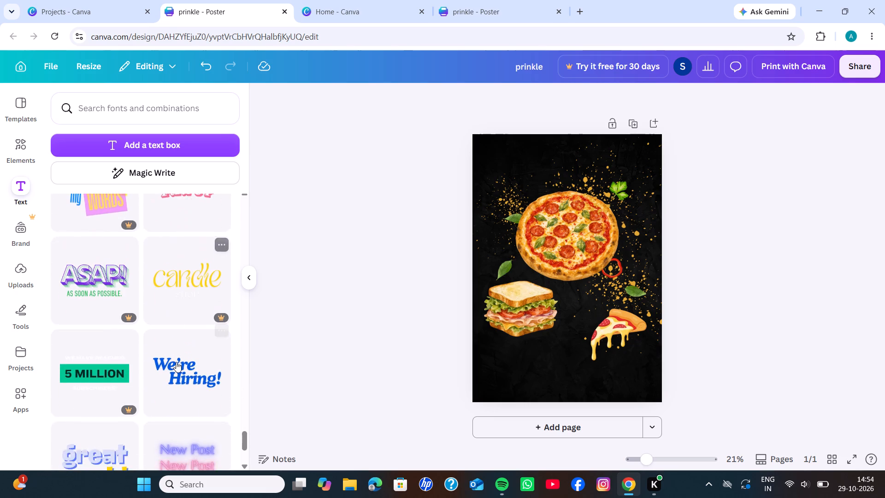
pyautogui.scroll(-5, 176, 362)
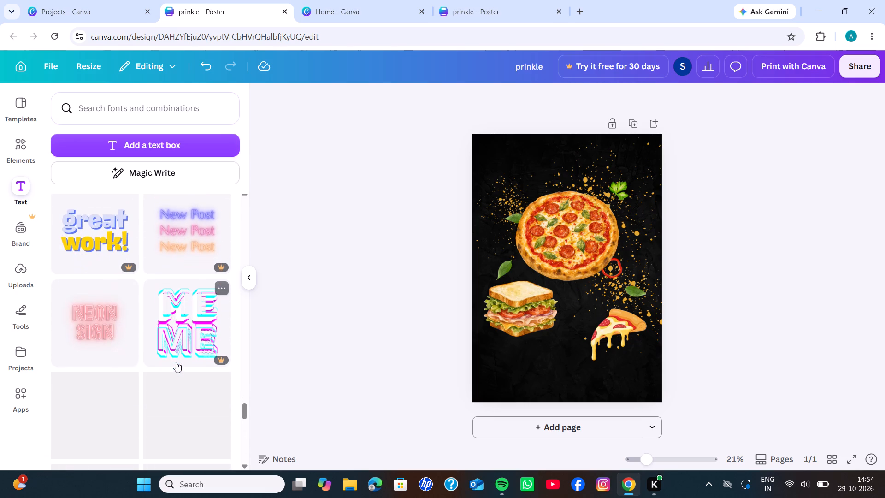
pyautogui.scroll(-2, 176, 362)
pyautogui.hscroll(1, 176, 362)
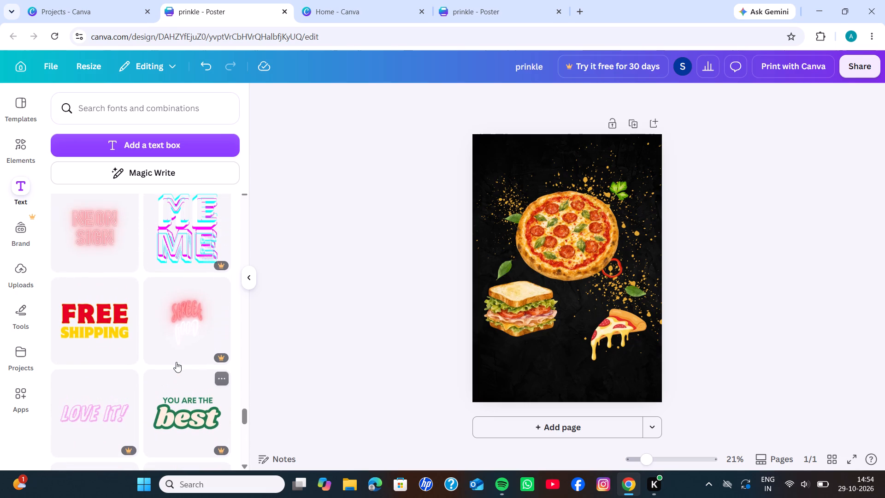
pyautogui.hscroll(1, 176, 362)
pyautogui.click(74, 337)
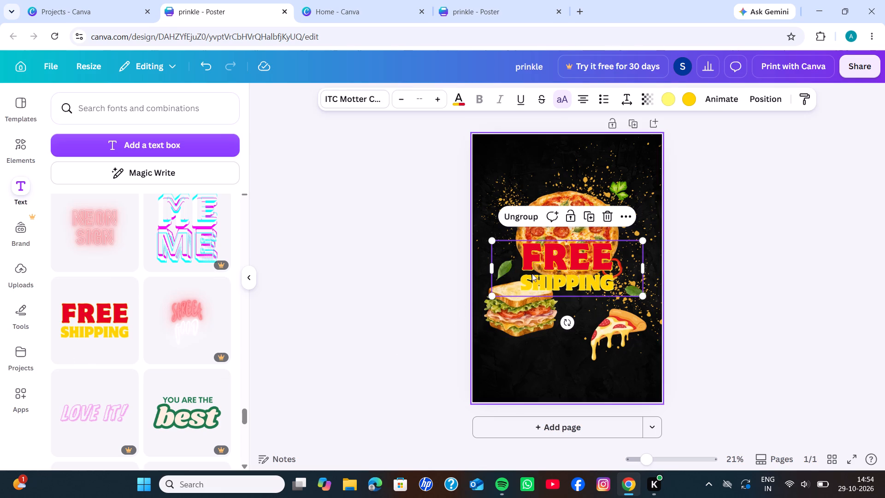
# Move the "FREE SHIPPING" text group to the top of the poster, above the whole pizza.
pyautogui.moveTo(572, 257); pyautogui.dragTo(567, 237)
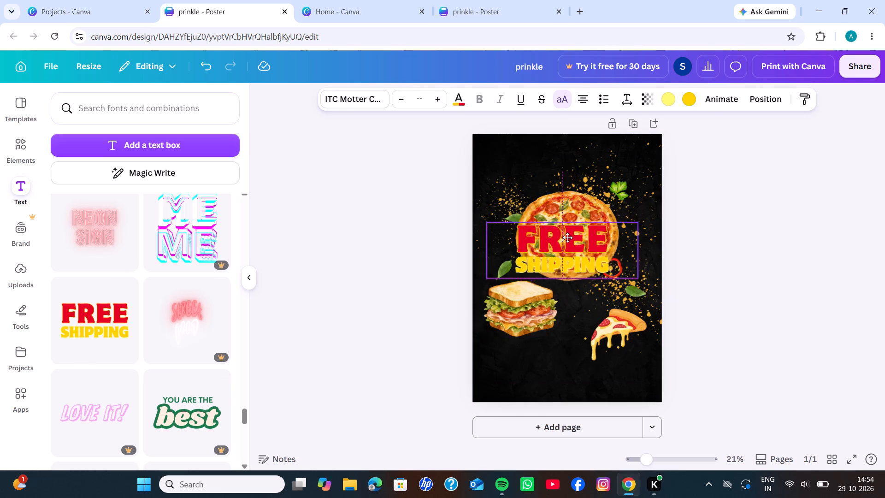
pyautogui.moveTo(567, 237); pyautogui.dragTo(567, 203)
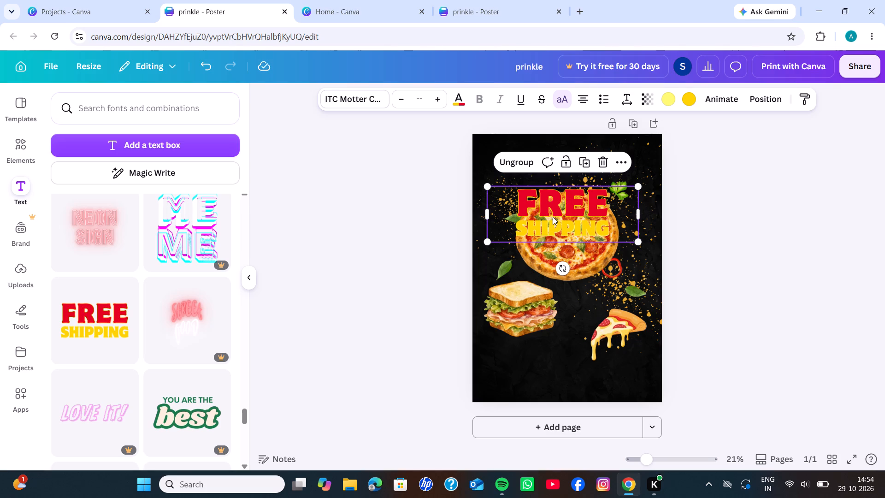
pyautogui.moveTo(555, 215); pyautogui.dragTo(556, 162)
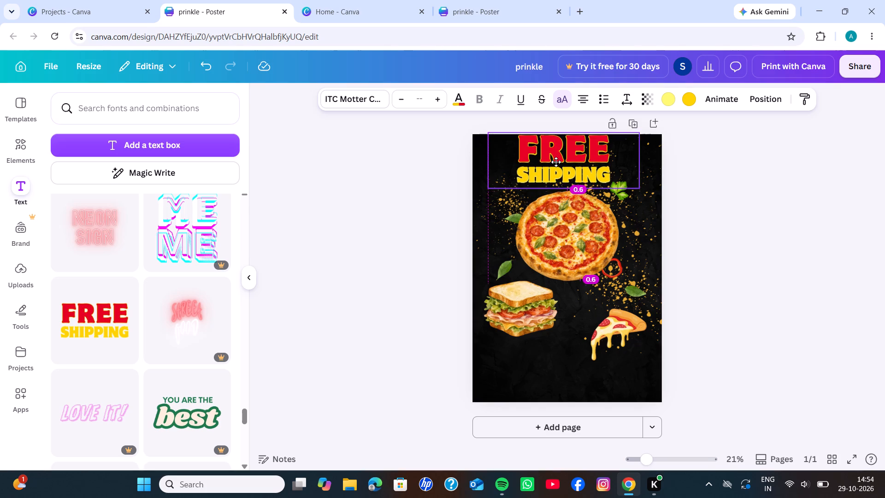
pyautogui.moveTo(556, 162); pyautogui.dragTo(556, 164)
# Replace the red word "FREE" in the heading with "YO".
pyautogui.doubleClick(556, 164)
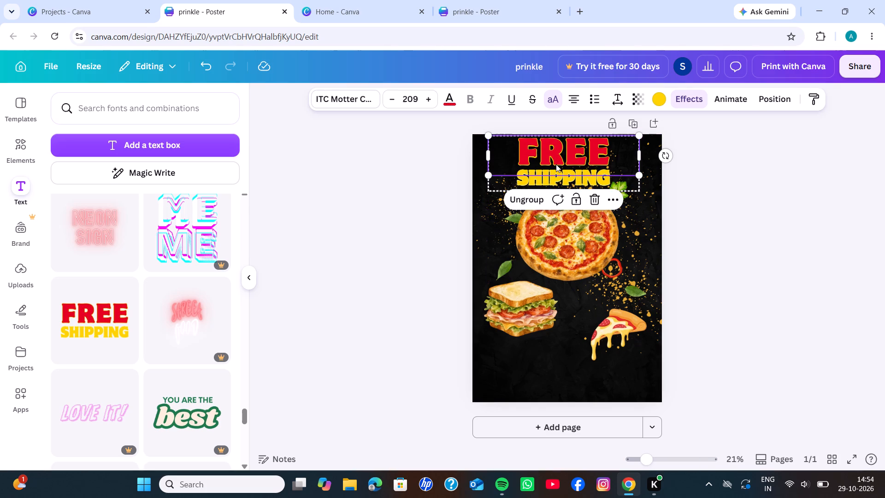
pyautogui.press('BackSpace')
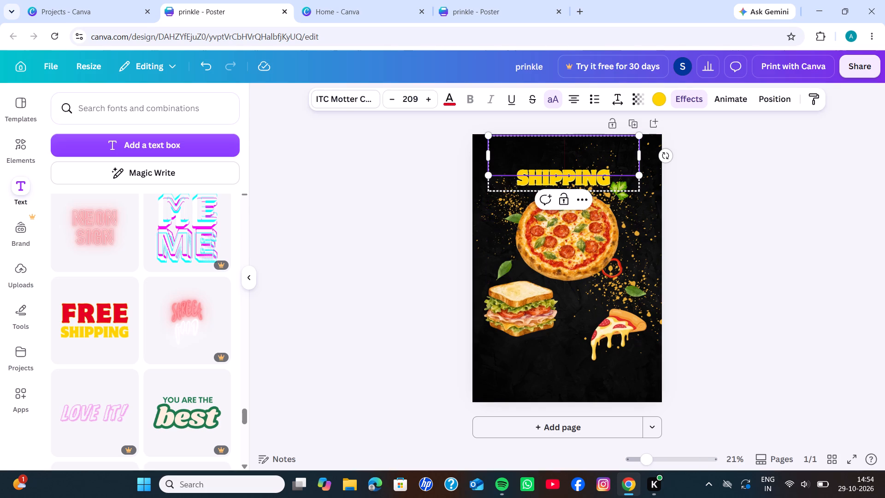
pyautogui.click(517, 152)
pyautogui.press('y')
pyautogui.press('o')
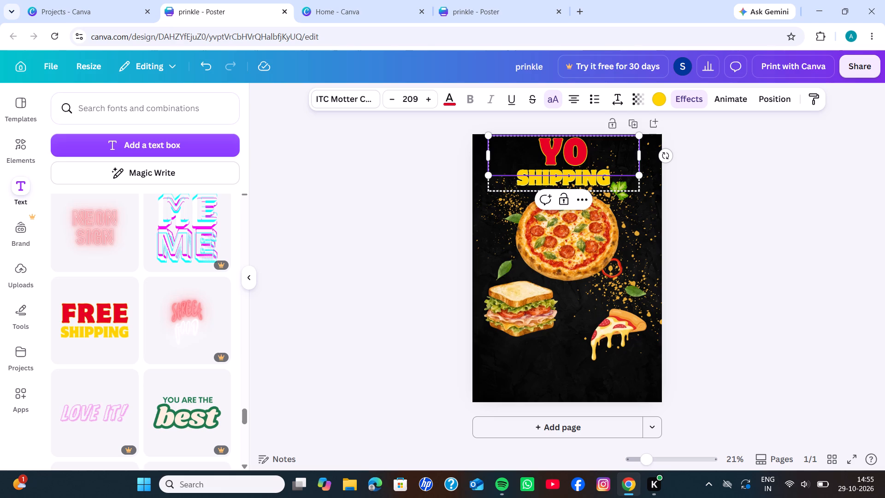
# Replace the yellow word "SHIPPING" under "YO" with "Pizza".
pyautogui.click(584, 174)
pyautogui.click(584, 174)
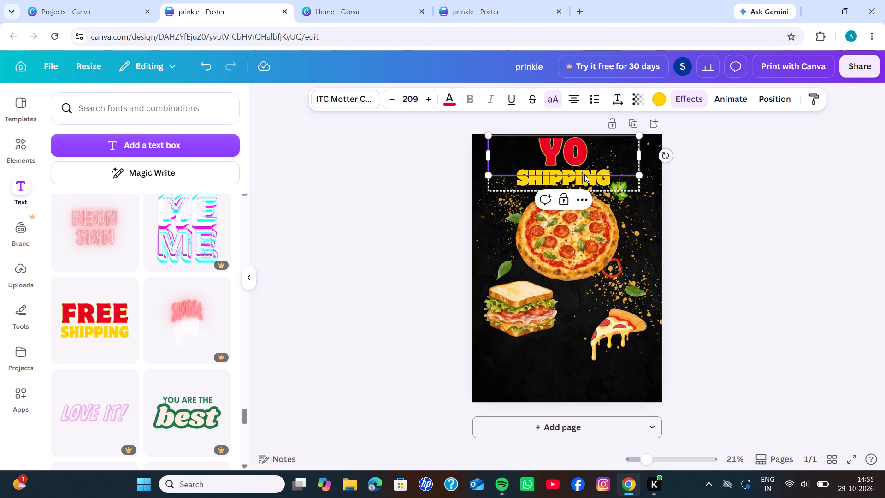
pyautogui.tripleClick(605, 175)
pyautogui.doubleClick(605, 175)
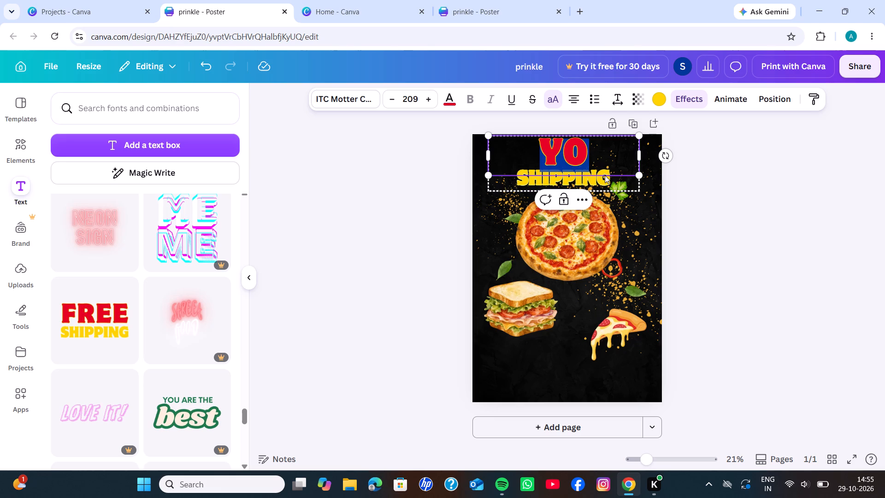
pyautogui.click(423, 184)
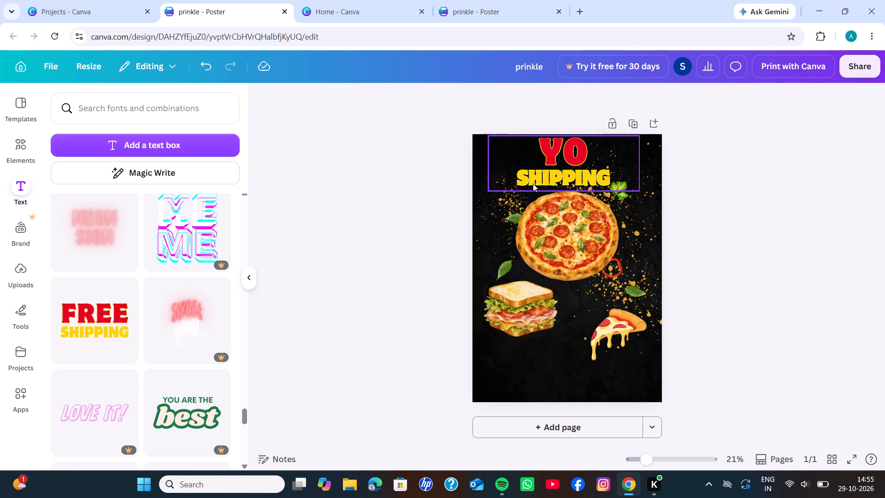
pyautogui.doubleClick(551, 183)
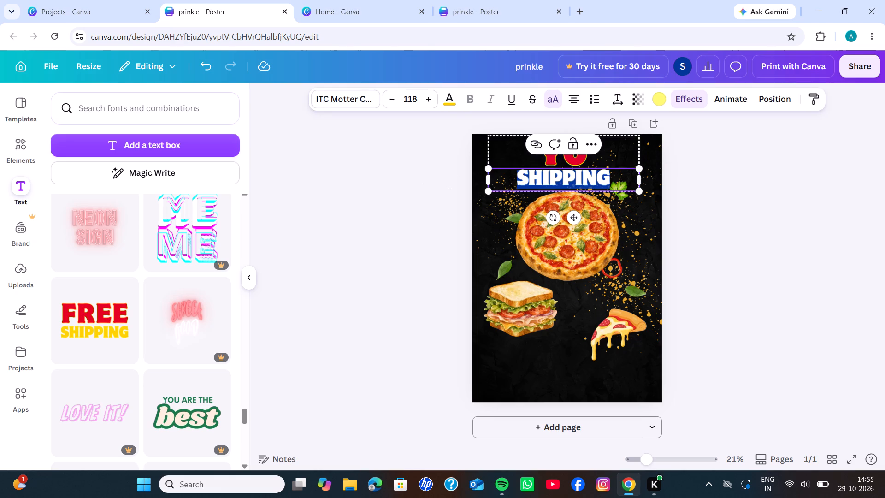
pyautogui.press('BackSpace')
pyautogui.write('Pi')
pyautogui.write('zza')
pyautogui.click(422, 204)
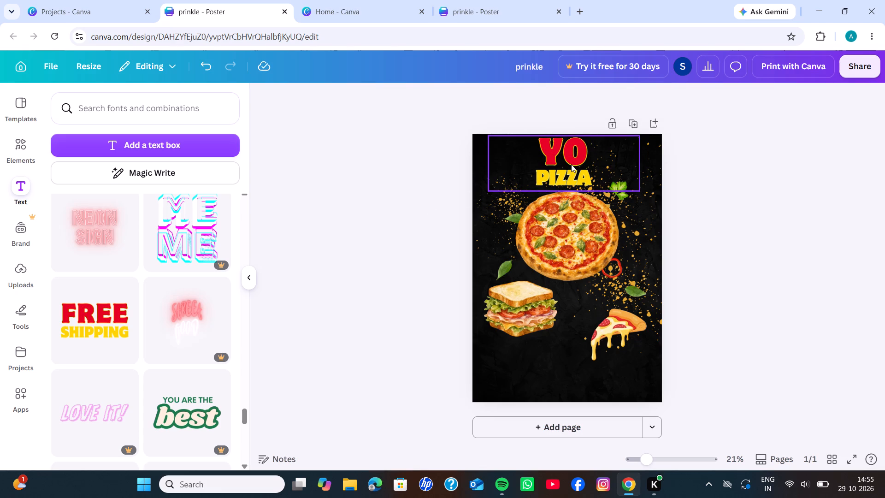
# Shrink the "YO PIZZA" heading group to a height of about 11.2 and set it against the poster's top edge.
pyautogui.click(578, 174)
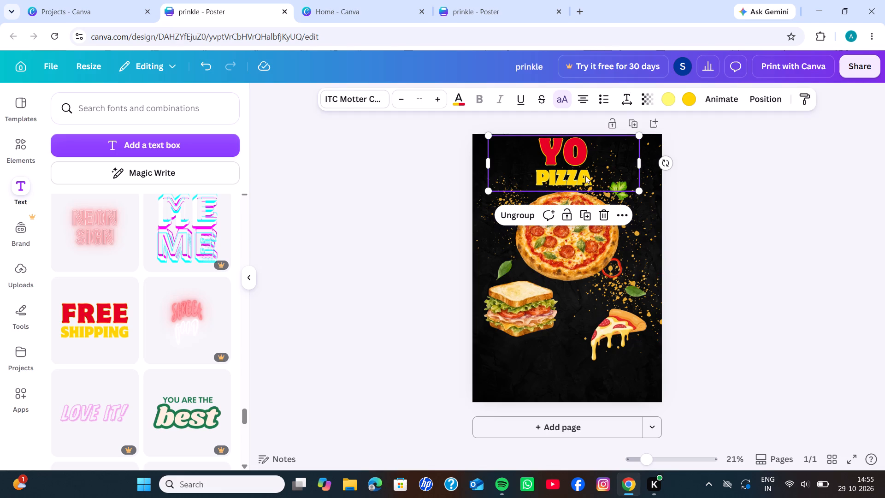
pyautogui.moveTo(640, 193); pyautogui.dragTo(632, 184)
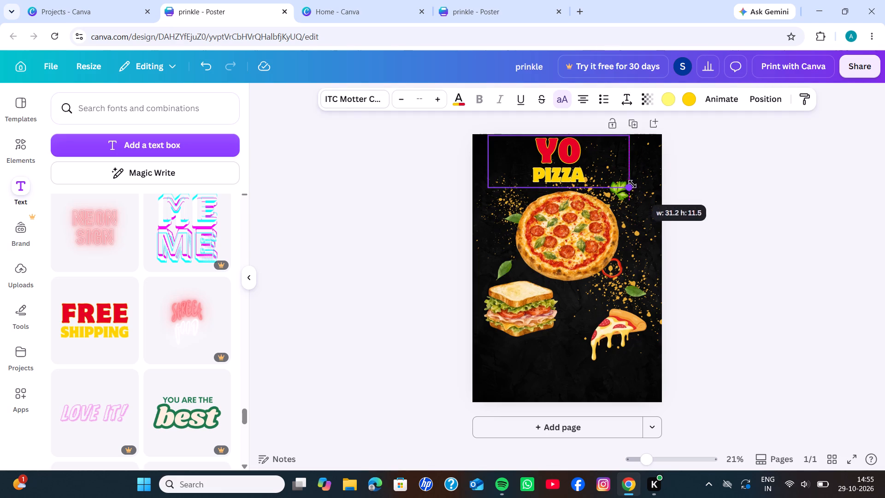
pyautogui.moveTo(632, 184); pyautogui.dragTo(629, 184)
pyautogui.moveTo(560, 163); pyautogui.dragTo(566, 160)
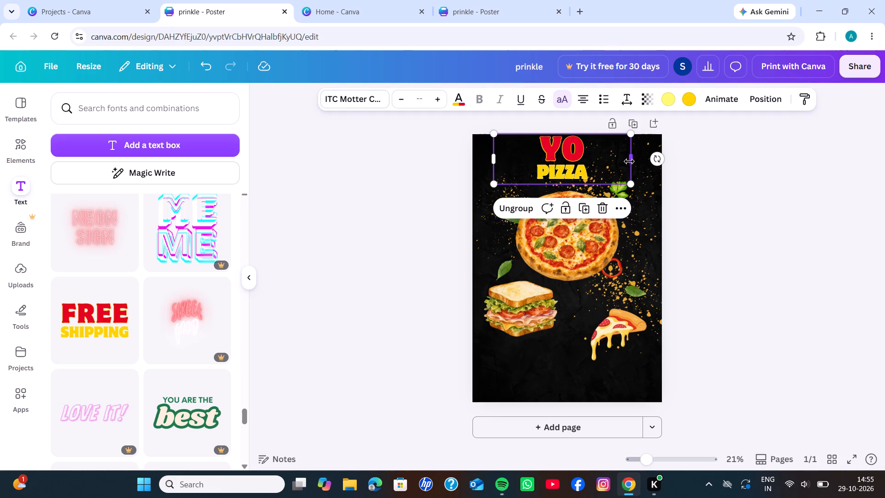
# Widen the "YO PIZZA" group's box beyond the poster's width, then reposition it so the heading sits just above the pizza.
pyautogui.moveTo(630, 161); pyautogui.dragTo(638, 161)
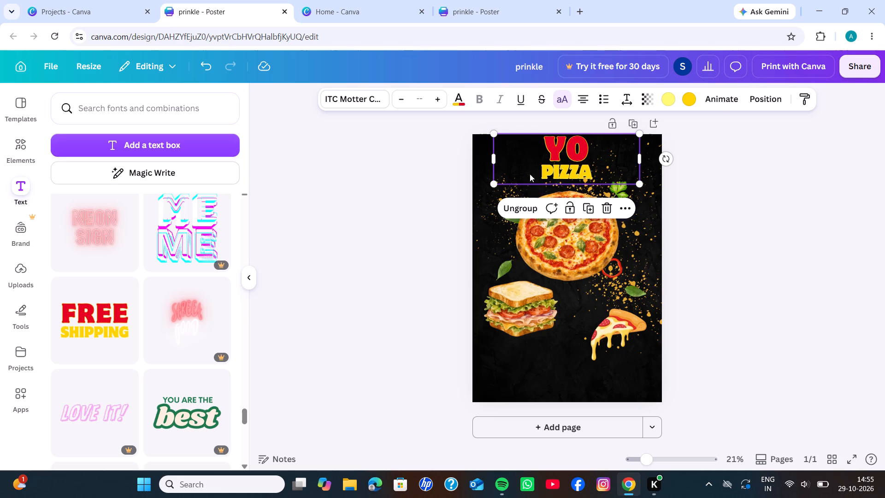
pyautogui.moveTo(497, 162); pyautogui.dragTo(449, 180)
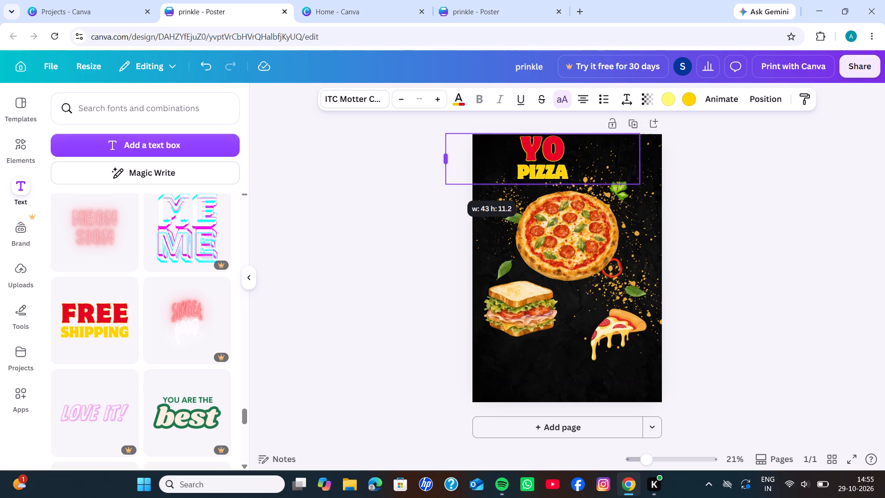
pyautogui.moveTo(449, 180); pyautogui.dragTo(438, 181)
pyautogui.moveTo(586, 156); pyautogui.dragTo(610, 153)
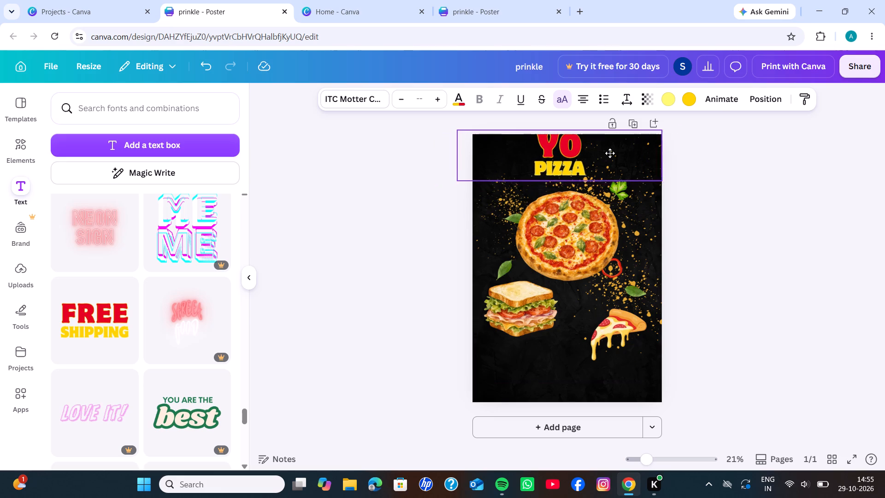
pyautogui.moveTo(610, 153); pyautogui.dragTo(608, 159)
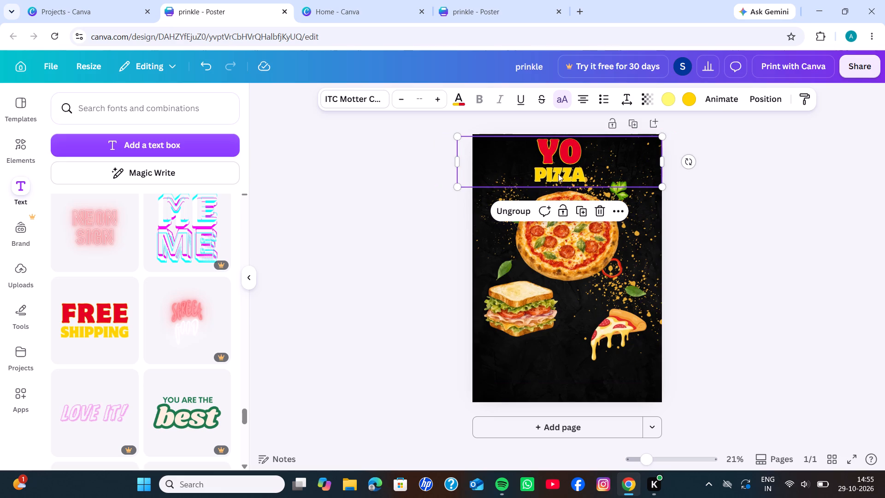
# Increase the letter spacing of the yellow word "PIZZA" in the heading to 236.
pyautogui.tripleClick(555, 175)
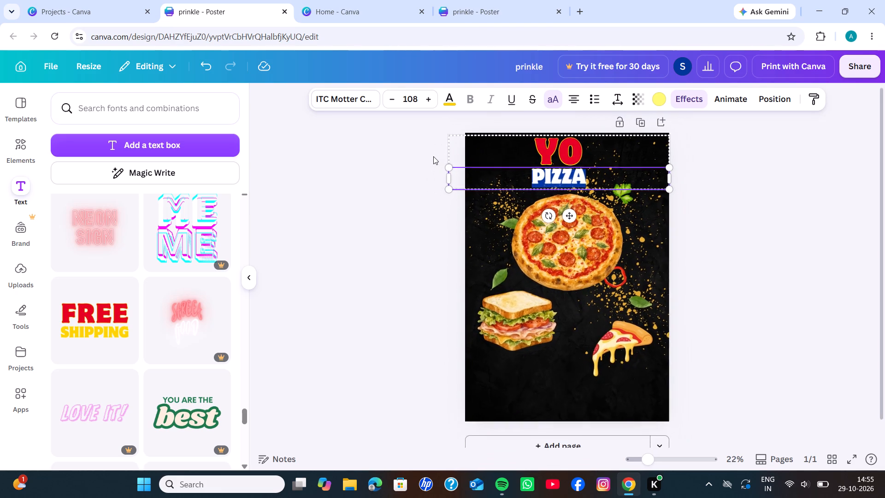
pyautogui.click(609, 99)
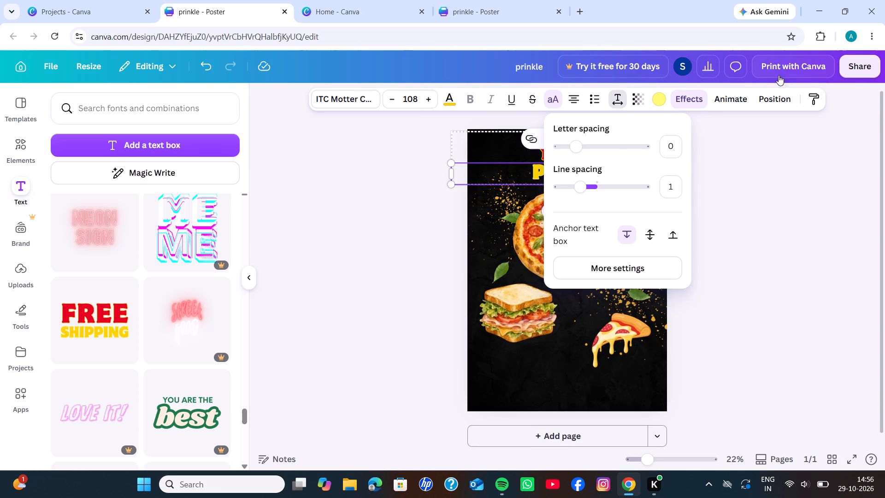
pyautogui.moveTo(640, 114); pyautogui.dragTo(660, 114)
pyautogui.moveTo(685, 115); pyautogui.dragTo(709, 123)
pyautogui.moveTo(581, 148); pyautogui.dragTo(596, 148)
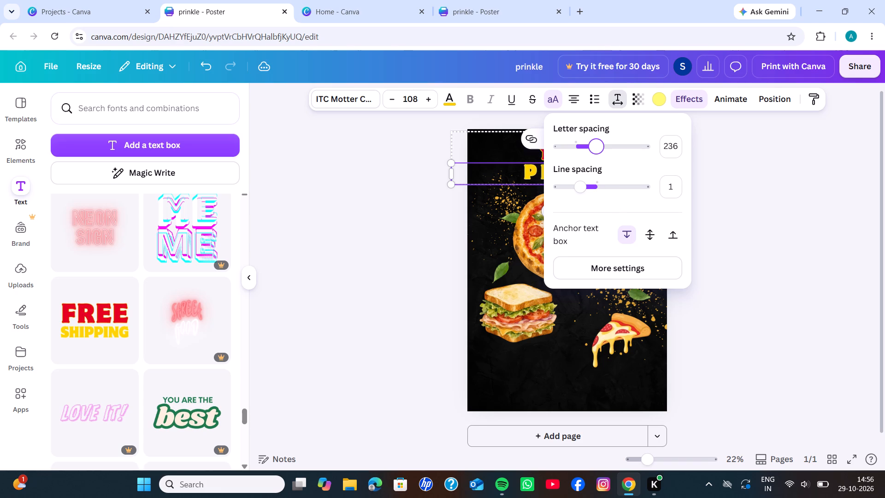
pyautogui.click(413, 247)
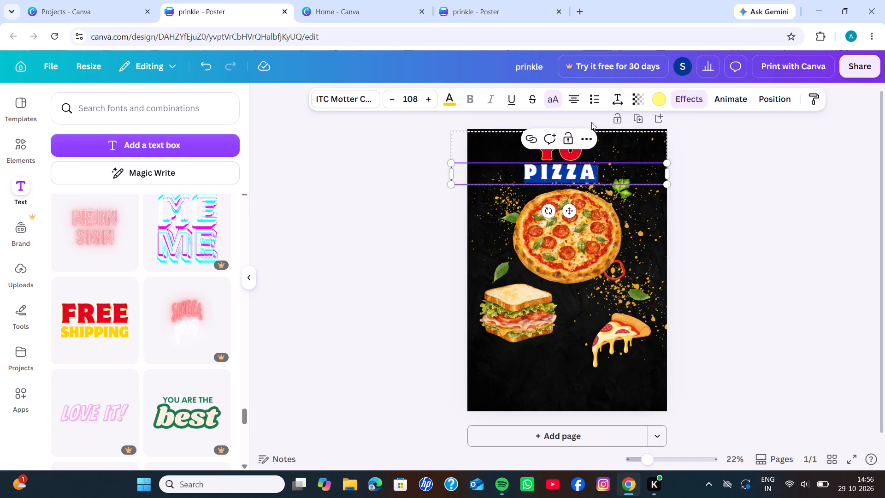
pyautogui.click(784, 187)
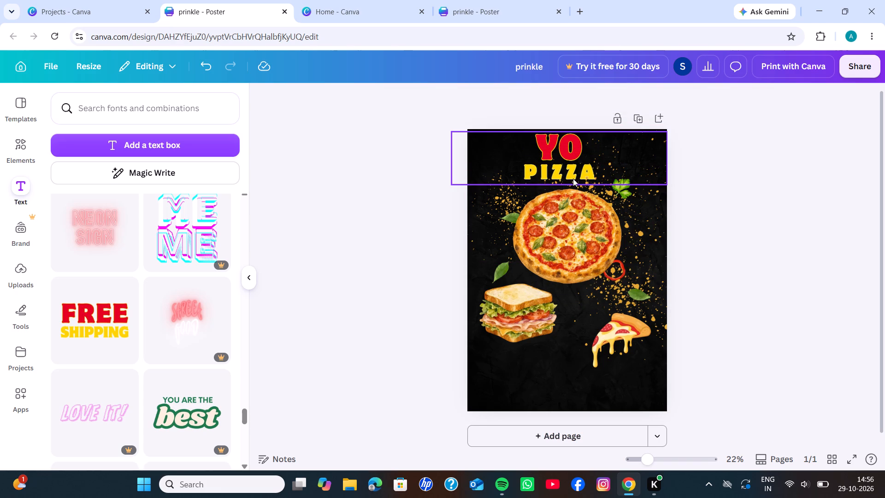
# Move the word "PIZZA" to the right within the heading so it sits diagonally below "YO".
pyautogui.click(575, 172)
pyautogui.click(575, 172)
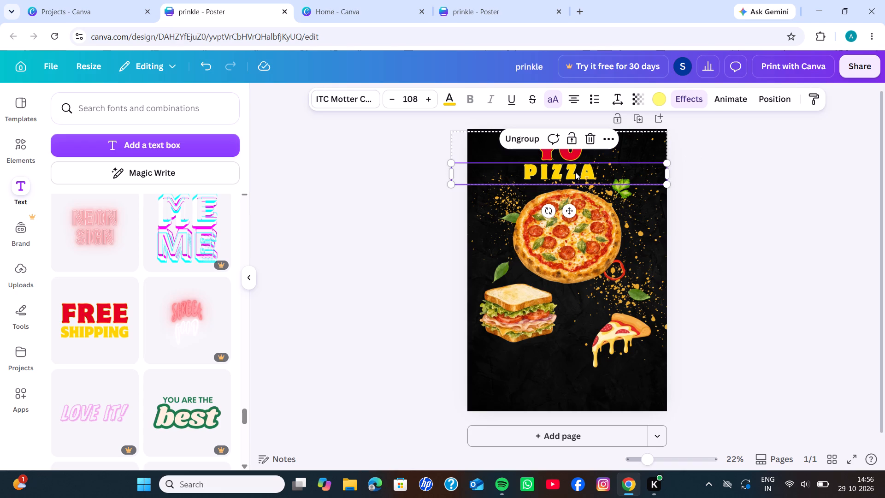
pyautogui.moveTo(575, 172); pyautogui.dragTo(589, 172)
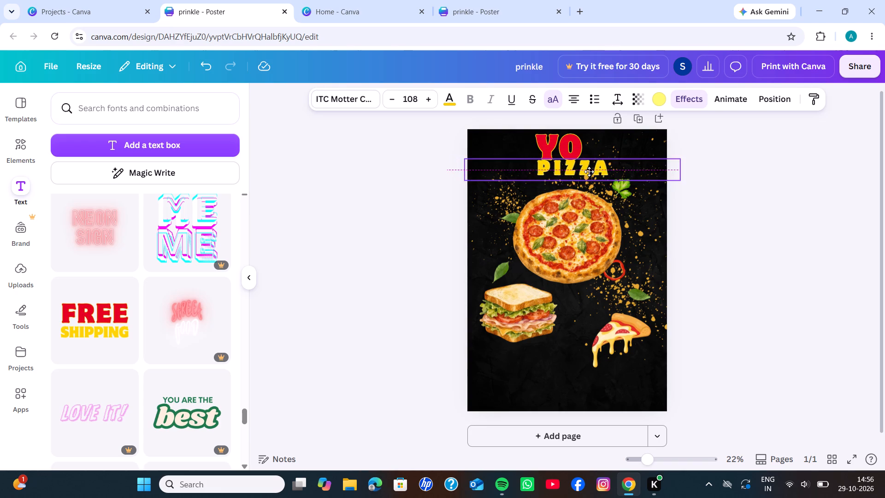
pyautogui.moveTo(589, 172); pyautogui.dragTo(584, 173)
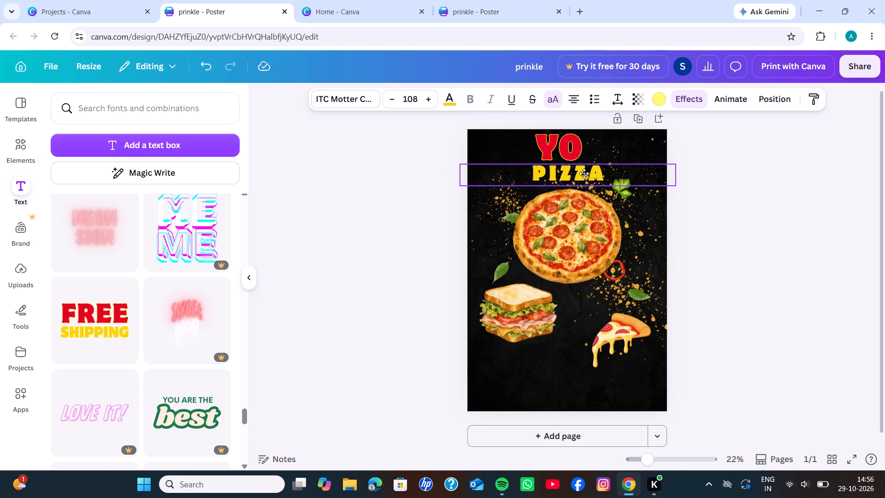
pyautogui.moveTo(584, 173); pyautogui.dragTo(611, 172)
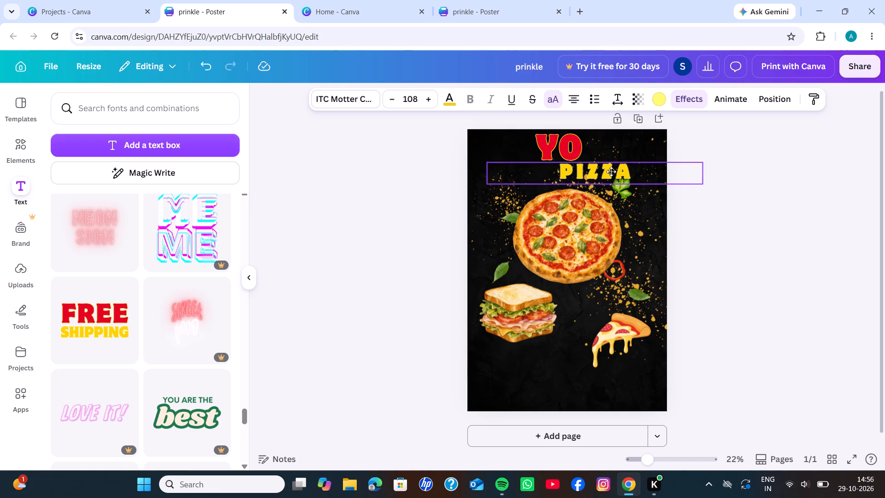
pyautogui.moveTo(611, 172); pyautogui.dragTo(619, 171)
pyautogui.click(622, 171)
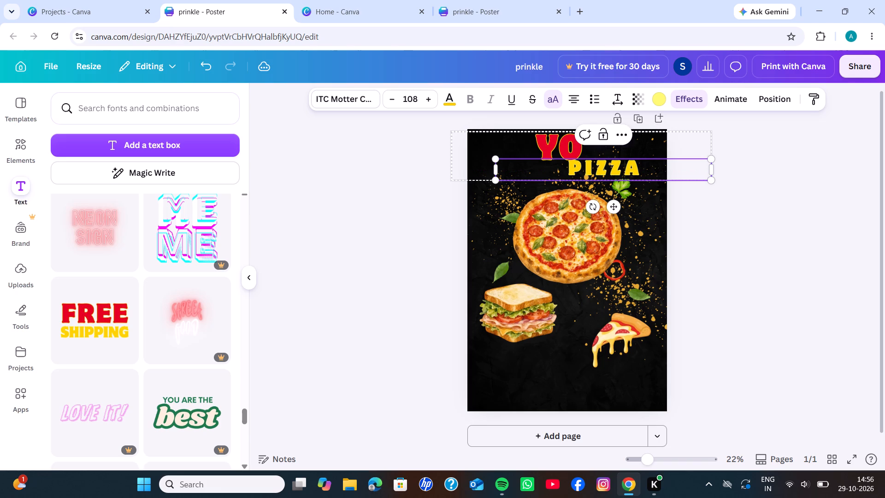
pyautogui.click(398, 239)
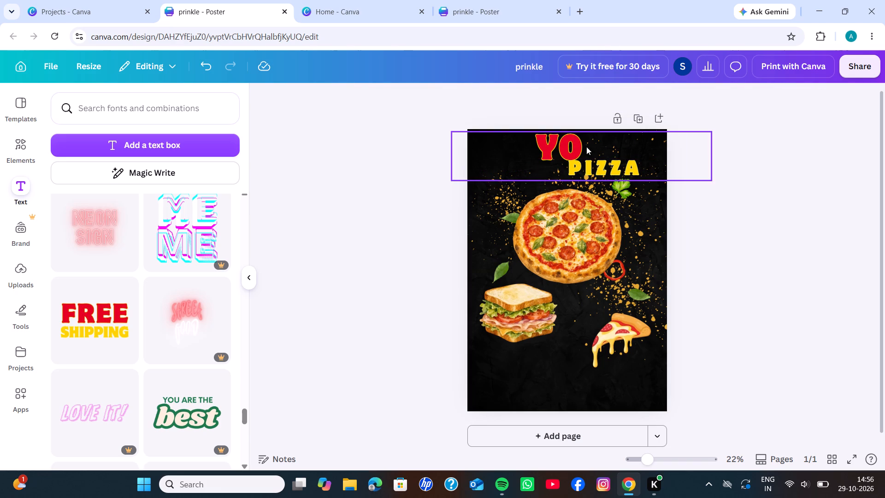
# Shift the heading group slightly left, and place the word "YO" further left, close to the poster's top edge.
pyautogui.moveTo(559, 141); pyautogui.dragTo(540, 154)
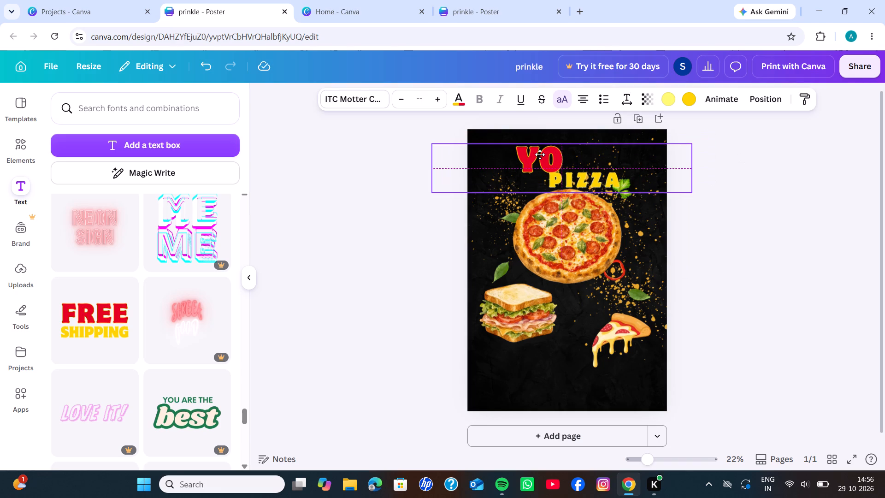
pyautogui.moveTo(540, 154); pyautogui.dragTo(540, 154)
pyautogui.click(540, 154)
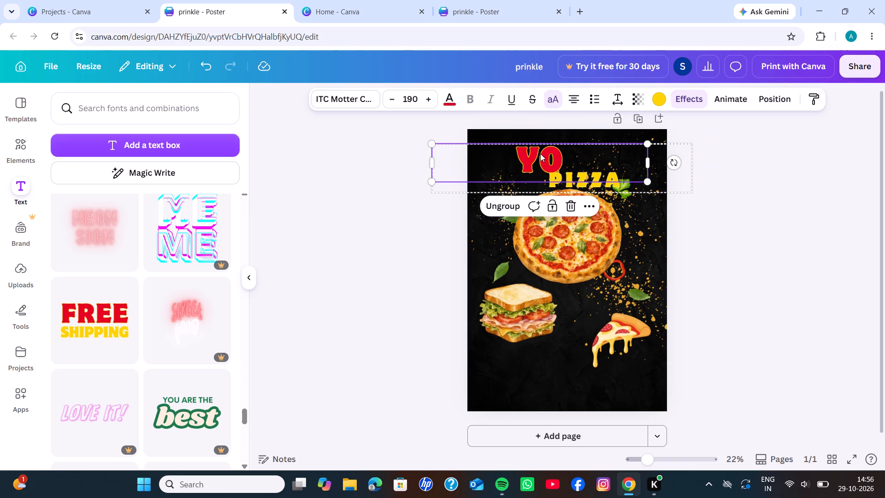
pyautogui.moveTo(540, 154); pyautogui.dragTo(521, 156)
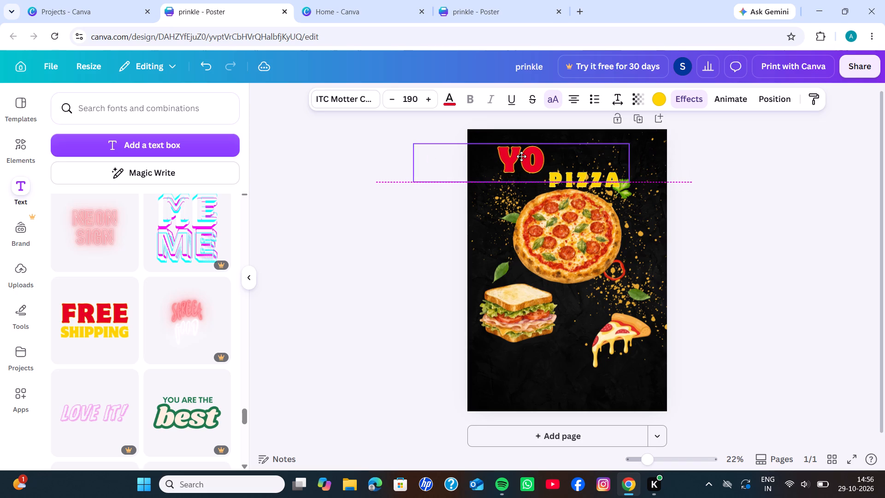
pyautogui.moveTo(521, 156); pyautogui.dragTo(521, 156)
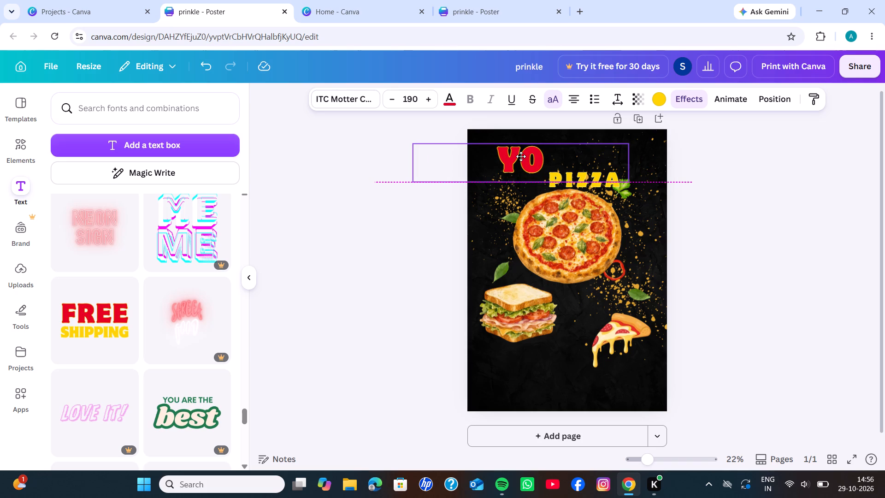
pyautogui.moveTo(521, 156); pyautogui.dragTo(522, 151)
pyautogui.moveTo(522, 151); pyautogui.dragTo(521, 143)
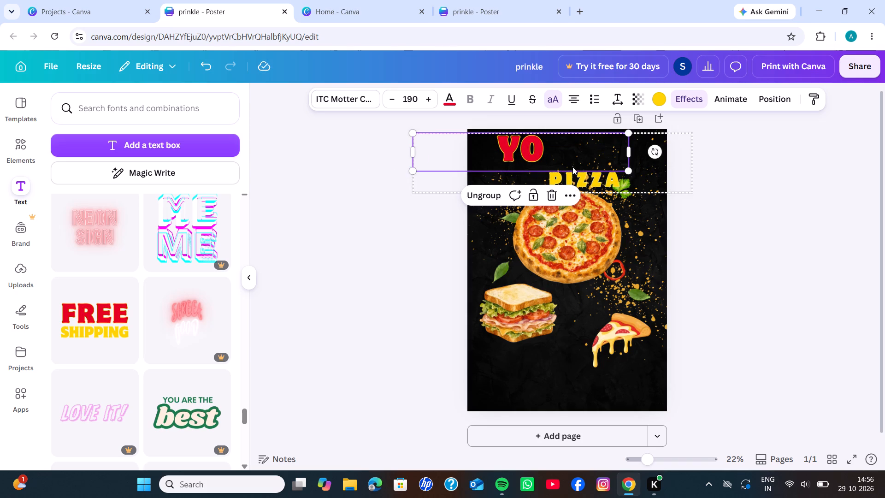
# Raise the word "PIZZA" so it sits beside "YO" on one line, with the bottoms of both words level.
pyautogui.click(579, 178)
pyautogui.moveTo(579, 178); pyautogui.dragTo(578, 166)
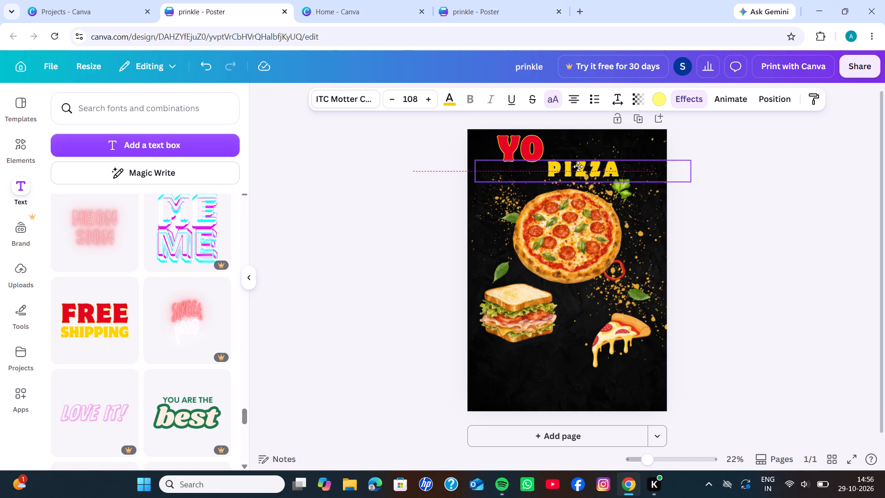
pyautogui.moveTo(578, 166); pyautogui.dragTo(578, 152)
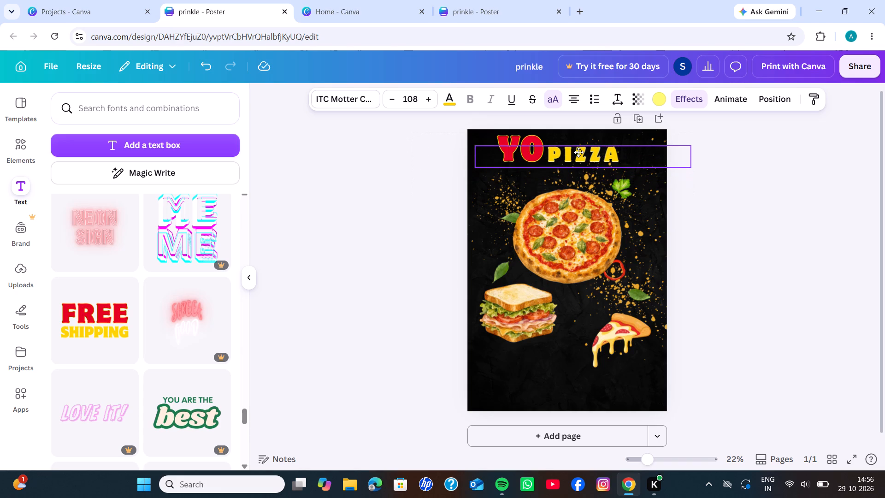
pyautogui.moveTo(578, 152); pyautogui.dragTo(578, 153)
pyautogui.click(418, 223)
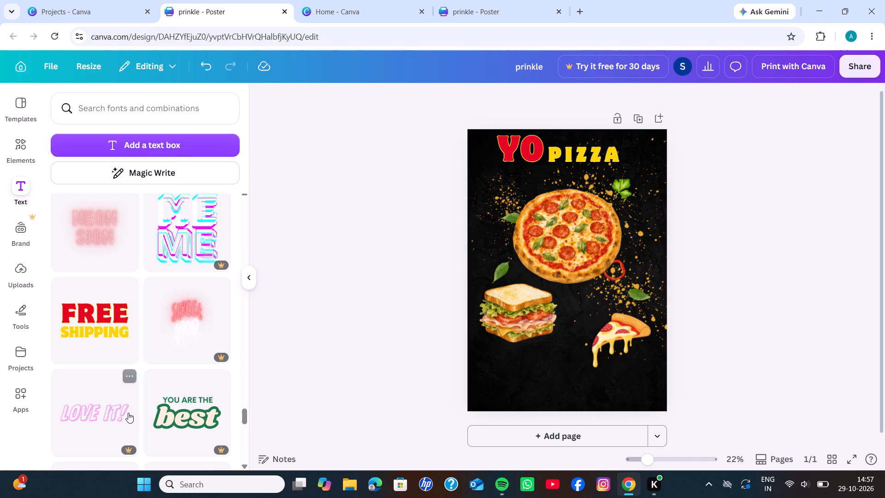
# Browse the font combinations for a bold yellow text style that suits the poster.
pyautogui.scroll(-5, 128, 413)
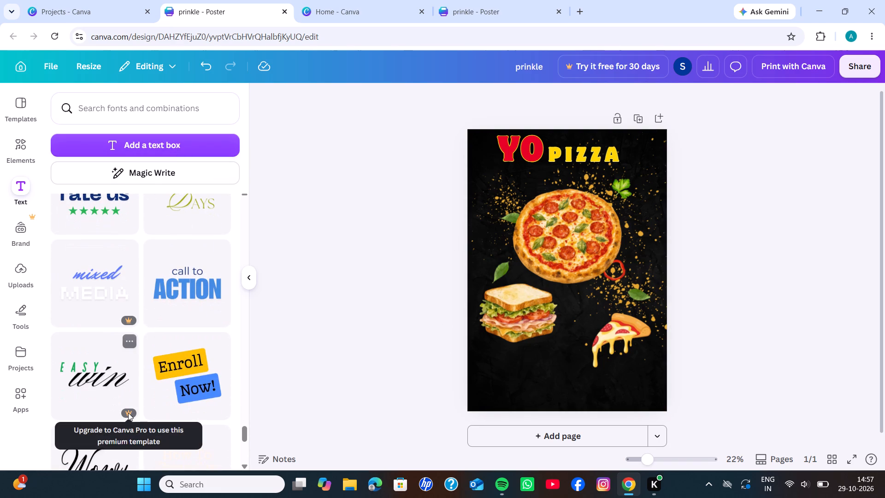
pyautogui.scroll(-4, 128, 413)
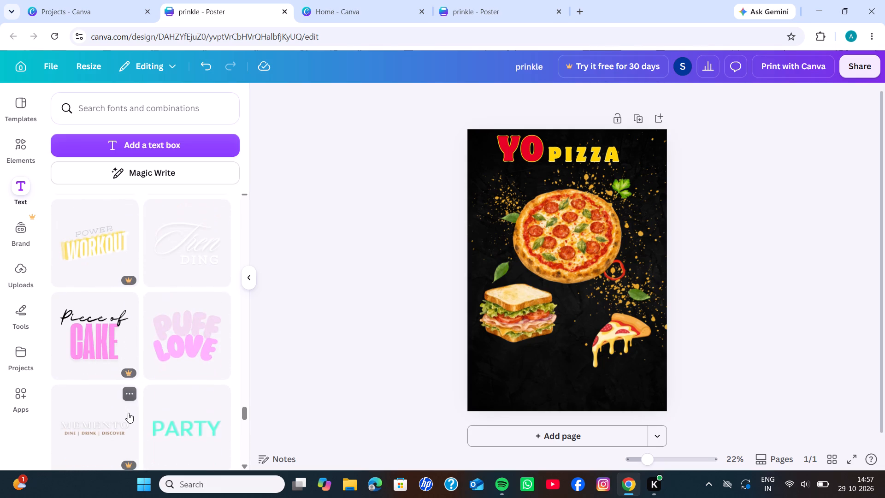
pyautogui.scroll(-5, 128, 413)
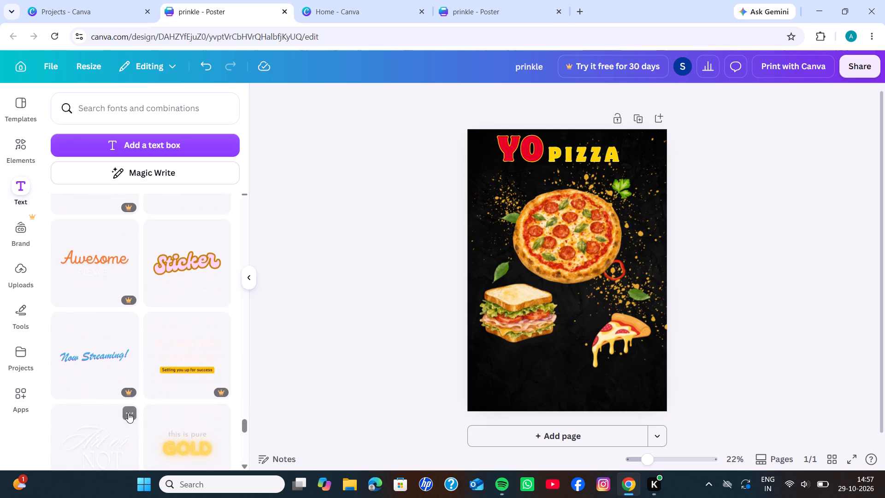
pyautogui.scroll(-4, 128, 413)
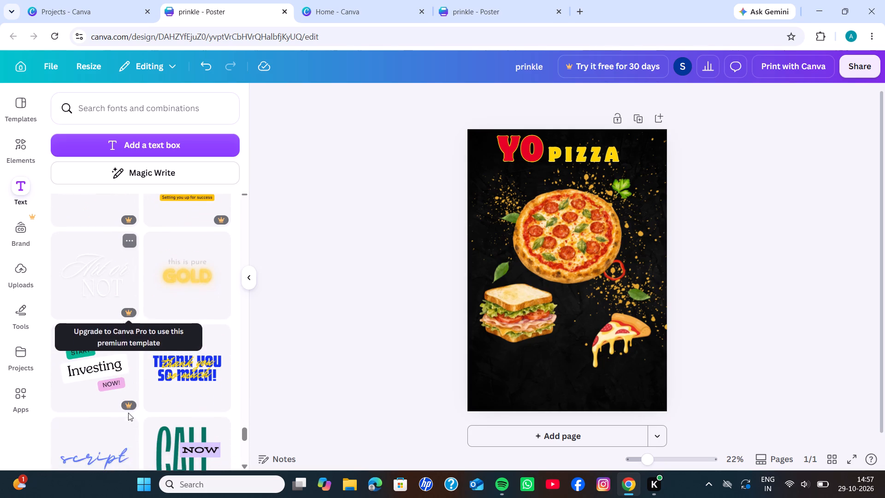
pyautogui.scroll(-6, 128, 413)
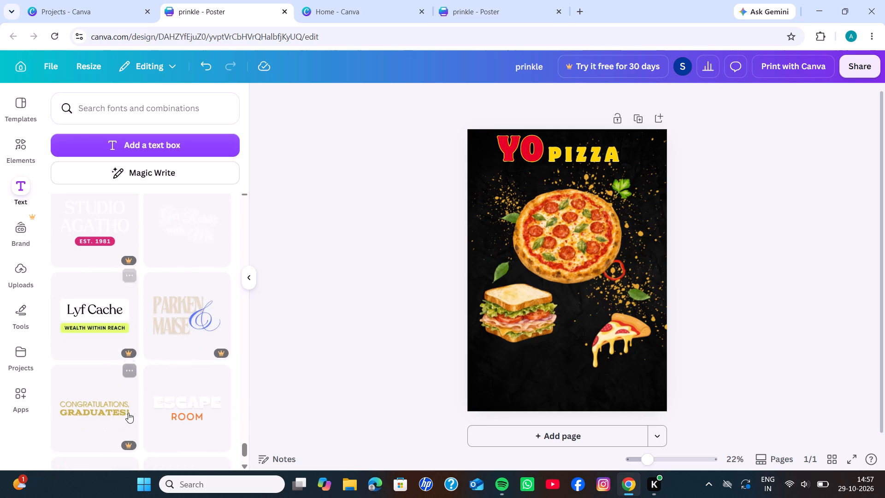
pyautogui.scroll(-4, 128, 413)
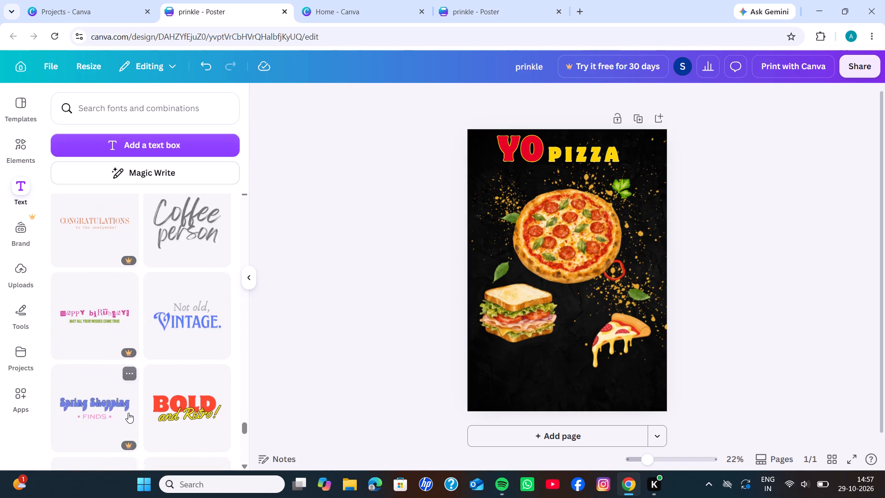
pyautogui.scroll(-4, 128, 413)
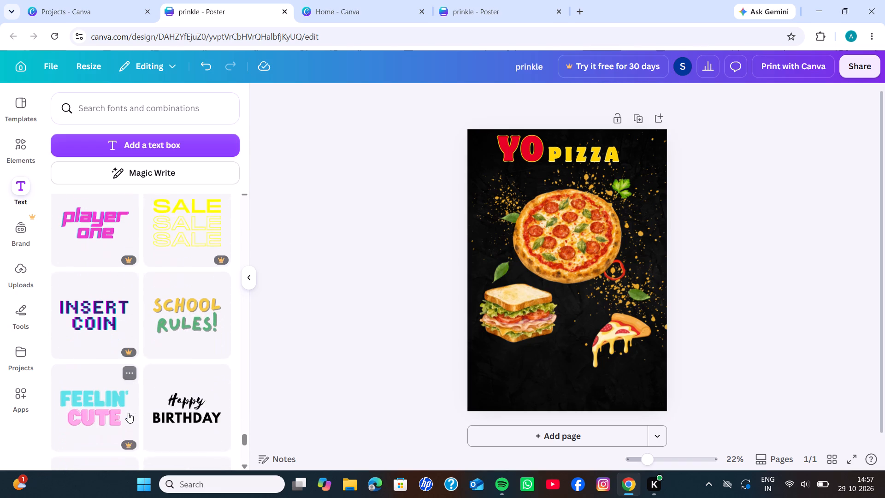
pyautogui.scroll(-3, 128, 413)
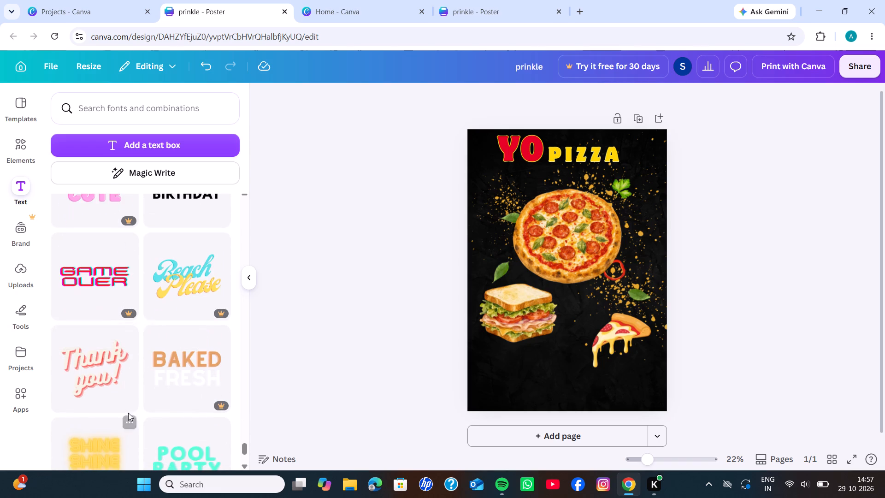
pyautogui.scroll(-4, 128, 413)
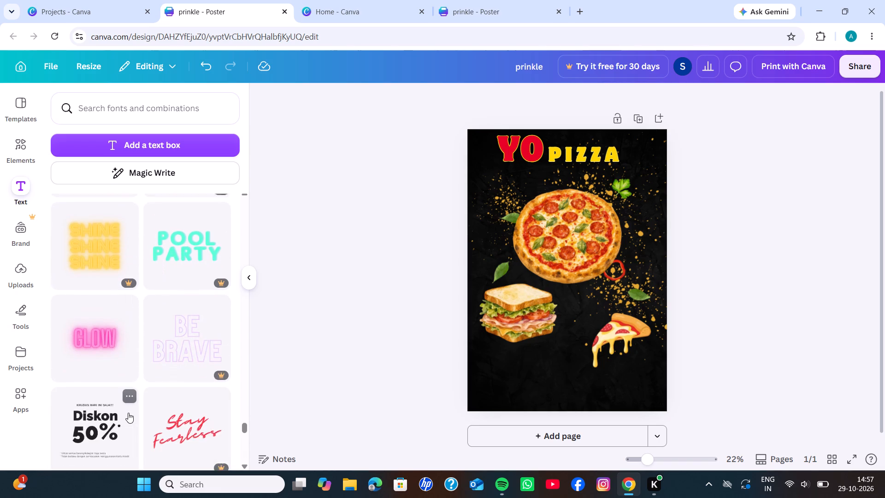
pyautogui.scroll(-2, 128, 413)
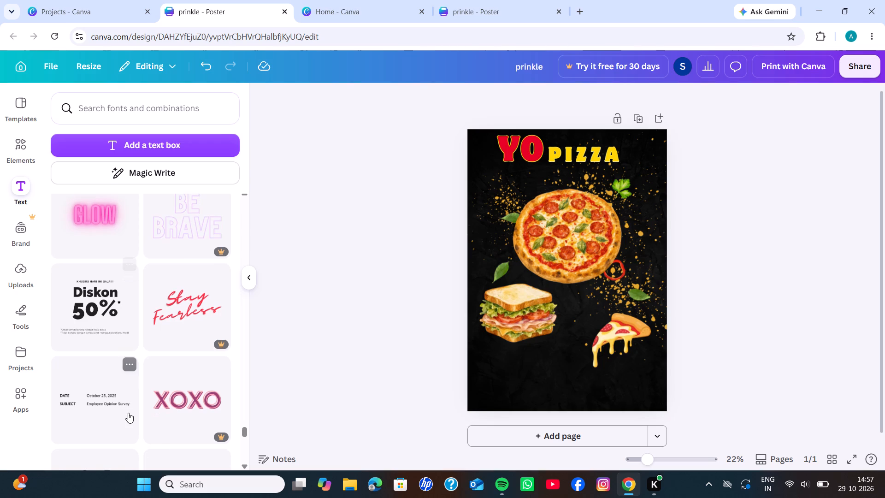
pyautogui.scroll(-2, 128, 413)
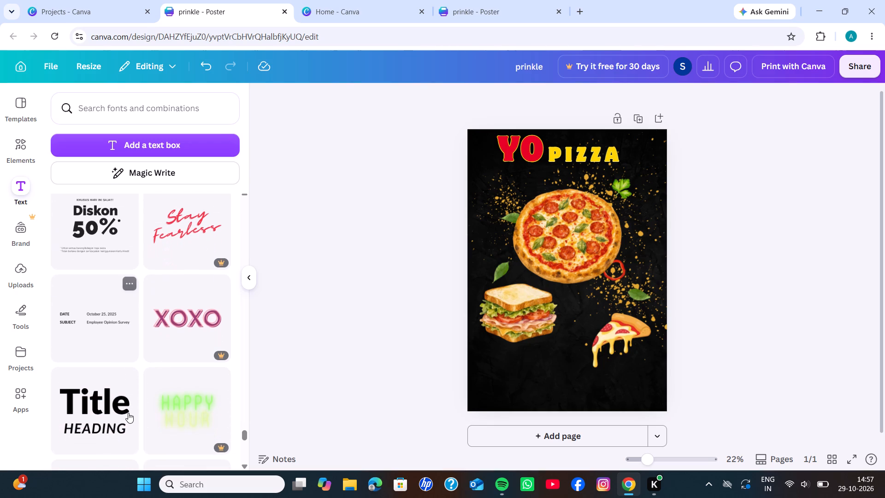
pyautogui.scroll(-4, 128, 413)
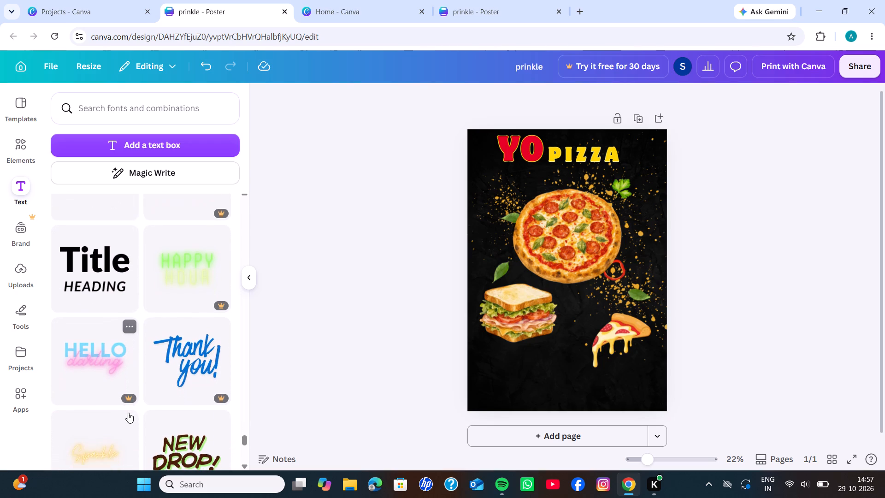
pyautogui.scroll(-2, 128, 413)
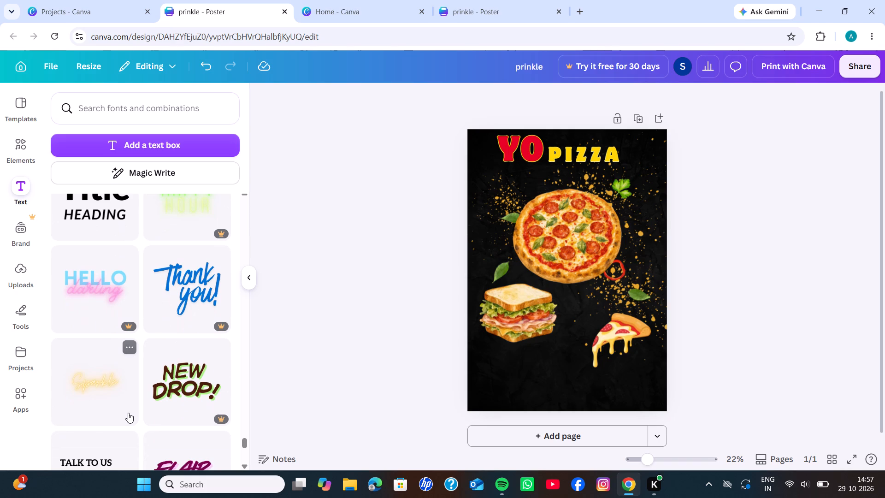
pyautogui.scroll(-3, 128, 413)
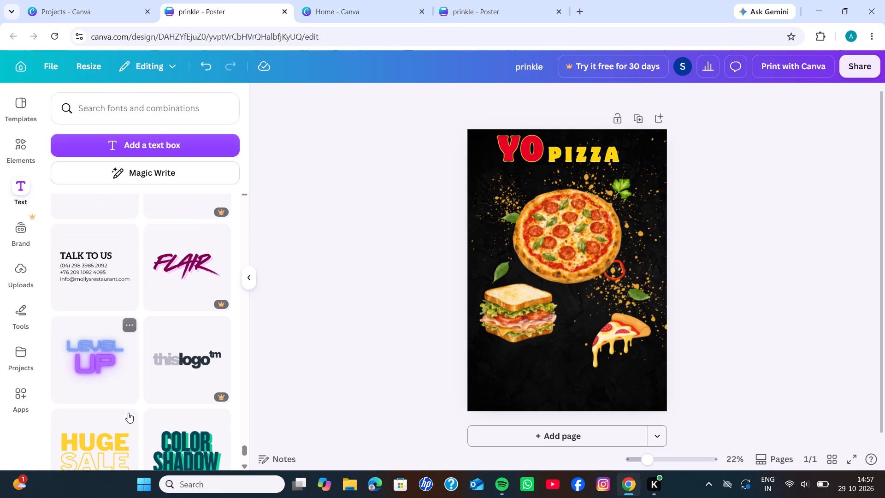
pyautogui.scroll(-2, 128, 413)
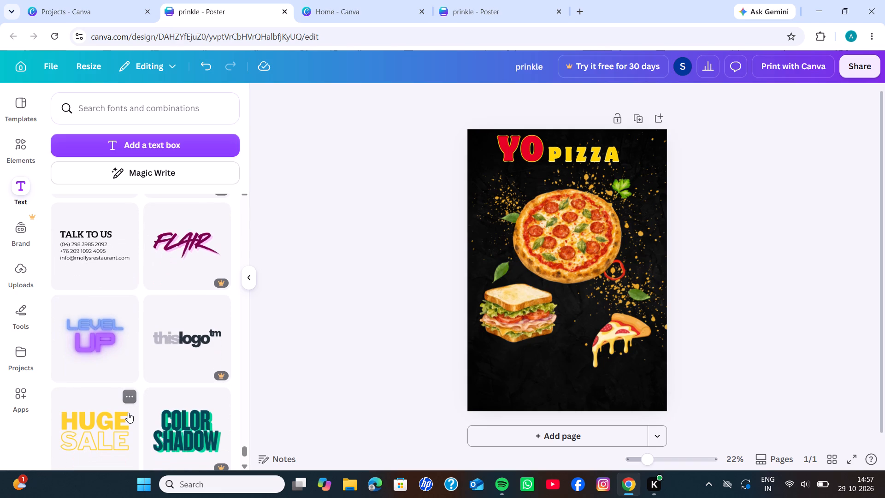
pyautogui.scroll(-2, 128, 413)
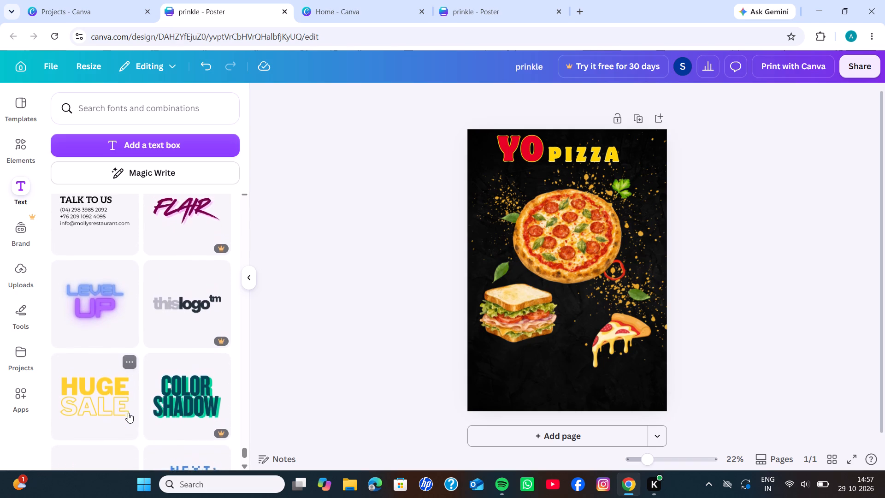
pyautogui.scroll(-2, 128, 413)
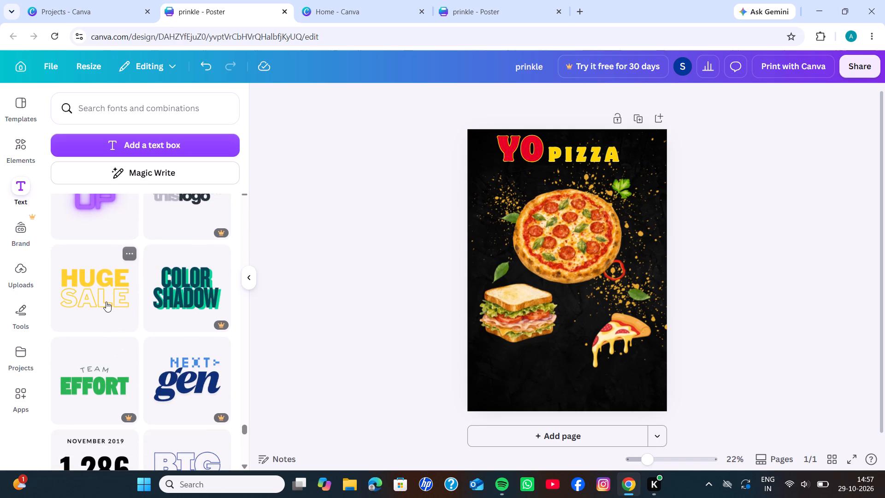
# Add the yellow "HUGE SALE" font combination and place it near the poster's bottom edge, below the sandwich and pizza slice.
pyautogui.click(106, 302)
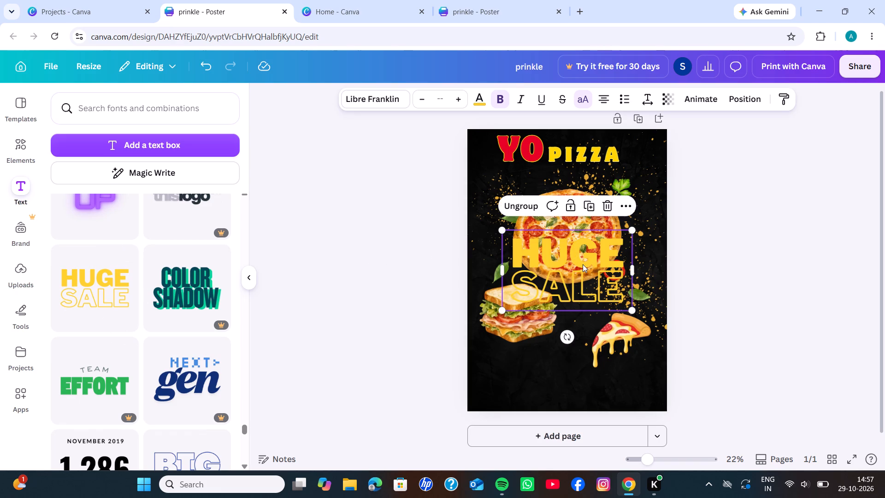
pyautogui.click(583, 264)
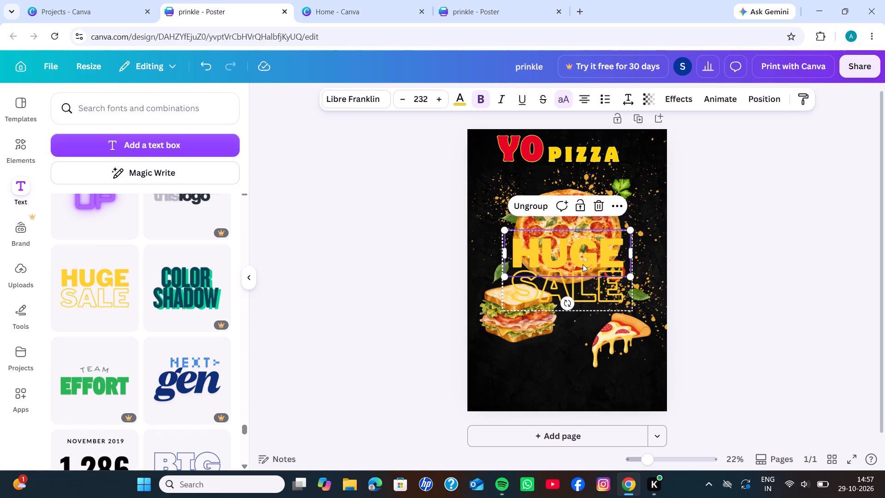
pyautogui.click(383, 313)
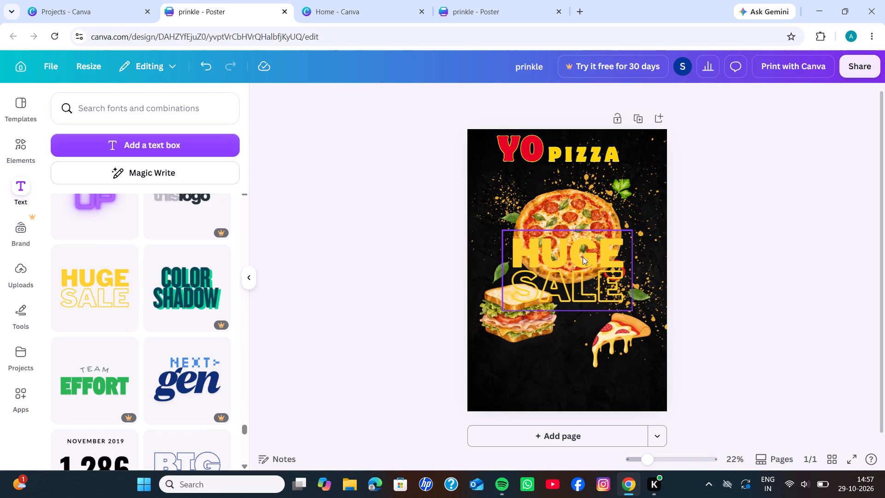
pyautogui.moveTo(576, 266); pyautogui.dragTo(564, 359)
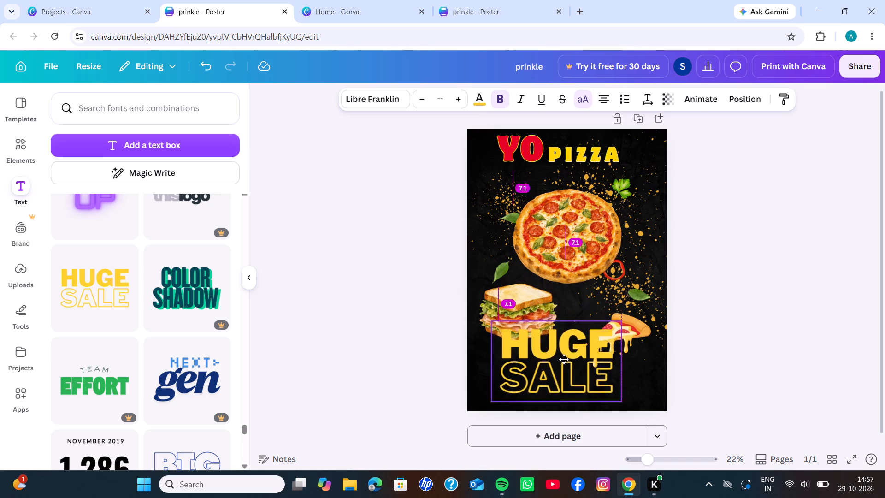
pyautogui.moveTo(564, 359); pyautogui.dragTo(568, 362)
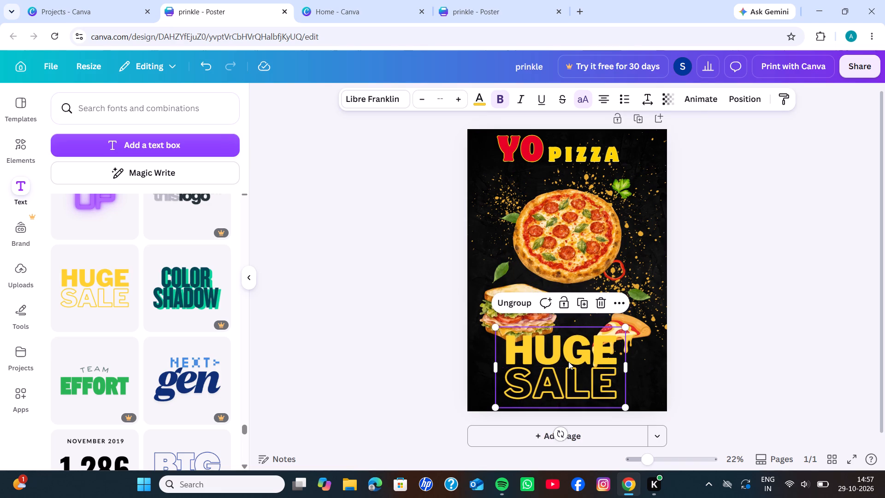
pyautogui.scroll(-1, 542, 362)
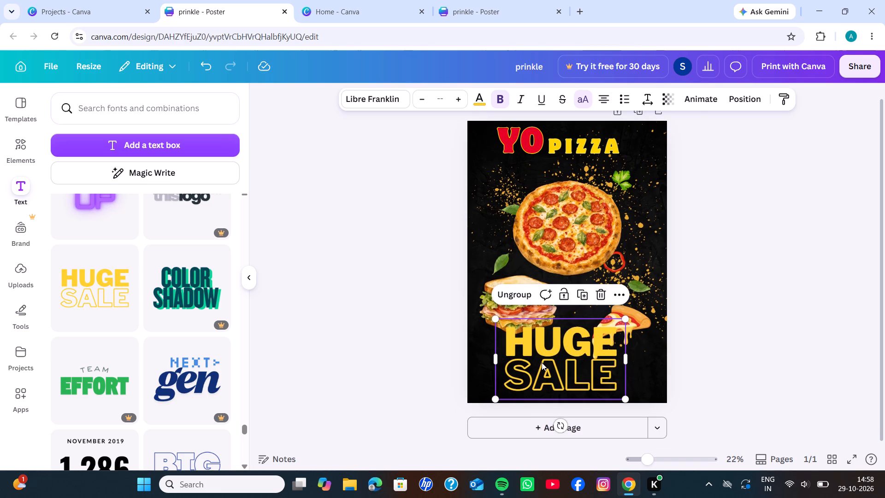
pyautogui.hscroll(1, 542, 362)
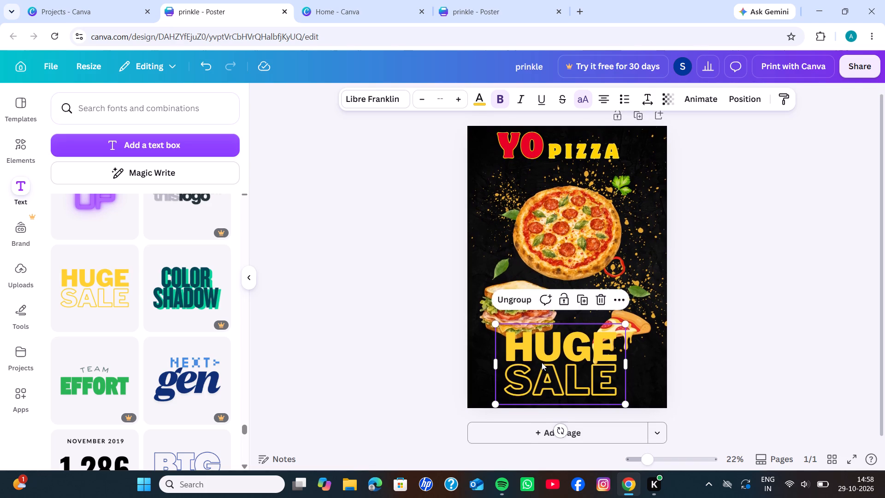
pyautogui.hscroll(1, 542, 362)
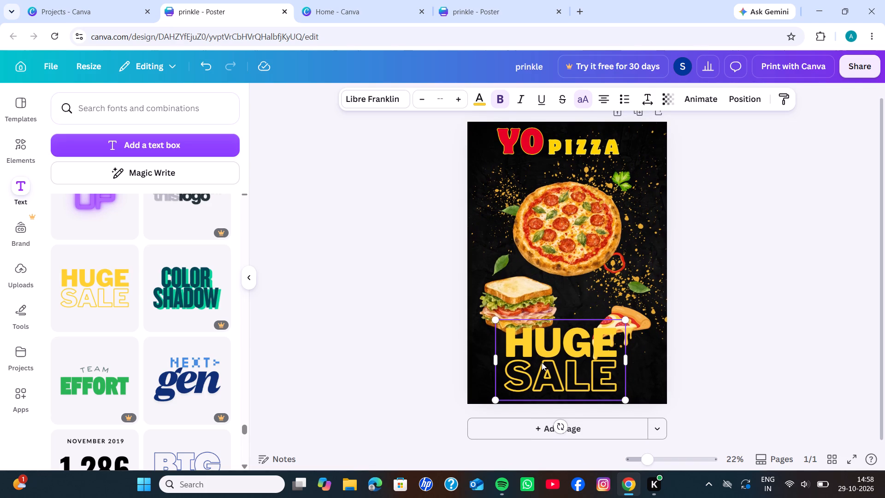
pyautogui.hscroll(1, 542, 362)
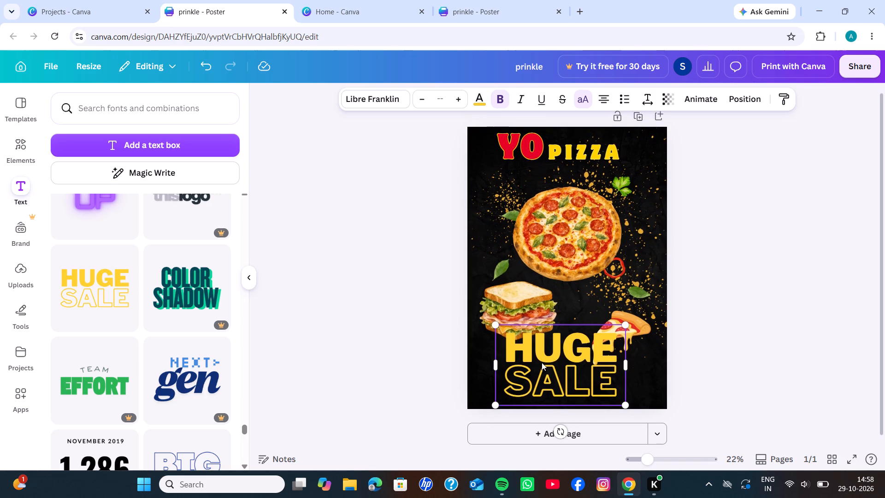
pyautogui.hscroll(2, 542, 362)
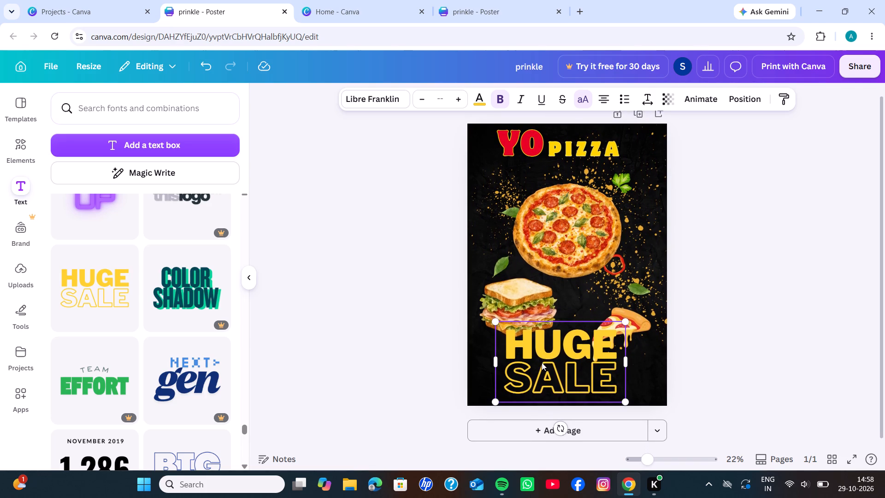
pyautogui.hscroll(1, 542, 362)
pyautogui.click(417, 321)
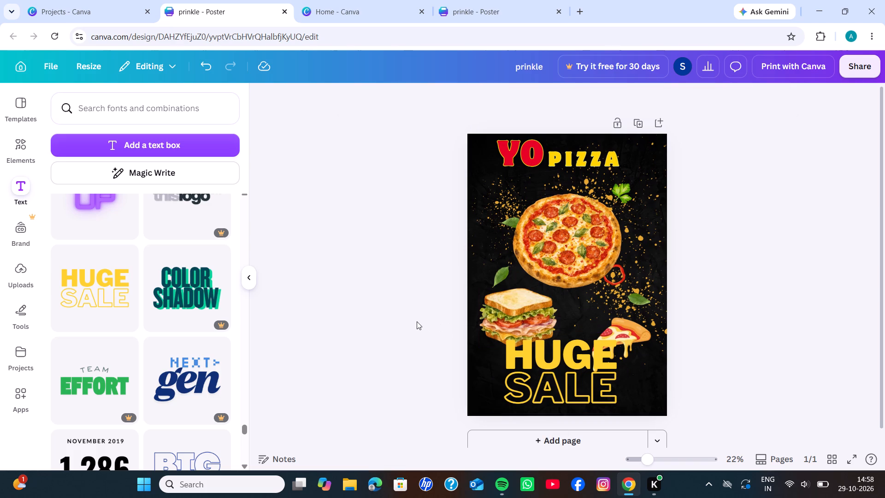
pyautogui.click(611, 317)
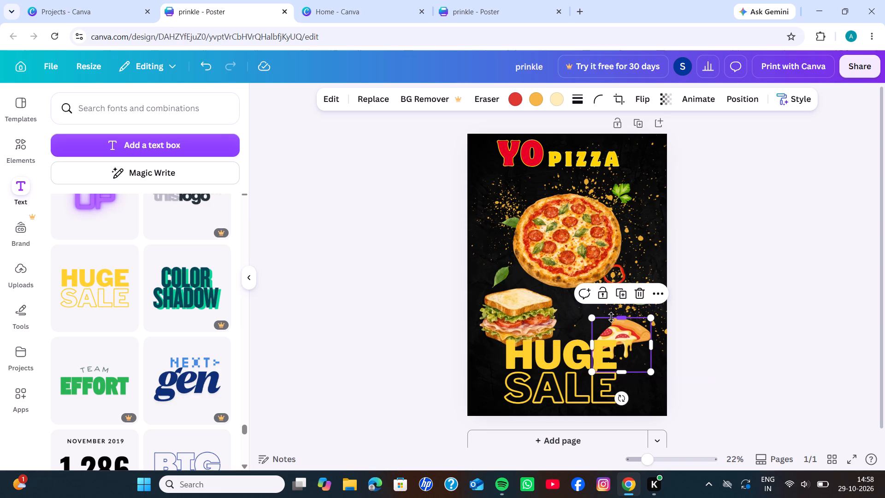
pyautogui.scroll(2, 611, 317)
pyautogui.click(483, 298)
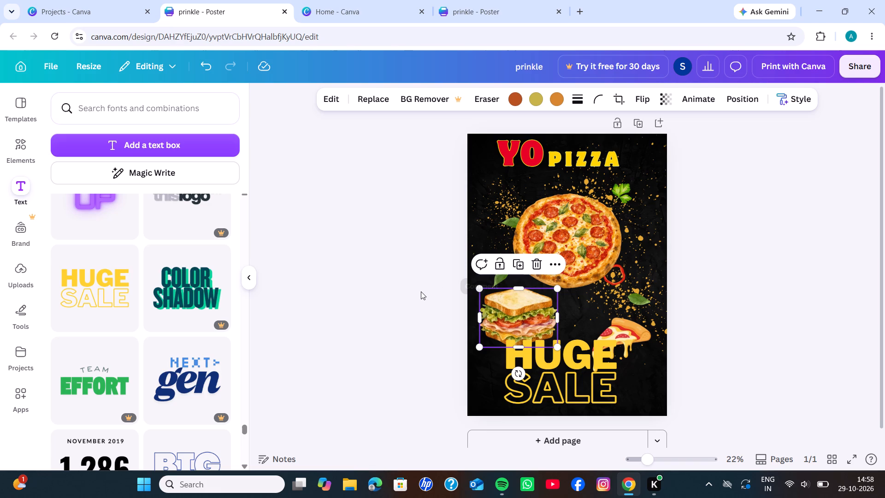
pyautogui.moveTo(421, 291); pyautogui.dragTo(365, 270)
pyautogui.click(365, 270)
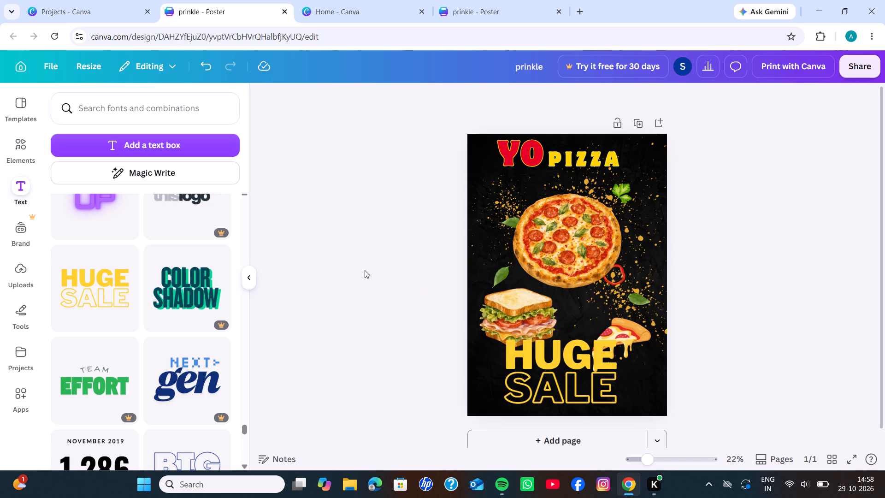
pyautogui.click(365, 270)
# Replace the word "HUGE" in the yellow text at the poster's bottom with "CHEESE".
pyautogui.scroll(-1, 365, 270)
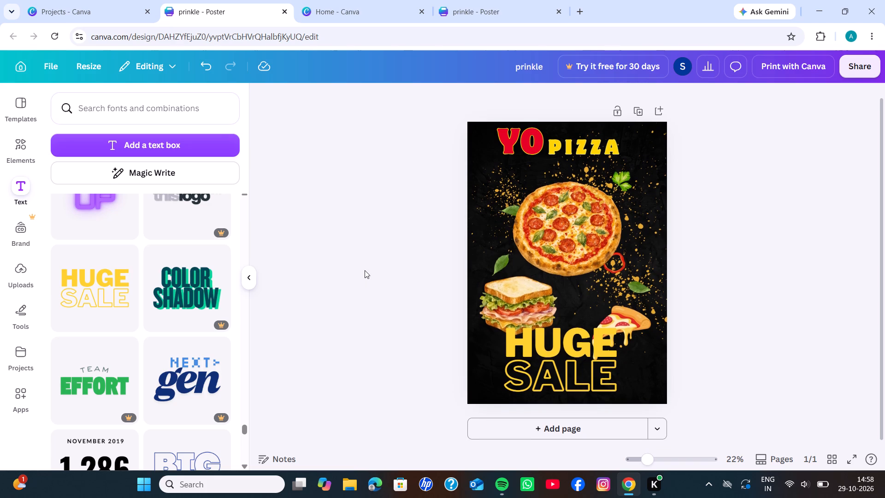
pyautogui.doubleClick(552, 346)
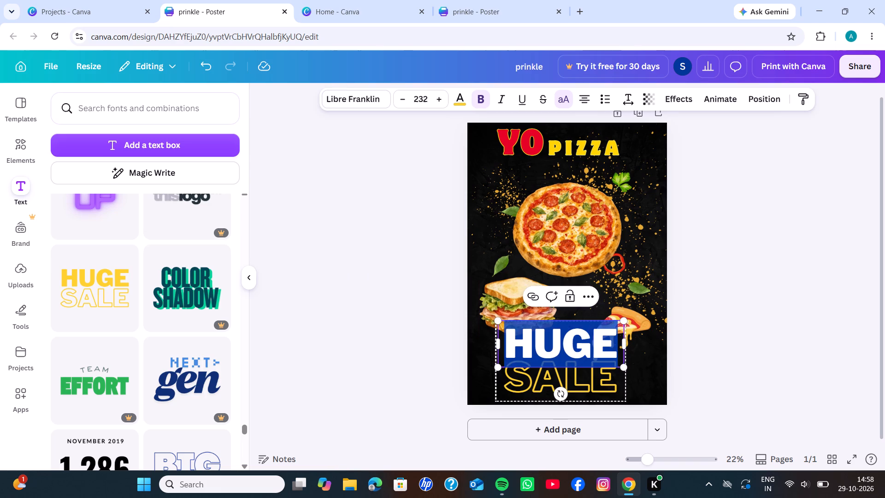
pyautogui.press('BackSpace')
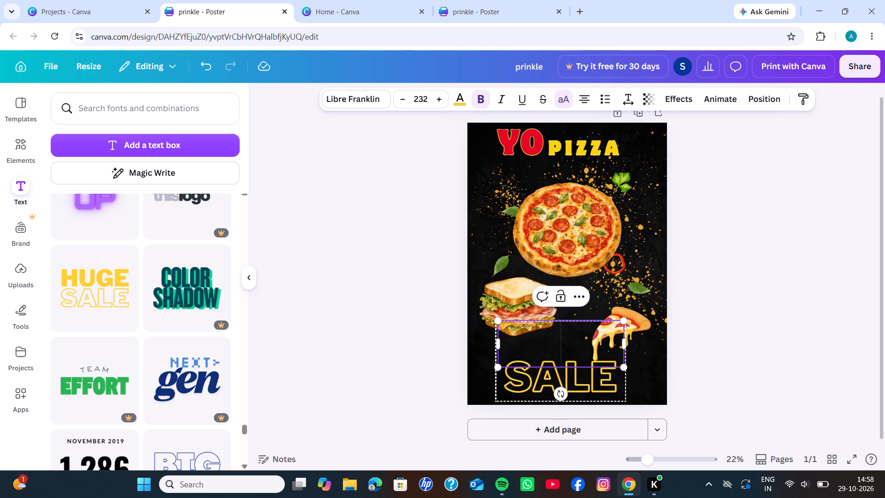
pyautogui.write('De')
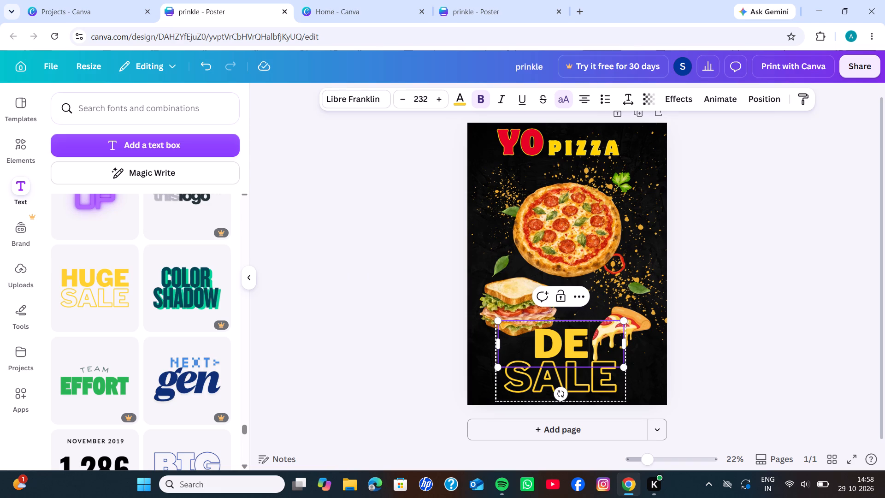
pyautogui.press('BackSpace')
pyautogui.press('BackSpace')
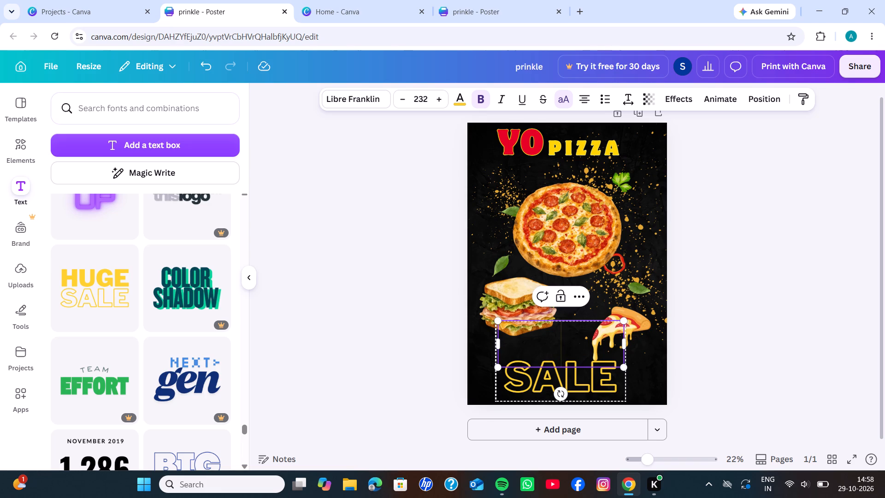
pyautogui.hotkey('shift', 'c')
pyautogui.press('h')
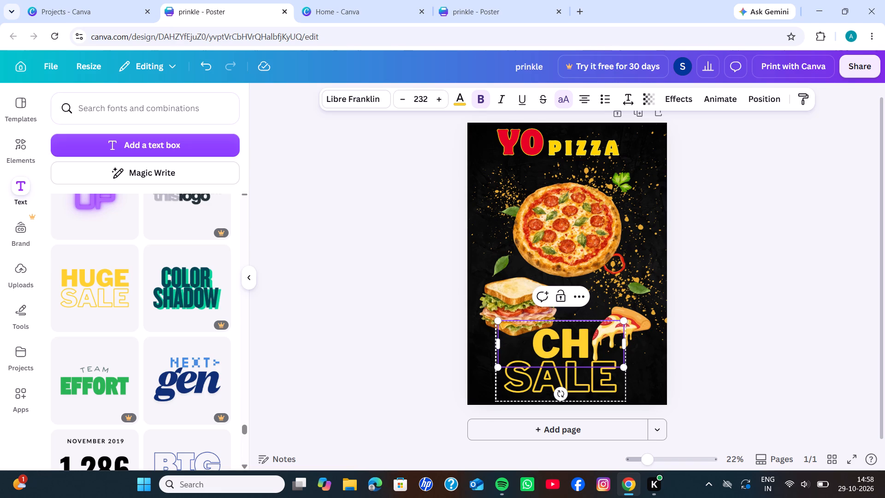
pyautogui.write('ee')
pyautogui.write('se')
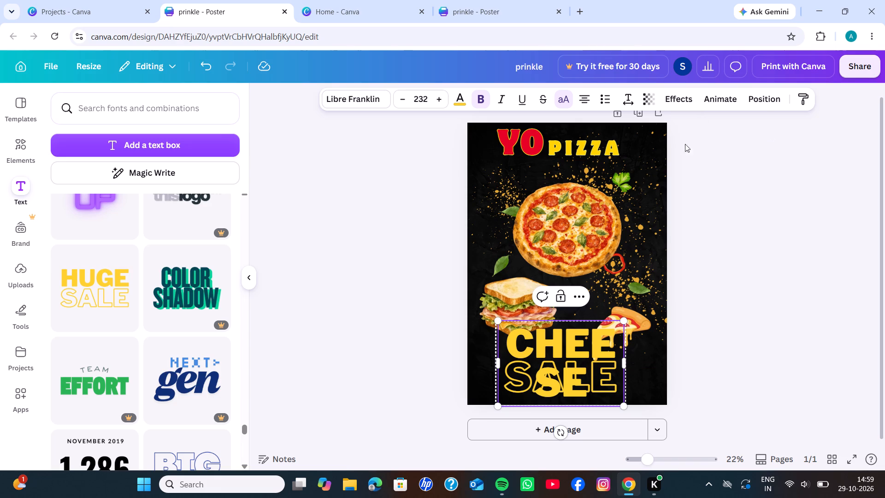
# Set the "CHEESE" text's letter spacing to 73 and its line spacing to 1.2.
pyautogui.click(625, 100)
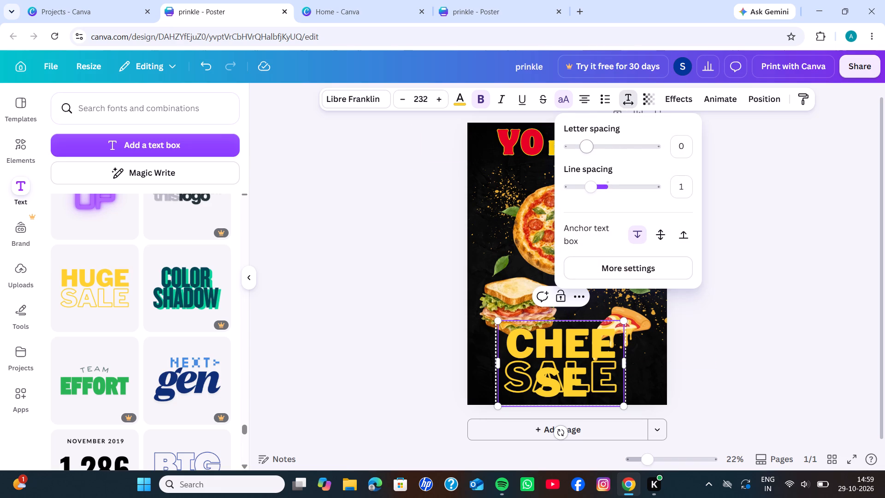
pyautogui.moveTo(596, 148); pyautogui.dragTo(609, 148)
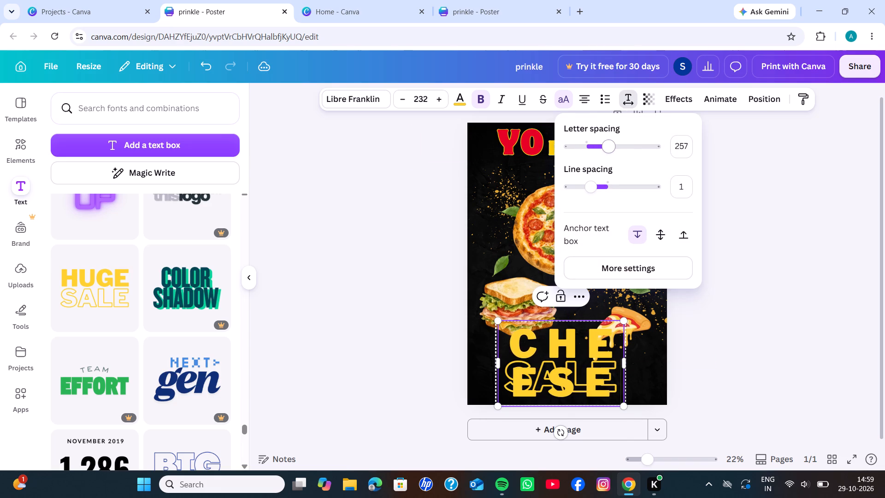
pyautogui.moveTo(609, 148); pyautogui.dragTo(618, 150)
pyautogui.moveTo(619, 148); pyautogui.dragTo(566, 161)
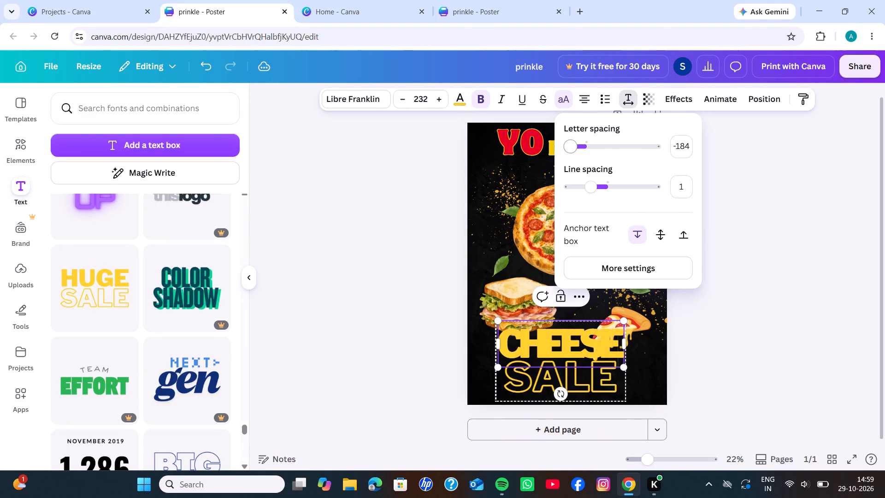
pyautogui.moveTo(566, 161); pyautogui.dragTo(581, 160)
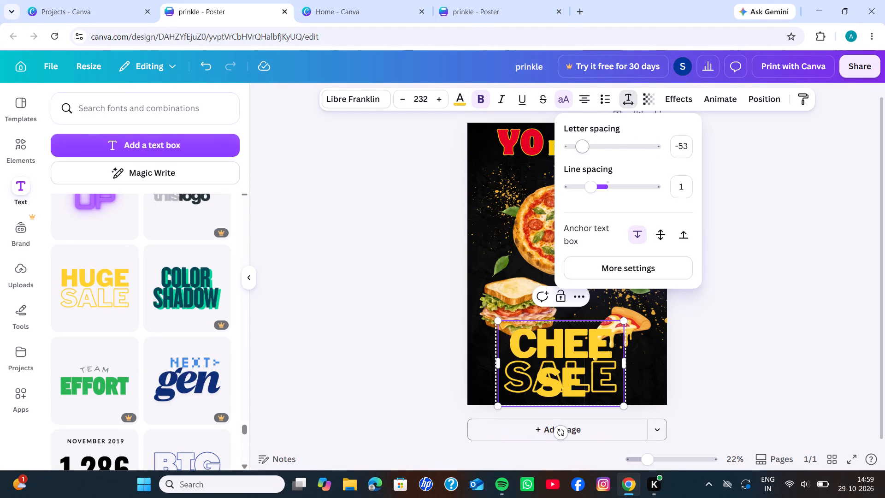
pyautogui.moveTo(581, 160); pyautogui.dragTo(592, 161)
pyautogui.moveTo(592, 161); pyautogui.dragTo(586, 163)
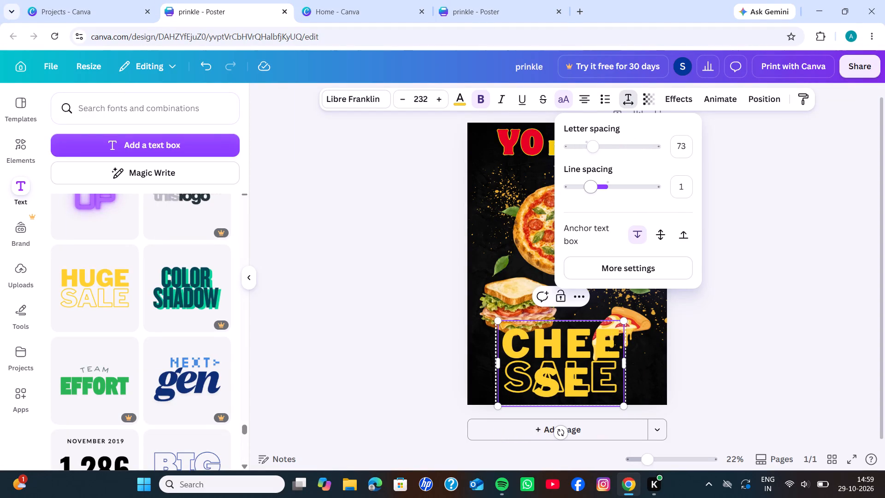
pyautogui.moveTo(593, 189); pyautogui.dragTo(588, 188)
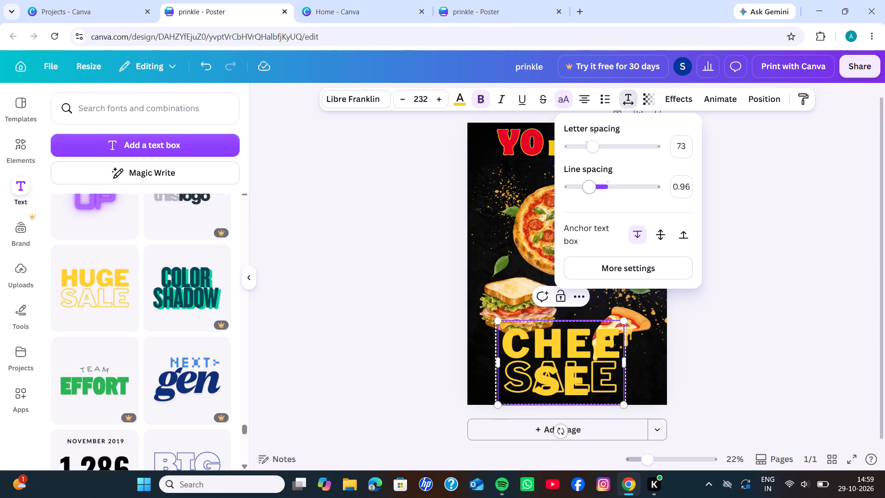
pyautogui.moveTo(588, 188); pyautogui.dragTo(583, 191)
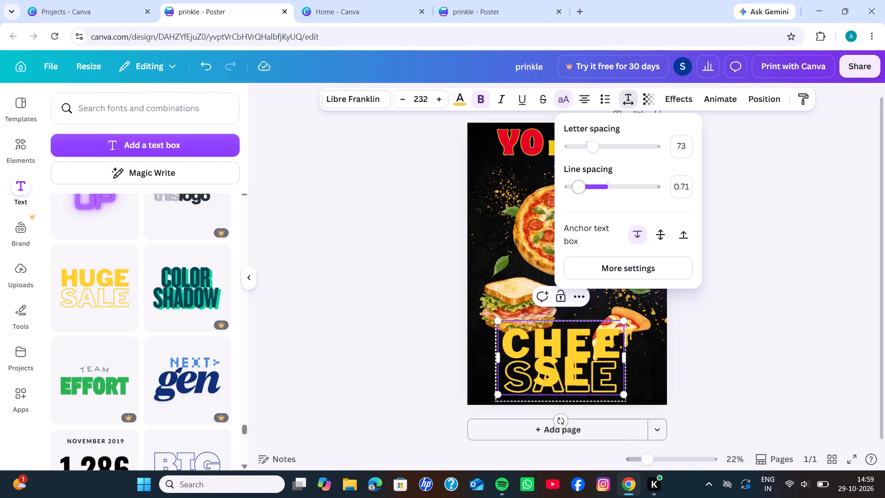
pyautogui.moveTo(583, 191); pyautogui.dragTo(599, 195)
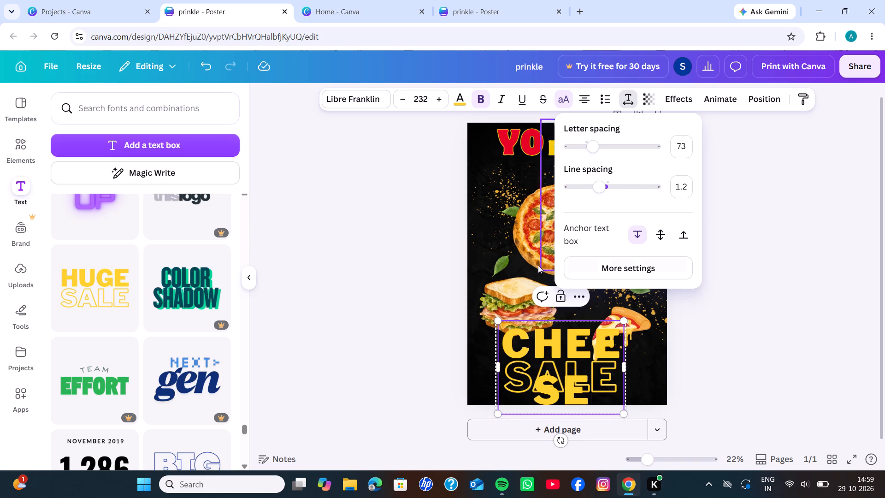
pyautogui.click(403, 258)
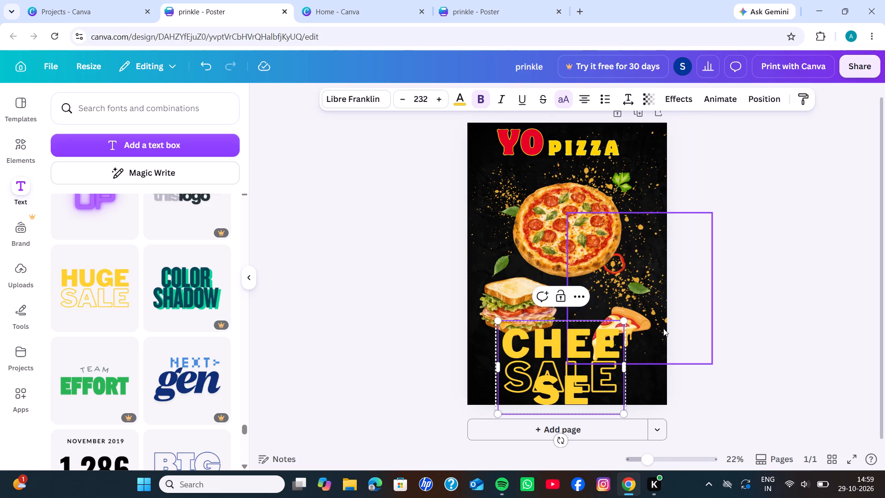
# Widen the "CHEESE" text box until the word fits on one line, and move the text group left within the poster's width.
pyautogui.moveTo(624, 371); pyautogui.dragTo(644, 362)
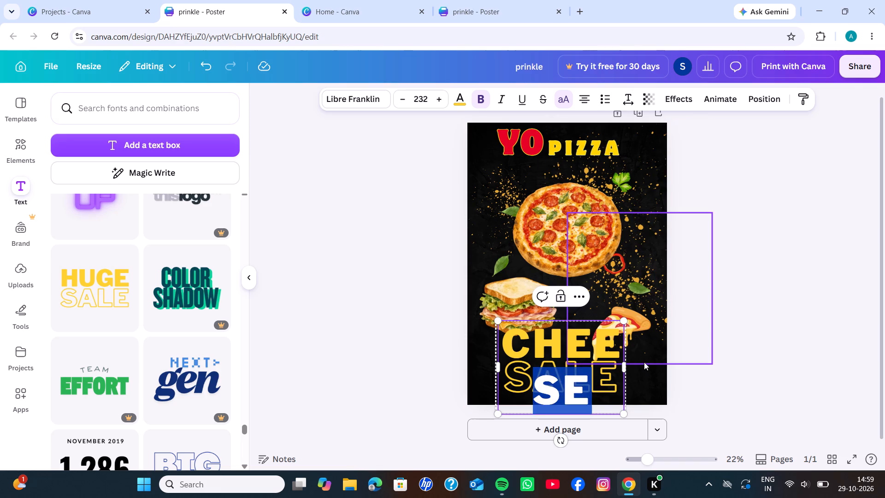
pyautogui.moveTo(644, 362); pyautogui.dragTo(639, 364)
pyautogui.moveTo(628, 368); pyautogui.dragTo(629, 368)
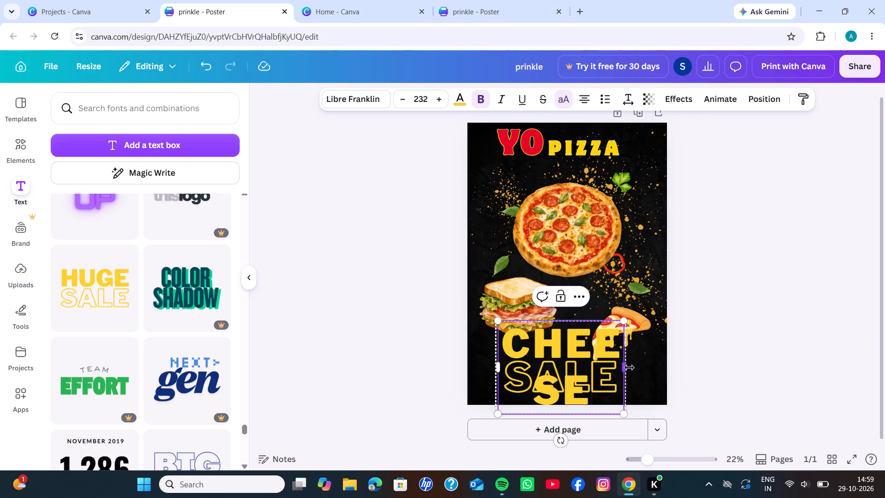
pyautogui.moveTo(629, 368); pyautogui.dragTo(698, 349)
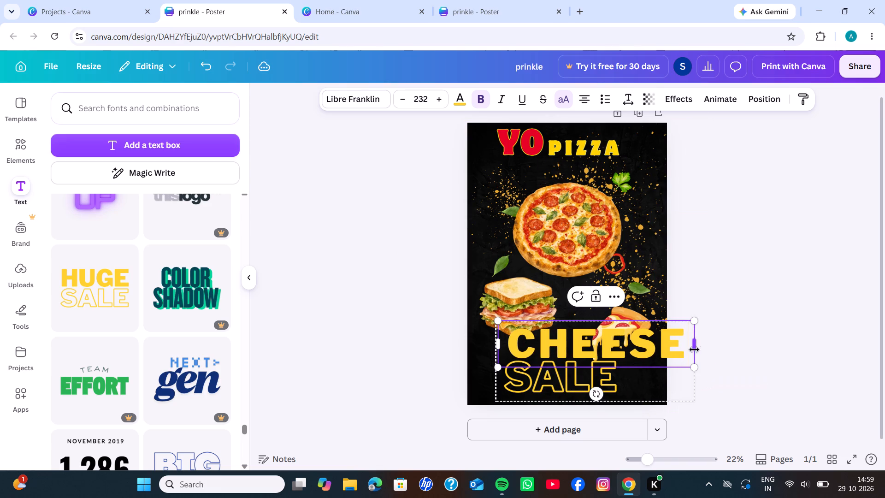
pyautogui.moveTo(621, 343); pyautogui.dragTo(595, 353)
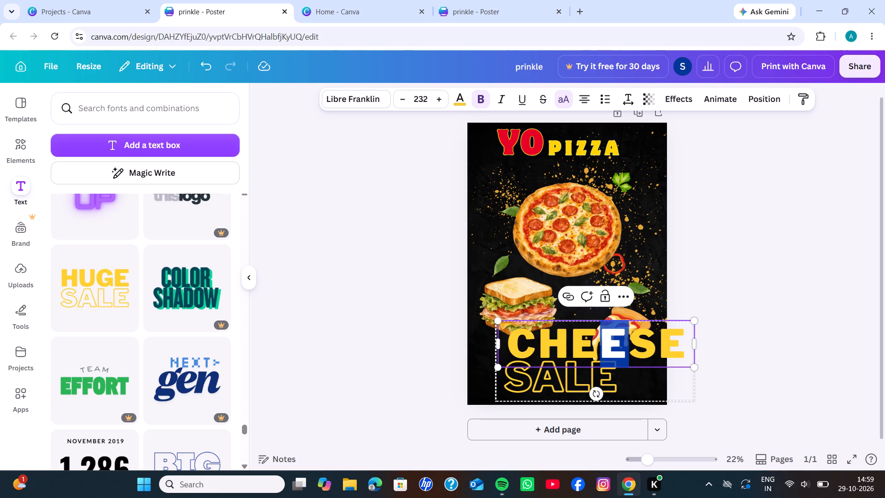
pyautogui.click(413, 387)
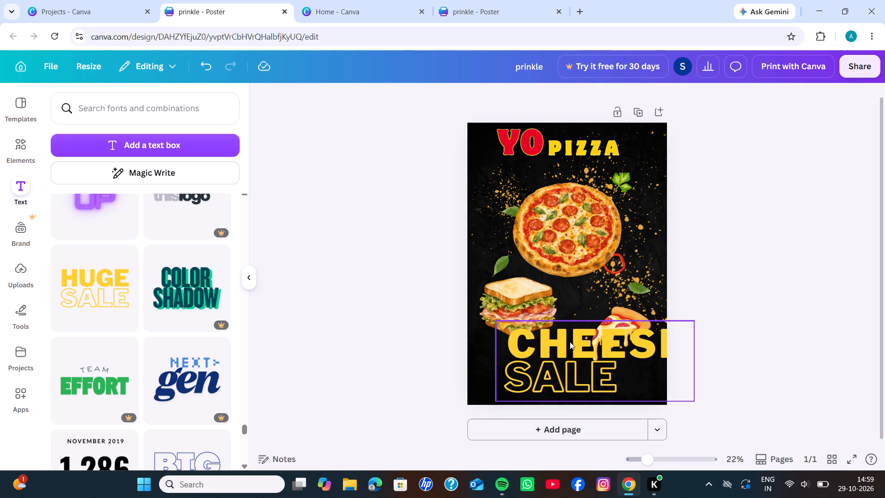
pyautogui.moveTo(570, 342); pyautogui.dragTo(543, 349)
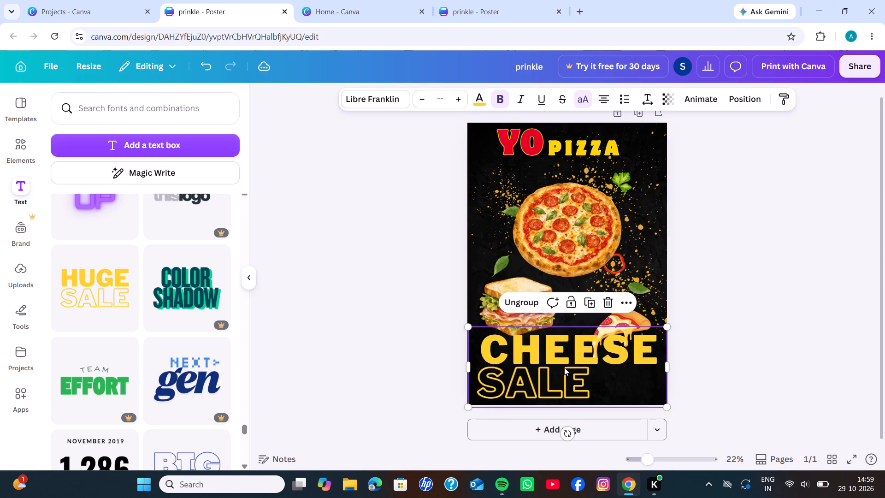
# Reduce the font size of "CHEESE" to 185.
pyautogui.click(550, 349)
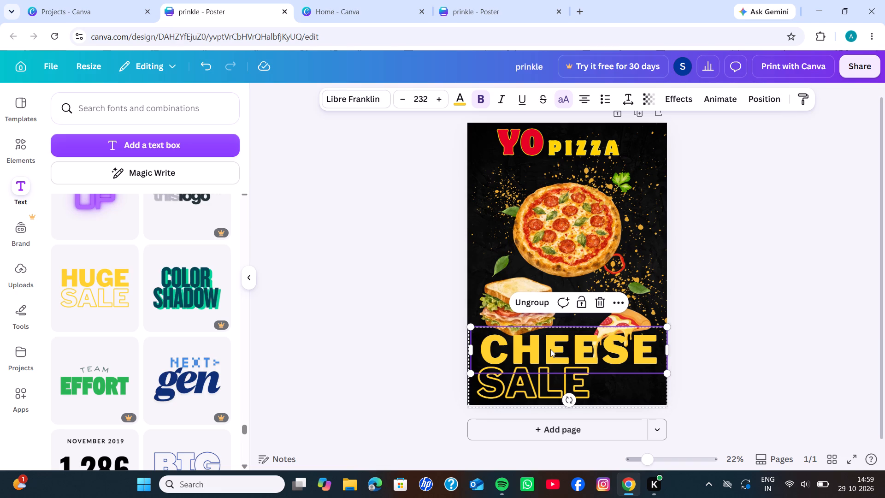
pyautogui.click(404, 104)
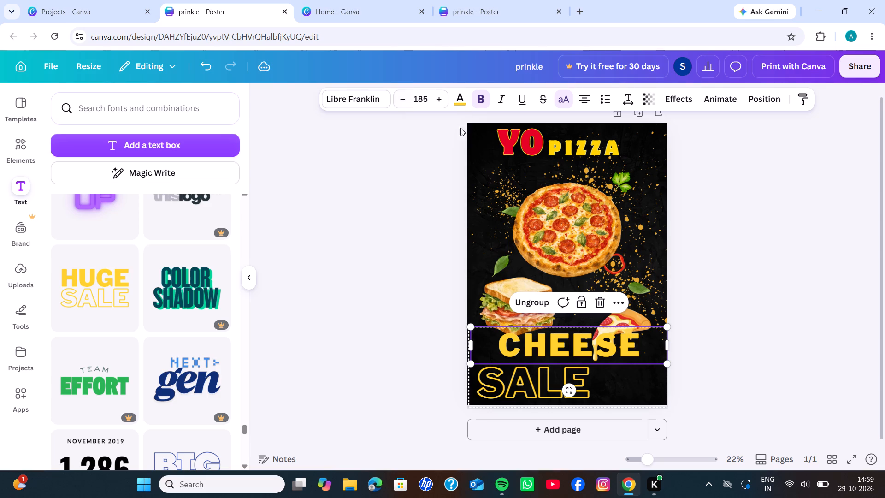
pyautogui.click(296, 205)
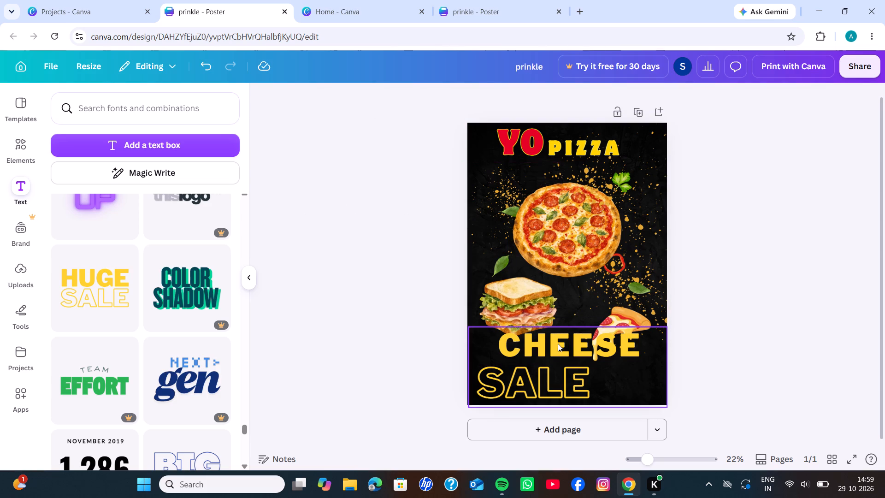
# Nudge the bottom text group slightly left and down, and centre the outlined word "SALE" beneath "CHEESE".
pyautogui.click(571, 344)
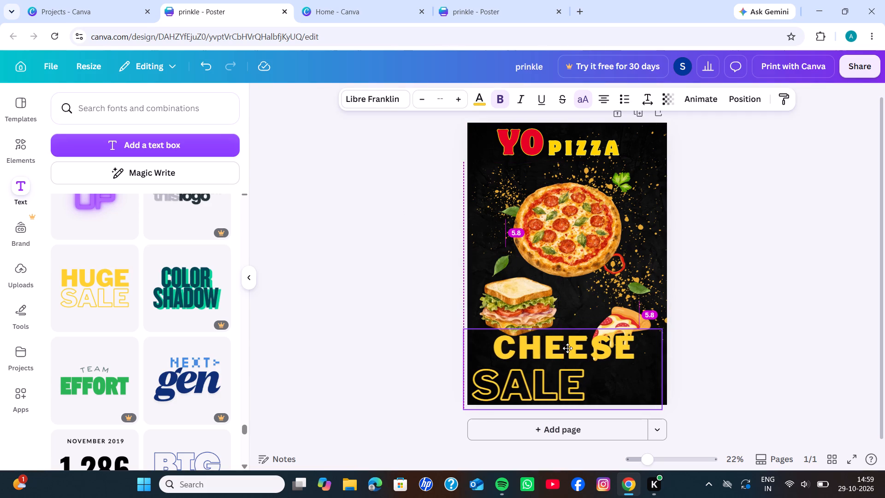
pyautogui.click(543, 391)
pyautogui.moveTo(543, 391); pyautogui.dragTo(550, 388)
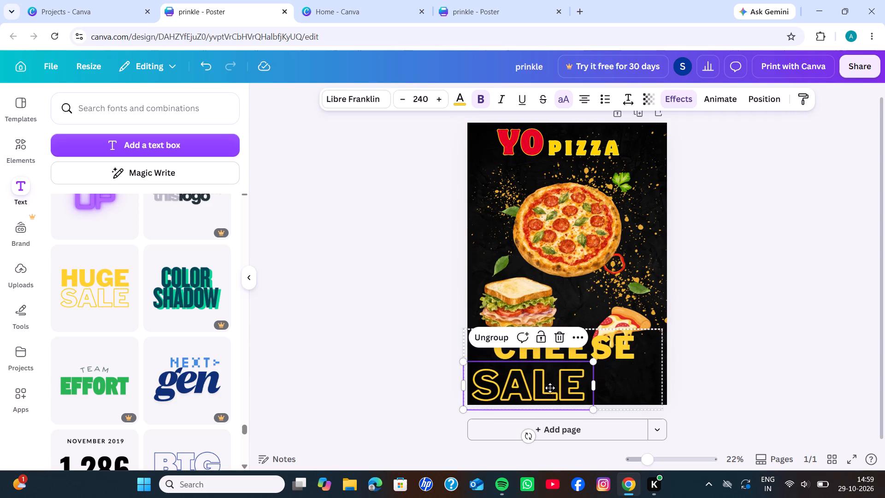
pyautogui.moveTo(550, 388); pyautogui.dragTo(582, 389)
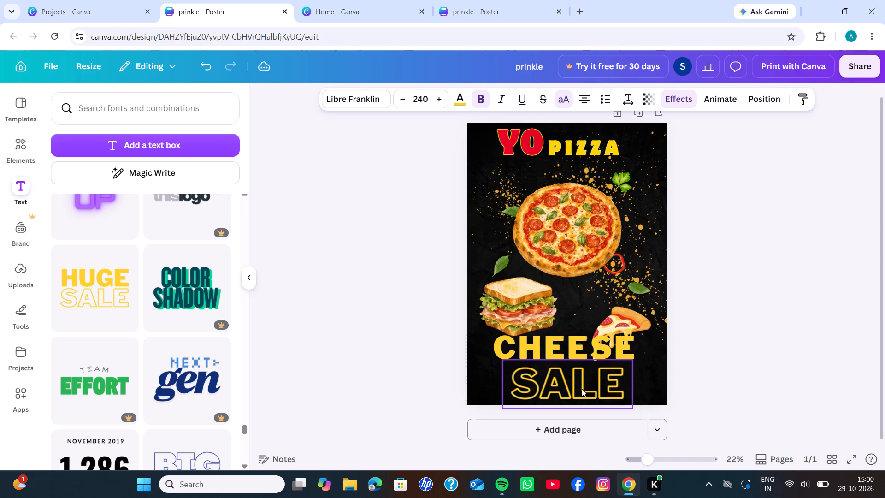
pyautogui.click(384, 390)
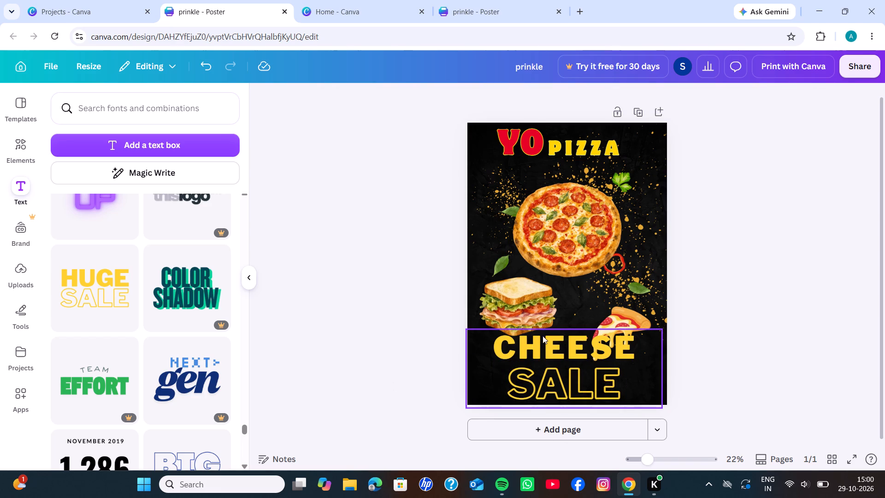
pyautogui.click(546, 336)
pyautogui.click(546, 336)
pyautogui.click(546, 336)
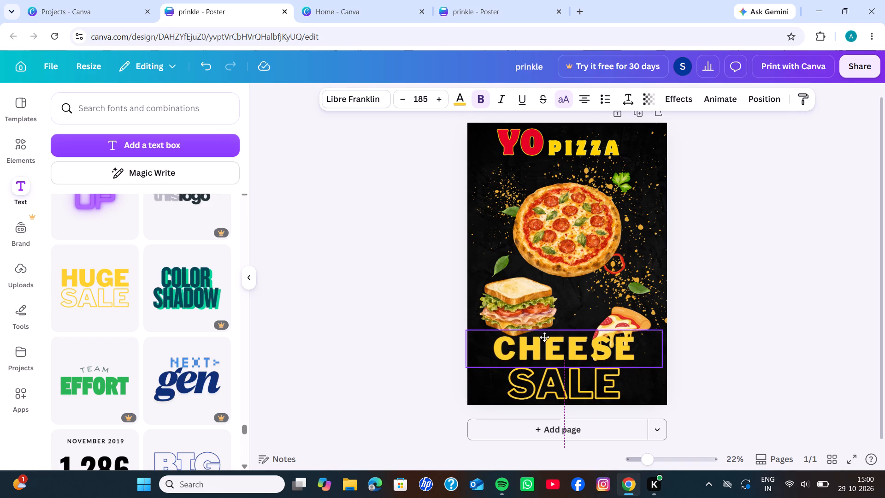
pyautogui.click(403, 335)
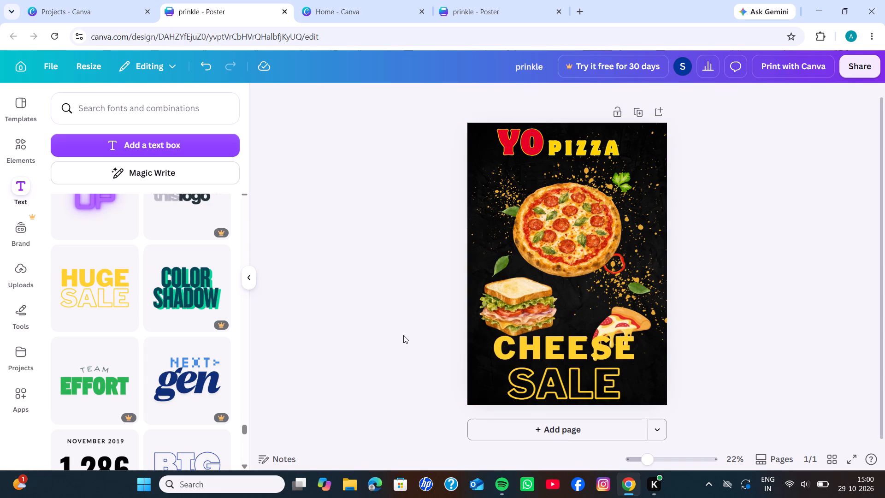
# Move the pizza slice up and slightly left so it overlaps less of the word "CHEESE".
pyautogui.moveTo(619, 318); pyautogui.dragTo(614, 303)
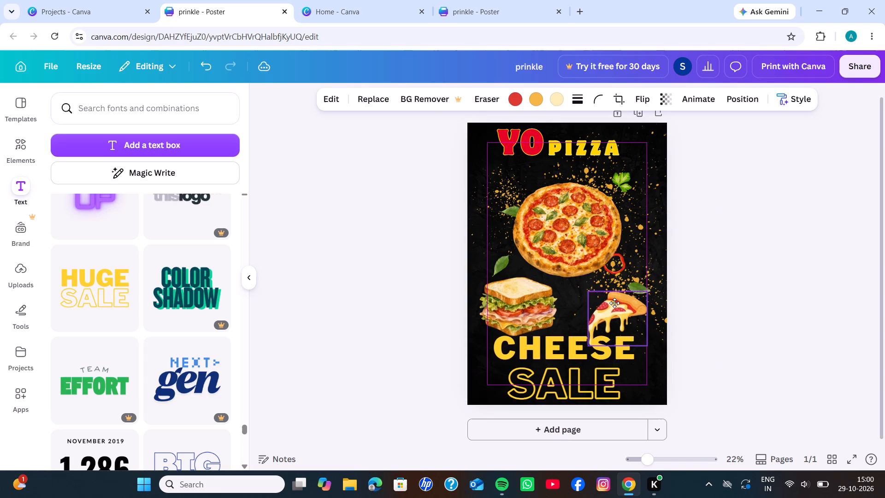
pyautogui.moveTo(614, 303); pyautogui.dragTo(614, 303)
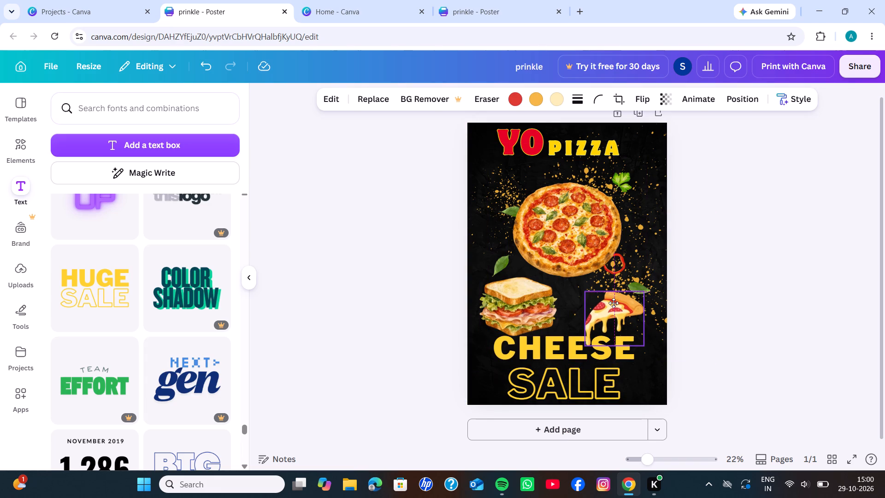
pyautogui.moveTo(614, 303); pyautogui.dragTo(614, 303)
pyautogui.click(443, 319)
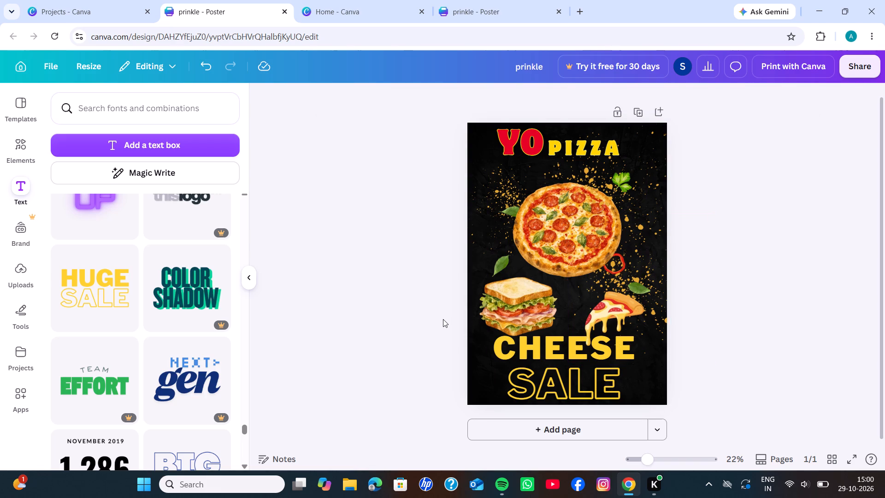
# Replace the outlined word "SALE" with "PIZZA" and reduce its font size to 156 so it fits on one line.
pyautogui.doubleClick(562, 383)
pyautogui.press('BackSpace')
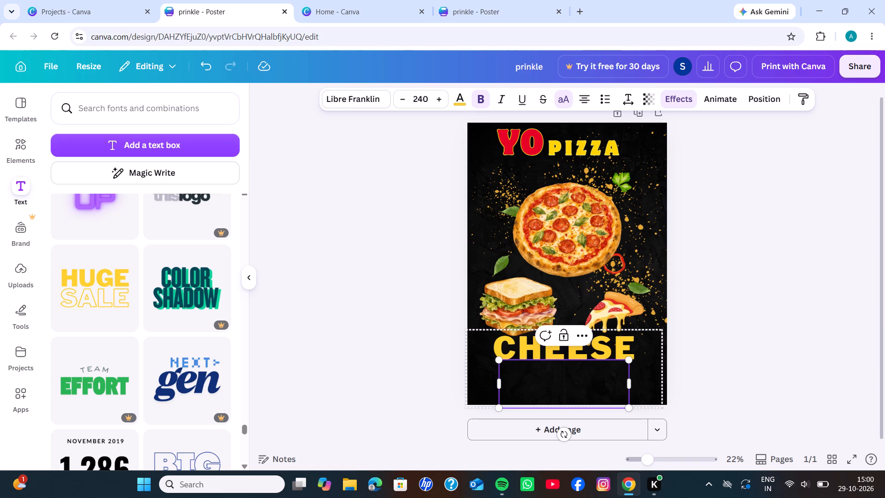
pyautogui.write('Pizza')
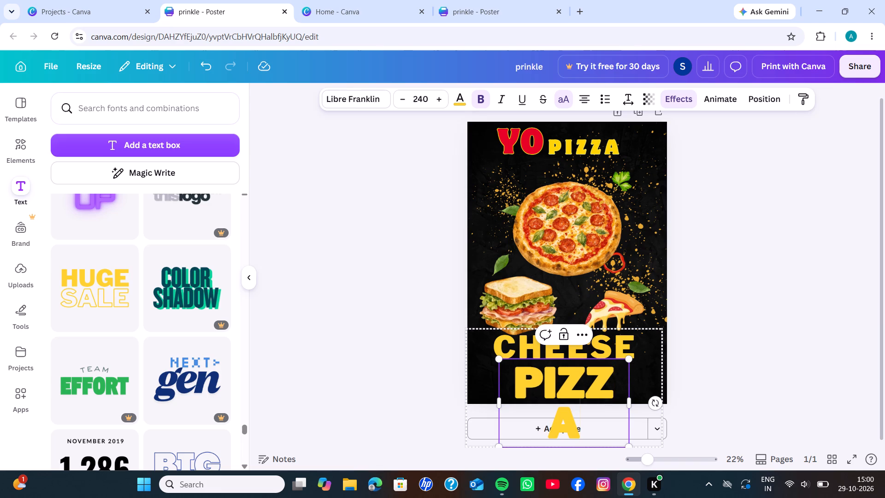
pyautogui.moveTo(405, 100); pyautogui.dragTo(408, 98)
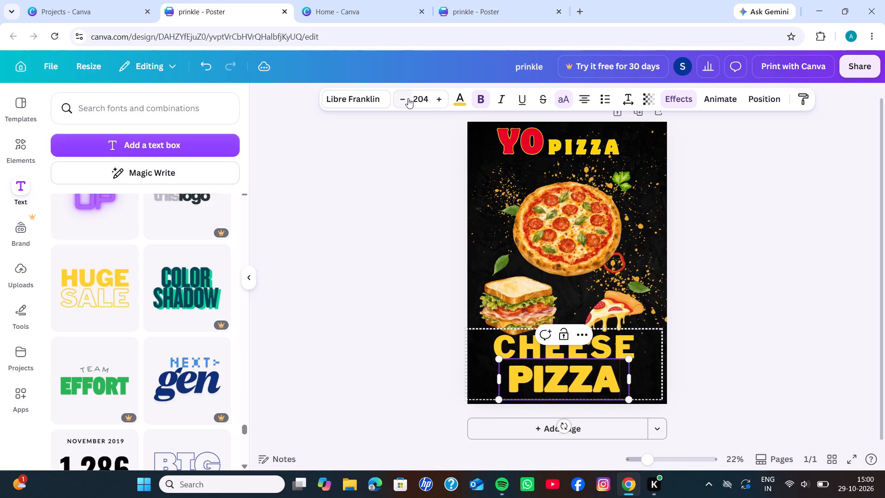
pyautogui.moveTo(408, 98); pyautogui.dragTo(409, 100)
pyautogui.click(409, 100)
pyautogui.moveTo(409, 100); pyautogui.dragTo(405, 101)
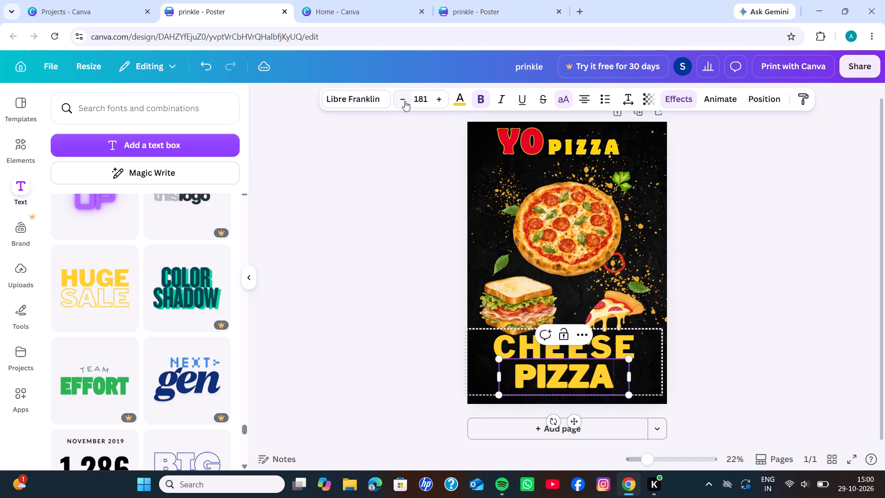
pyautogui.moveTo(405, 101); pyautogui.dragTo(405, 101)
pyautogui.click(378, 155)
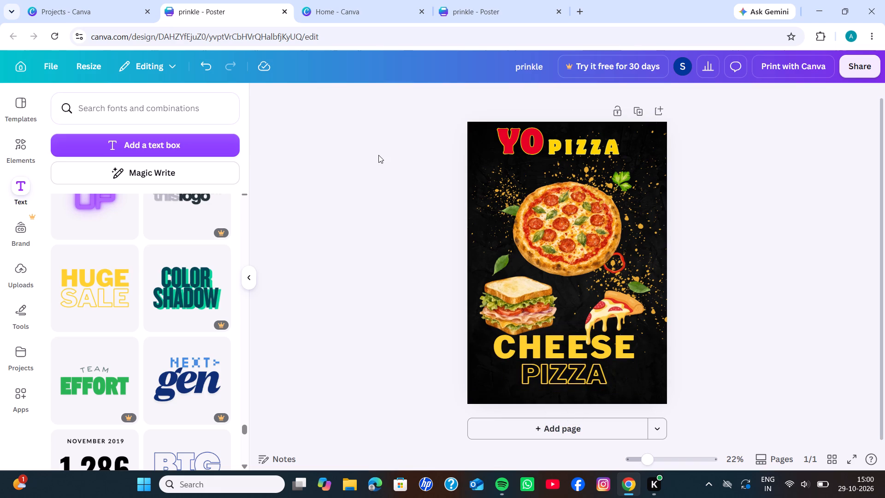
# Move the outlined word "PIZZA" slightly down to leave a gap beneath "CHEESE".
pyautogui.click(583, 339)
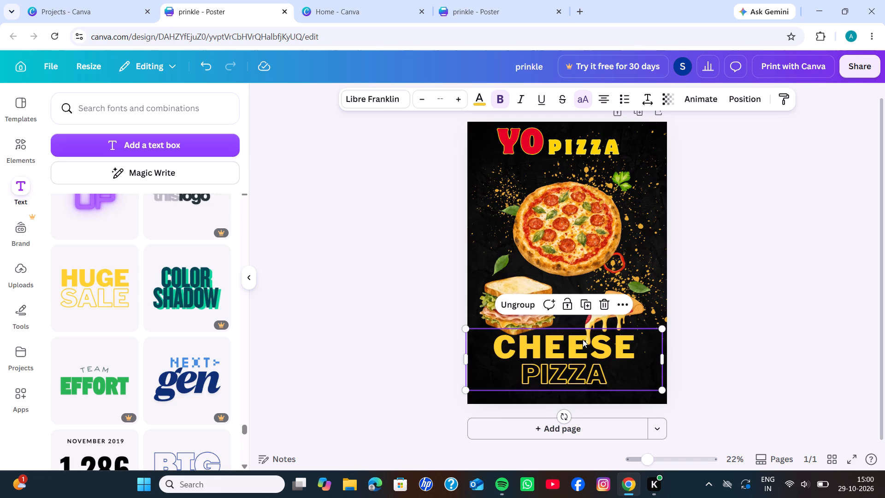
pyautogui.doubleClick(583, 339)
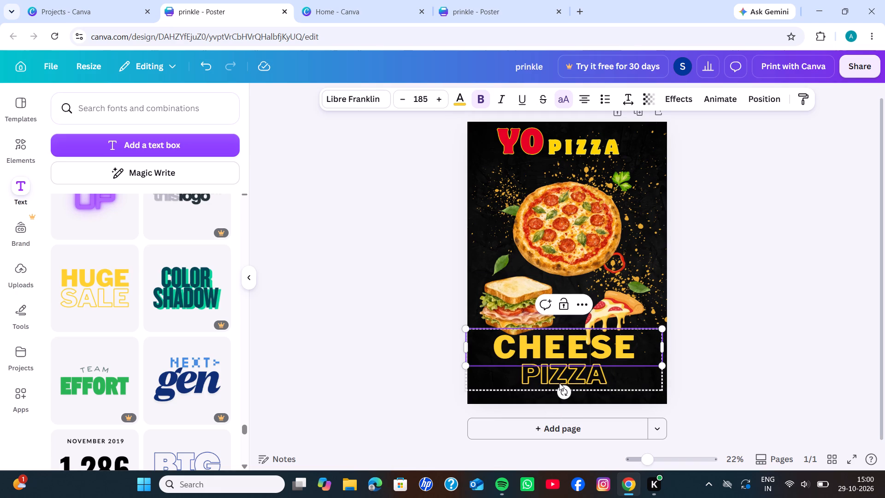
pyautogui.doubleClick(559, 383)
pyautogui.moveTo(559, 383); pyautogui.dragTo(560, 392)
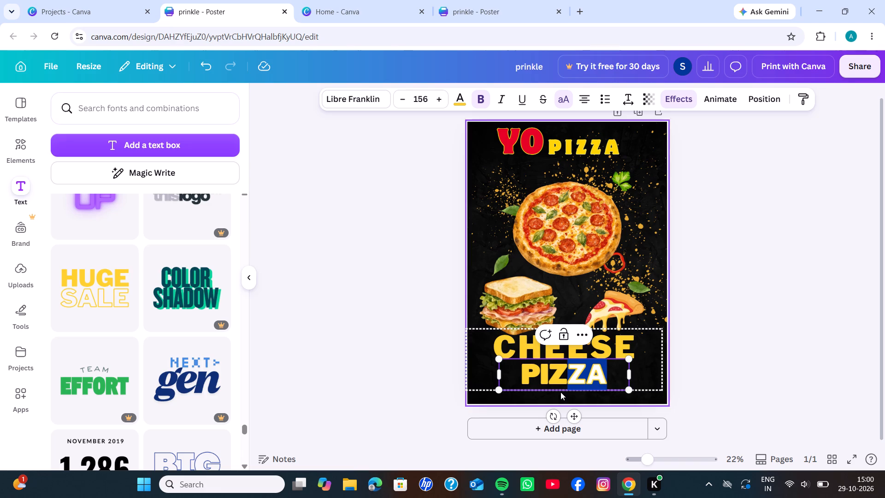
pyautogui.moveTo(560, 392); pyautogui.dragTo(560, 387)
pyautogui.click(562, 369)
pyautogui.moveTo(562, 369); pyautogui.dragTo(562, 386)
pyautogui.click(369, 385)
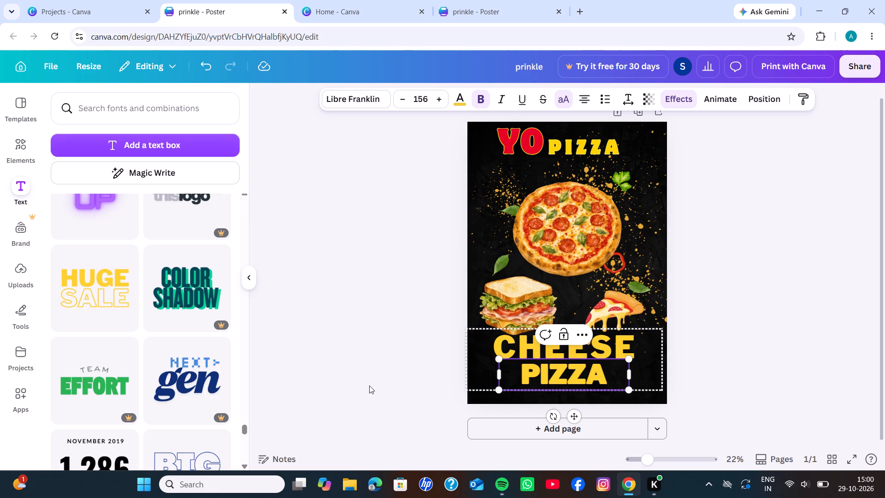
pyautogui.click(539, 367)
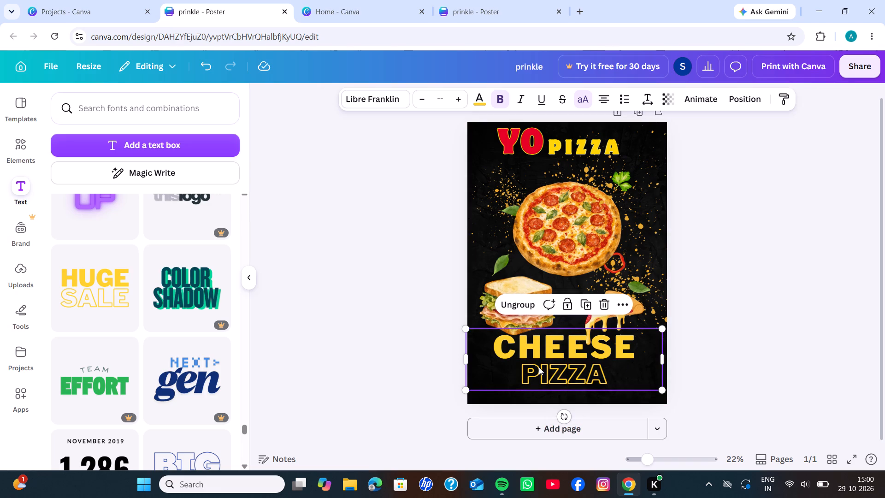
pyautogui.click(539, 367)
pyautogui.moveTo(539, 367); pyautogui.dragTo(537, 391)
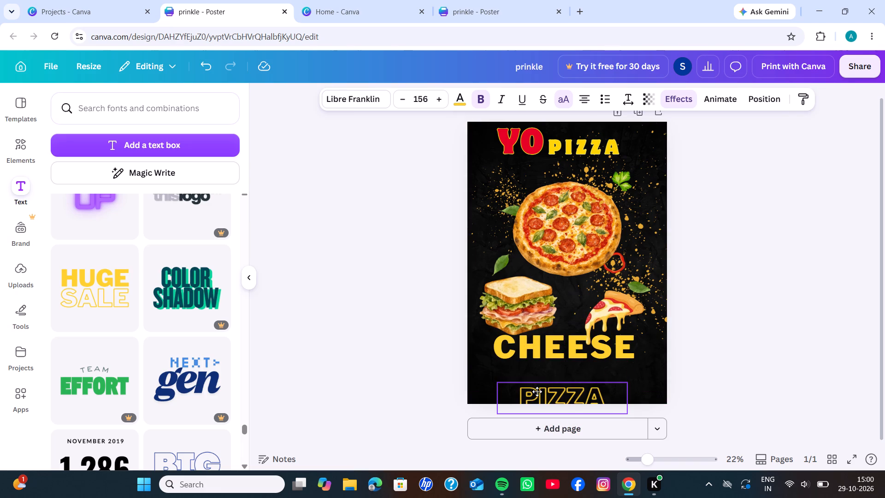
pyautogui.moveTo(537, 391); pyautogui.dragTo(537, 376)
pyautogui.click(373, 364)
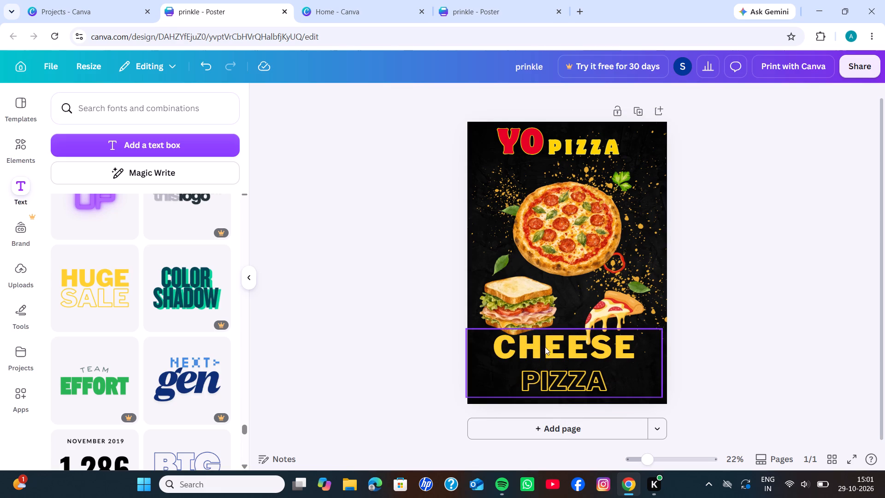
# Move the word "CHEESE" slightly left and down, closer to the outlined "PIZZA".
pyautogui.click(550, 347)
pyautogui.click(550, 347)
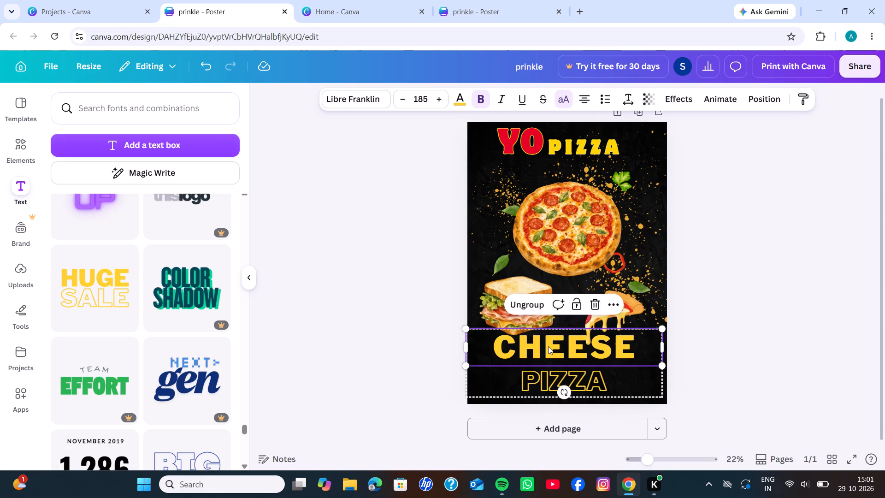
pyautogui.click(360, 355)
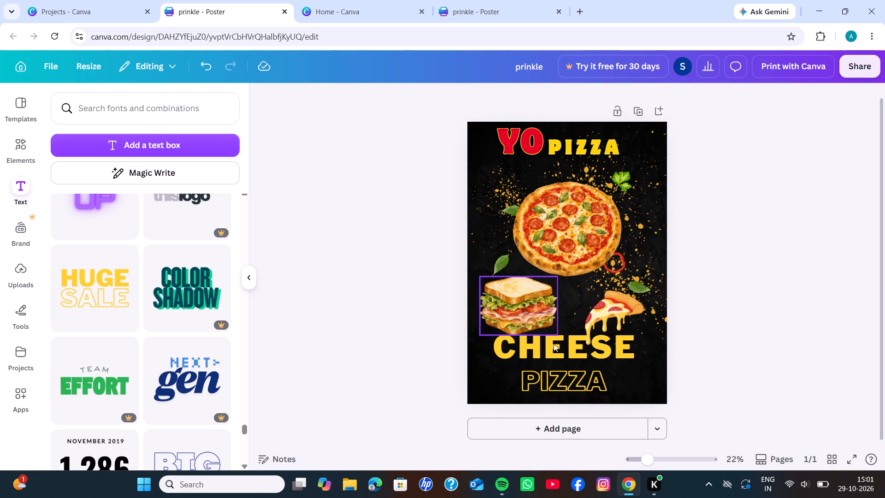
pyautogui.click(554, 344)
pyautogui.click(554, 344)
pyautogui.moveTo(554, 344); pyautogui.dragTo(545, 350)
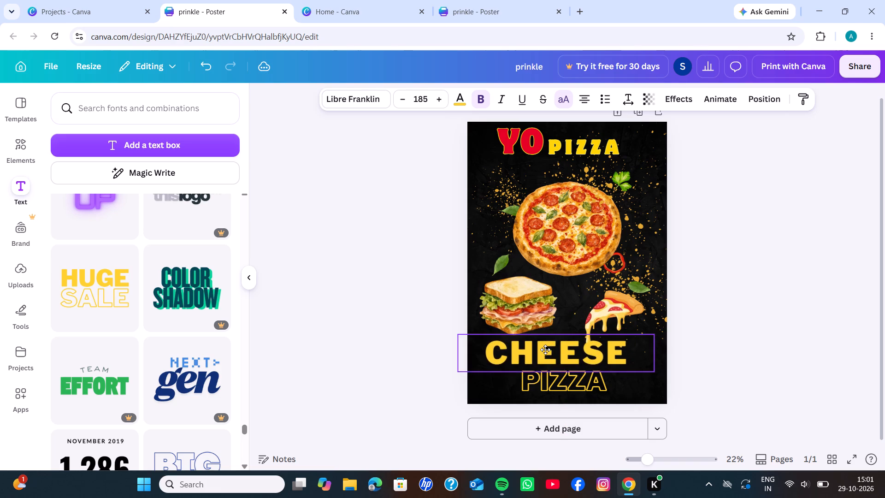
pyautogui.moveTo(545, 350); pyautogui.dragTo(548, 350)
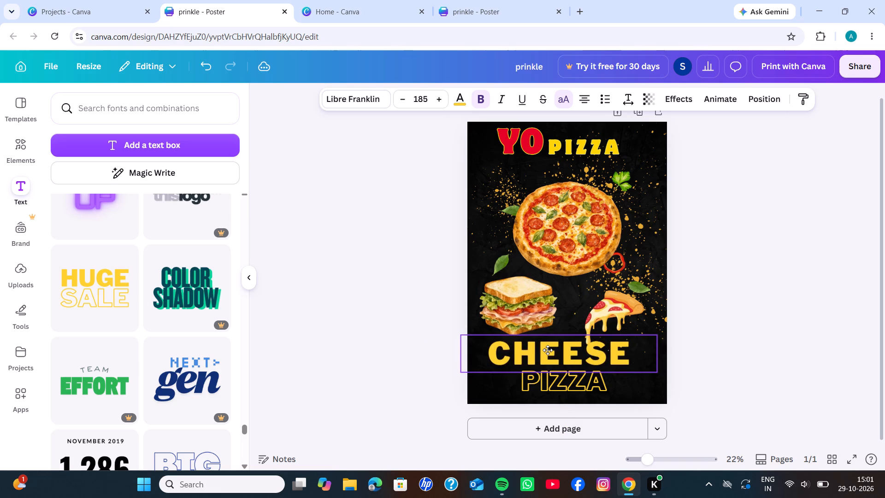
pyautogui.moveTo(548, 350); pyautogui.dragTo(550, 349)
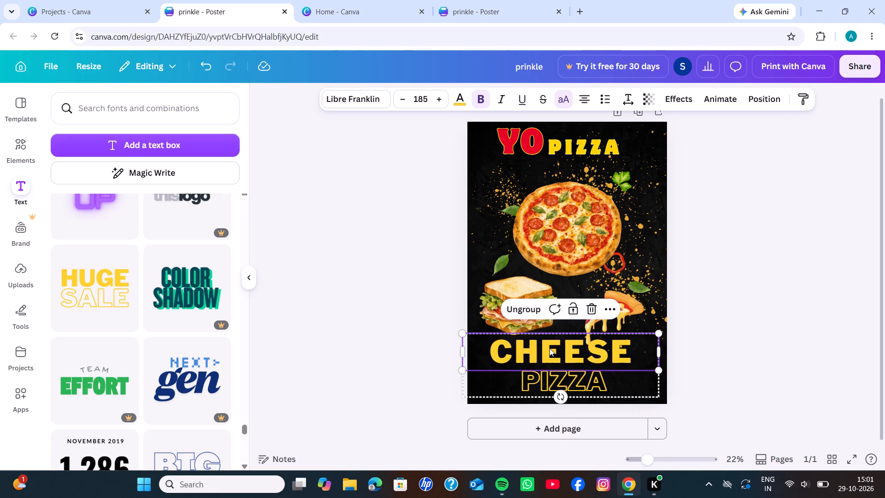
pyautogui.click(549, 350)
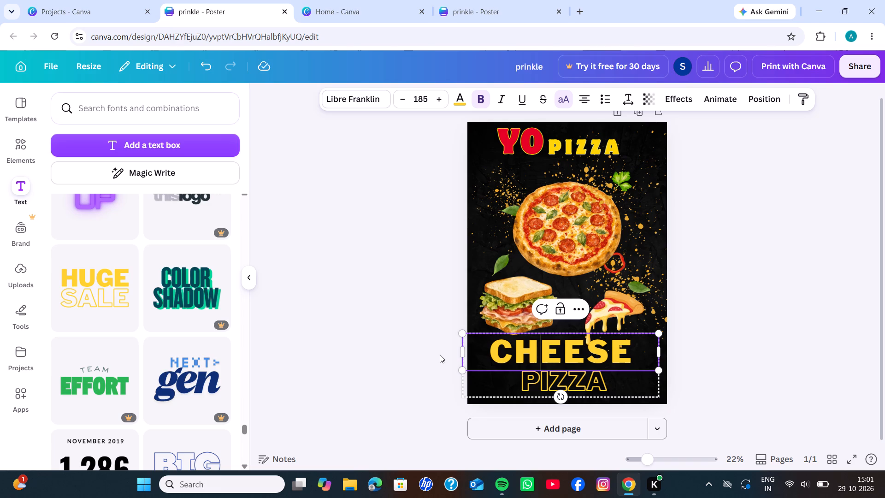
pyautogui.click(440, 355)
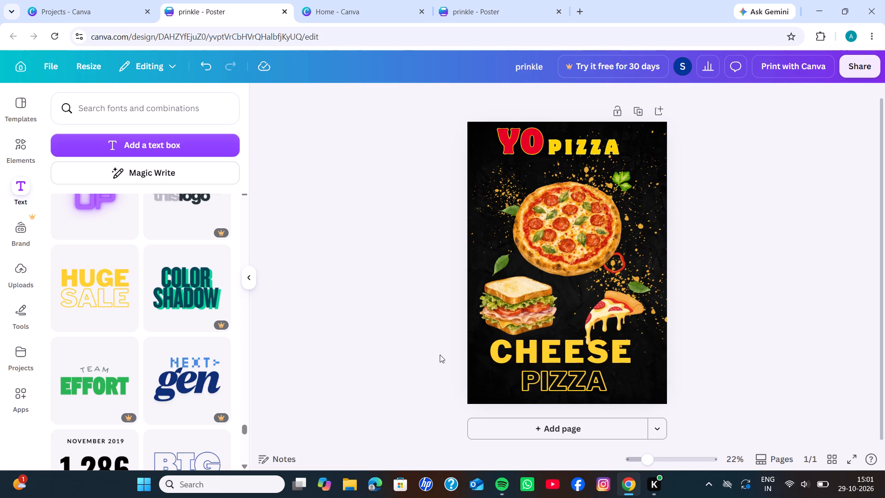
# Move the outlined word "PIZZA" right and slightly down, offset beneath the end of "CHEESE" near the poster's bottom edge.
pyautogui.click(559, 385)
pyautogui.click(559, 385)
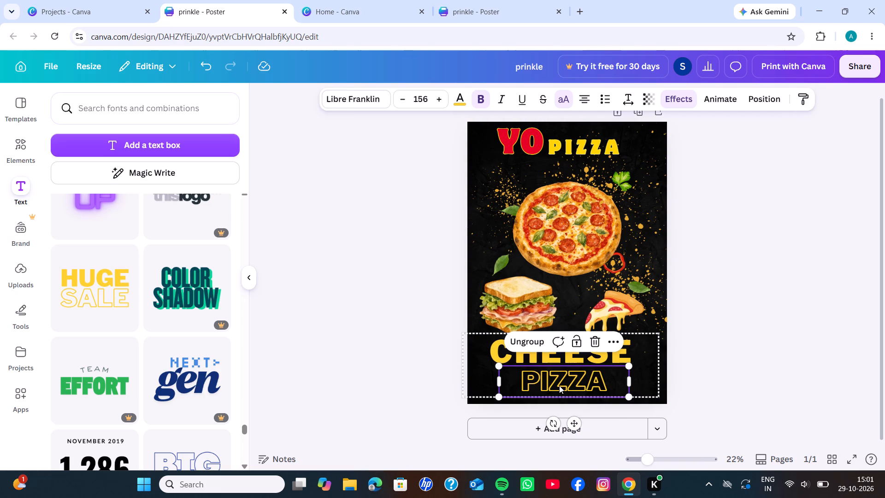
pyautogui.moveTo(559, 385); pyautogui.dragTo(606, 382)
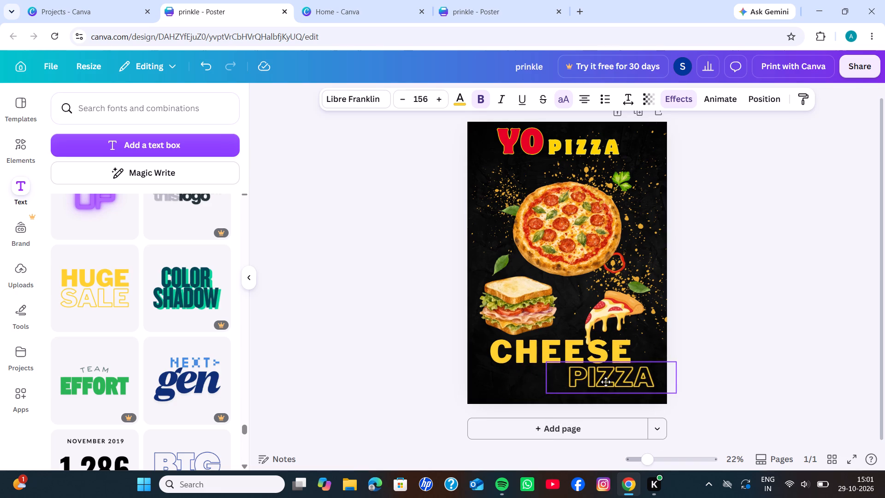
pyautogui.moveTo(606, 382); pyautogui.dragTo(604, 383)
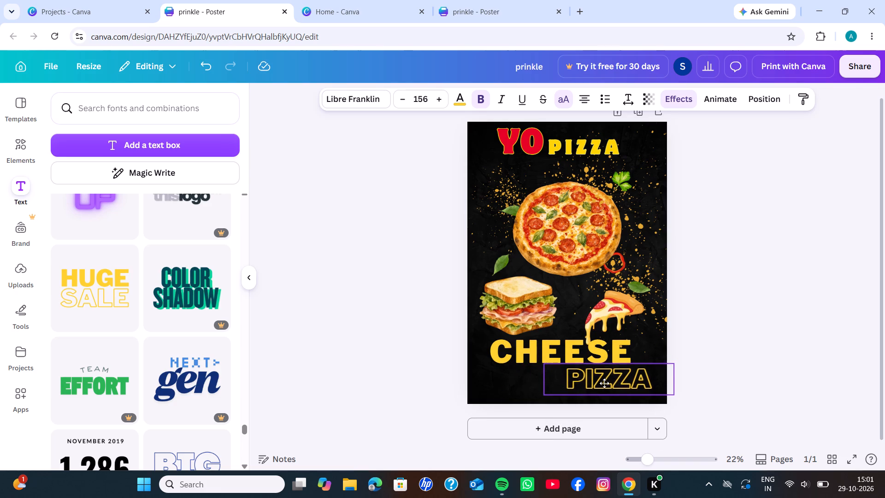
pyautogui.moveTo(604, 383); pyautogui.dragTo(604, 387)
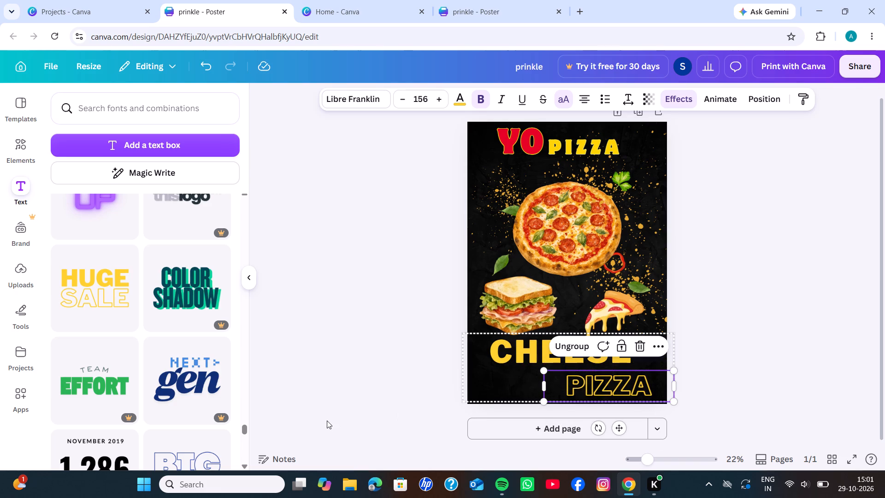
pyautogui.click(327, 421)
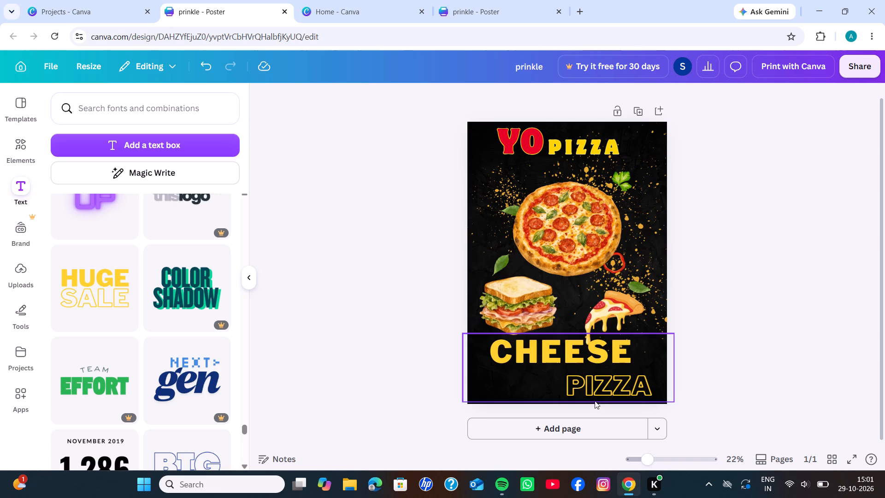
# Delete the outlined word "PIZZA" from the bottom text group, keeping "CHEESE".
pyautogui.click(610, 389)
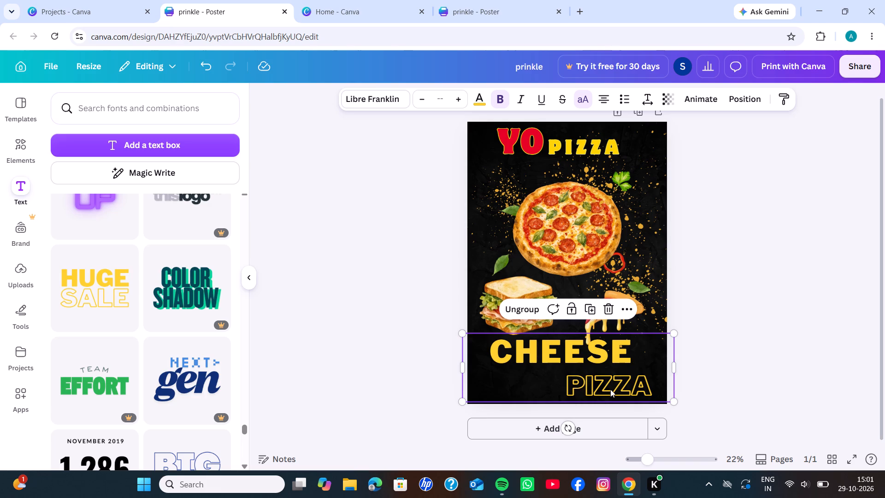
pyautogui.click(610, 389)
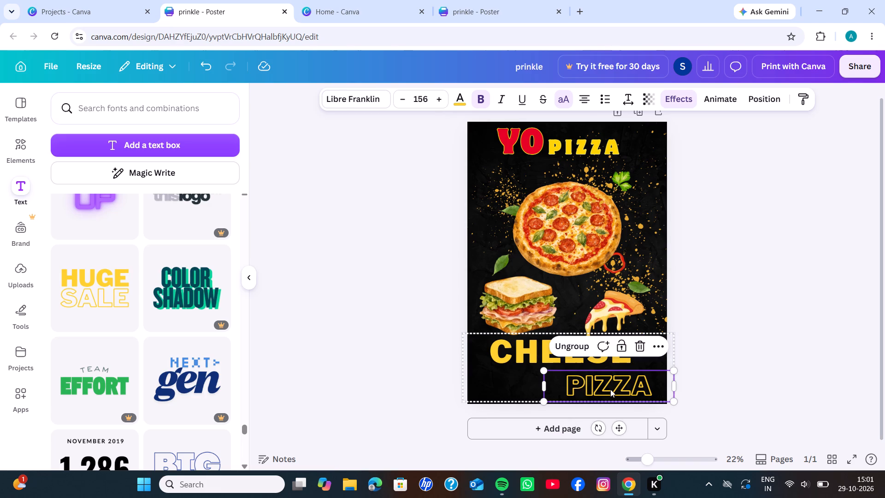
pyautogui.click(637, 348)
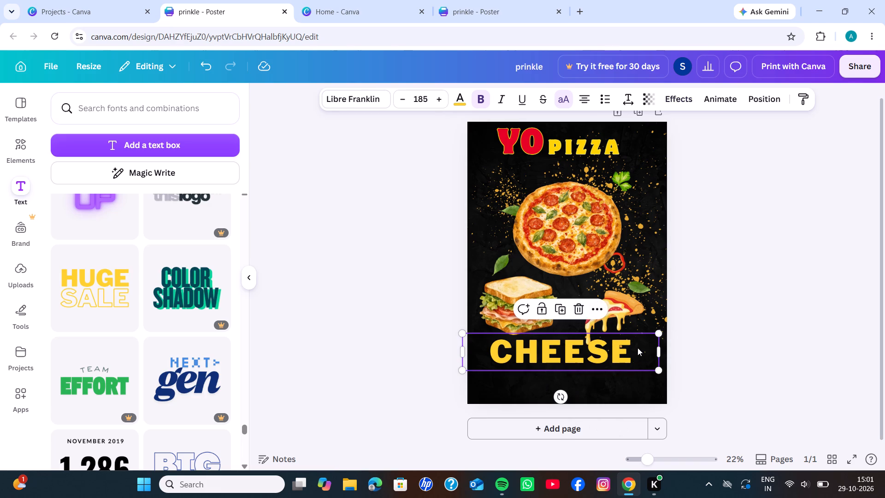
pyautogui.click(376, 350)
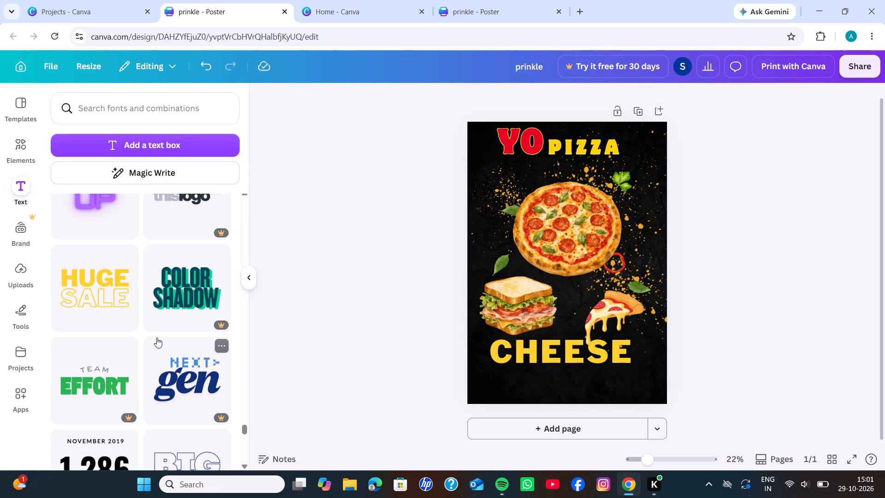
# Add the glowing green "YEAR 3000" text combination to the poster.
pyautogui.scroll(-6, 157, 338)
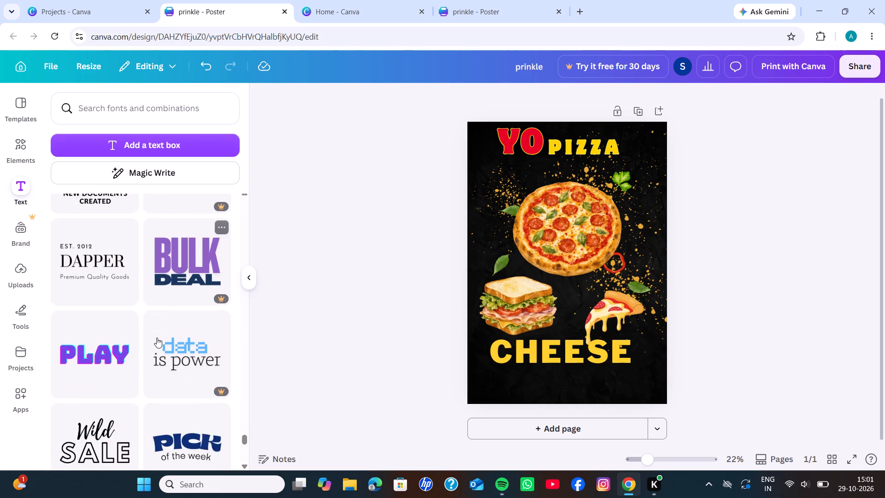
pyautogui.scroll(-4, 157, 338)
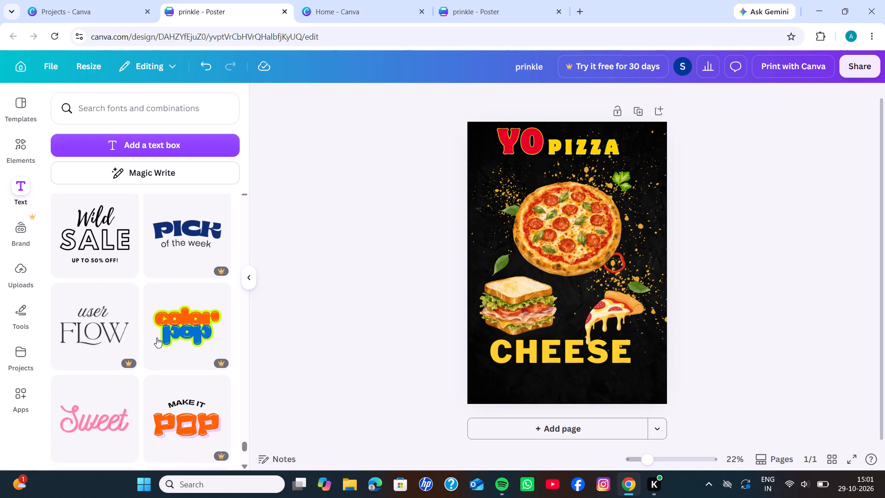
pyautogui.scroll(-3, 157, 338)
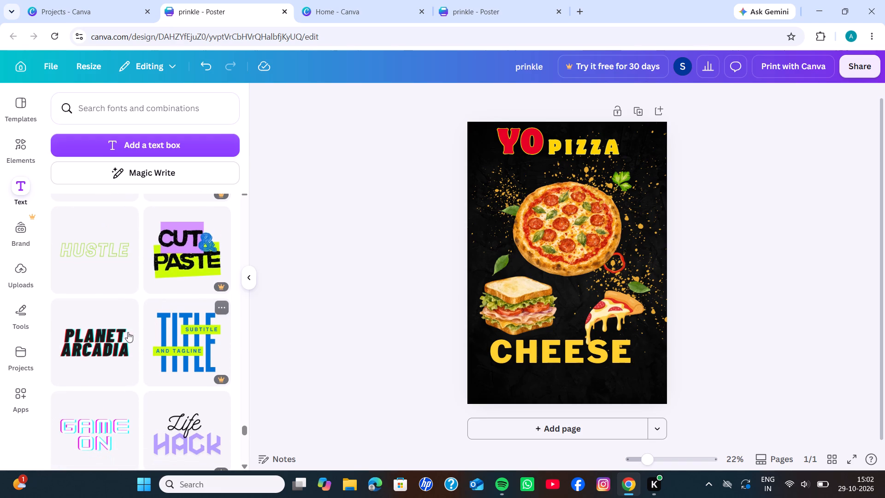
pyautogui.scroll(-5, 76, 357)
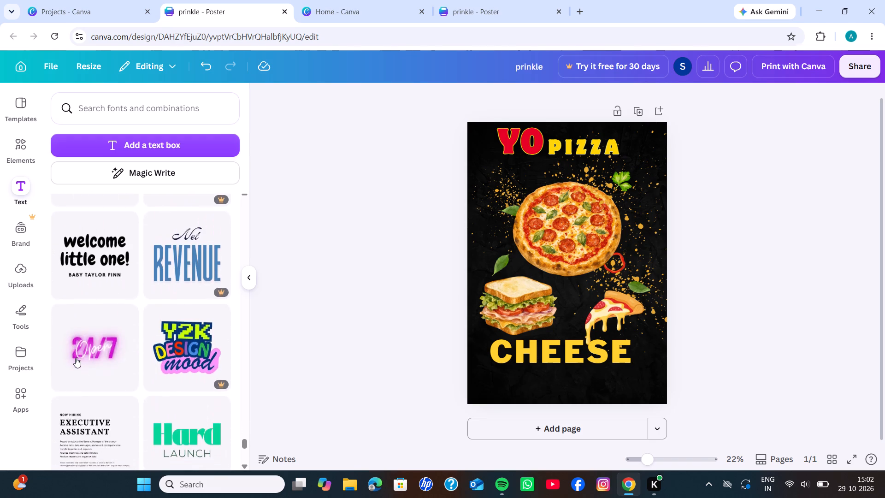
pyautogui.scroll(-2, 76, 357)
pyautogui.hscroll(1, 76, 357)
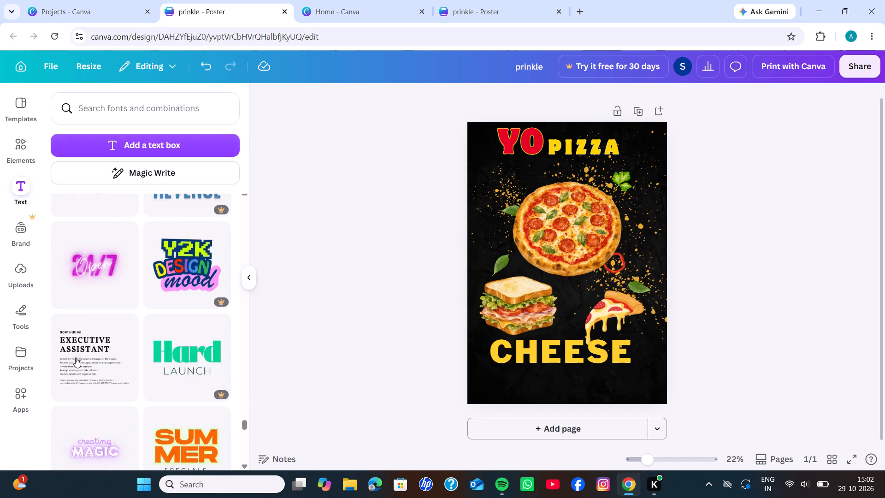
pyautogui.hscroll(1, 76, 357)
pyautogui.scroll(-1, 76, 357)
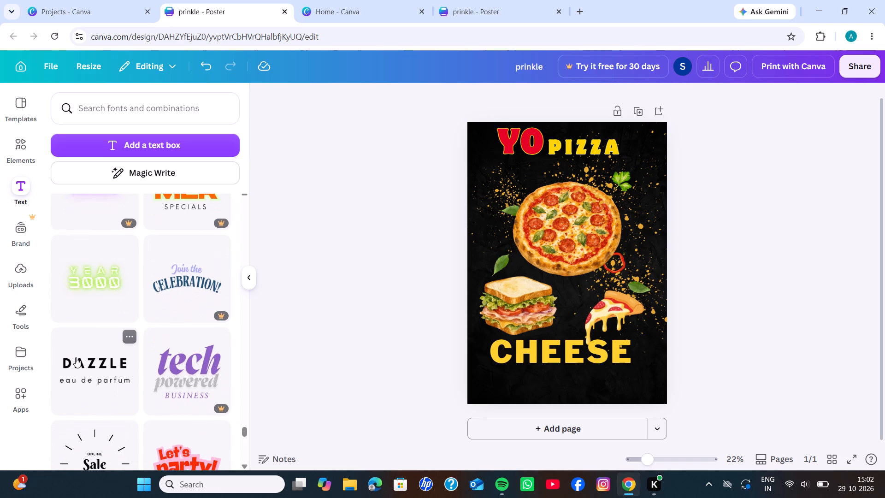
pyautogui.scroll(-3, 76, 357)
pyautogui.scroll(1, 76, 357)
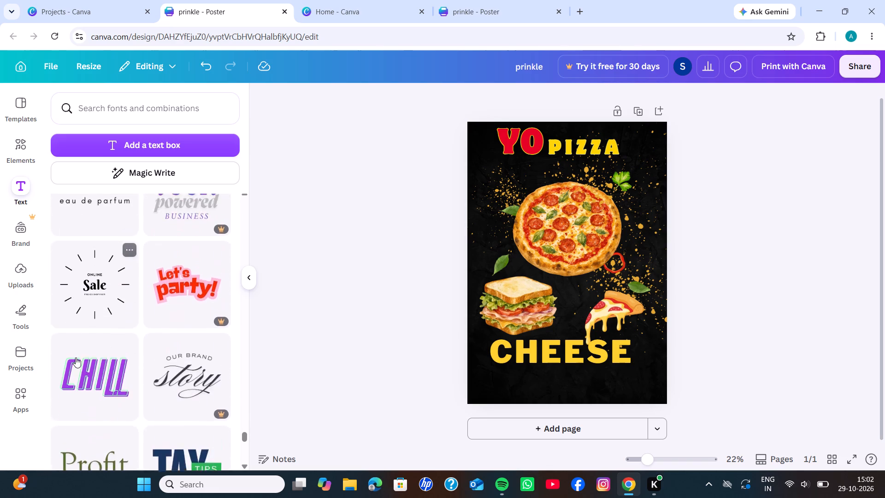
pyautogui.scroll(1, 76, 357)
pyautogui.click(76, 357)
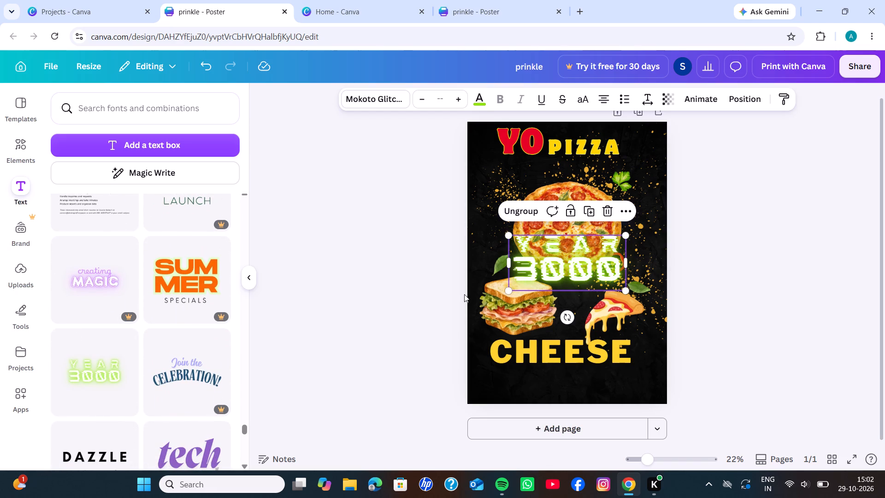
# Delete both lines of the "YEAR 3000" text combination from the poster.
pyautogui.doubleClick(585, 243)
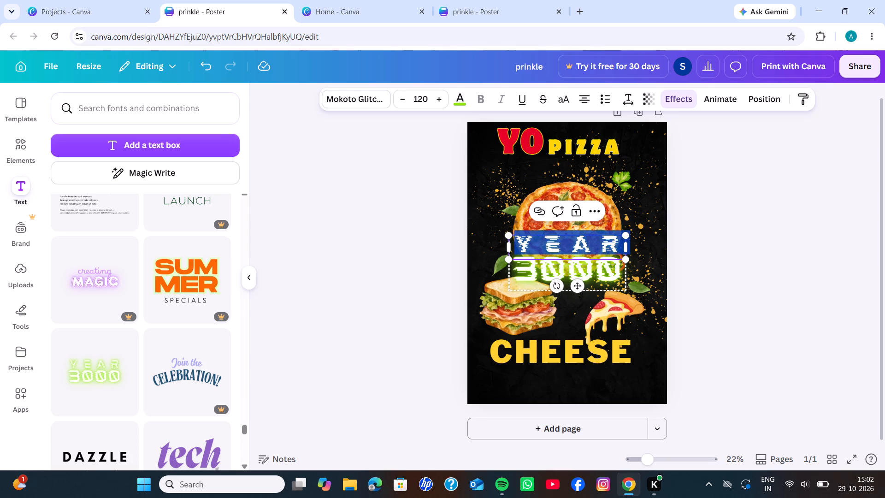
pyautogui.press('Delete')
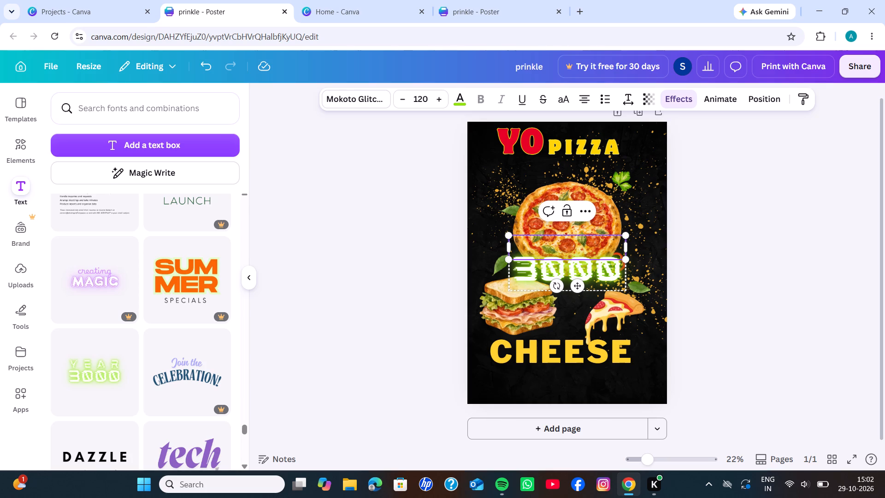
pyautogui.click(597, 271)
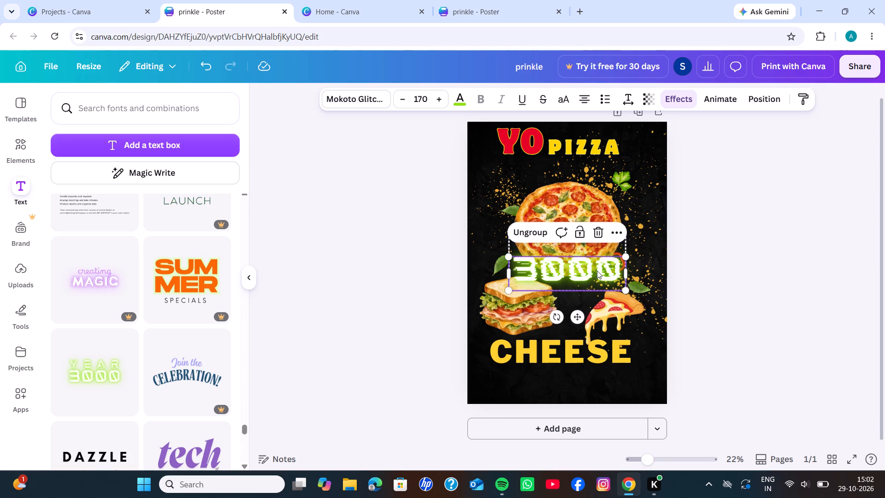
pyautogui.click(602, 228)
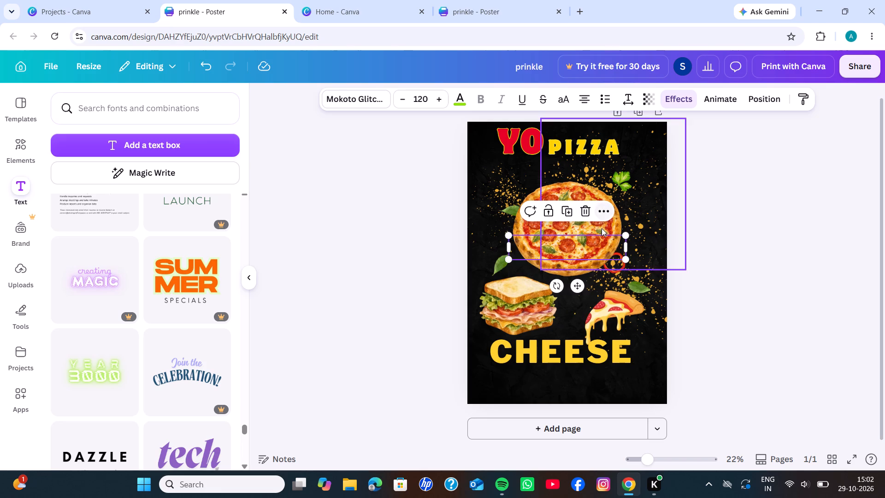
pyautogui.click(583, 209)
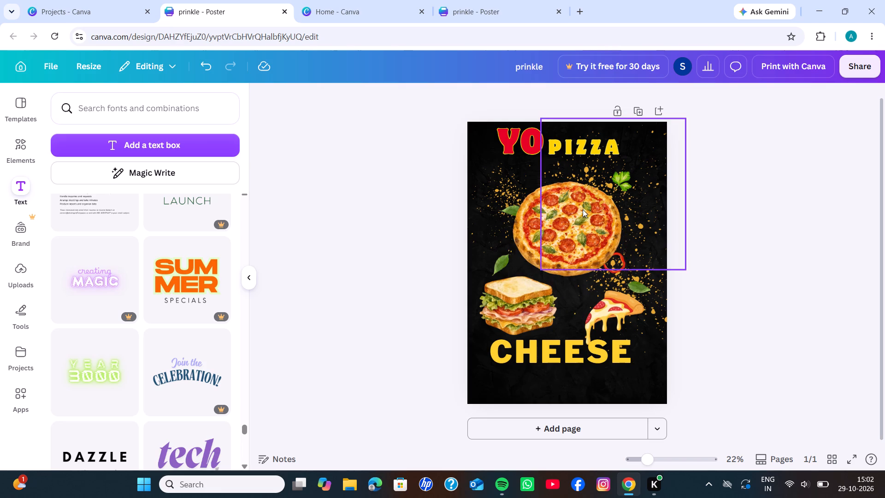
# Add the yellow "fun" text style with the pink outline to the poster.
pyautogui.scroll(-5, 168, 339)
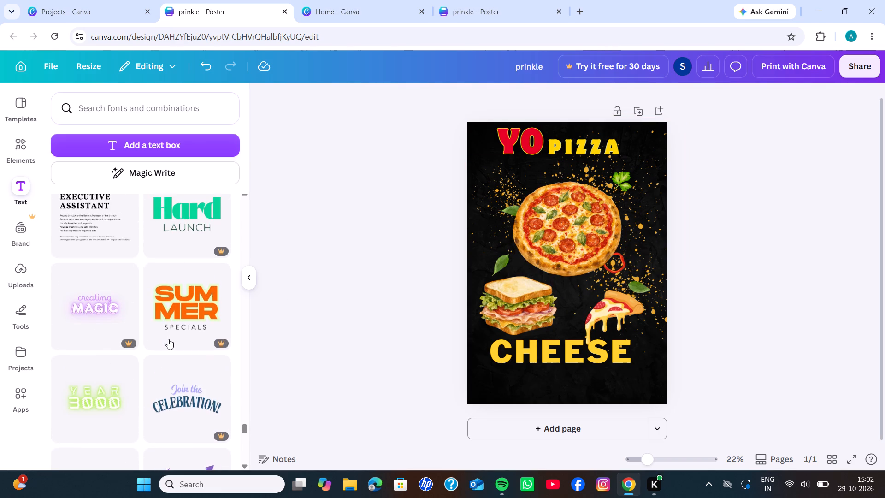
pyautogui.scroll(-4, 168, 339)
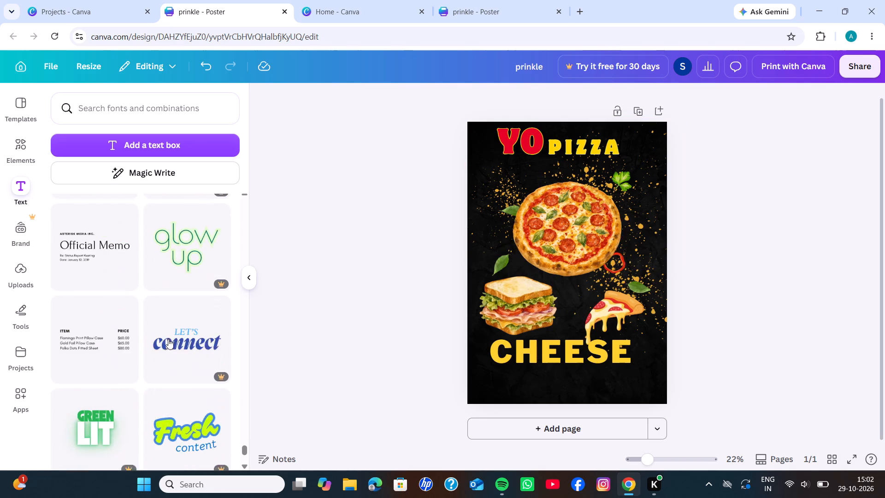
pyautogui.scroll(-4, 168, 339)
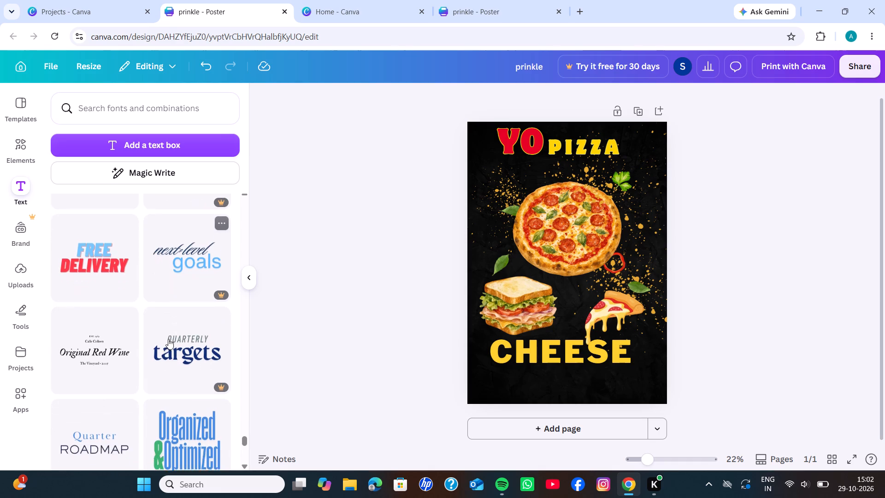
pyautogui.scroll(-4, 168, 339)
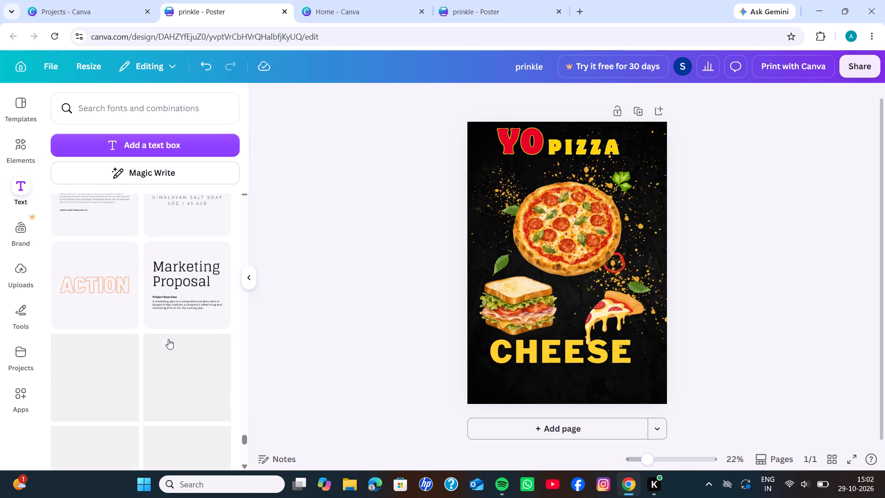
pyautogui.scroll(-2, 168, 339)
pyautogui.scroll(1, 134, 245)
pyautogui.scroll(-1, 149, 313)
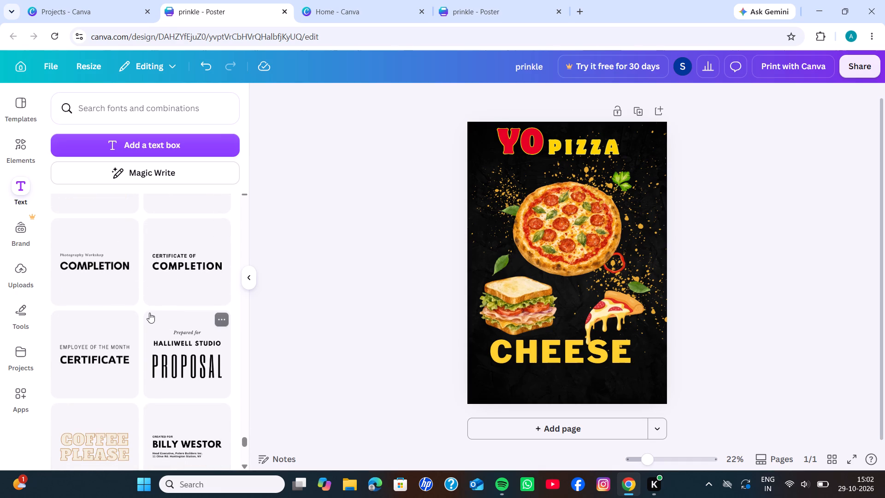
pyautogui.scroll(-4, 149, 313)
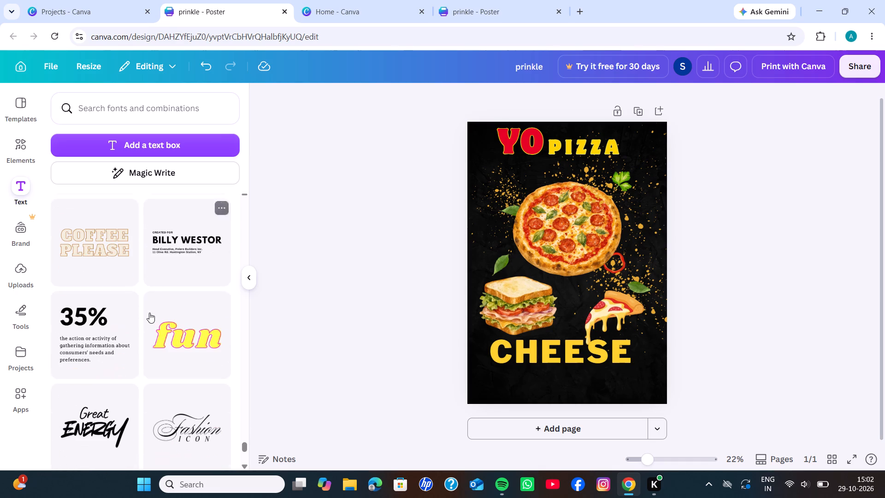
pyautogui.scroll(-1, 149, 313)
pyautogui.click(176, 307)
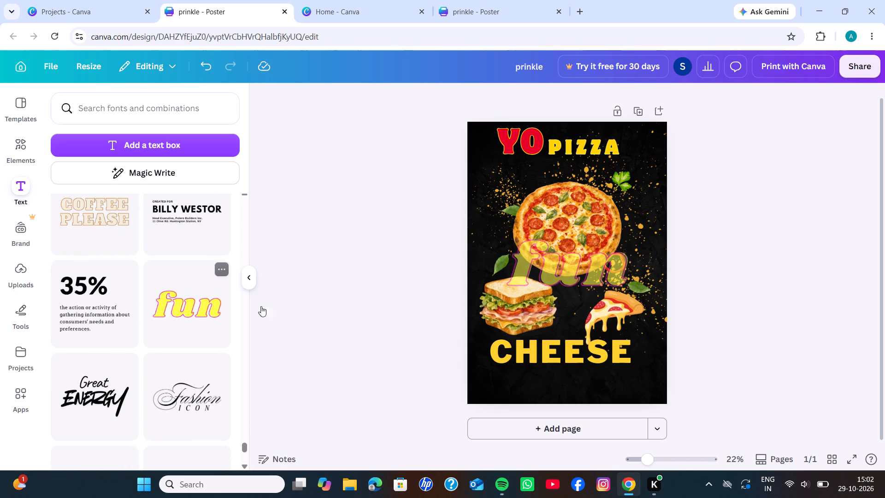
# Replace the word "fun" in the new text with "& Sandwich".
pyautogui.click(568, 262)
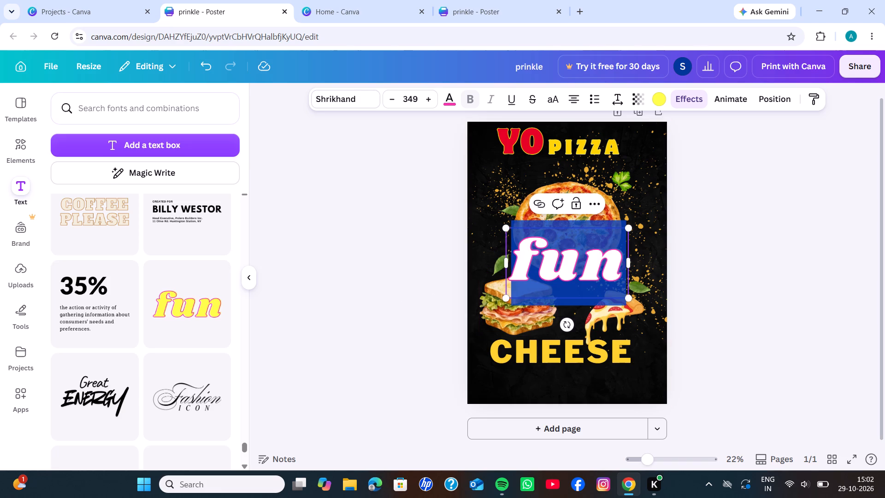
pyautogui.press('BackSpace')
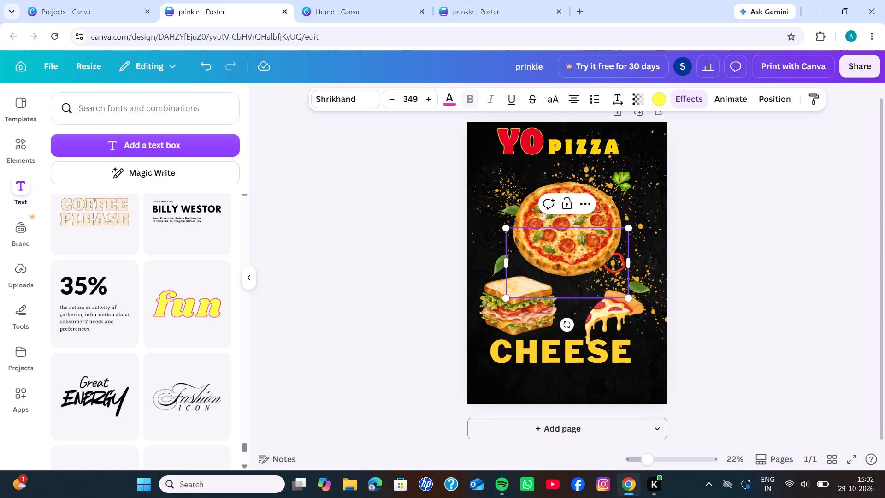
pyautogui.hotkey('shift', '&')
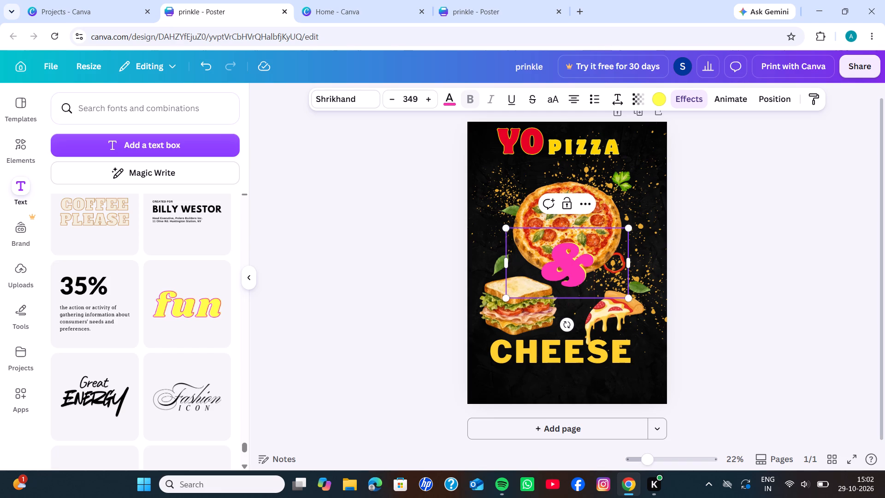
pyautogui.press('space')
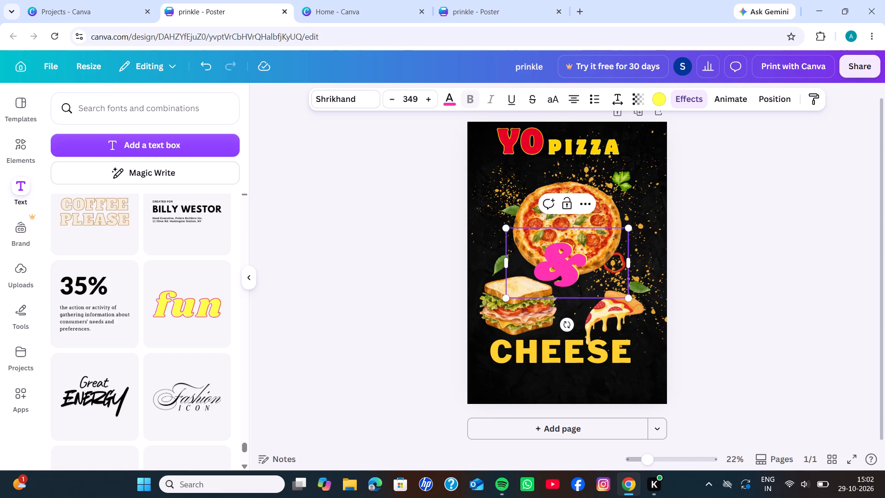
pyautogui.hotkey('shift', 's')
pyautogui.write('and')
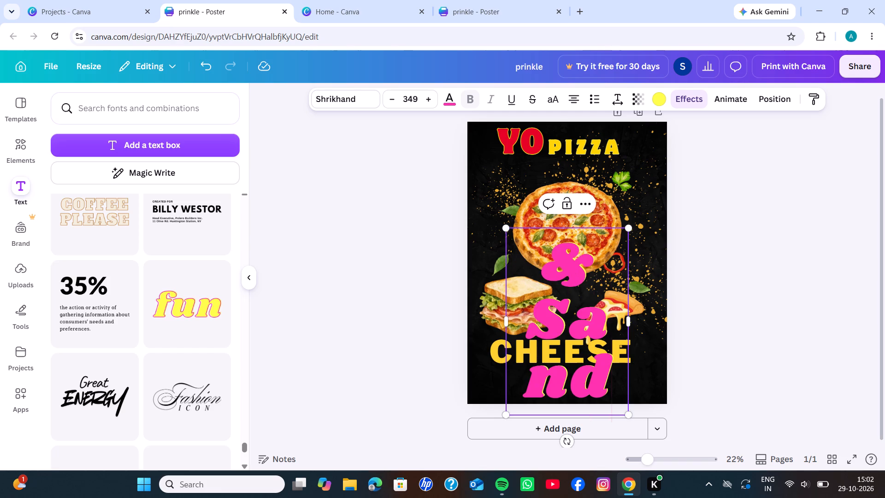
pyautogui.press('w')
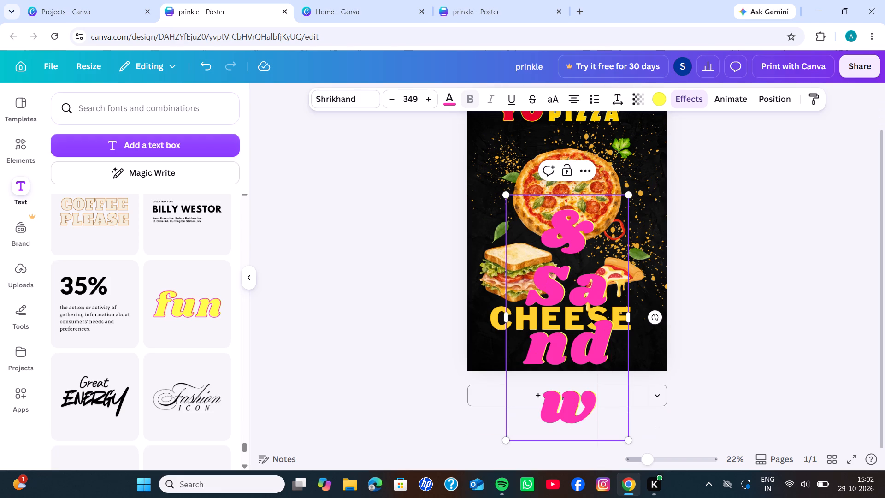
pyautogui.write('ich')
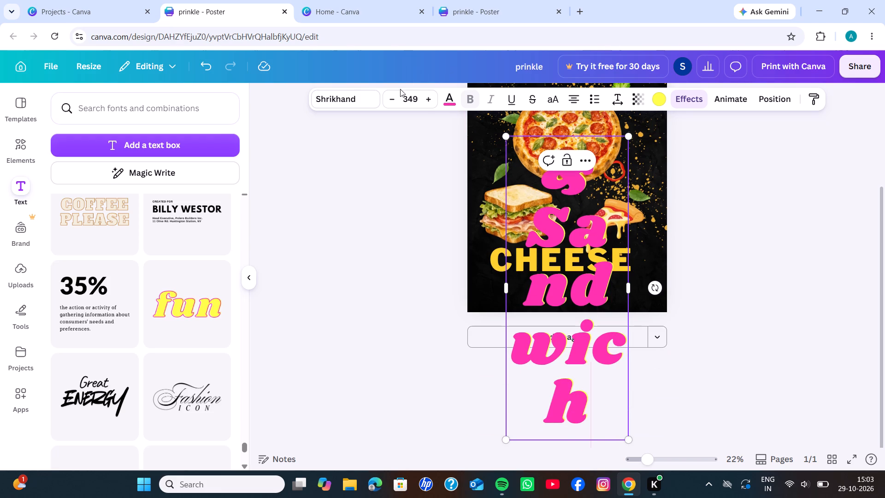
# Reduce the "& Sandwich" text's font size to 101 so that it fits on one line.
pyautogui.moveTo(392, 100); pyautogui.dragTo(389, 101)
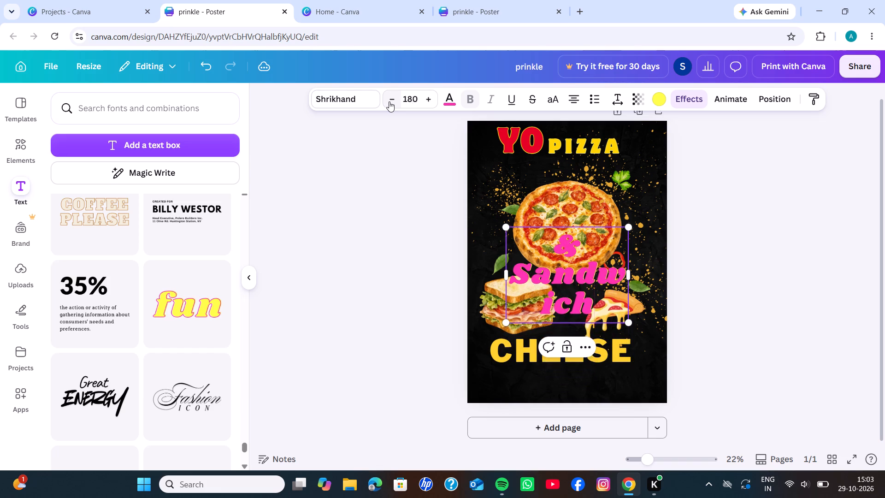
pyautogui.moveTo(389, 101); pyautogui.dragTo(390, 104)
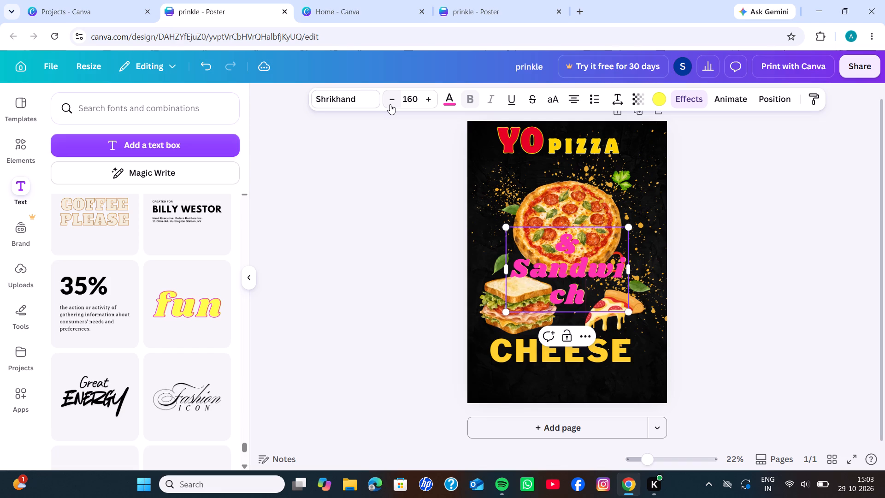
pyautogui.moveTo(390, 104); pyautogui.dragTo(391, 105)
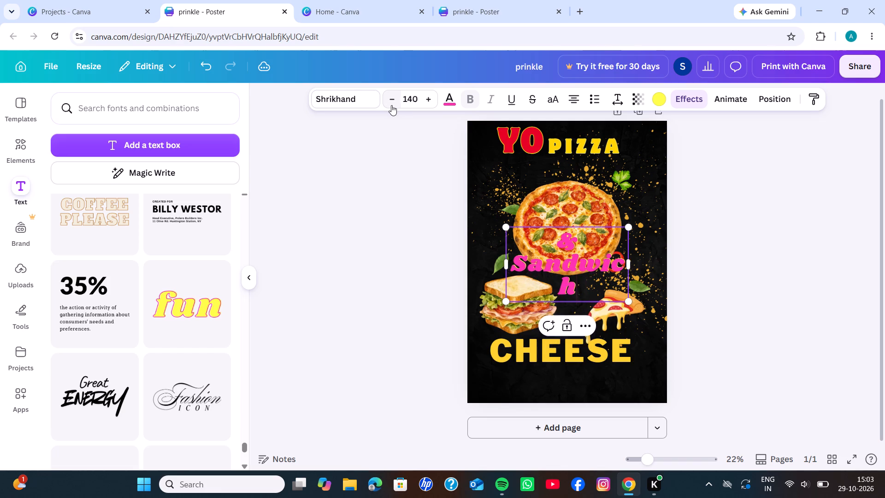
pyautogui.moveTo(391, 105); pyautogui.dragTo(400, 104)
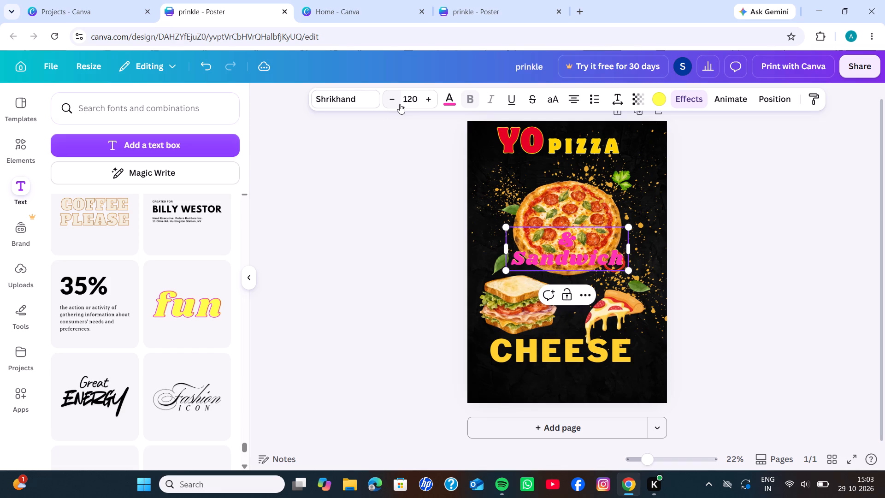
pyautogui.click(400, 104)
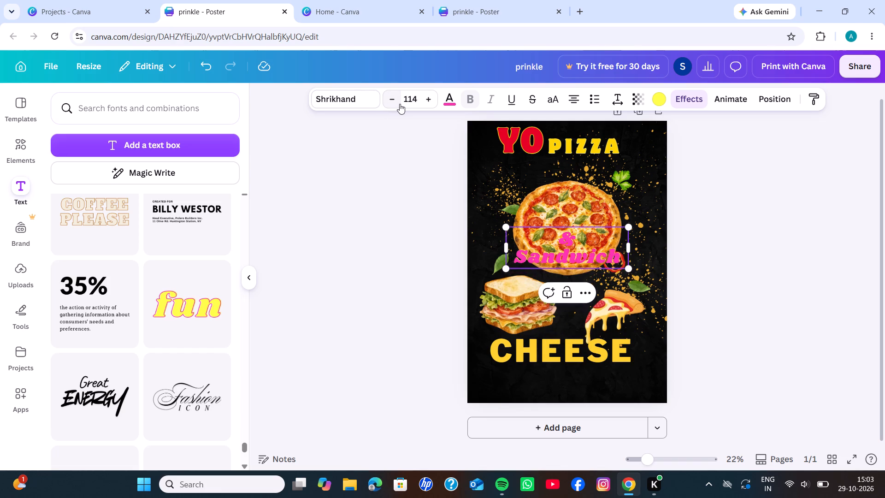
pyautogui.click(424, 224)
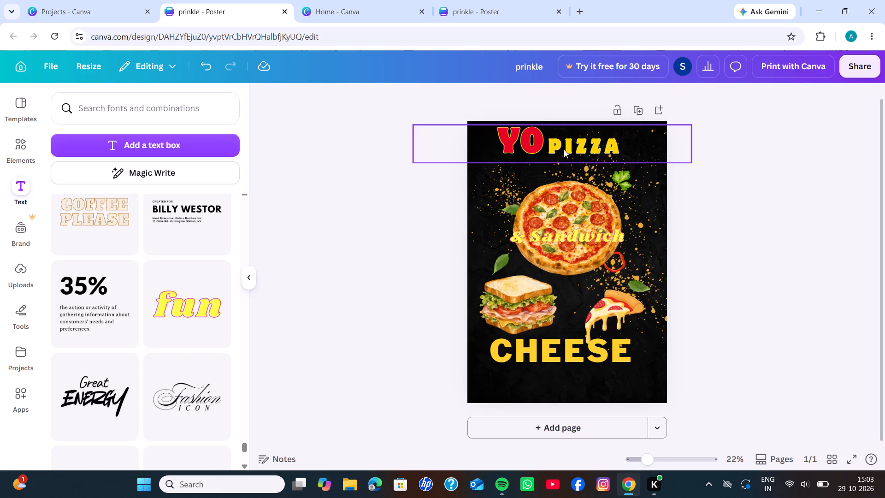
# Shift the grouped "YO PIZZA" heading slightly up and left, closer to the poster's upper-left corner.
pyautogui.click(526, 146)
pyautogui.doubleClick(526, 146)
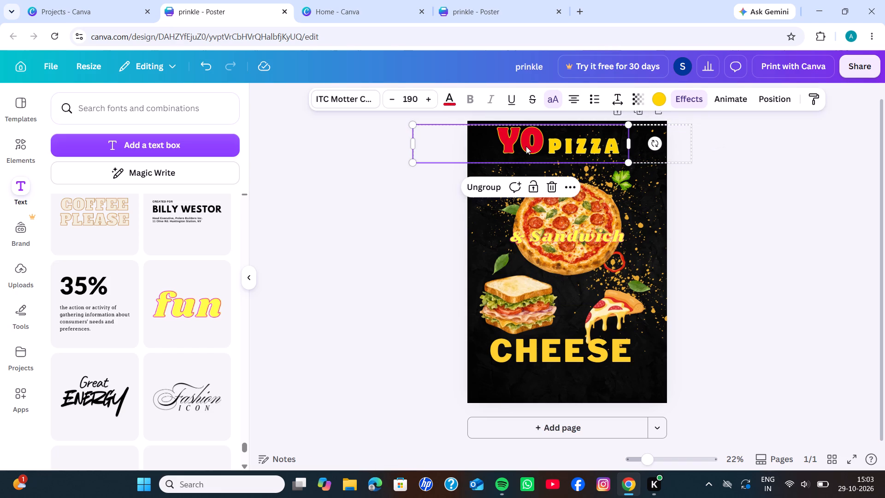
pyautogui.moveTo(526, 146); pyautogui.dragTo(509, 146)
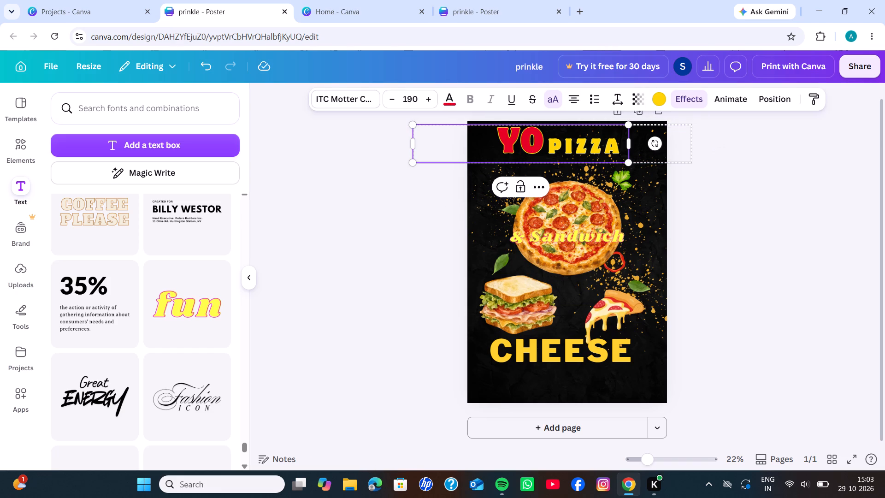
pyautogui.moveTo(509, 146); pyautogui.dragTo(497, 146)
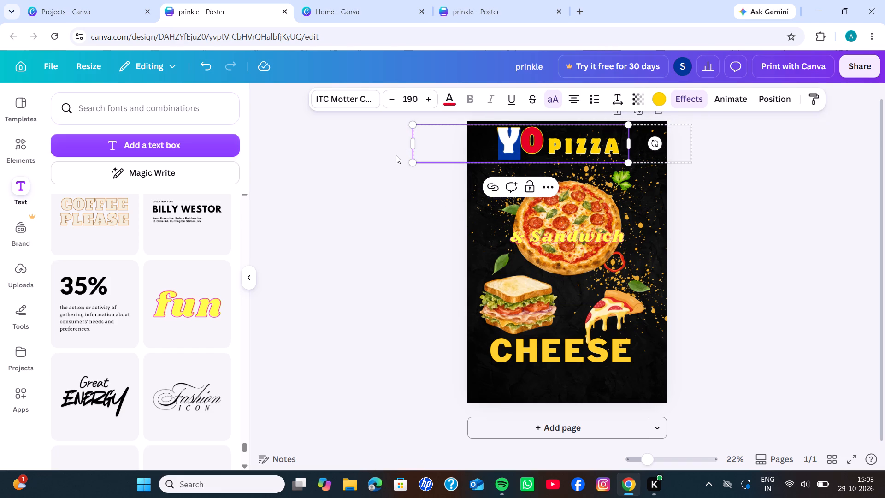
pyautogui.click(396, 155)
pyautogui.click(518, 136)
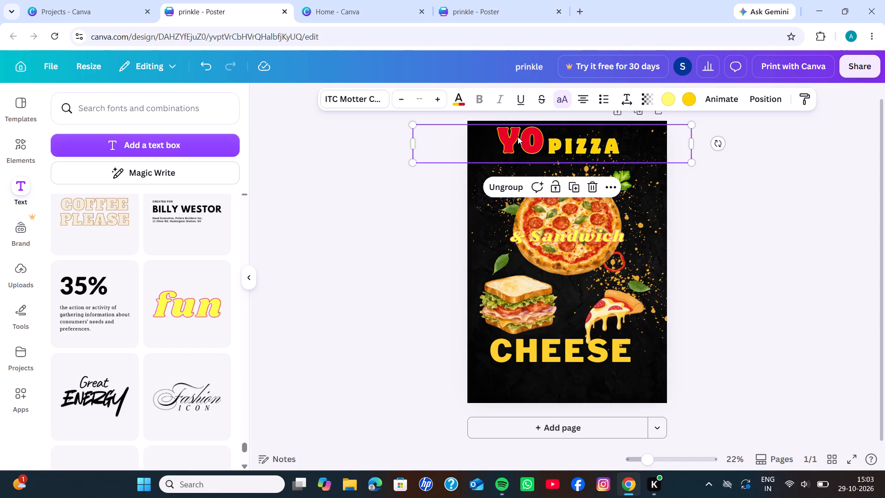
pyautogui.moveTo(518, 136); pyautogui.dragTo(509, 130)
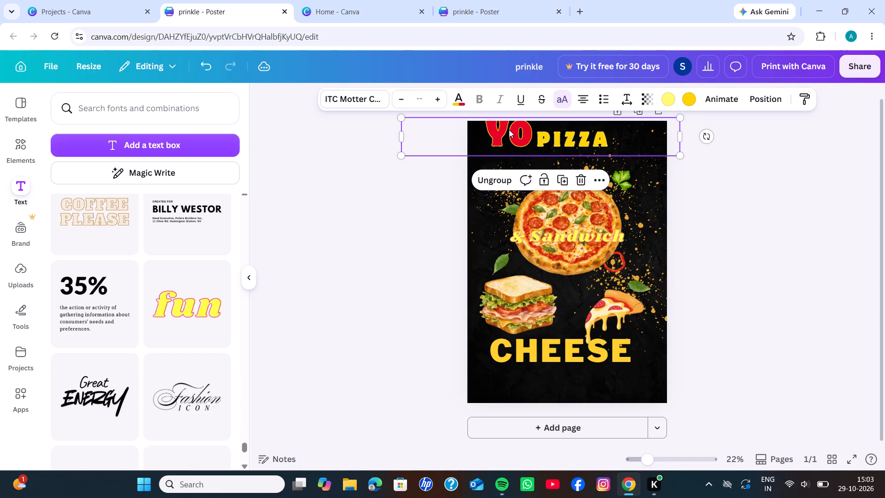
pyautogui.doubleClick(509, 130)
pyautogui.moveTo(509, 130); pyautogui.dragTo(505, 142)
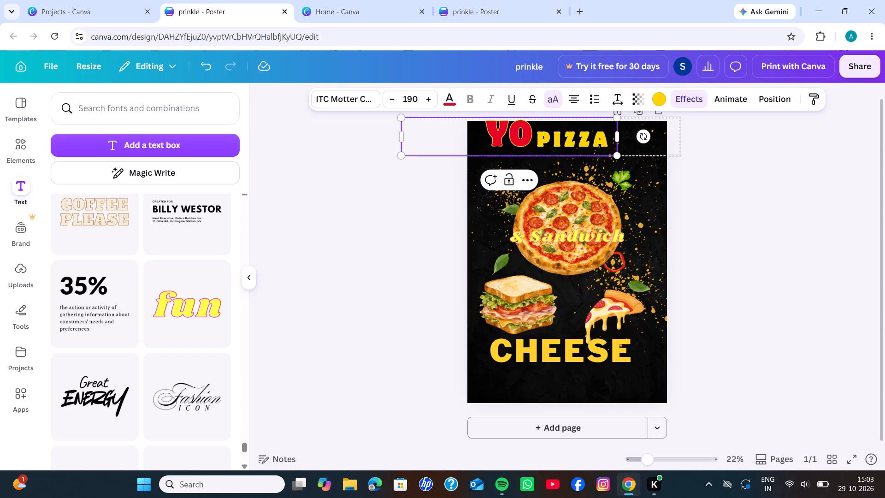
pyautogui.moveTo(505, 142); pyautogui.dragTo(507, 138)
pyautogui.click(372, 173)
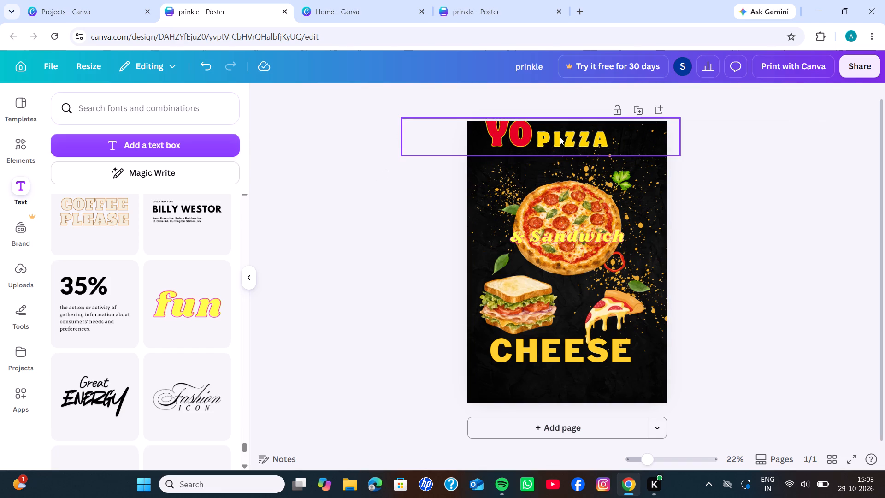
# Enlarge the word "YO" to font size 218 and position it just inside the poster's top edge, left of "PIZZA".
pyautogui.click(557, 137)
pyautogui.click(557, 137)
pyautogui.click(557, 137)
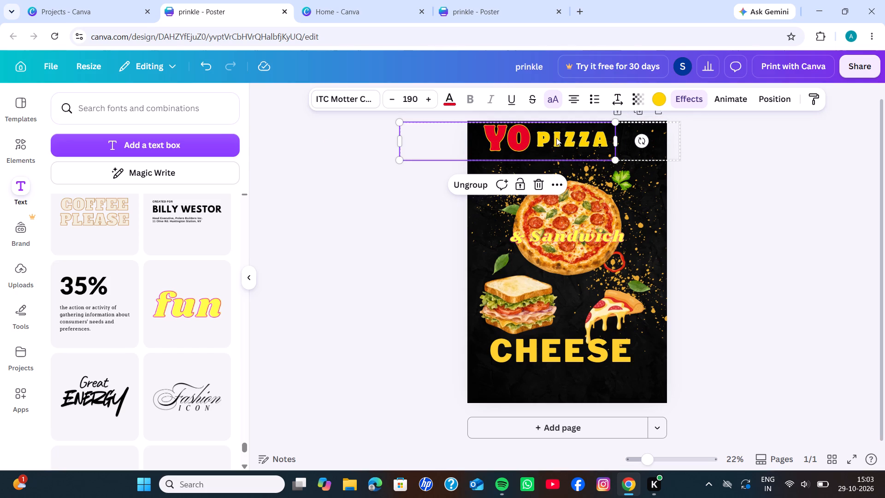
pyautogui.click(426, 103)
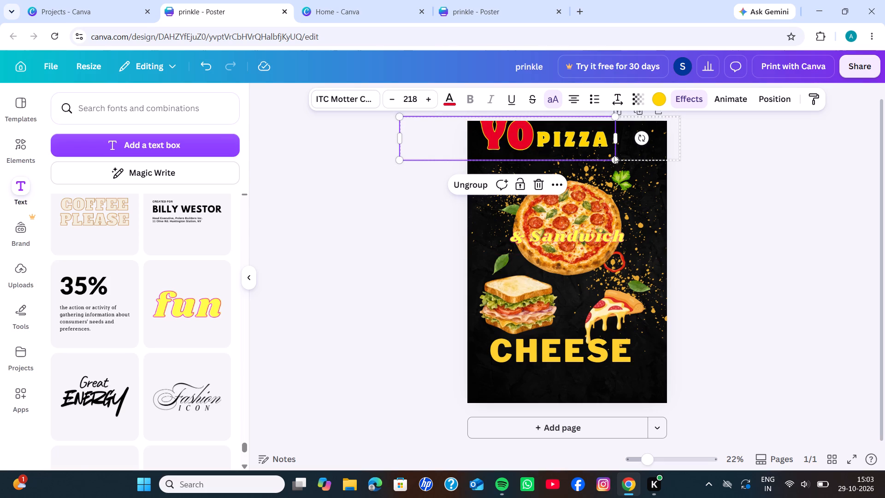
pyautogui.moveTo(614, 155); pyautogui.dragTo(613, 156)
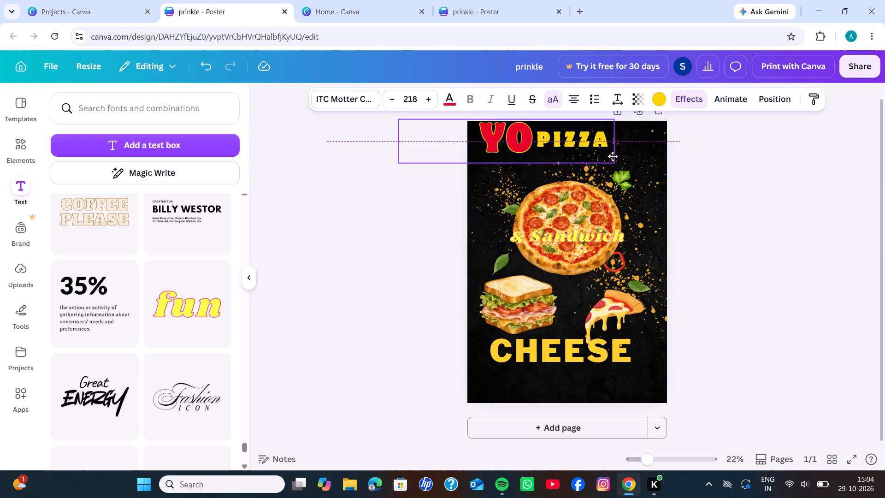
pyautogui.moveTo(613, 156); pyautogui.dragTo(611, 160)
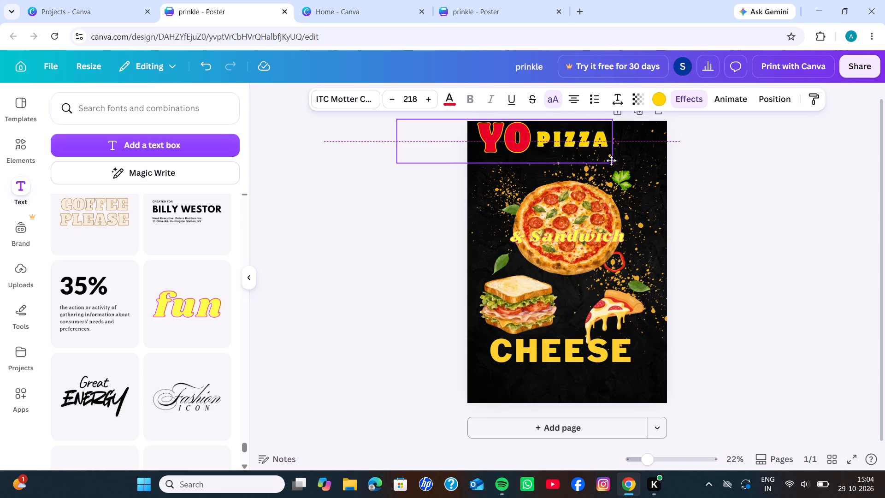
pyautogui.moveTo(611, 160); pyautogui.dragTo(611, 159)
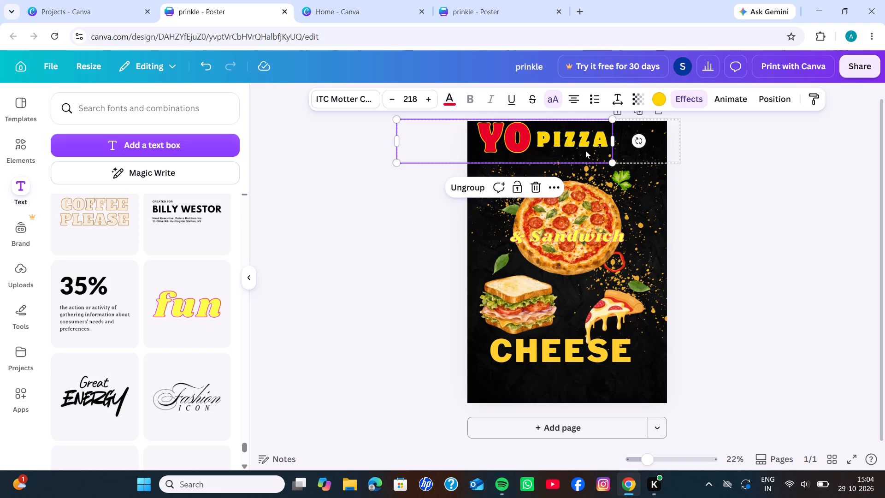
# Move the word "PIZZA" slightly down and left so it sits against the lower right of "YO".
pyautogui.click(585, 150)
pyautogui.click(584, 145)
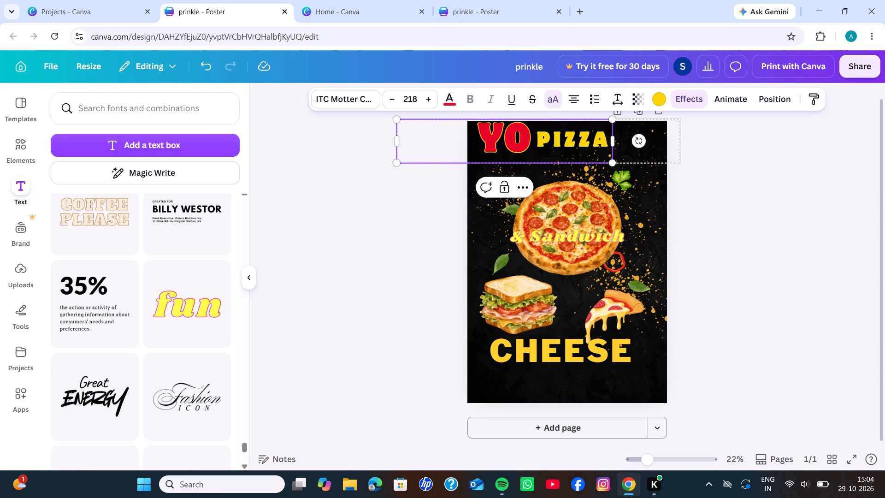
pyautogui.click(379, 229)
pyautogui.click(577, 132)
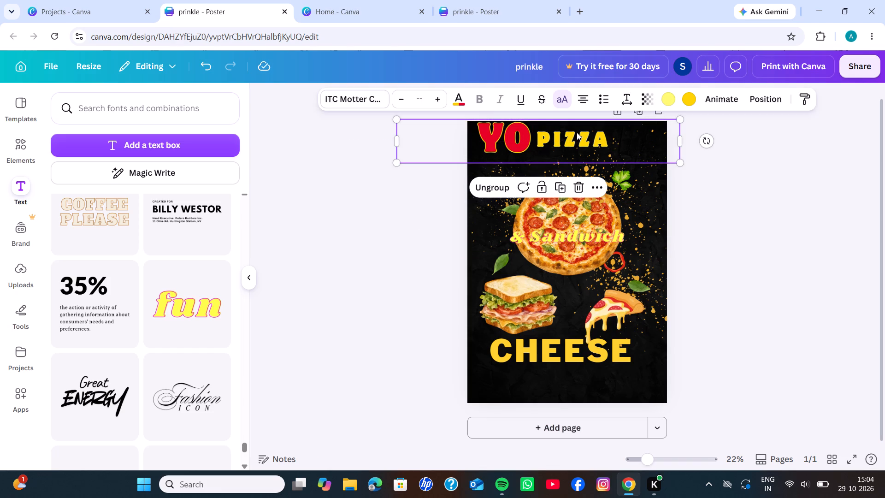
pyautogui.click(577, 132)
pyautogui.click(577, 132)
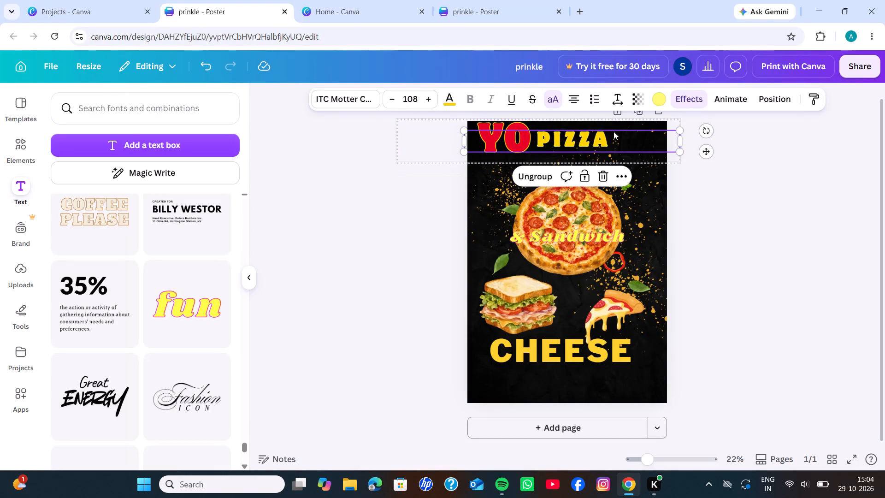
pyautogui.moveTo(627, 134); pyautogui.dragTo(623, 141)
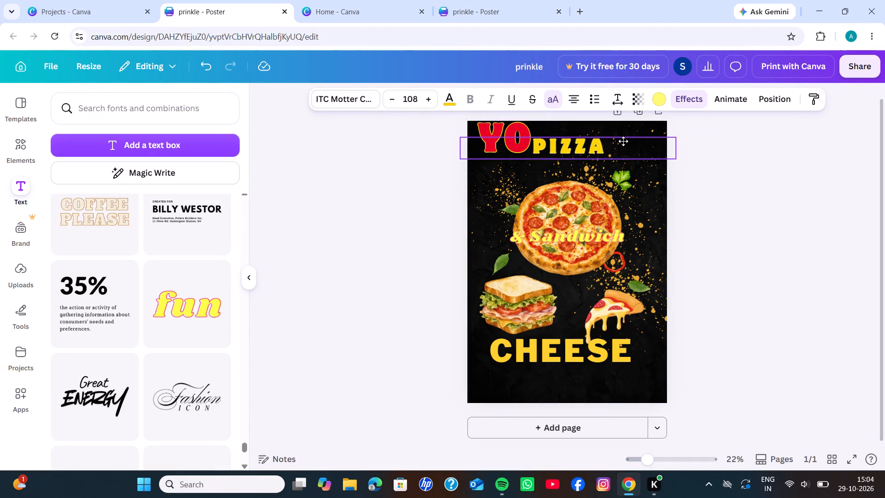
pyautogui.moveTo(623, 141); pyautogui.dragTo(624, 142)
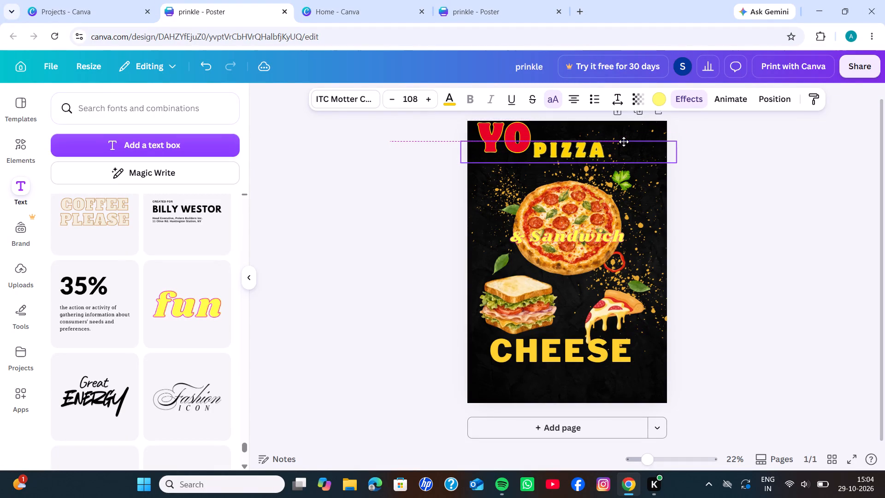
pyautogui.moveTo(624, 142); pyautogui.dragTo(616, 145)
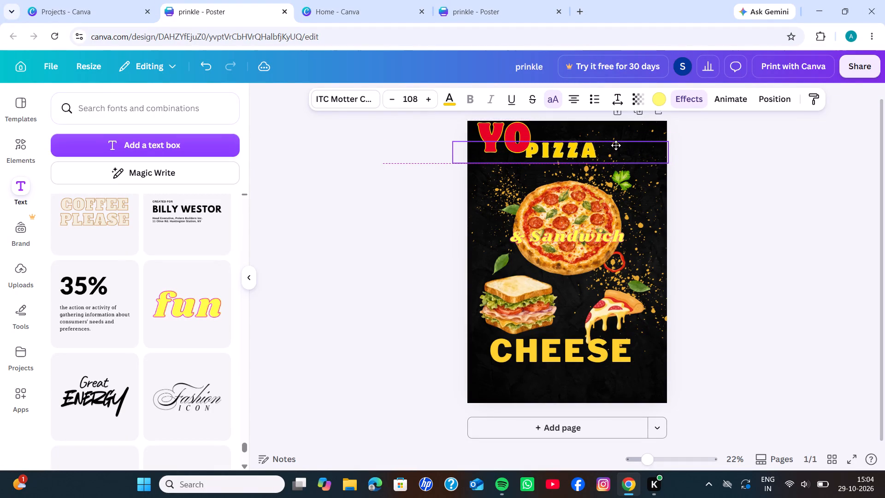
pyautogui.moveTo(616, 145); pyautogui.dragTo(619, 145)
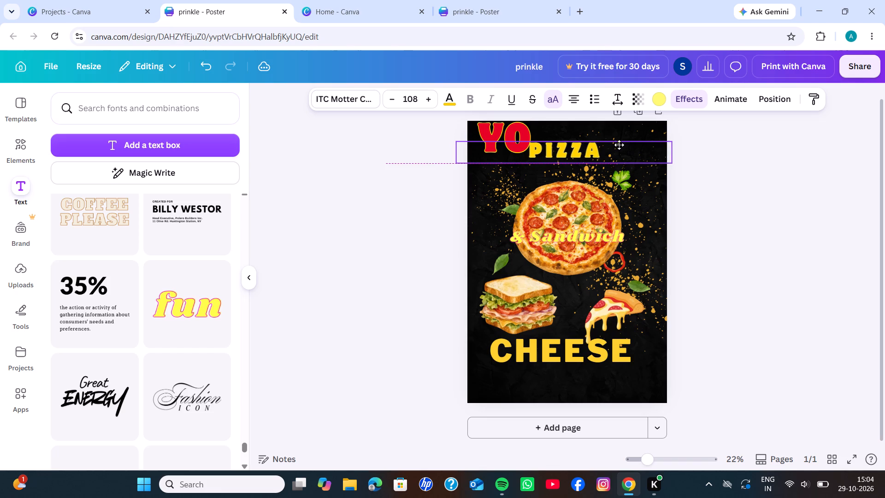
pyautogui.moveTo(619, 145); pyautogui.dragTo(619, 142)
pyautogui.click(376, 154)
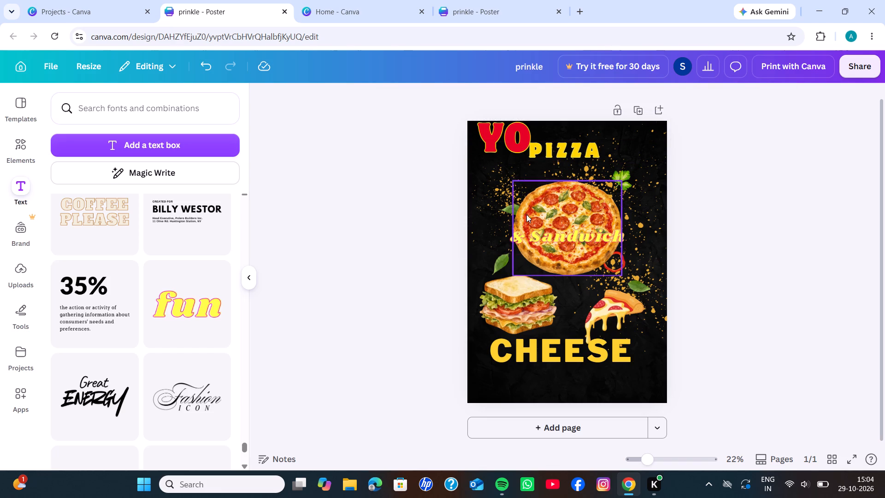
# Move the "& Sandwich" text up off the pizza image, placing it just below and to the right of "PIZZA".
pyautogui.moveTo(552, 239); pyautogui.dragTo(565, 200)
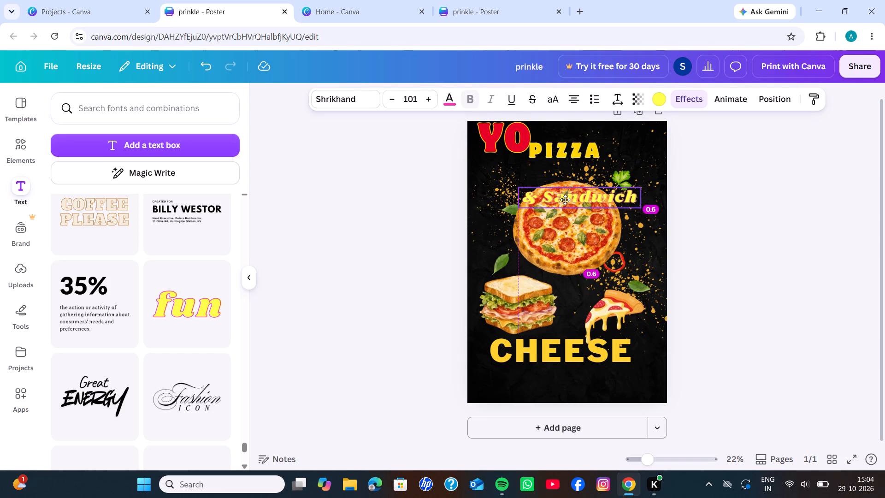
pyautogui.moveTo(565, 200); pyautogui.dragTo(586, 171)
pyautogui.click(388, 213)
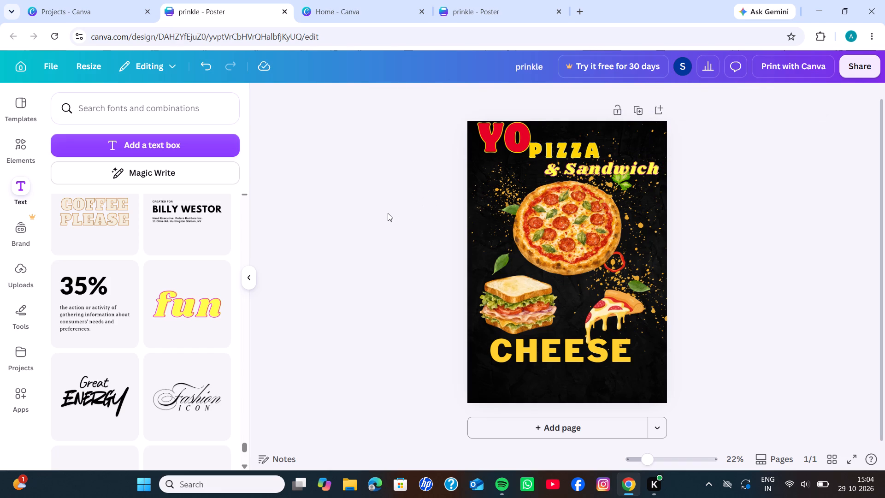
# Move the grouped "YO PIZZA" heading left so that "YO" sits close to the poster's left edge.
pyautogui.click(570, 147)
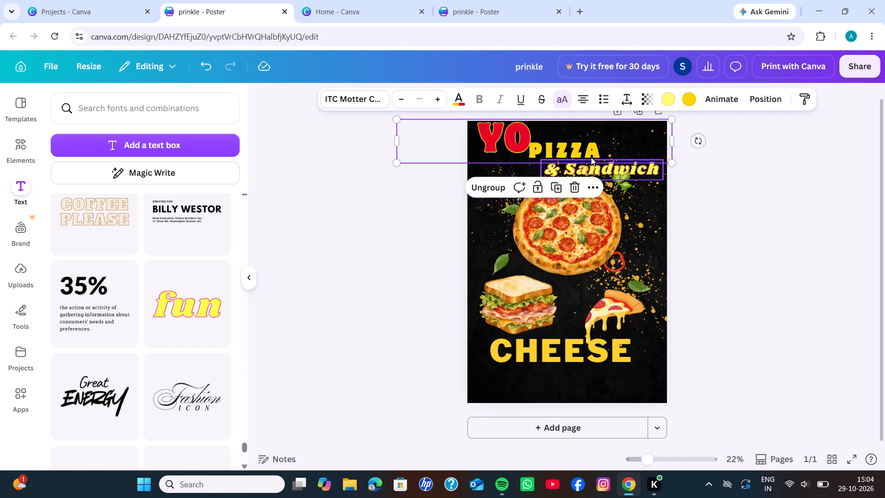
pyautogui.moveTo(591, 157); pyautogui.dragTo(584, 155)
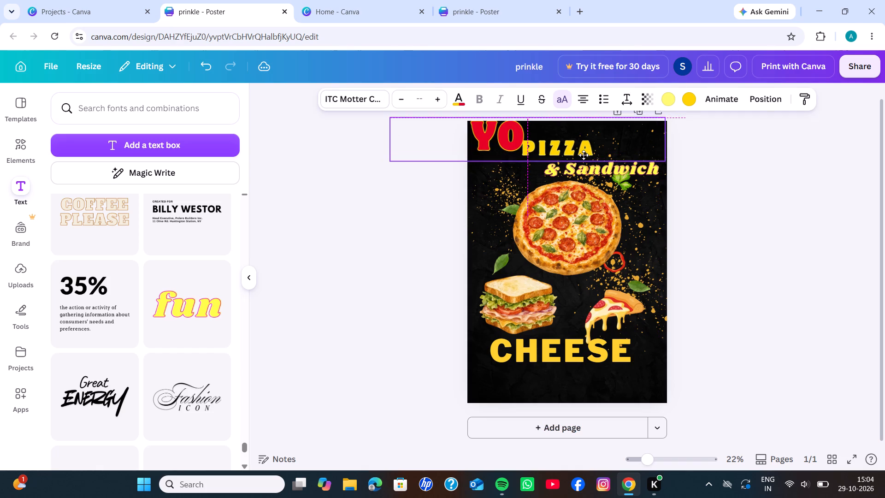
pyautogui.moveTo(584, 155); pyautogui.dragTo(582, 157)
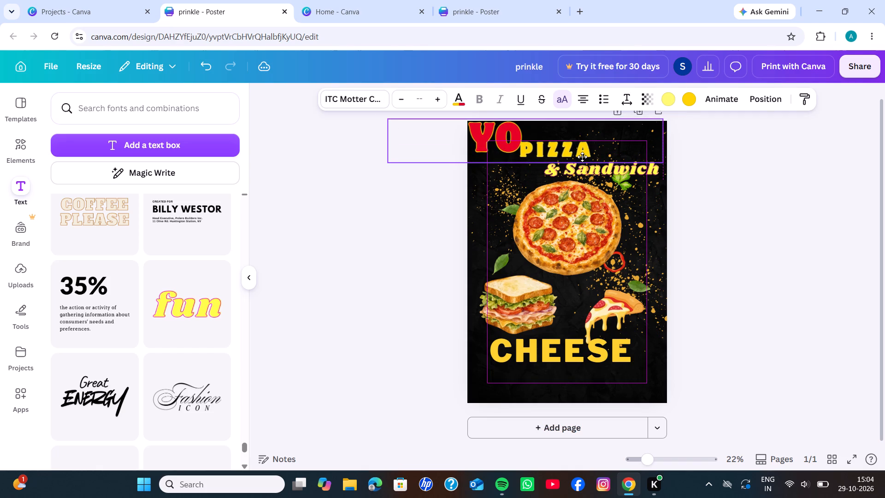
pyautogui.moveTo(582, 157); pyautogui.dragTo(584, 157)
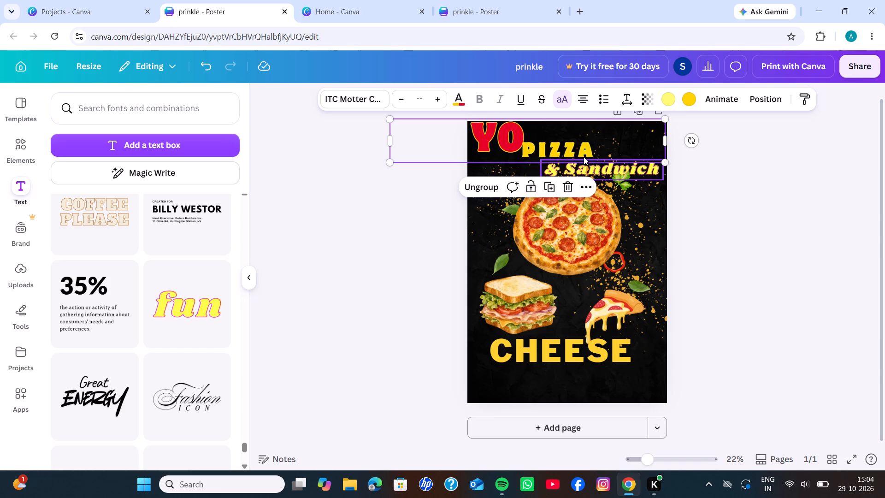
pyautogui.click(584, 157)
pyautogui.click(584, 157)
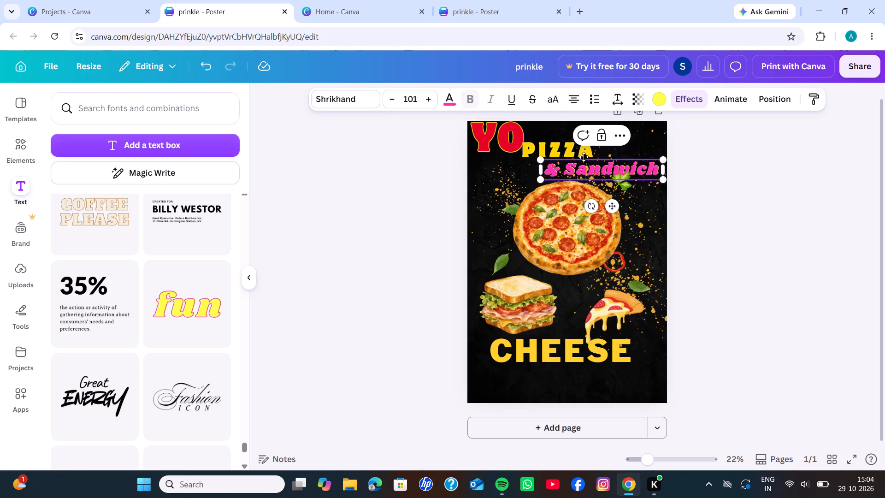
pyautogui.click(584, 157)
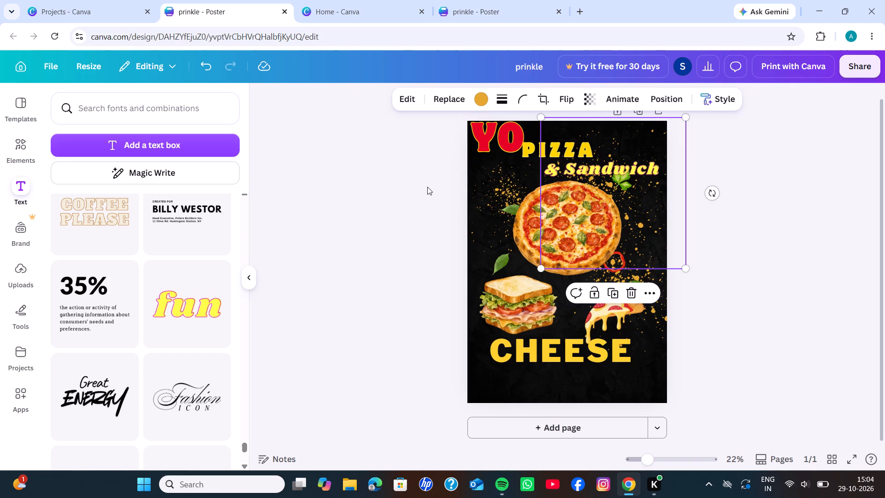
pyautogui.click(427, 187)
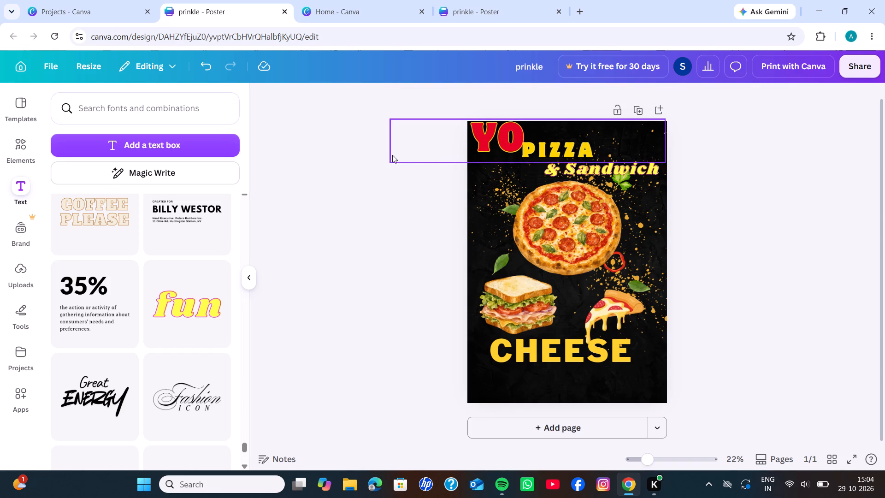
# Narrow the grouped "YO PIZZA" heading's frame from its left side and extend its right side slightly past the poster's edge.
pyautogui.click(490, 143)
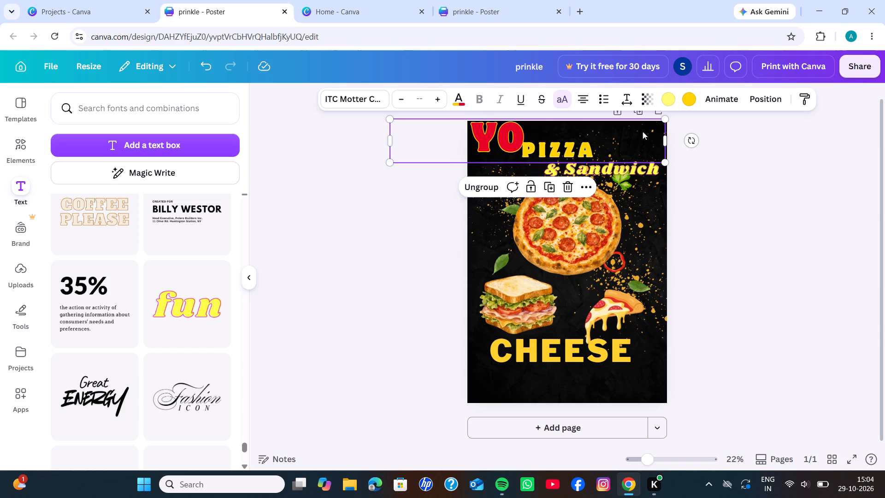
pyautogui.moveTo(661, 142); pyautogui.dragTo(636, 144)
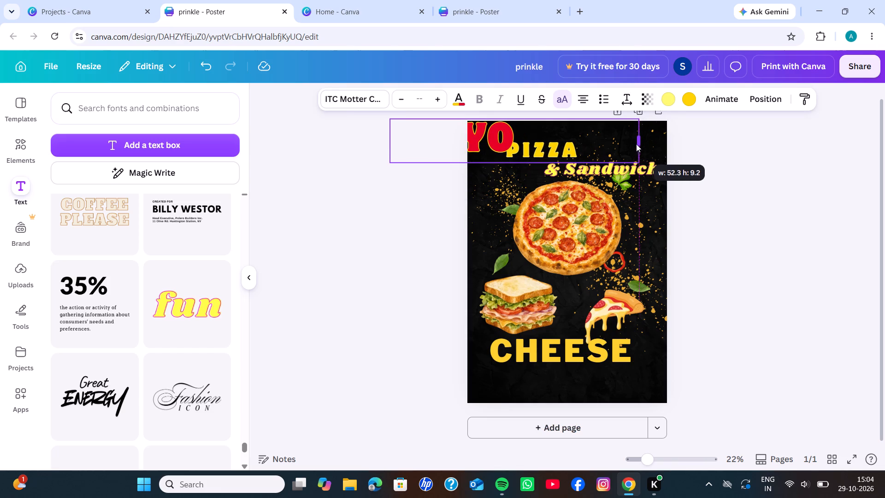
pyautogui.moveTo(636, 144); pyautogui.dragTo(666, 144)
pyautogui.moveTo(666, 144); pyautogui.dragTo(673, 144)
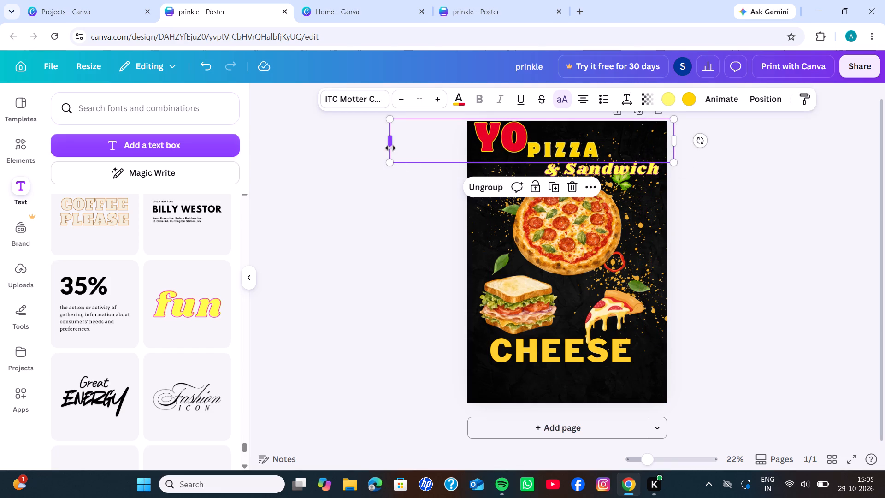
pyautogui.moveTo(390, 148); pyautogui.dragTo(471, 161)
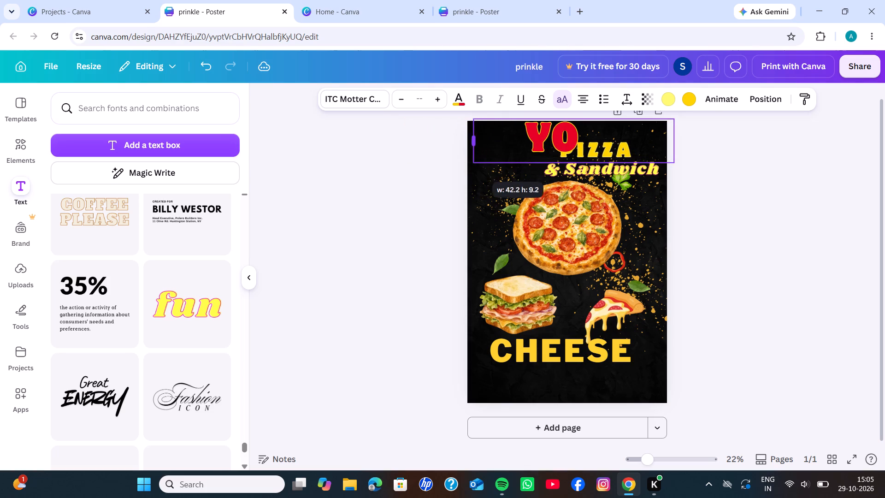
pyautogui.moveTo(471, 161); pyautogui.dragTo(457, 162)
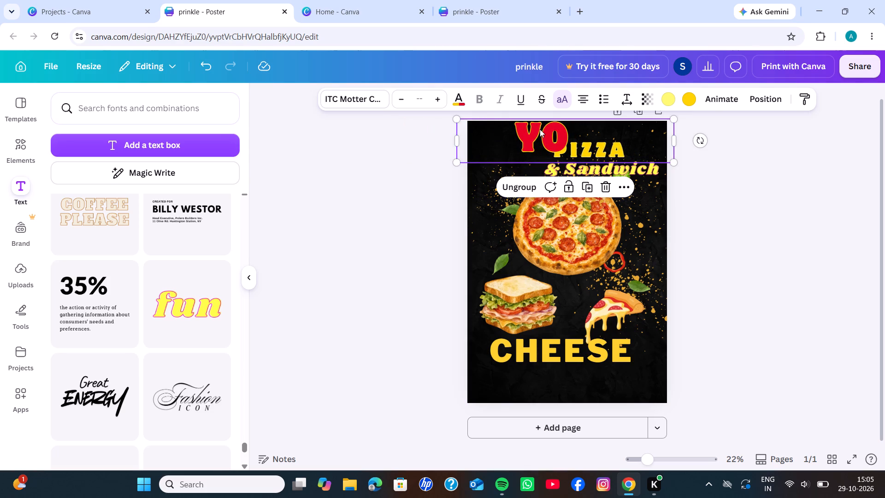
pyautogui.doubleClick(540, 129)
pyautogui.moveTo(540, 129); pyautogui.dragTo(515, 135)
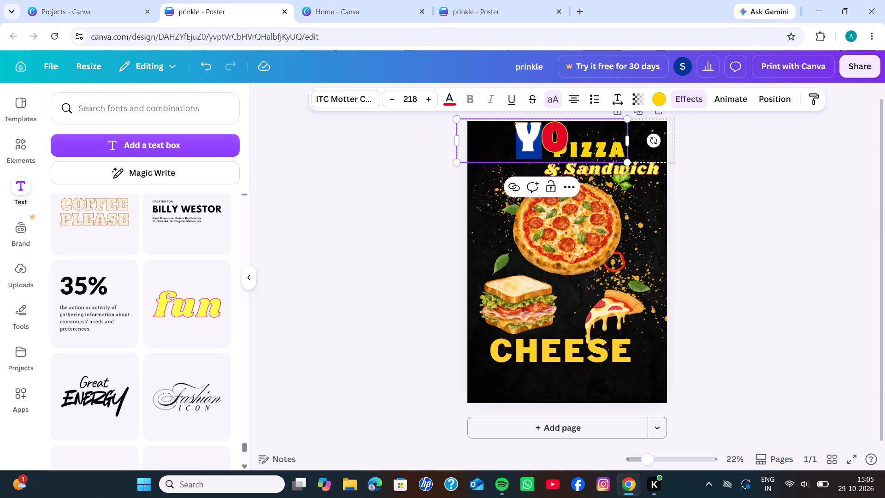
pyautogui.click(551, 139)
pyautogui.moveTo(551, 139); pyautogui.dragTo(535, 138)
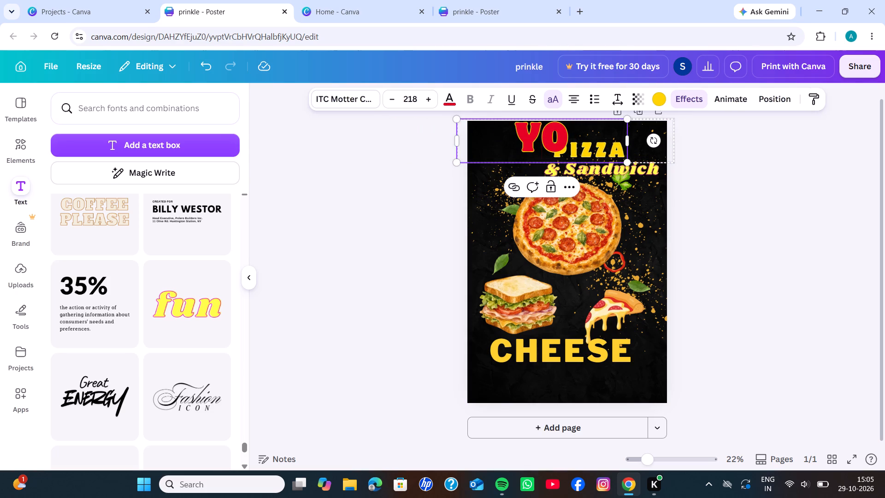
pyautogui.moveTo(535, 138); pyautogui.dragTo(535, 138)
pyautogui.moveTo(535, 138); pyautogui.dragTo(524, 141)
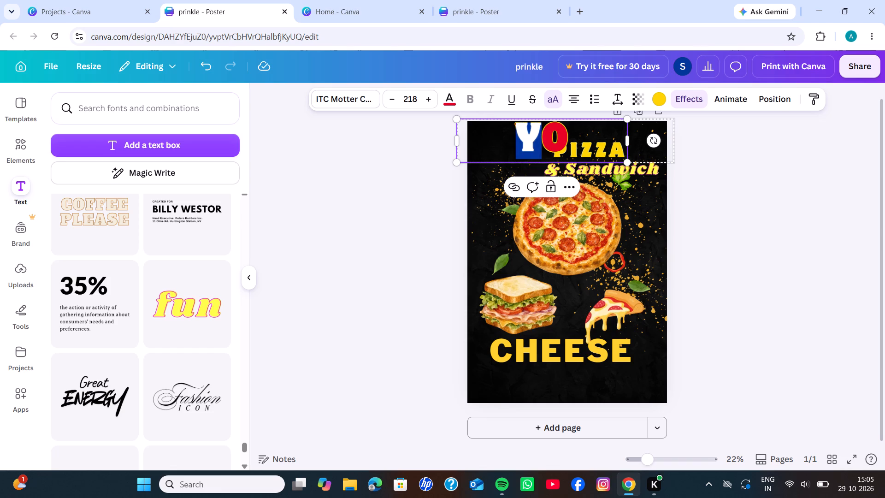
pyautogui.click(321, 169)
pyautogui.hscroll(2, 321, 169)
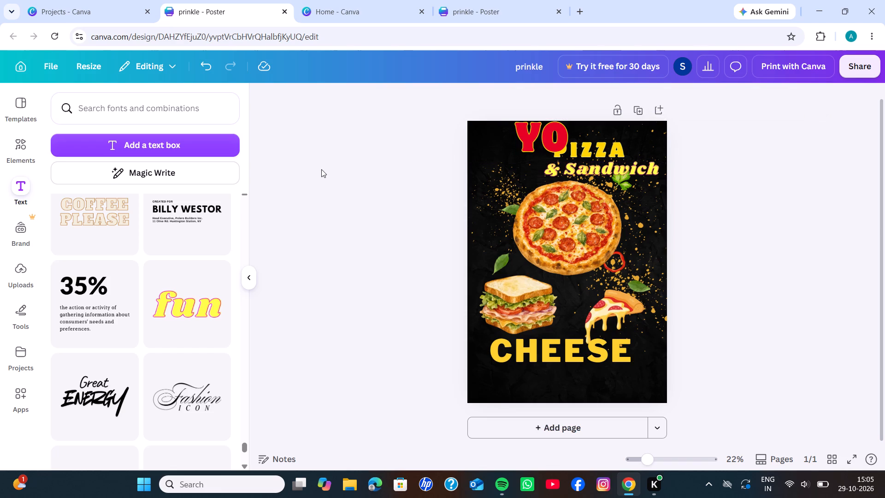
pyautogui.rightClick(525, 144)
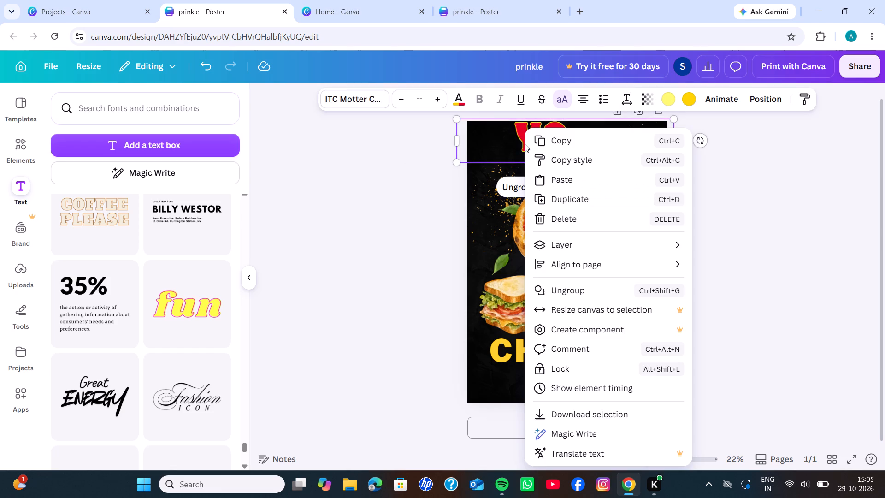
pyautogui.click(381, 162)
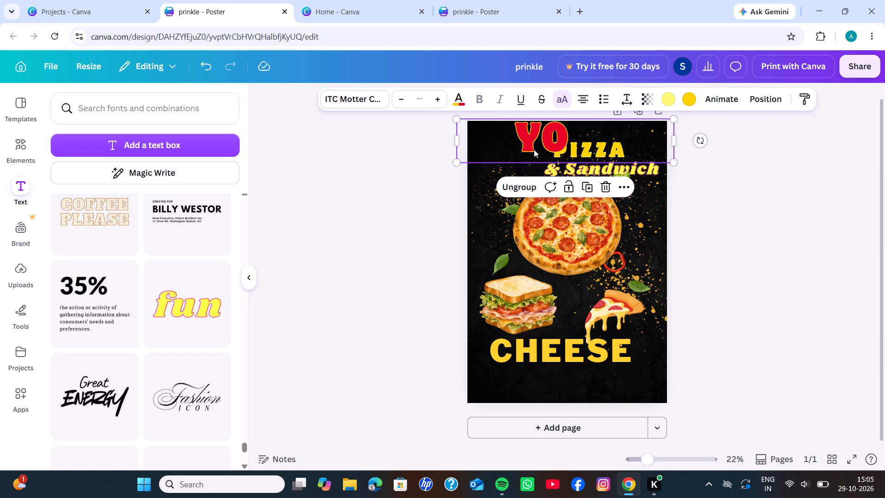
# Move the grouped "YO PIZZA" heading left, bringing "YO" nearer the poster's left edge.
pyautogui.moveTo(532, 141); pyautogui.dragTo(501, 142)
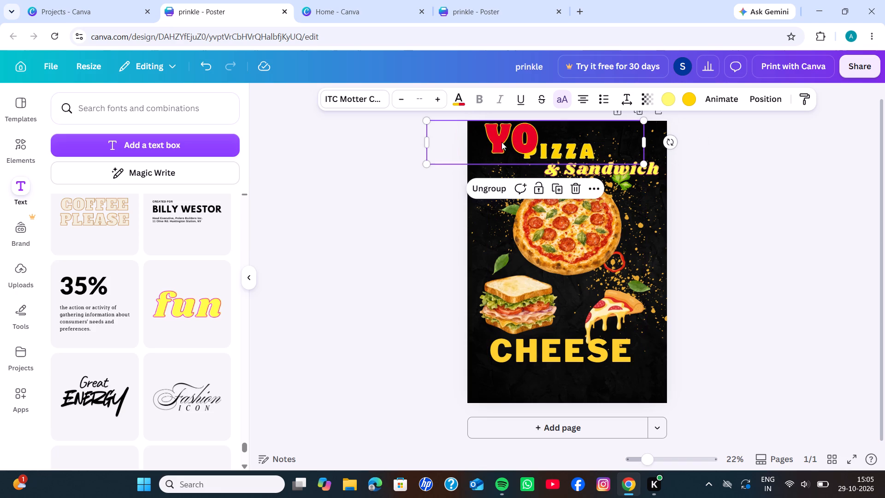
# Move only the word "YO" within the grouped heading left, against the poster's left edge and clear of "PIZZA".
pyautogui.click(555, 149)
pyautogui.moveTo(555, 149); pyautogui.dragTo(542, 152)
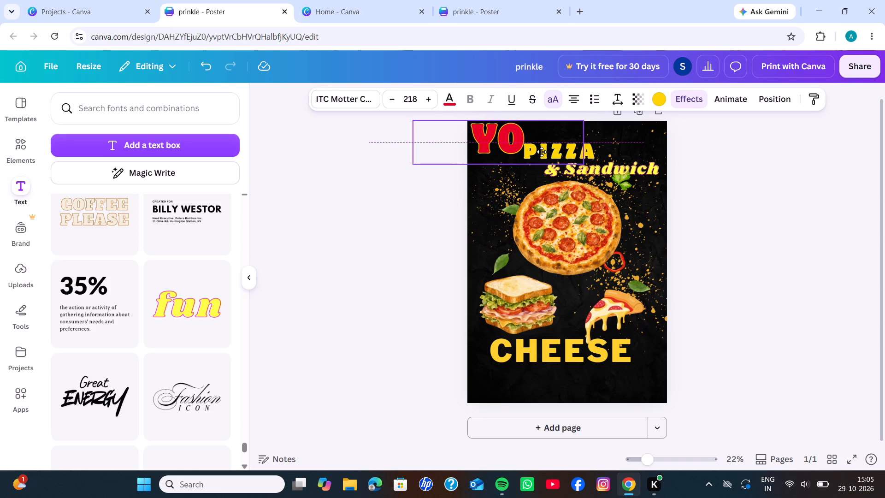
pyautogui.moveTo(542, 152); pyautogui.dragTo(541, 152)
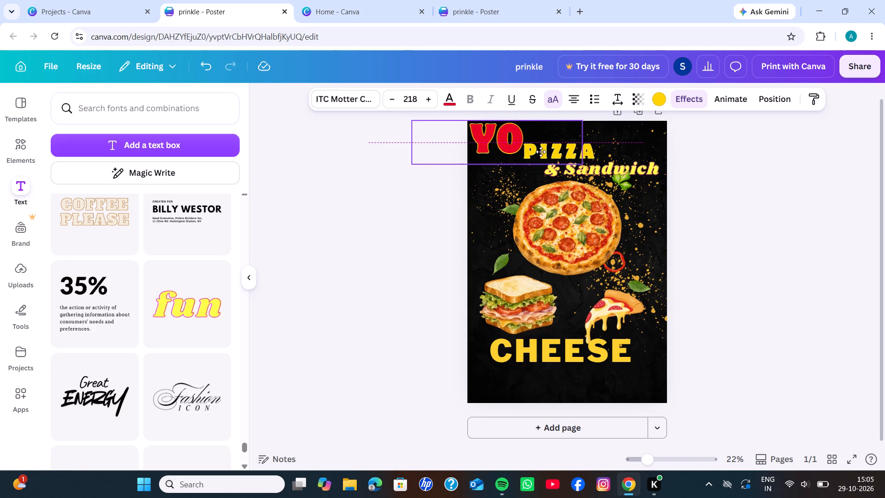
pyautogui.moveTo(541, 152); pyautogui.dragTo(541, 150)
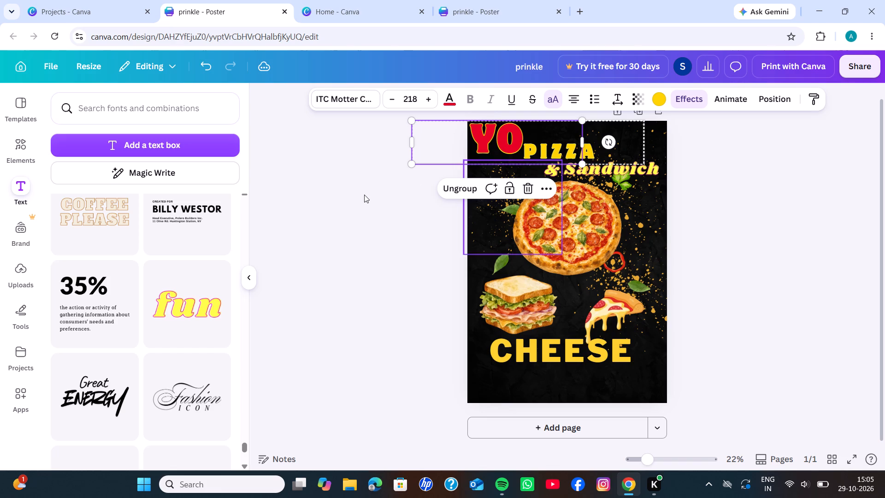
pyautogui.click(361, 200)
# Move the word "PIZZA" within the group slightly up, level with the middle of "YO" and just to its right.
pyautogui.click(570, 148)
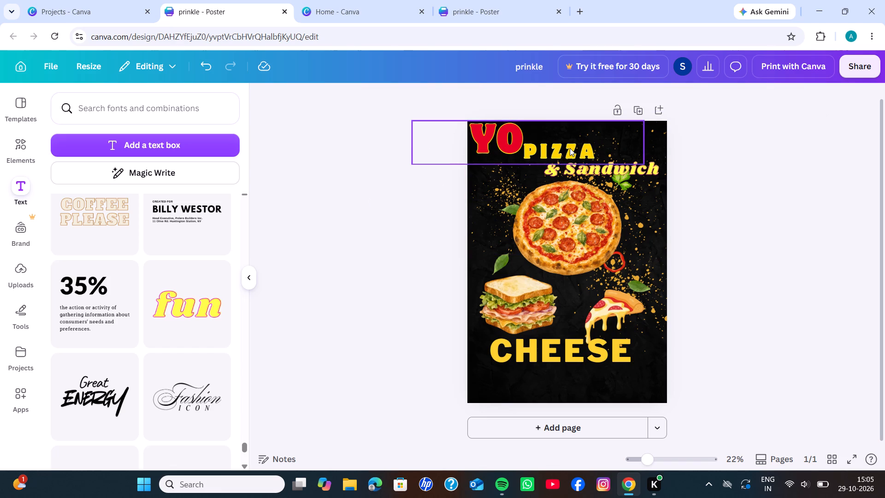
pyautogui.click(570, 148)
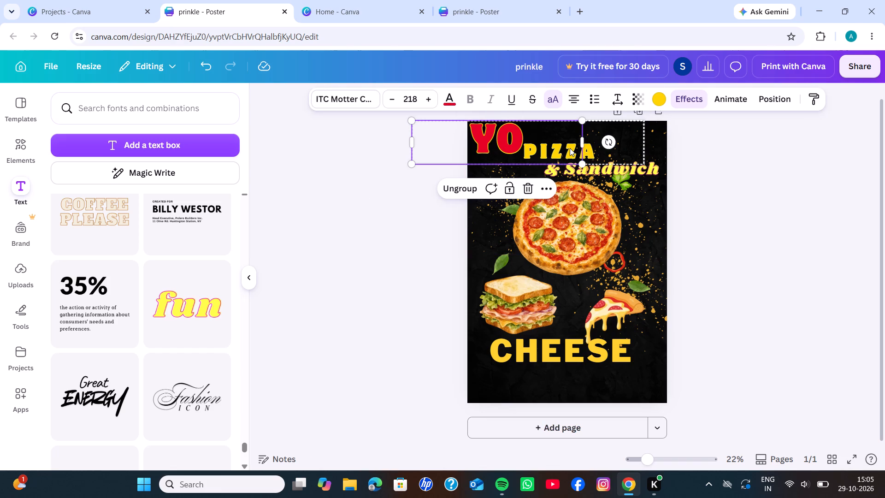
pyautogui.click(570, 148)
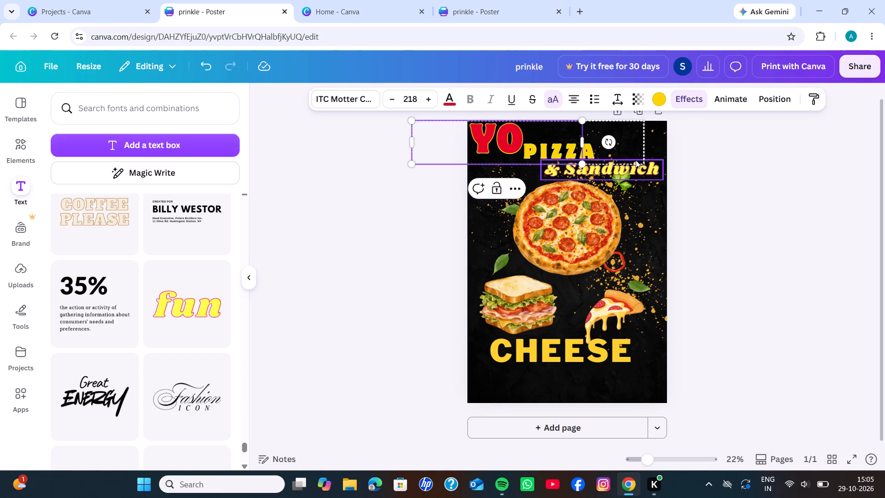
pyautogui.click(733, 158)
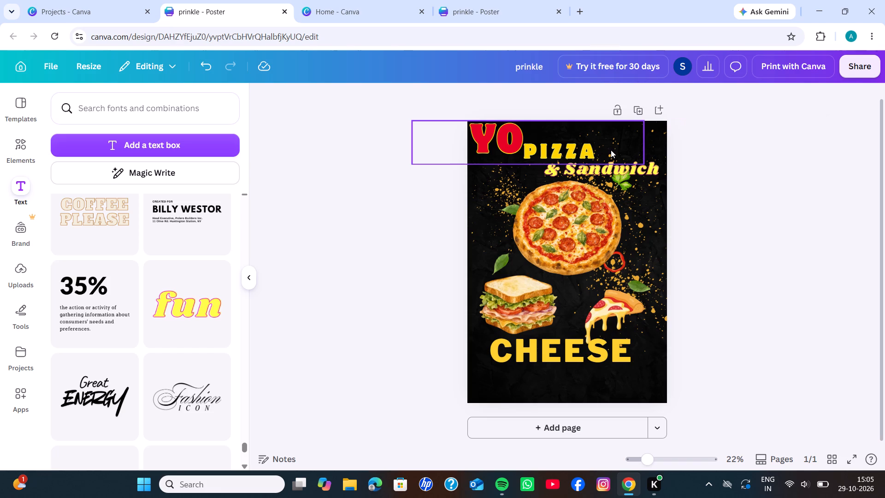
pyautogui.click(596, 151)
pyautogui.click(596, 151)
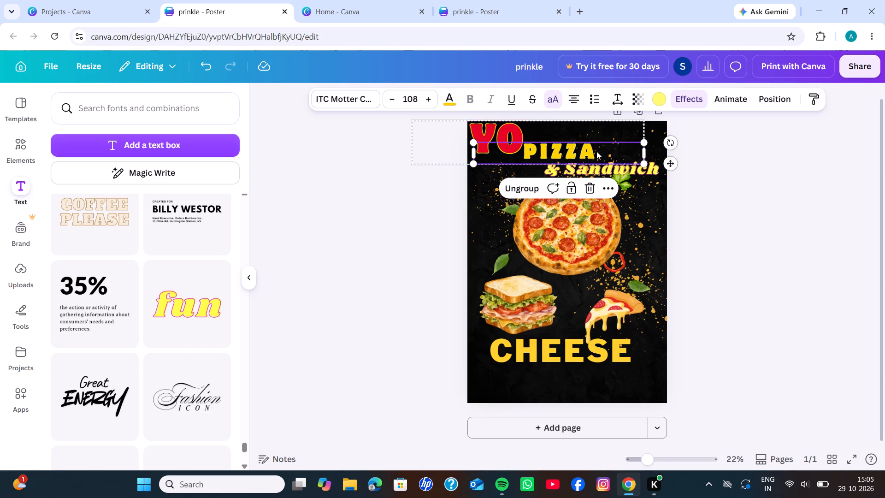
pyautogui.moveTo(596, 151); pyautogui.dragTo(602, 146)
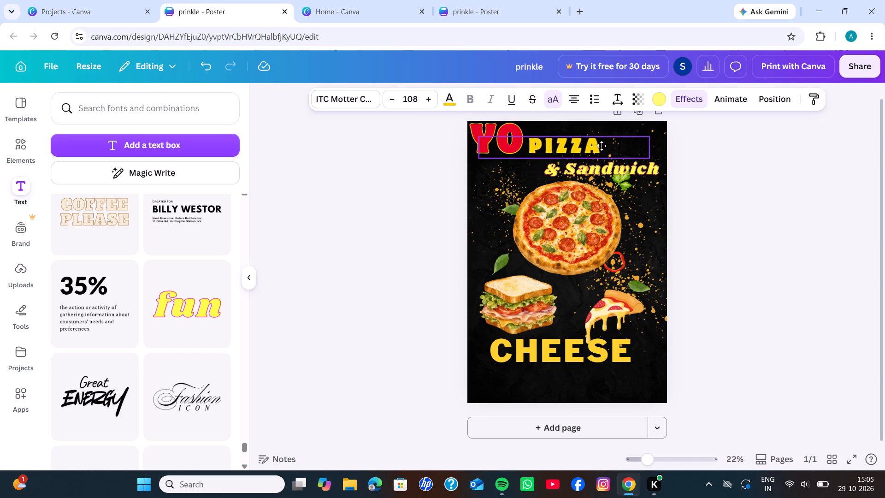
pyautogui.moveTo(602, 146); pyautogui.dragTo(601, 144)
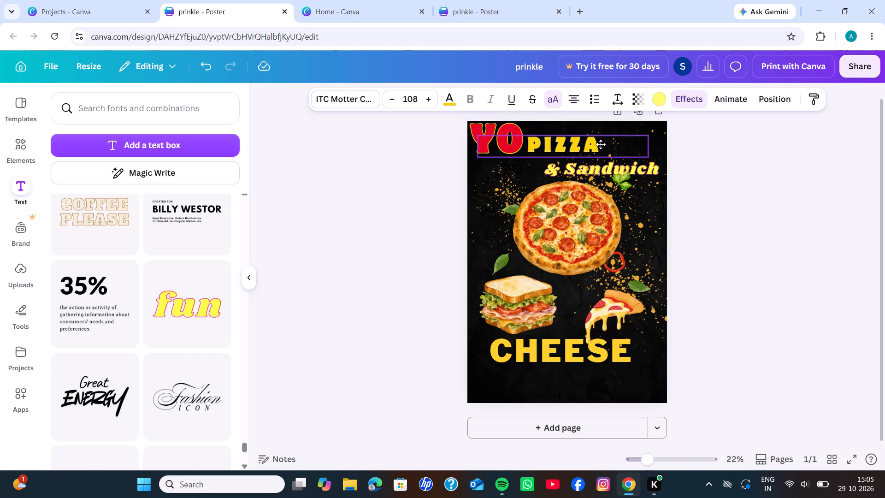
pyautogui.moveTo(601, 144); pyautogui.dragTo(600, 144)
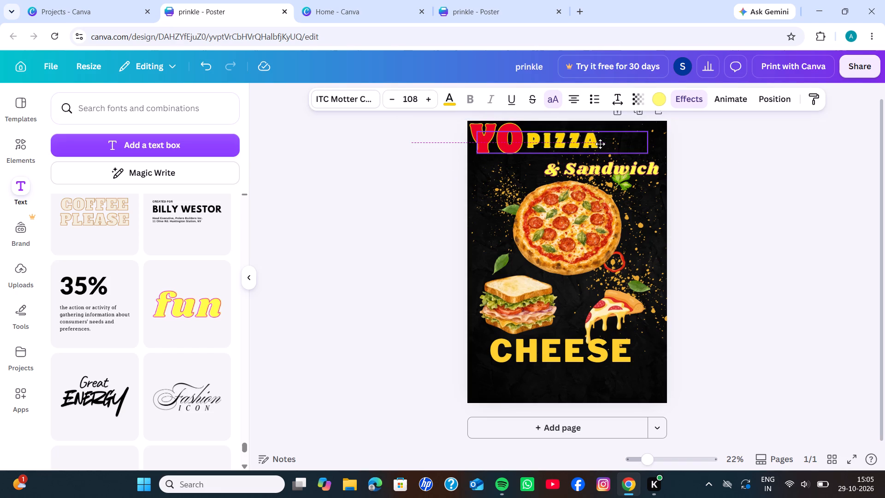
pyautogui.moveTo(600, 144); pyautogui.dragTo(600, 144)
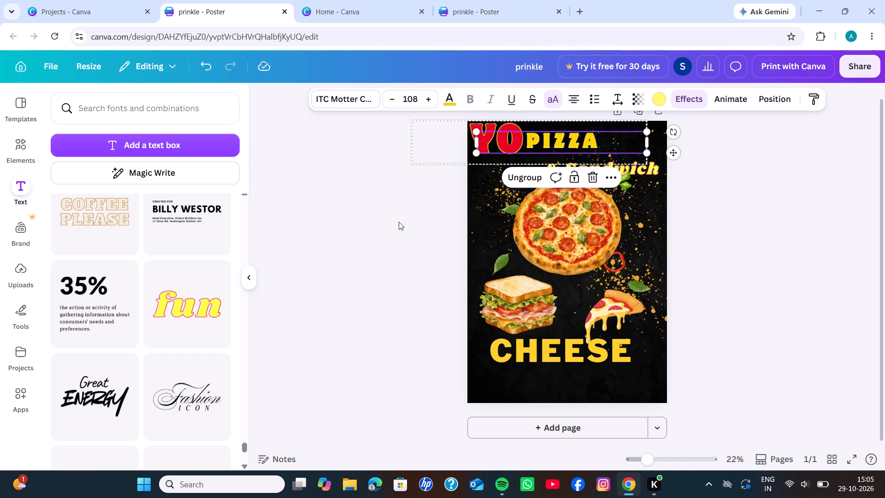
pyautogui.click(399, 222)
# Move the "& Sandwich" text up so it sits snugly beneath the right part of "PIZZA".
pyautogui.moveTo(612, 167); pyautogui.dragTo(612, 166)
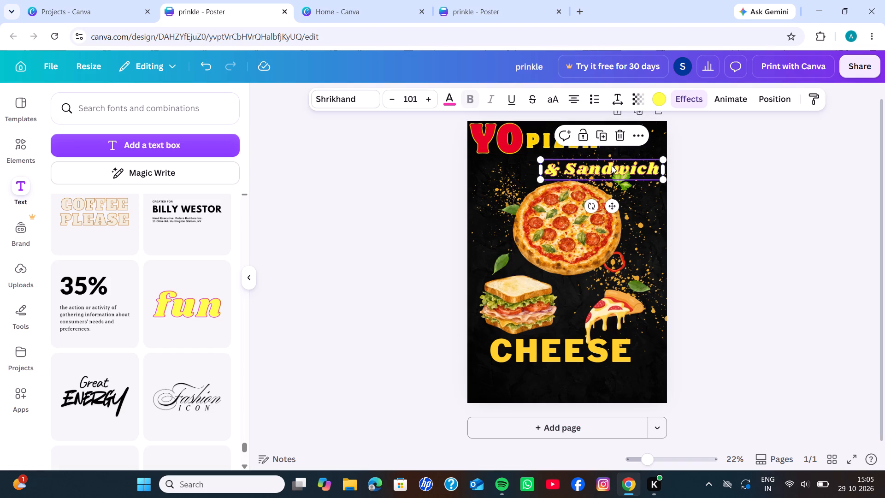
pyautogui.moveTo(612, 166); pyautogui.dragTo(610, 157)
pyautogui.click(610, 157)
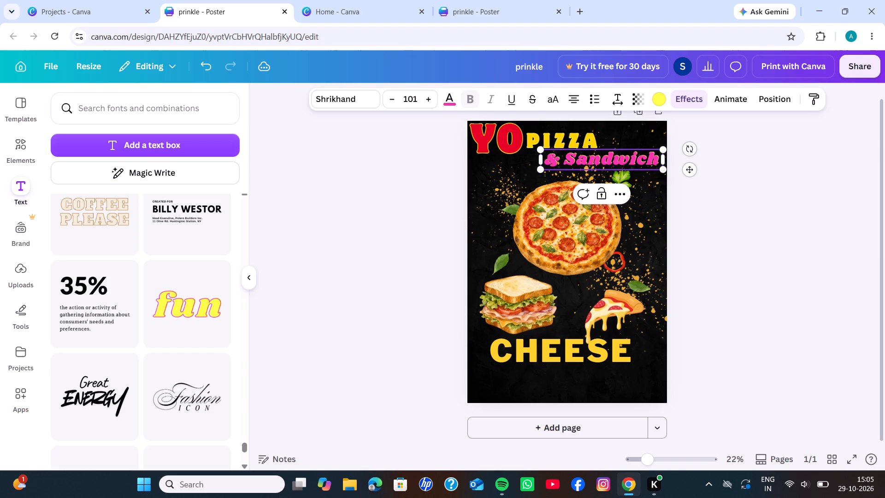
pyautogui.click(610, 157)
pyautogui.click(407, 225)
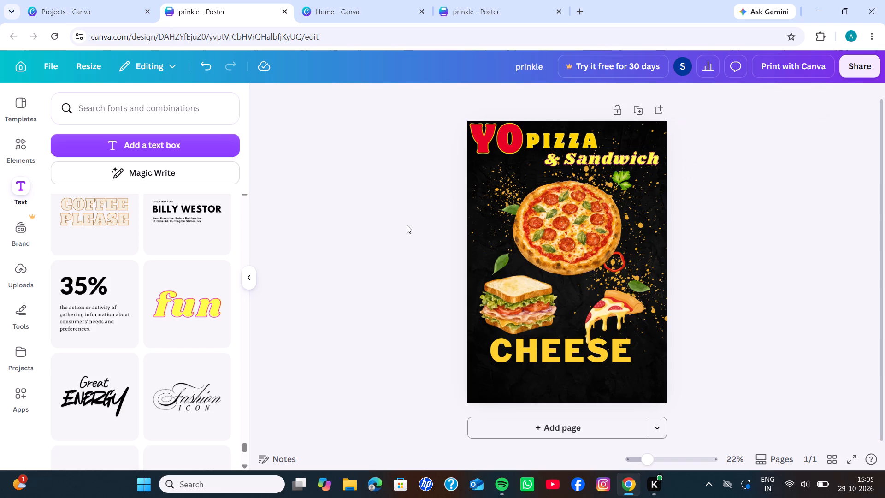
pyautogui.click(601, 160)
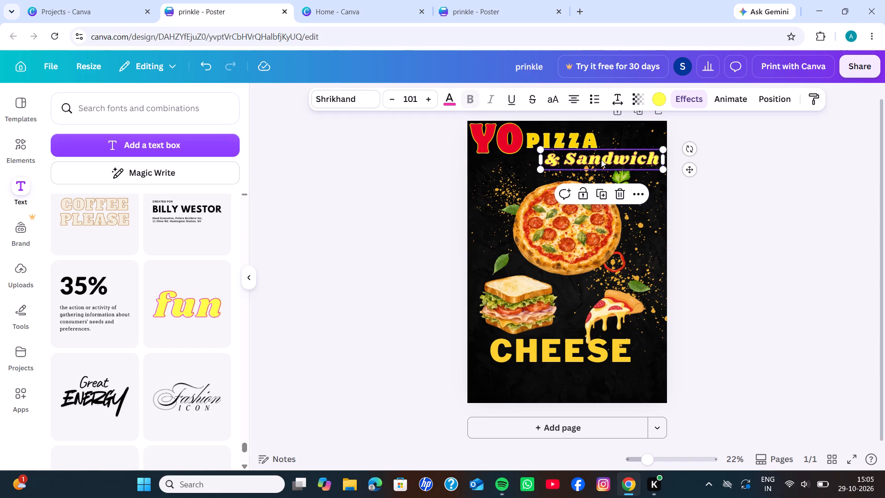
pyautogui.moveTo(599, 161); pyautogui.dragTo(599, 152)
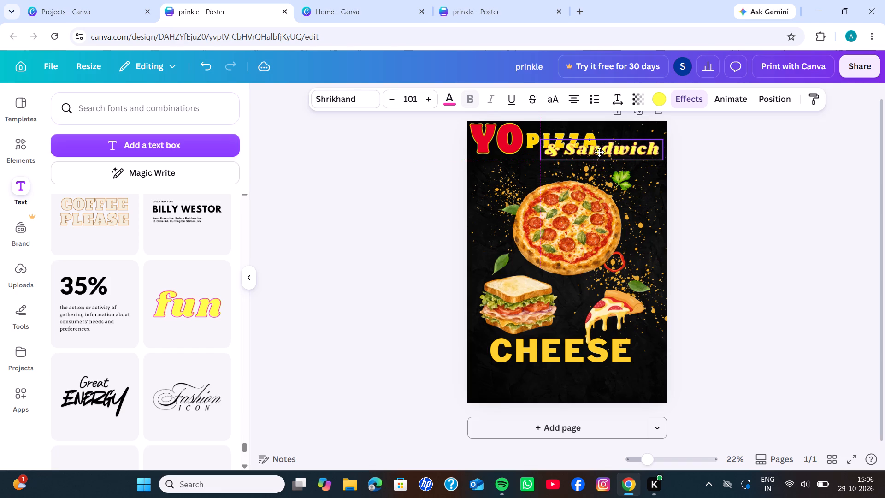
pyautogui.moveTo(599, 152); pyautogui.dragTo(599, 157)
pyautogui.click(442, 195)
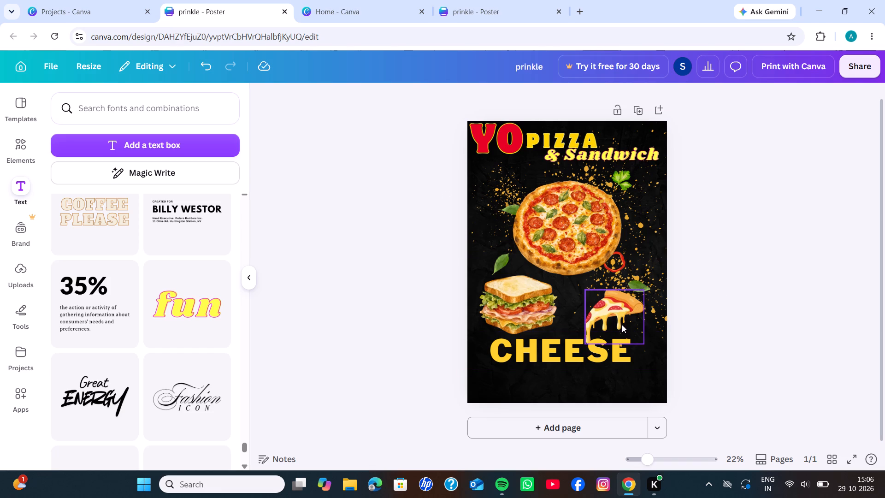
# Move the pizza slice image slightly up so its dripping cheese no longer overlaps the word "CHEESE".
pyautogui.moveTo(622, 323); pyautogui.dragTo(628, 316)
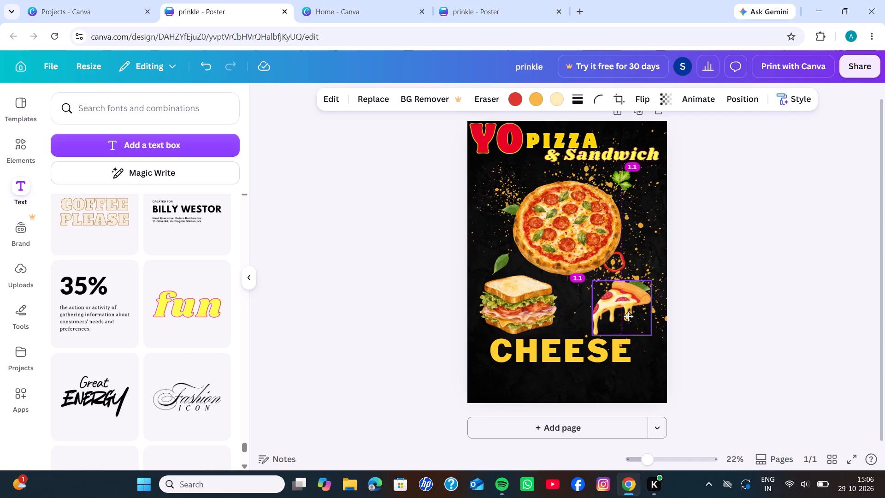
pyautogui.moveTo(628, 316); pyautogui.dragTo(627, 317)
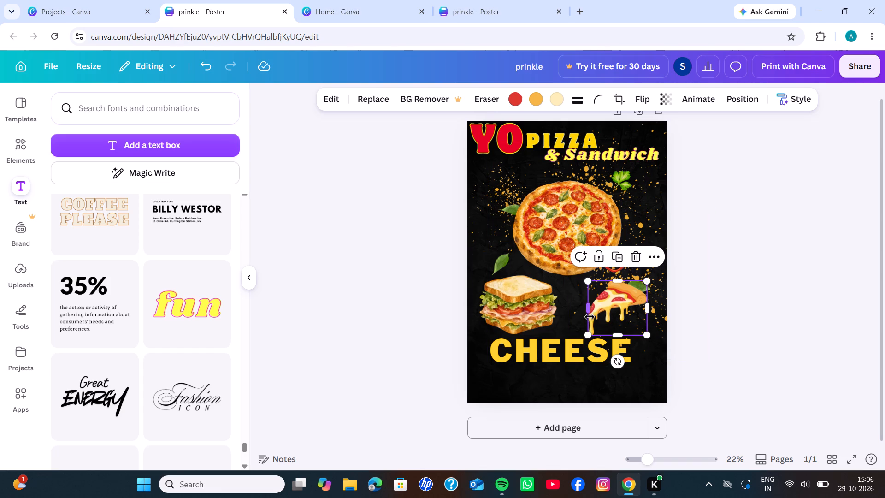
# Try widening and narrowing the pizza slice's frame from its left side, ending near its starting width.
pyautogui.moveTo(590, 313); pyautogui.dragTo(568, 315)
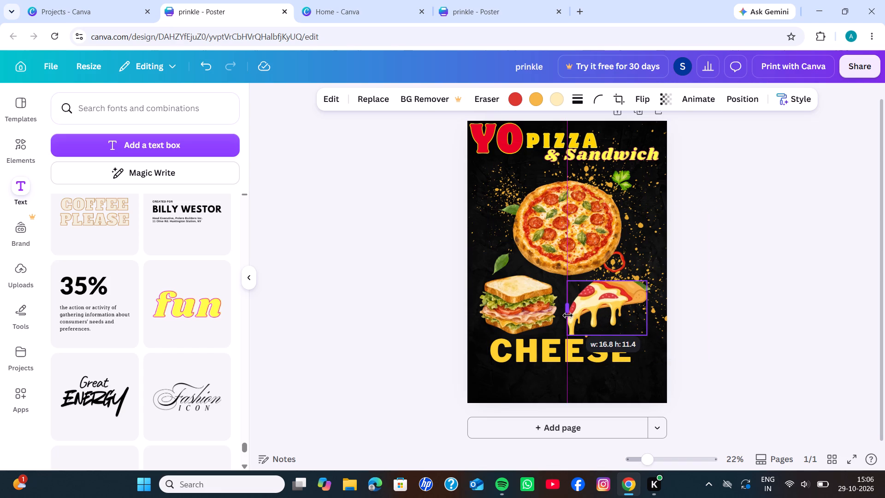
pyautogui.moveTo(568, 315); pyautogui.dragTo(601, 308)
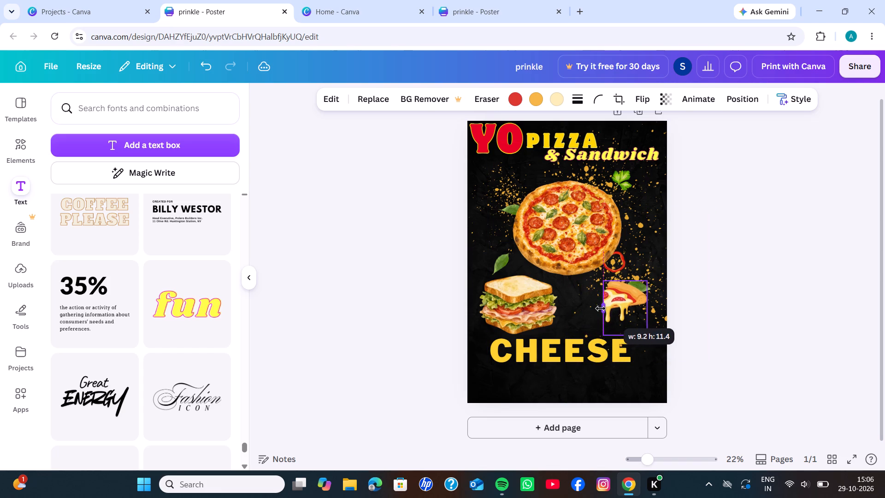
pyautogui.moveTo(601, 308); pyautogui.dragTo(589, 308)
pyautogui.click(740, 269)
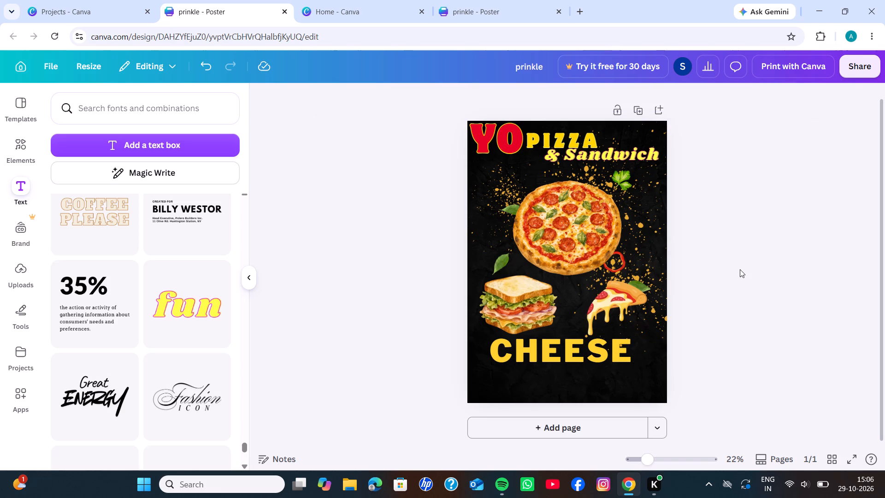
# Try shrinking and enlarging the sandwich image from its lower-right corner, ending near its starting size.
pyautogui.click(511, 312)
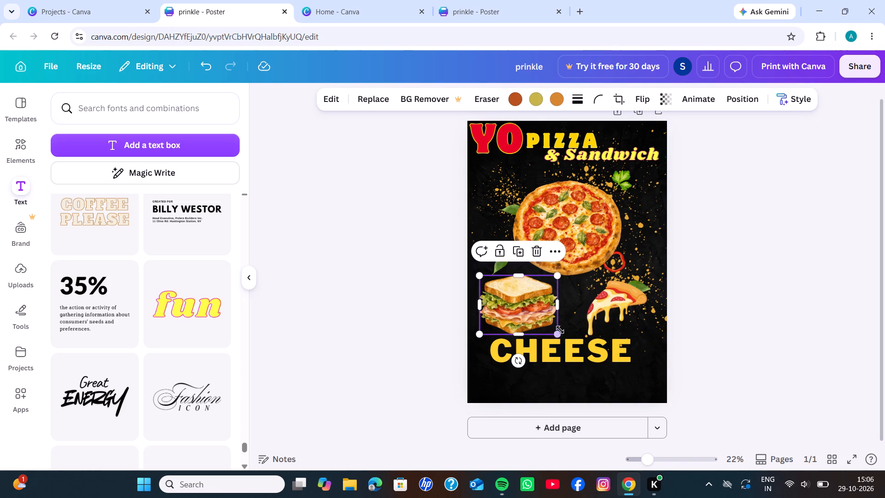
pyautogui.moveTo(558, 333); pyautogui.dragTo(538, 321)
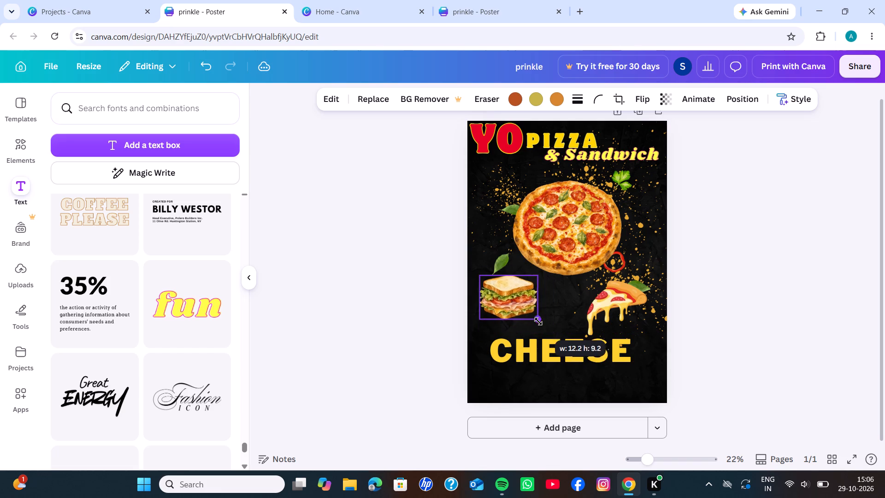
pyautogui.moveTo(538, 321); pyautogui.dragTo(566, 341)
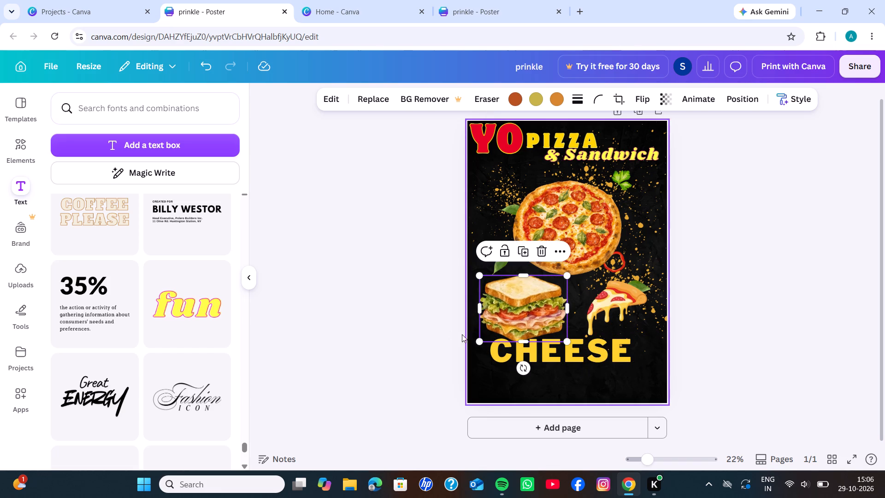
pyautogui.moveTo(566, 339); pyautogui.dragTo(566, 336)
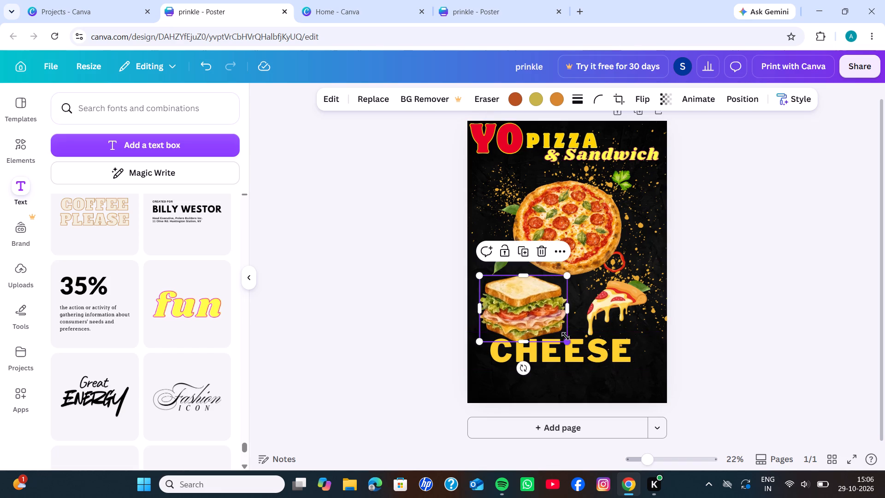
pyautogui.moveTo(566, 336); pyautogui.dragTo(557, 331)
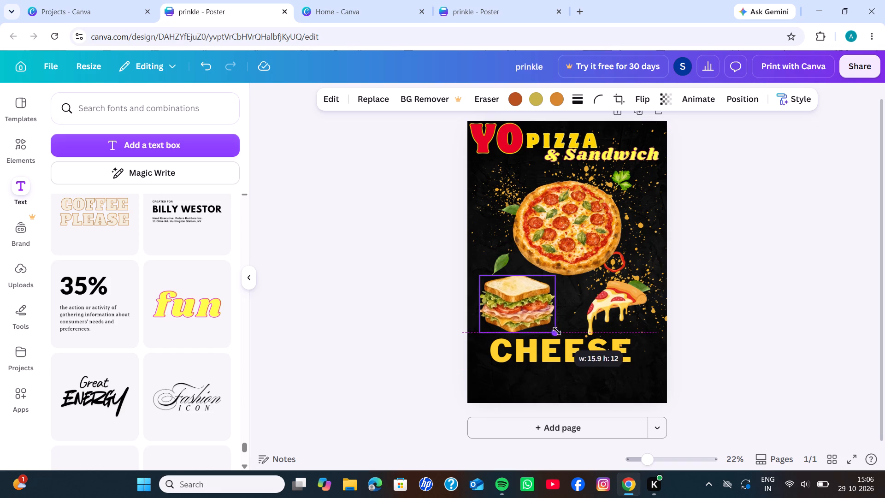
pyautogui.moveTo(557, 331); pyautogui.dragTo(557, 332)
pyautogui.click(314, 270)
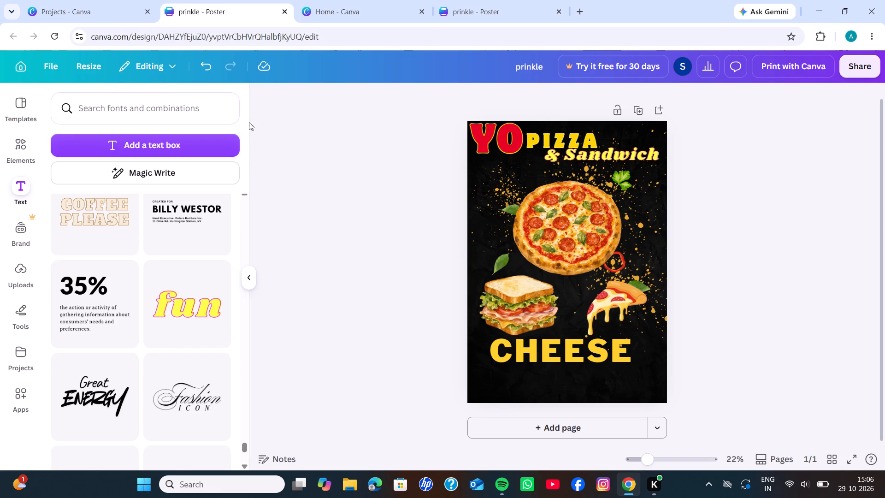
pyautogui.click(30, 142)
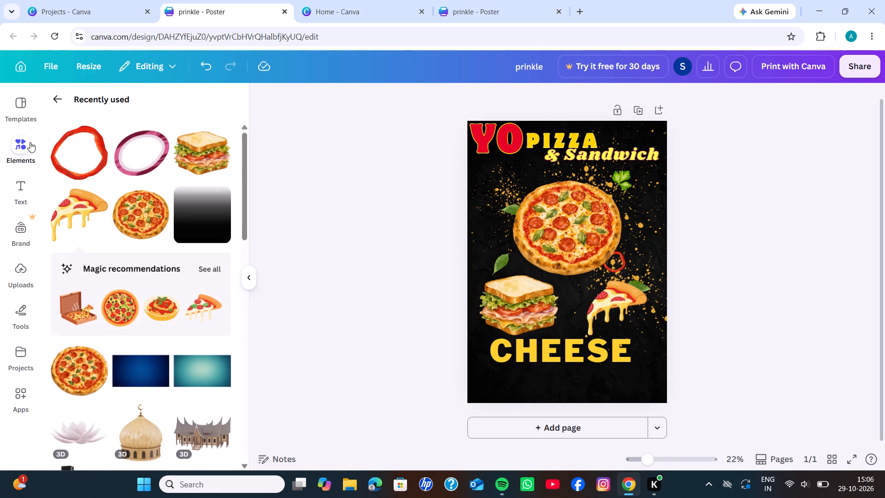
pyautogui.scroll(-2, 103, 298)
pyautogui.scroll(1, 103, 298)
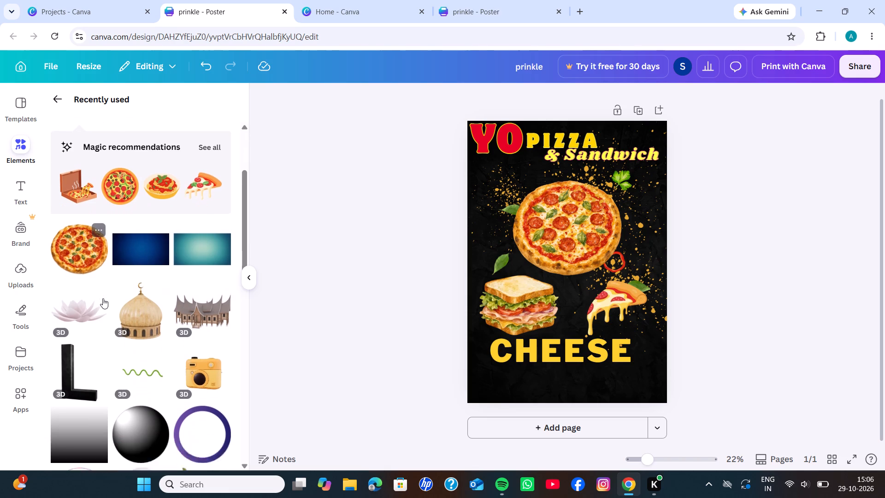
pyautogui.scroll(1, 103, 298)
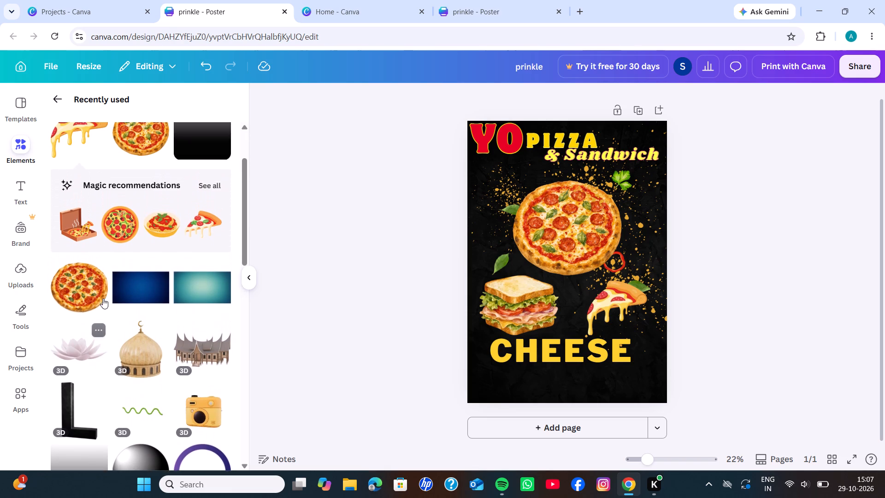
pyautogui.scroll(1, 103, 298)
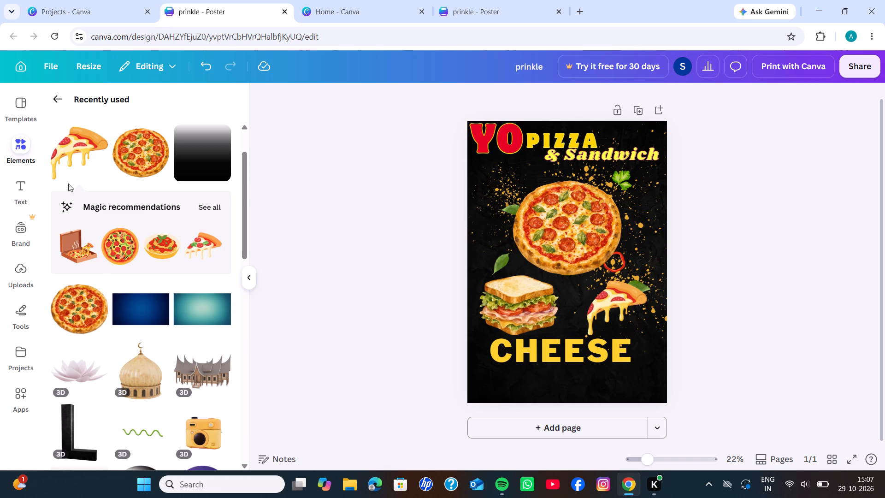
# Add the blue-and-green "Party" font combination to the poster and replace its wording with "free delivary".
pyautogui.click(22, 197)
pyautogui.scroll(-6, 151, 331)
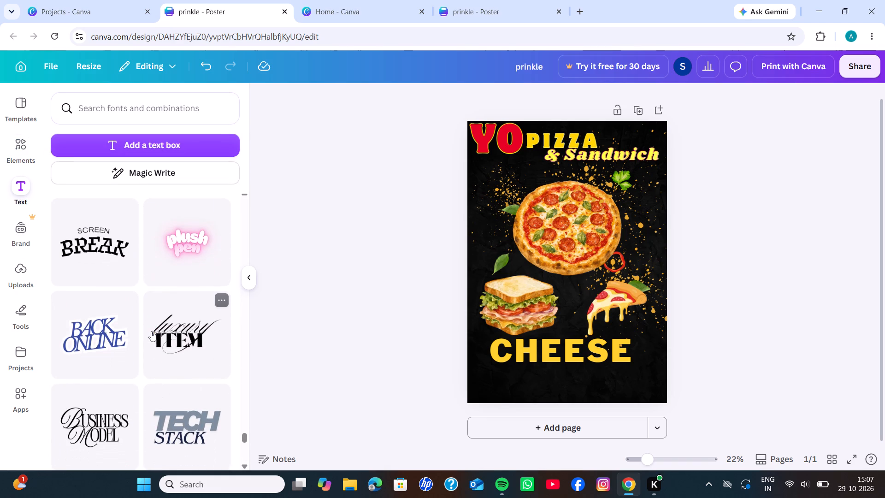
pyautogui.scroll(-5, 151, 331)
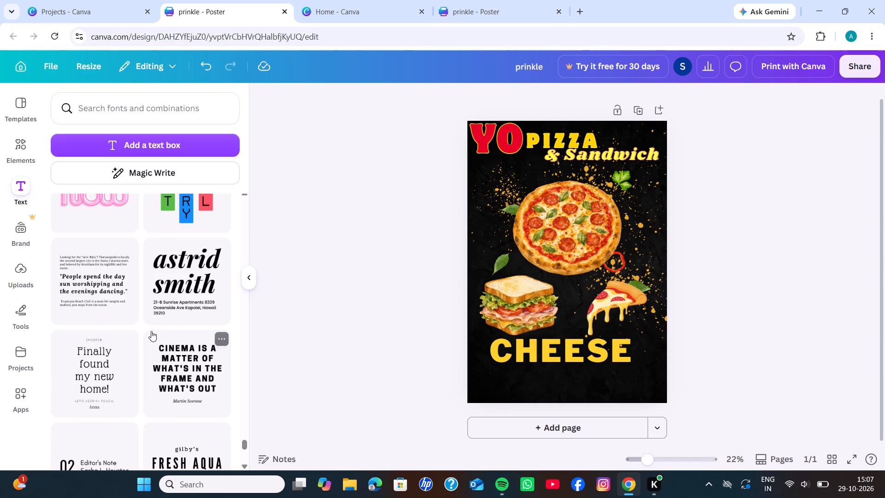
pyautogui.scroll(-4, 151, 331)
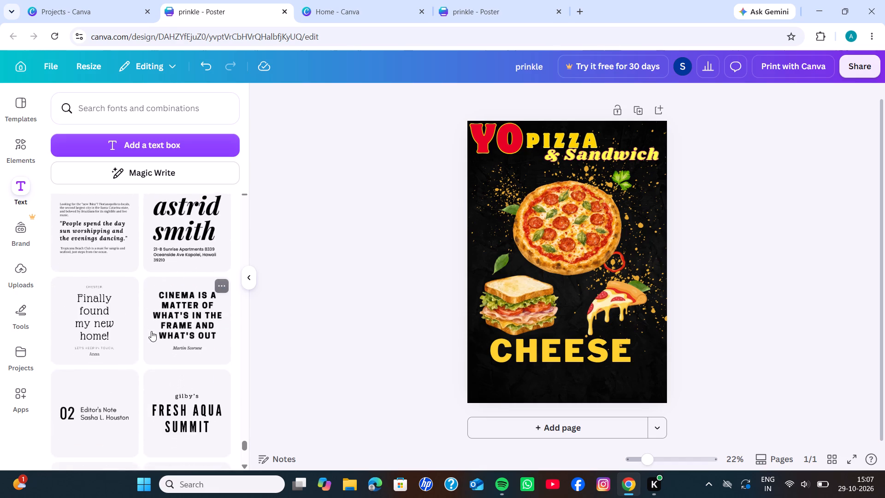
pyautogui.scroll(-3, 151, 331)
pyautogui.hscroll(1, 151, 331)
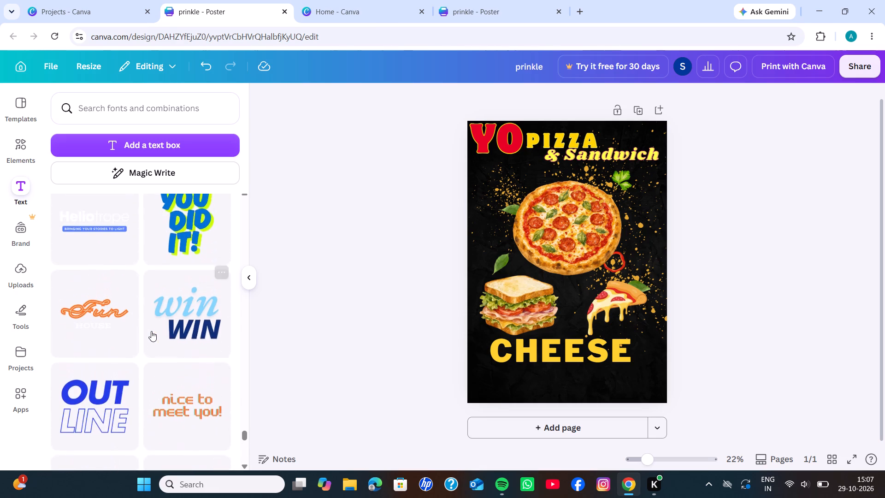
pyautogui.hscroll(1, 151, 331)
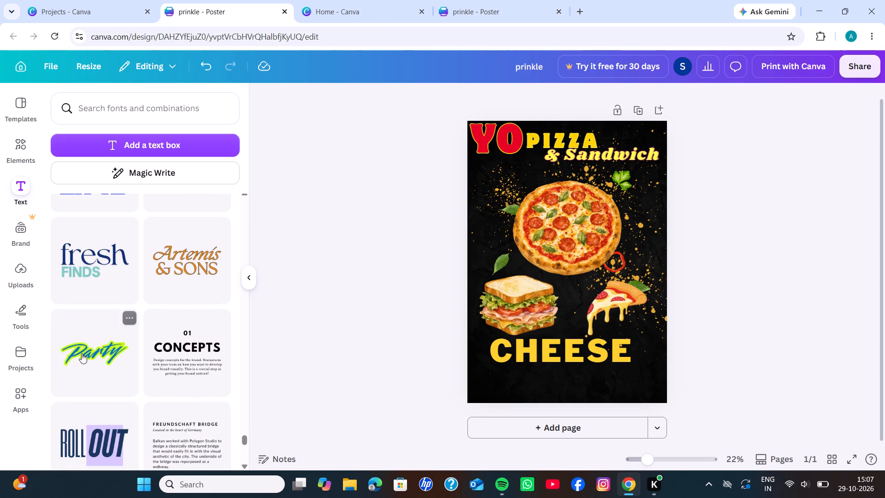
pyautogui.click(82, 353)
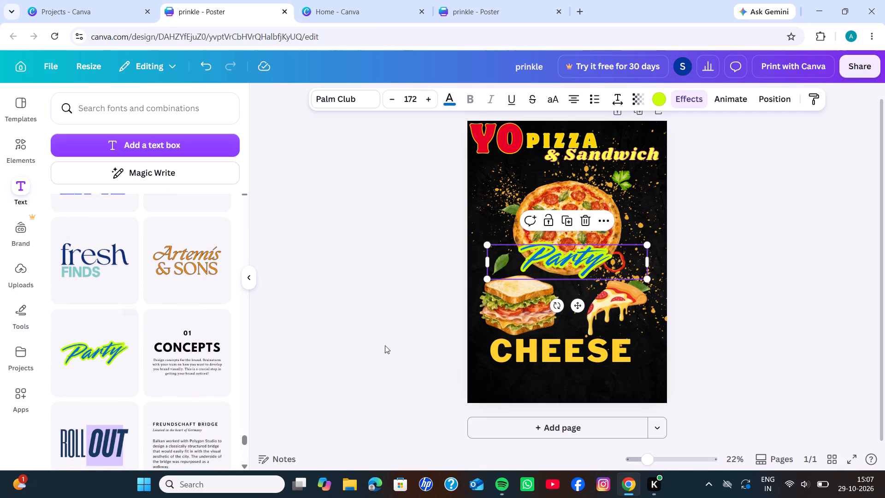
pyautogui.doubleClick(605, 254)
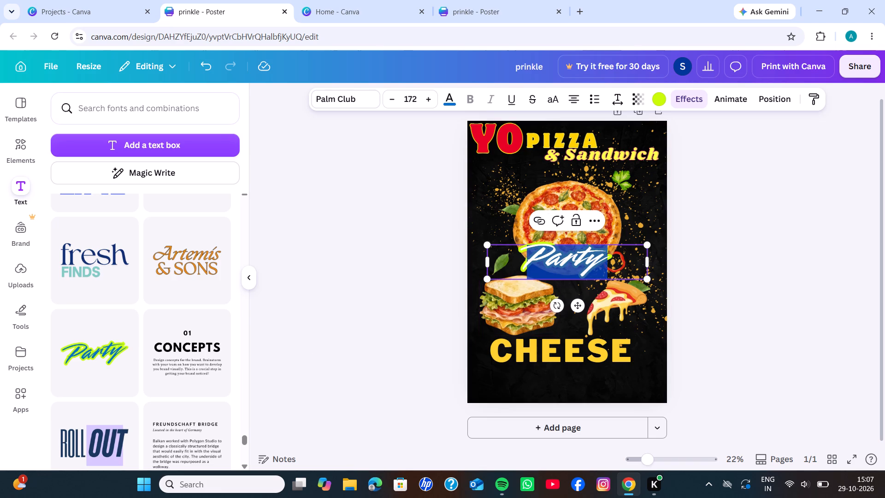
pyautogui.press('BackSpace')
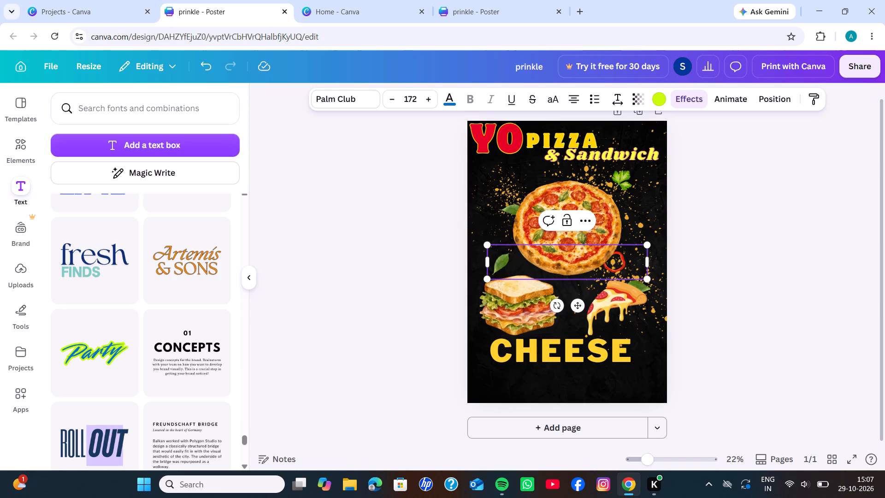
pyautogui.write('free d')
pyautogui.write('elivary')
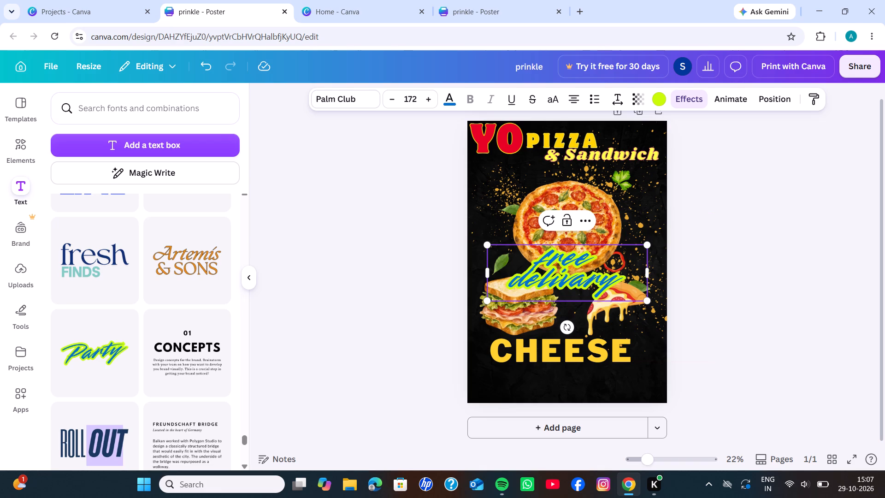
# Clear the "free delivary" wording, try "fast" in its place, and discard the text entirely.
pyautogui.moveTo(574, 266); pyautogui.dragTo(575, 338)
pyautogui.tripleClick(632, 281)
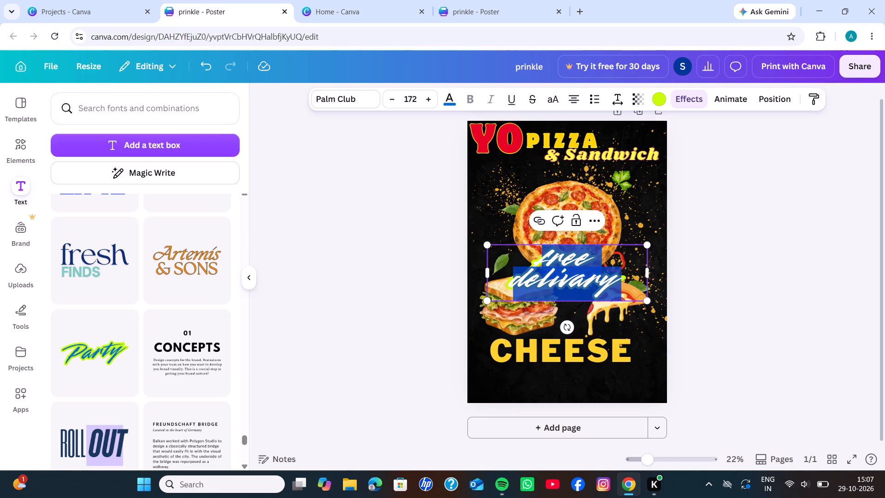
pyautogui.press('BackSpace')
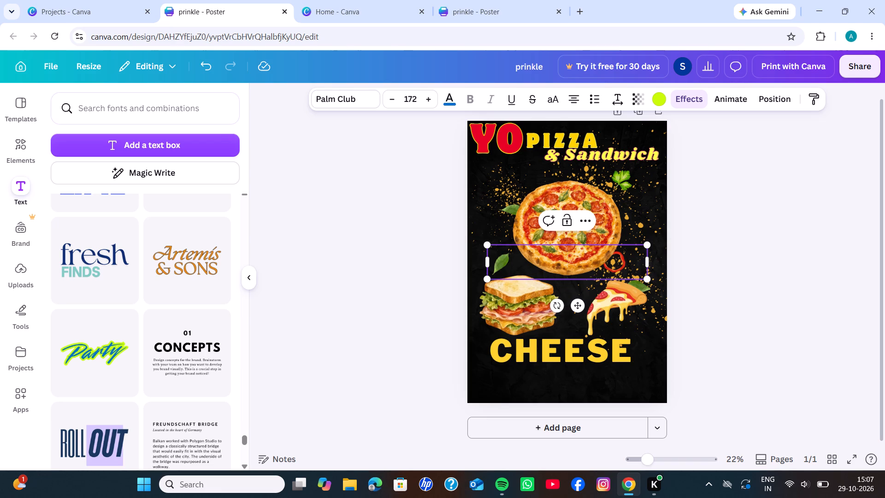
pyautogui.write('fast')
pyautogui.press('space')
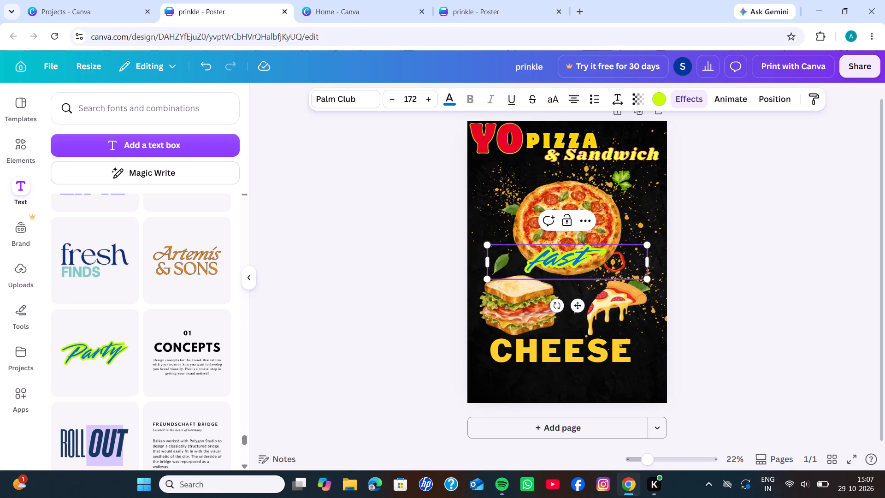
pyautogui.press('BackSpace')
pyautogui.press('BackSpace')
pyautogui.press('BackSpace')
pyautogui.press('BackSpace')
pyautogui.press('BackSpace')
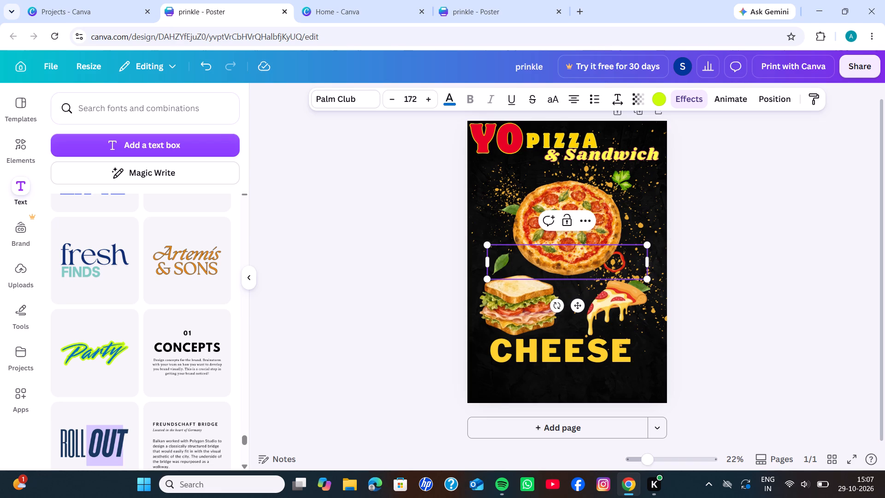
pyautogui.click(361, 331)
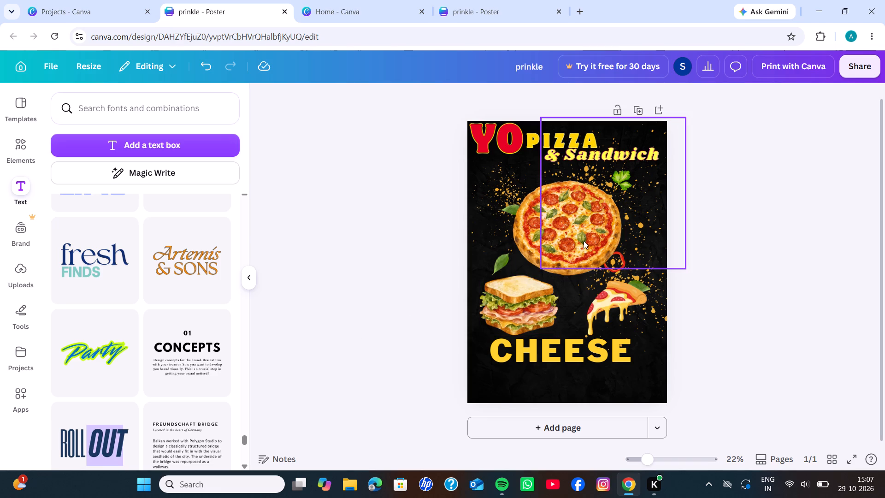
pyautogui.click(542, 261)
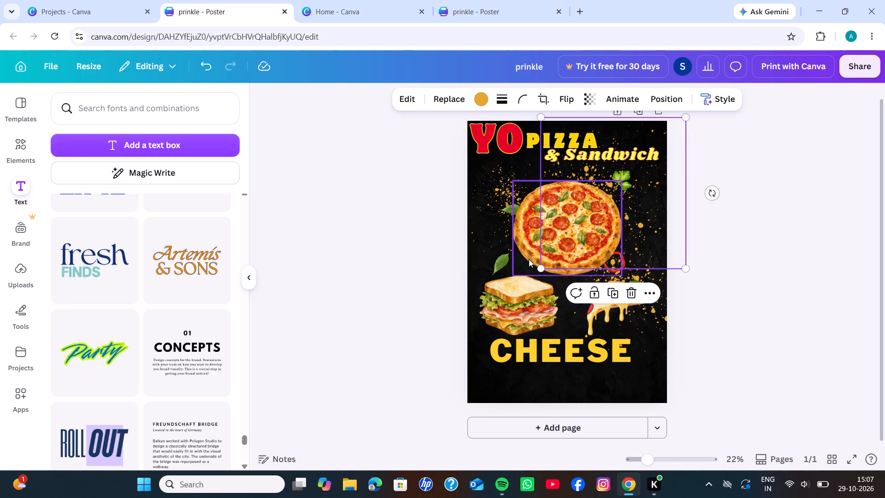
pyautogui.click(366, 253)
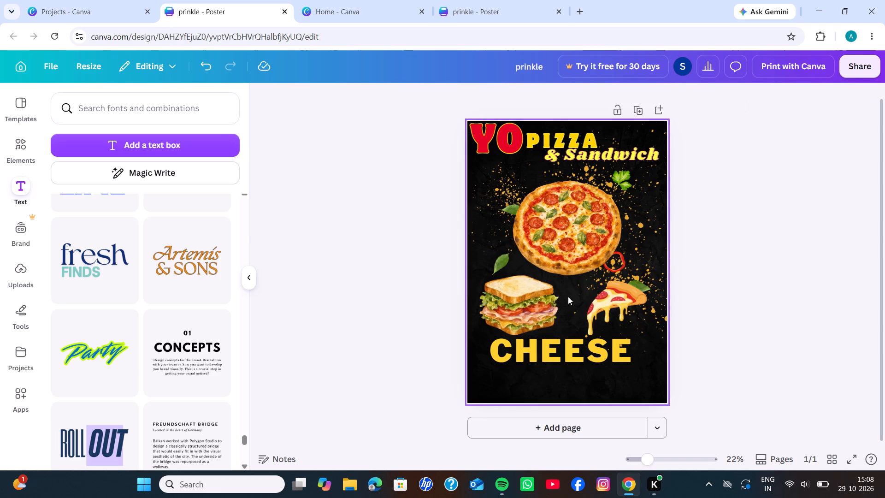
# Move the pizza slice image slightly down and left so its dripping cheese touches the word "CHEESE".
pyautogui.moveTo(610, 290); pyautogui.dragTo(605, 296)
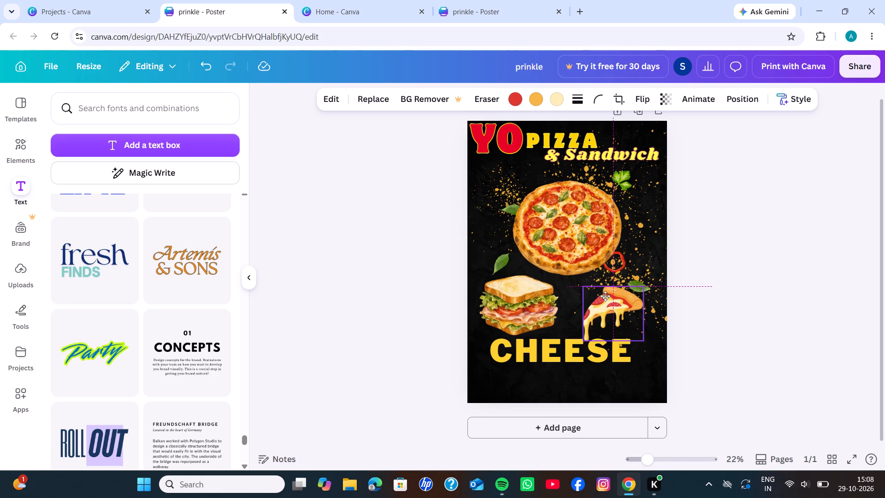
pyautogui.moveTo(605, 296); pyautogui.dragTo(604, 303)
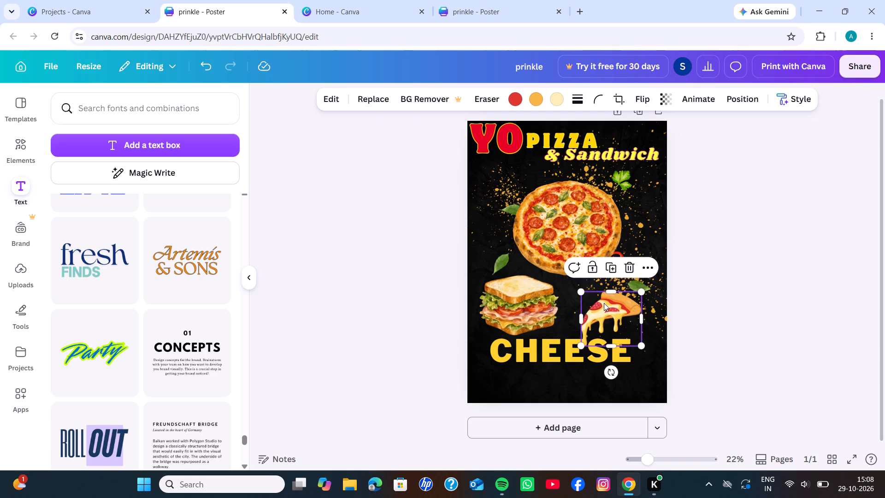
pyautogui.click(422, 313)
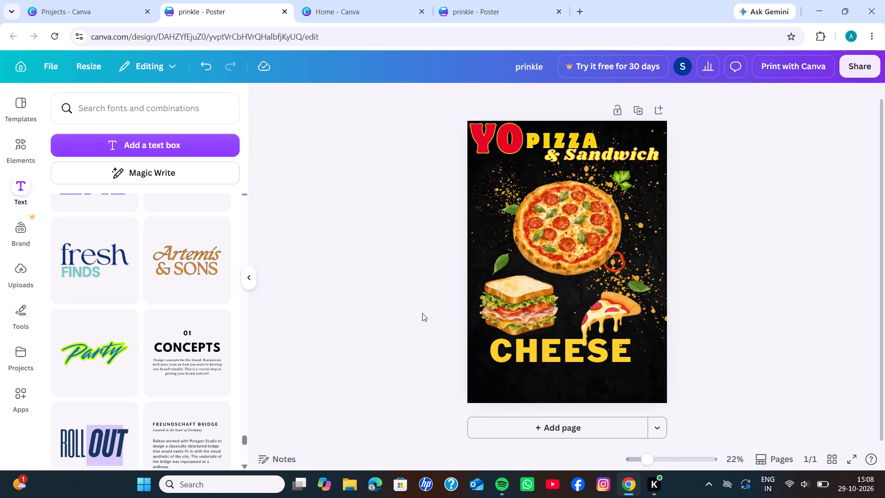
# Search the elements library for "cheese" and limit the results to graphics.
pyautogui.click(177, 117)
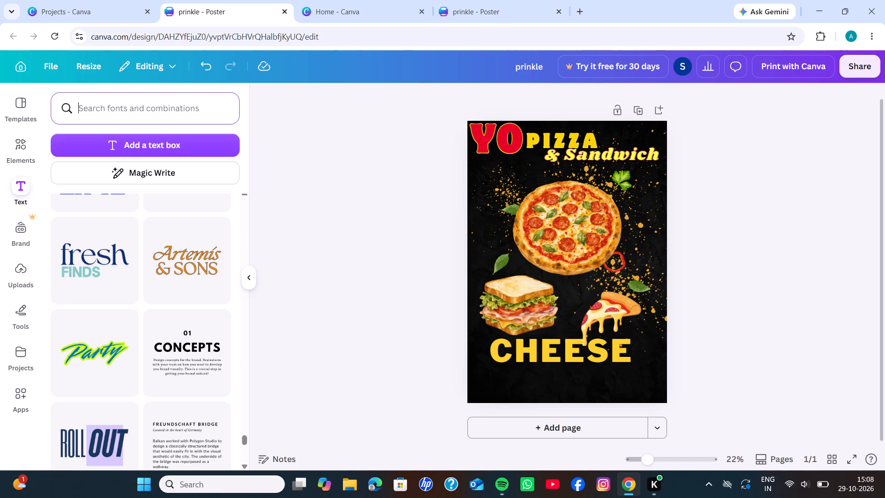
pyautogui.click(18, 133)
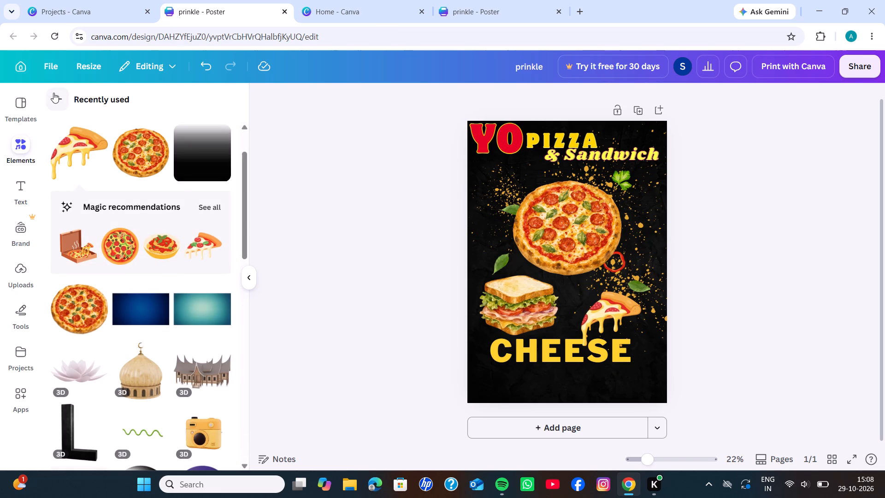
pyautogui.click(53, 93)
pyautogui.click(98, 115)
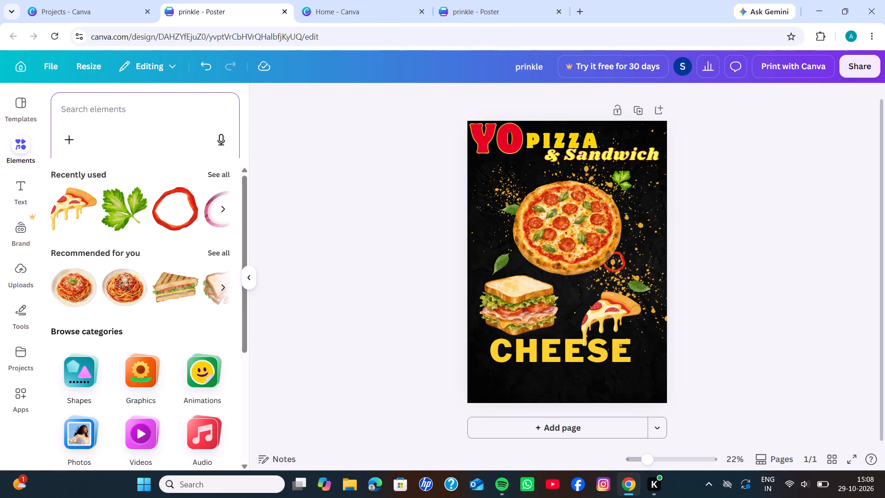
pyautogui.write('cheesr')
pyautogui.press('BackSpace')
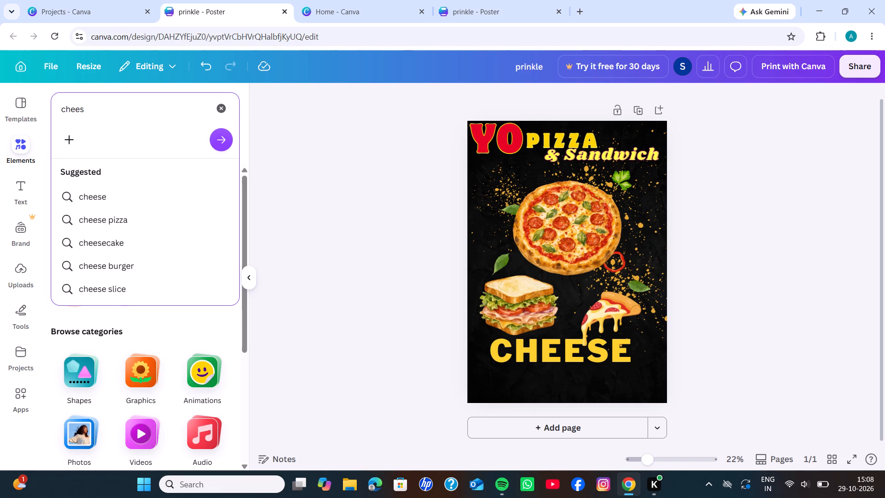
pyautogui.press('e')
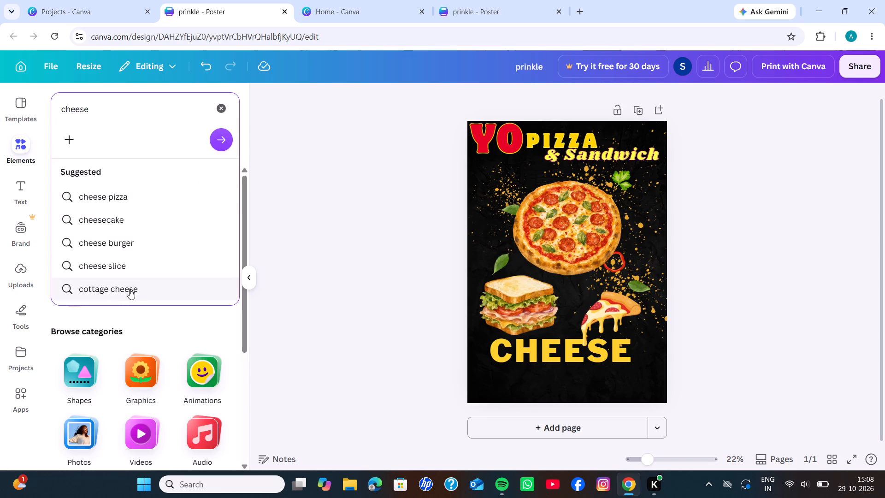
pyautogui.click(233, 142)
pyautogui.click(222, 140)
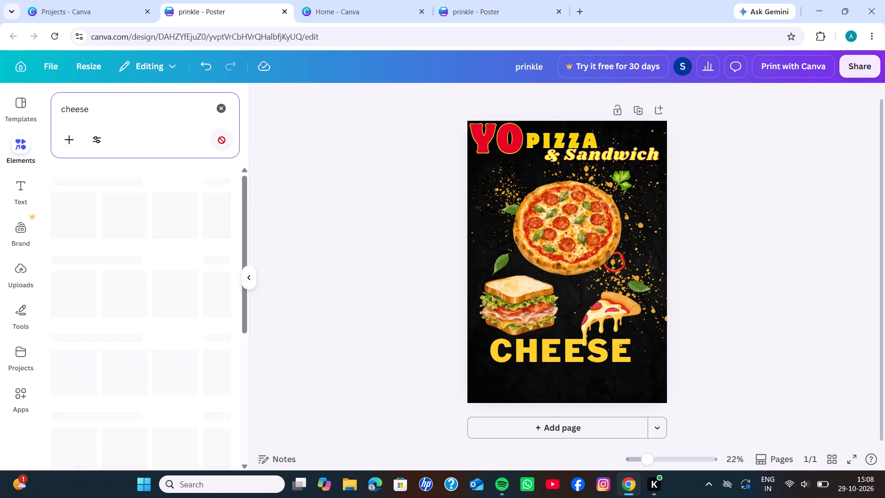
pyautogui.scroll(-2, 88, 343)
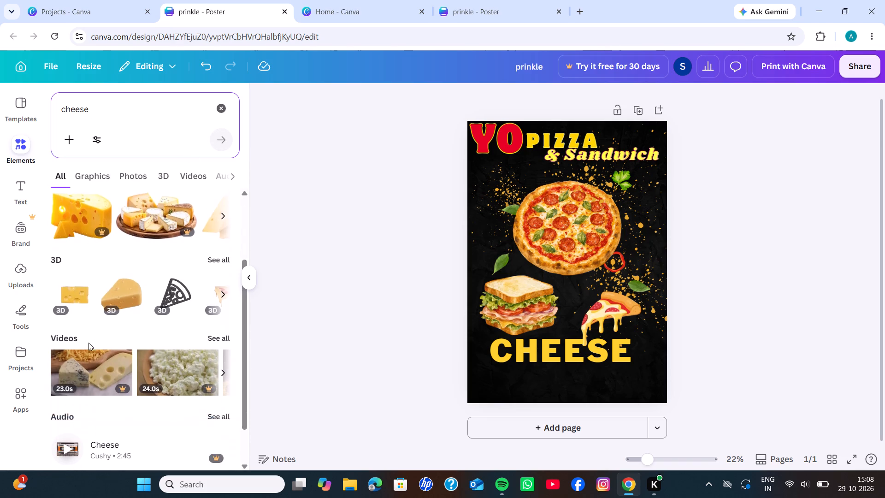
pyautogui.scroll(-4, 88, 343)
pyautogui.scroll(3, 88, 343)
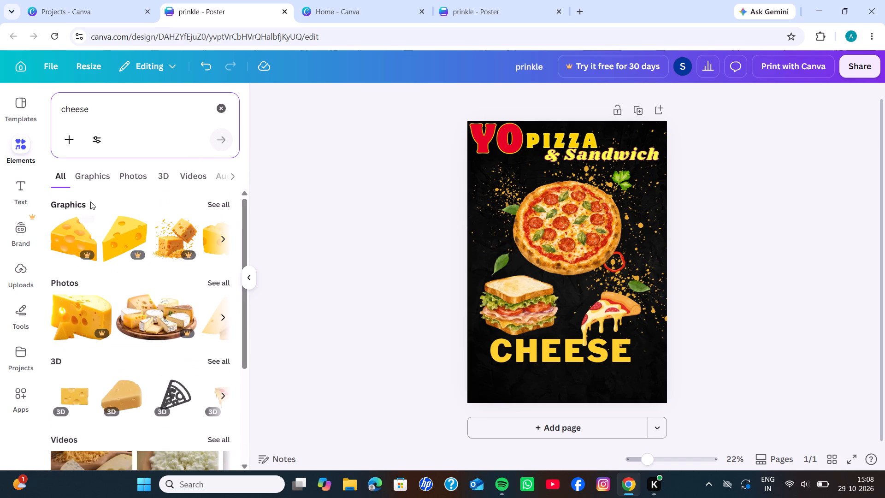
pyautogui.click(100, 170)
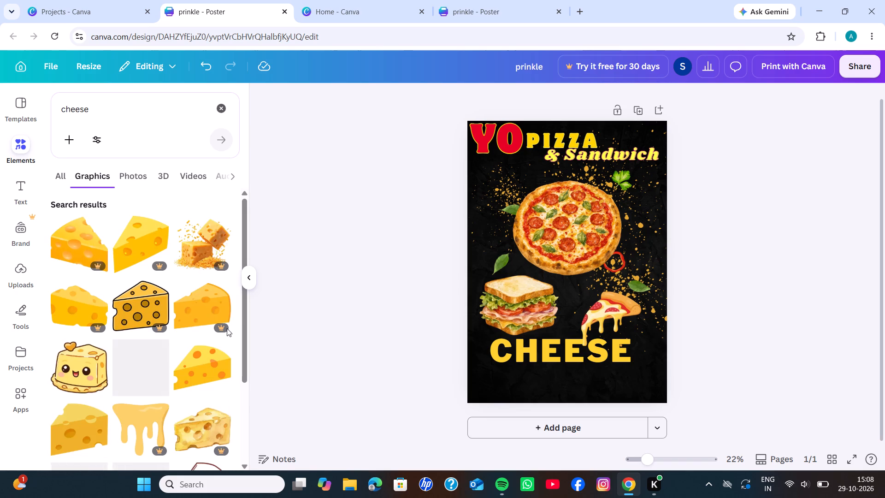
# Find the dripping cheese border graphic with holes, add it to the poster and place it directly below the word "CHEESE".
pyautogui.scroll(-3, 176, 354)
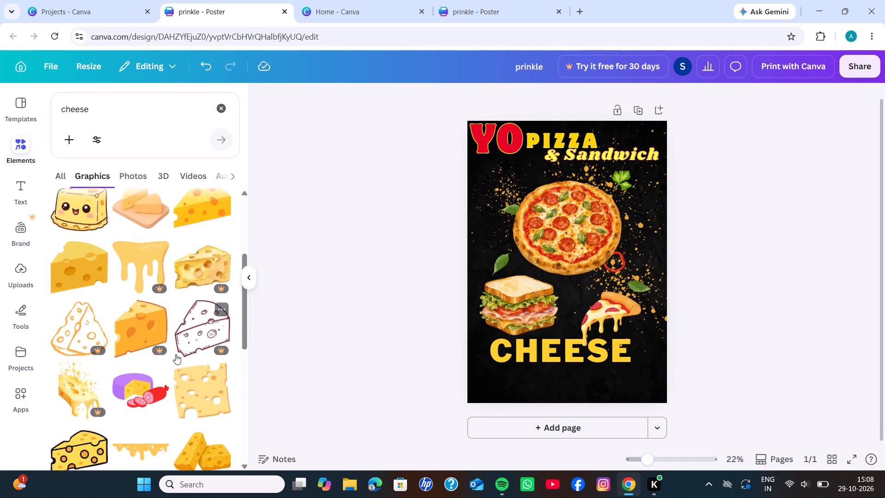
pyautogui.scroll(-3, 176, 354)
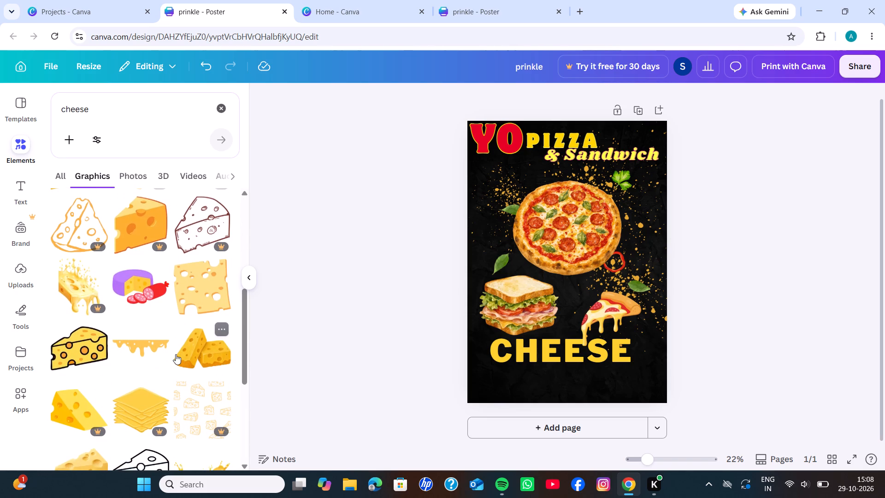
pyautogui.scroll(-3, 176, 354)
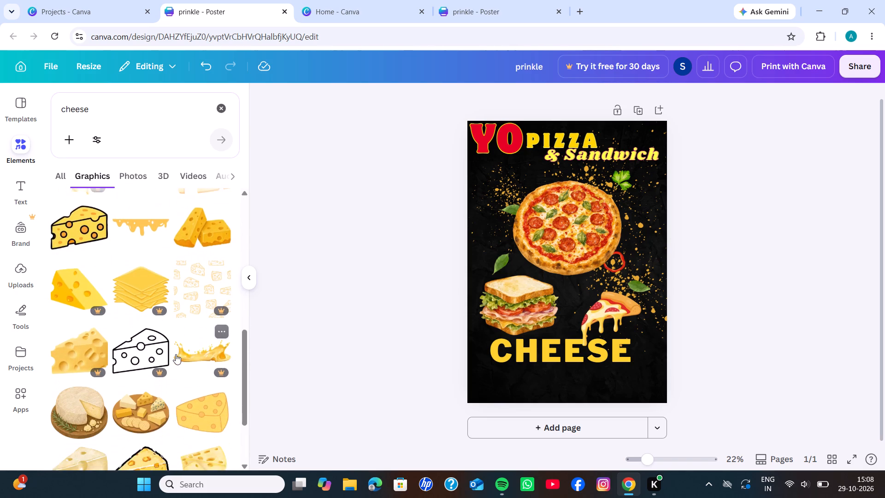
pyautogui.scroll(-3, 176, 354)
pyautogui.scroll(3, 176, 354)
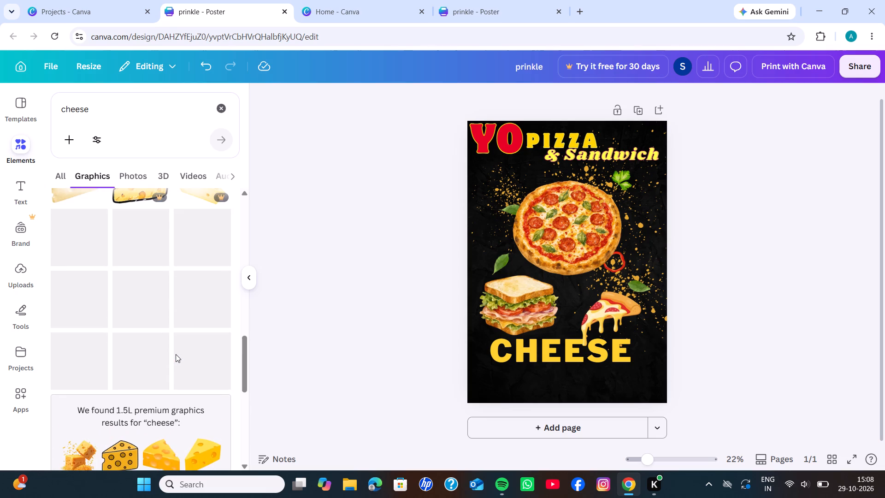
pyautogui.scroll(1, 176, 354)
pyautogui.hscroll(1, 176, 354)
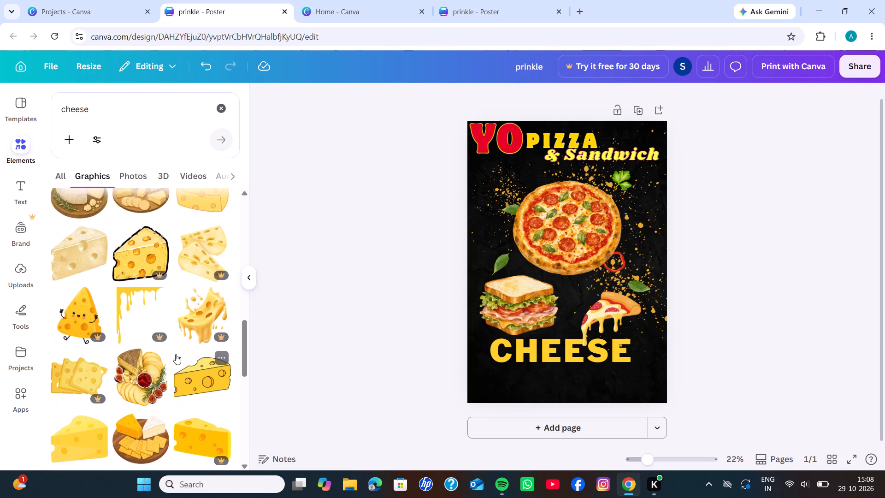
pyautogui.hscroll(1, 176, 354)
pyautogui.scroll(-2, 176, 354)
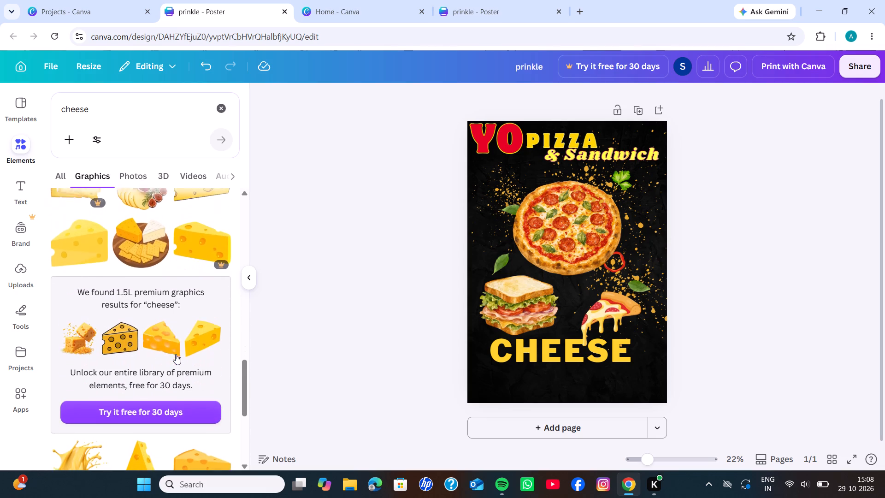
pyautogui.scroll(-4, 176, 354)
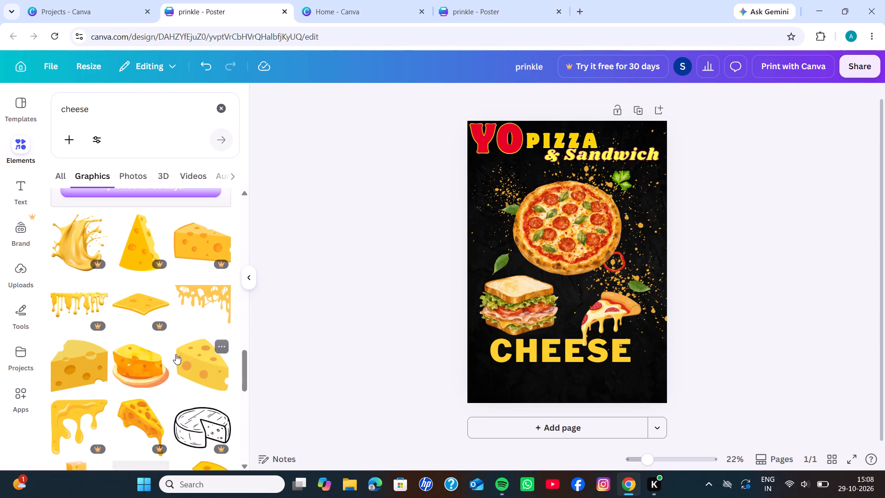
pyautogui.scroll(-3, 176, 354)
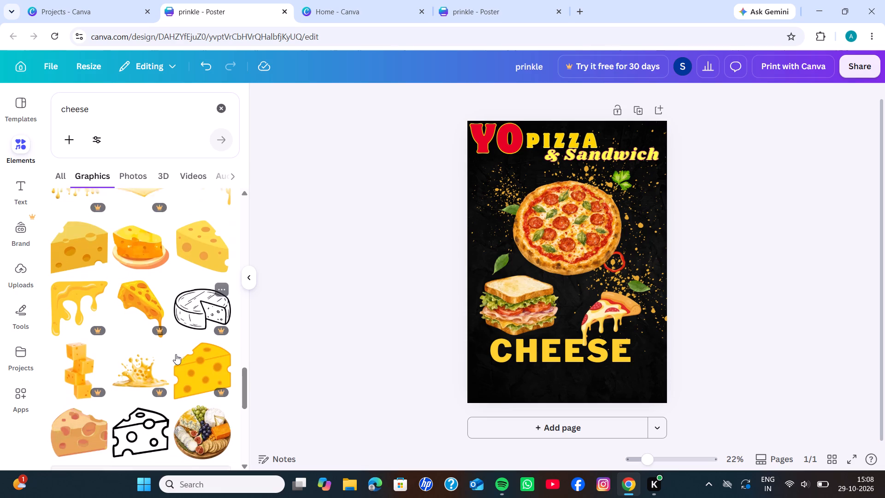
pyautogui.scroll(-6, 176, 354)
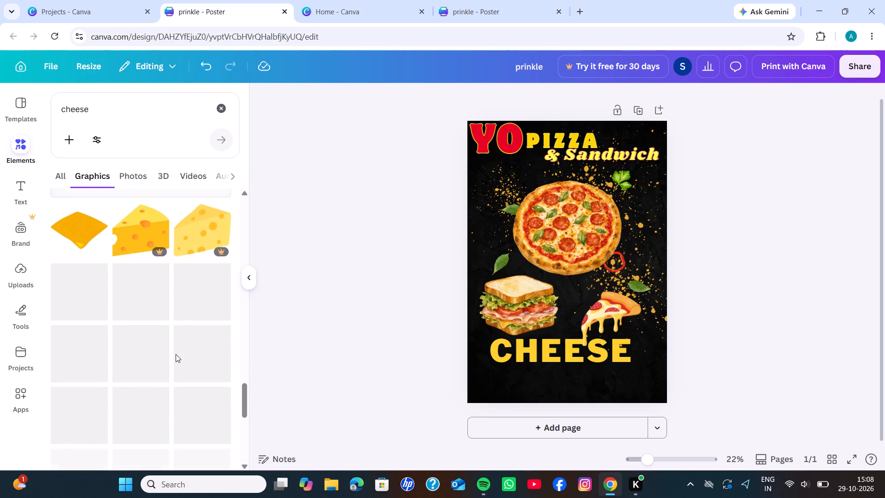
pyautogui.scroll(-3, 176, 354)
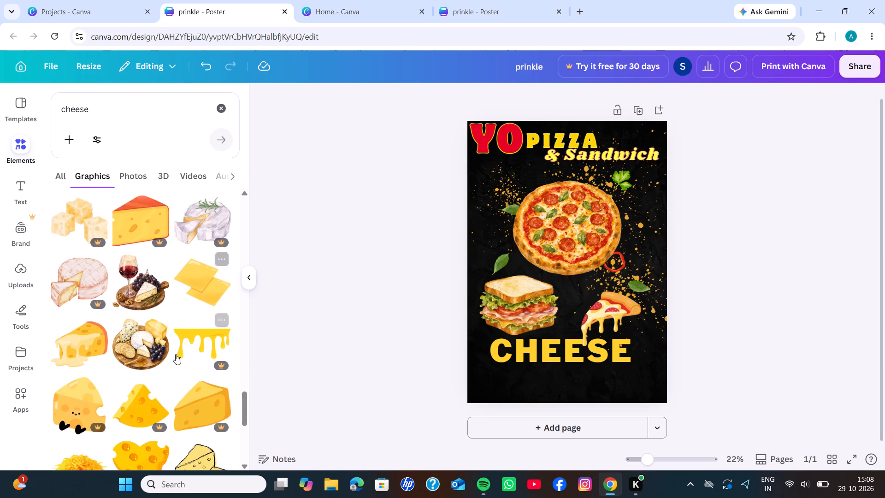
pyautogui.scroll(-5, 176, 354)
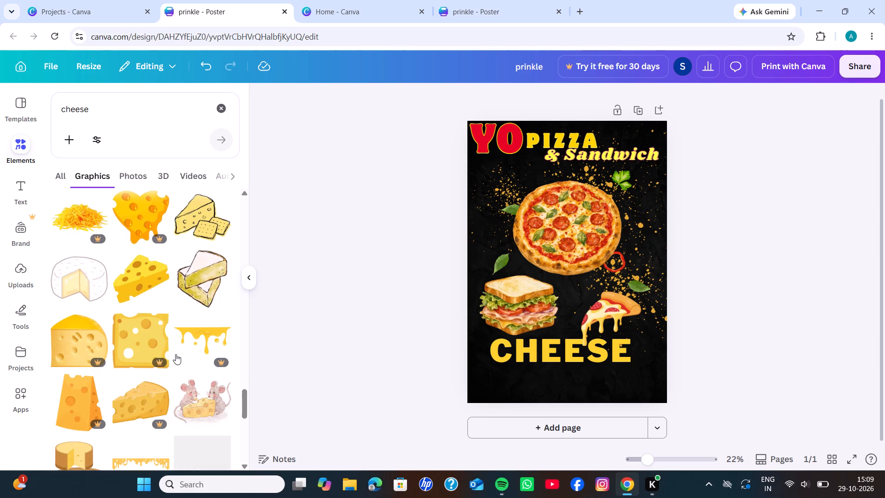
pyautogui.scroll(-2, 176, 354)
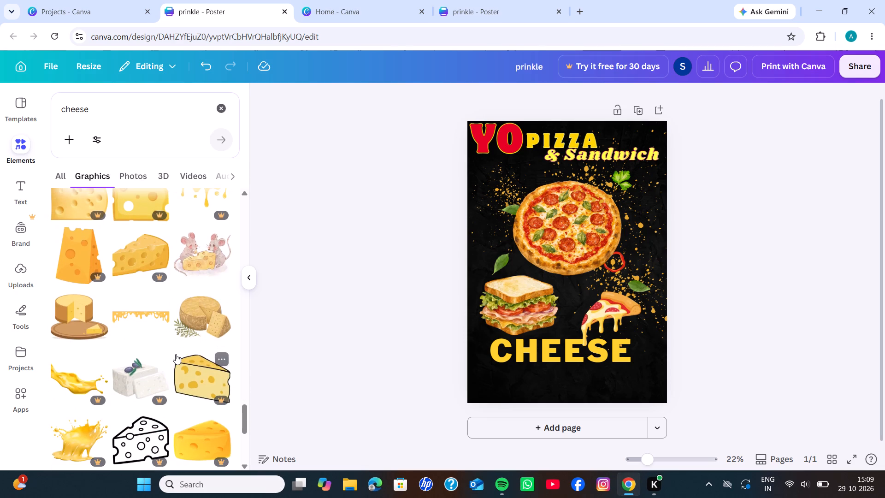
pyautogui.scroll(-6, 176, 354)
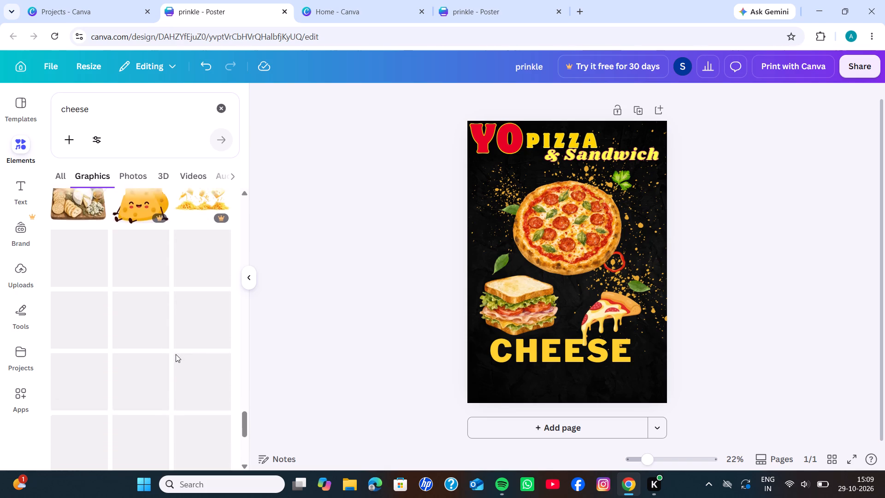
pyautogui.scroll(-1, 176, 354)
pyautogui.scroll(1, 176, 354)
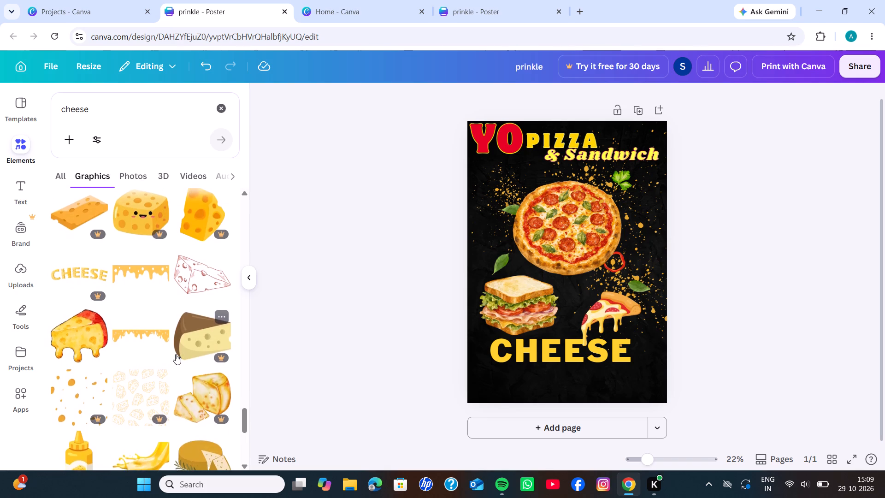
pyautogui.scroll(1, 176, 354)
pyautogui.click(135, 341)
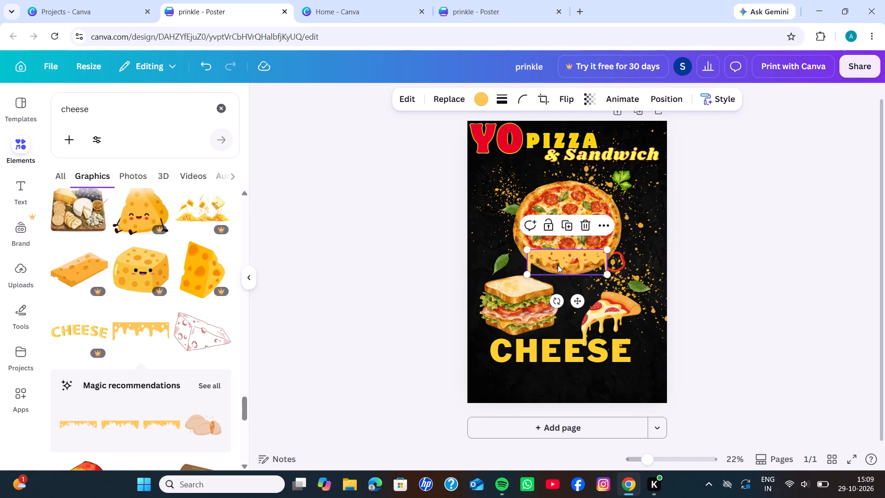
pyautogui.moveTo(558, 265); pyautogui.dragTo(526, 380)
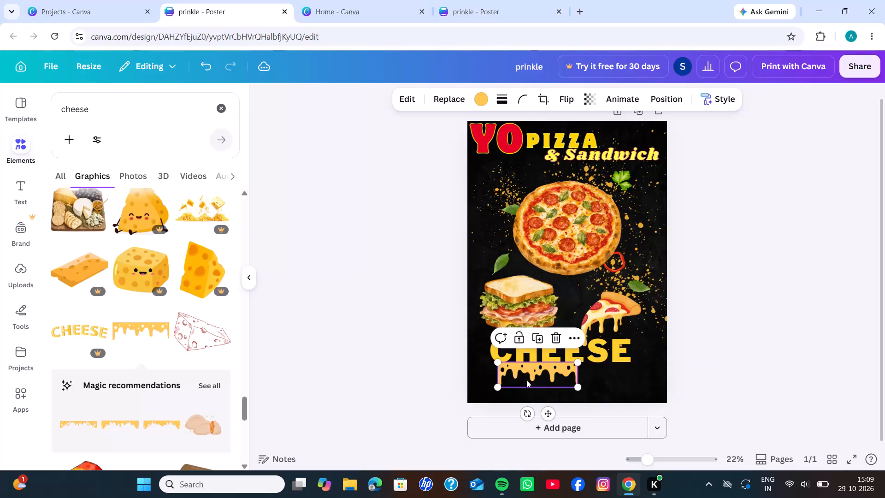
# Recolour the cheese drip graphic with the golden yellow already used in the design, matching the word "CHEESE".
pyautogui.click(480, 97)
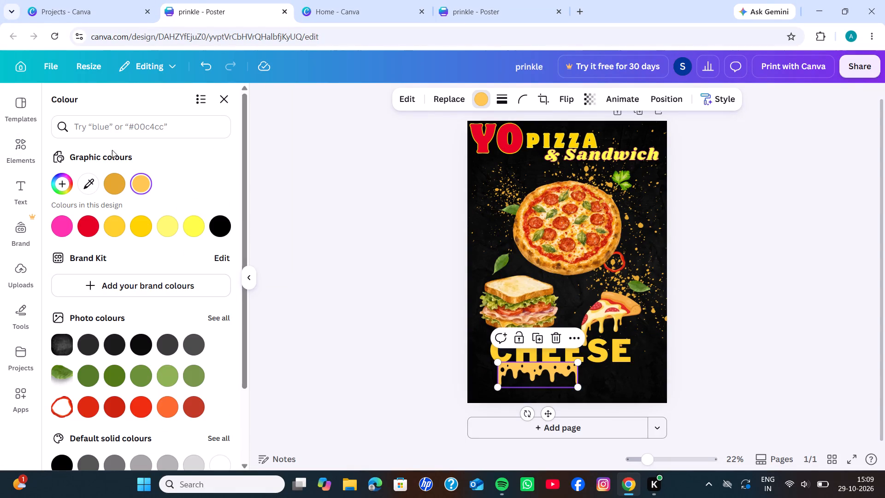
pyautogui.click(122, 224)
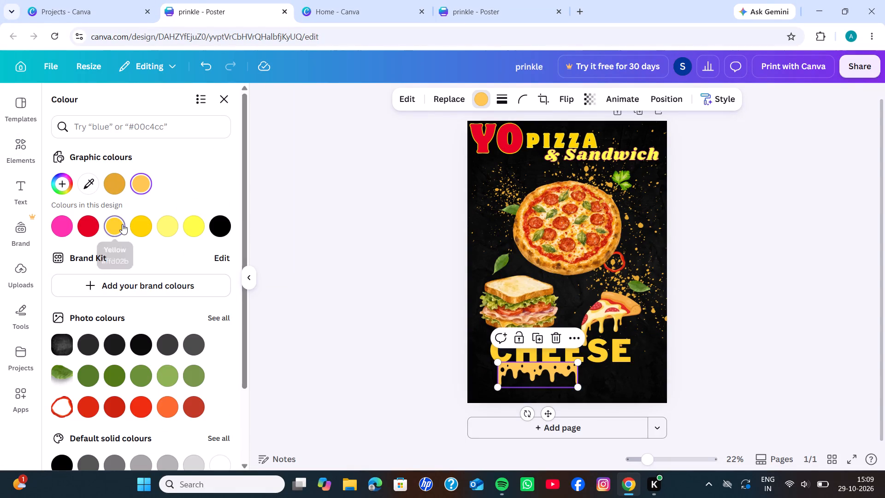
pyautogui.click(320, 290)
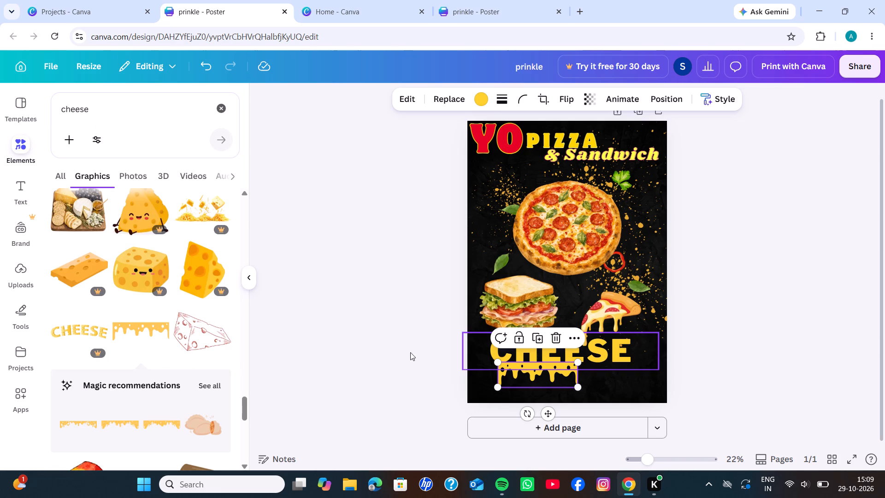
pyautogui.click(400, 348)
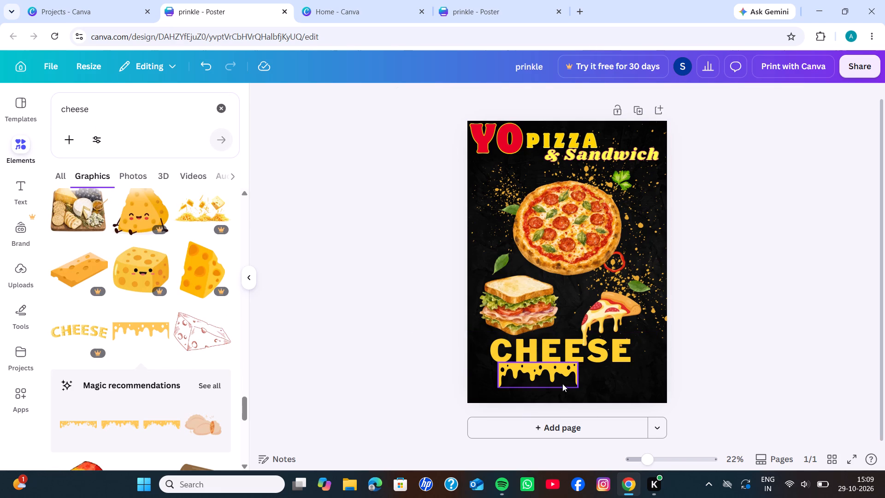
# Align the cheese drip graphic with the left edge of "CHEESE" and shrink it slightly, keeping it just under the letters.
pyautogui.moveTo(558, 377); pyautogui.dragTo(558, 373)
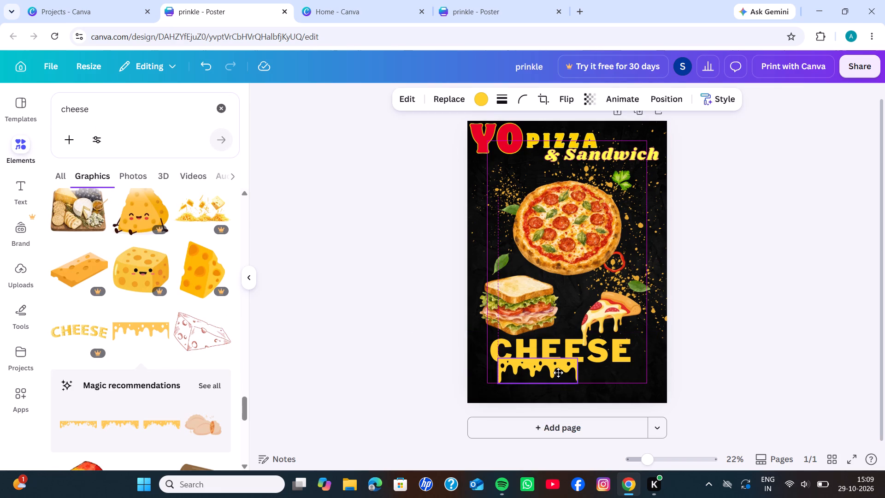
pyautogui.moveTo(558, 373); pyautogui.dragTo(551, 376)
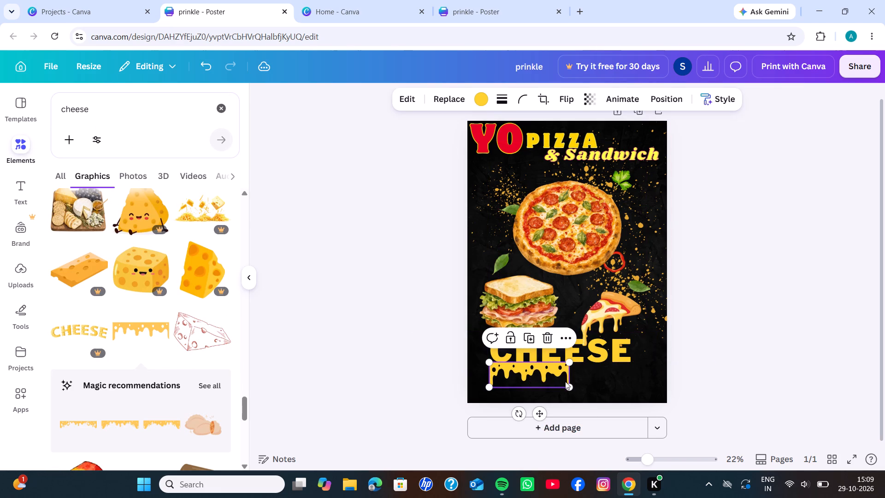
pyautogui.moveTo(569, 390); pyautogui.dragTo(537, 385)
pyautogui.click(543, 390)
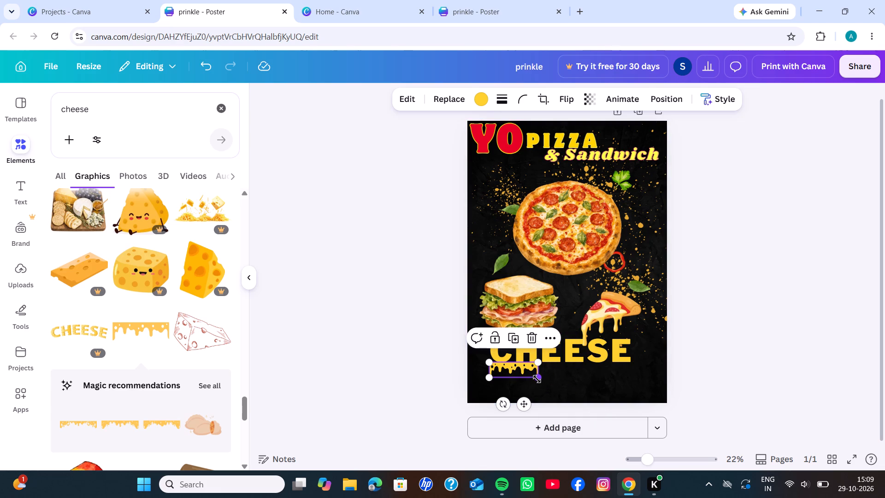
pyautogui.moveTo(538, 380); pyautogui.dragTo(553, 400)
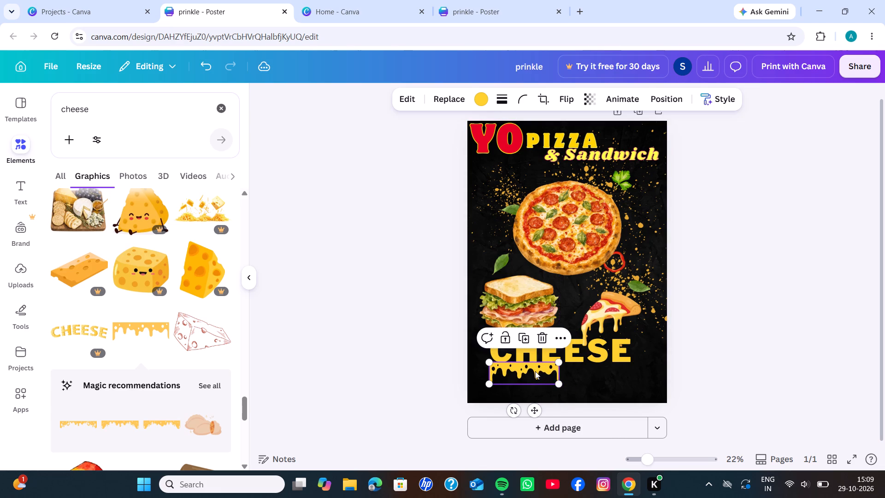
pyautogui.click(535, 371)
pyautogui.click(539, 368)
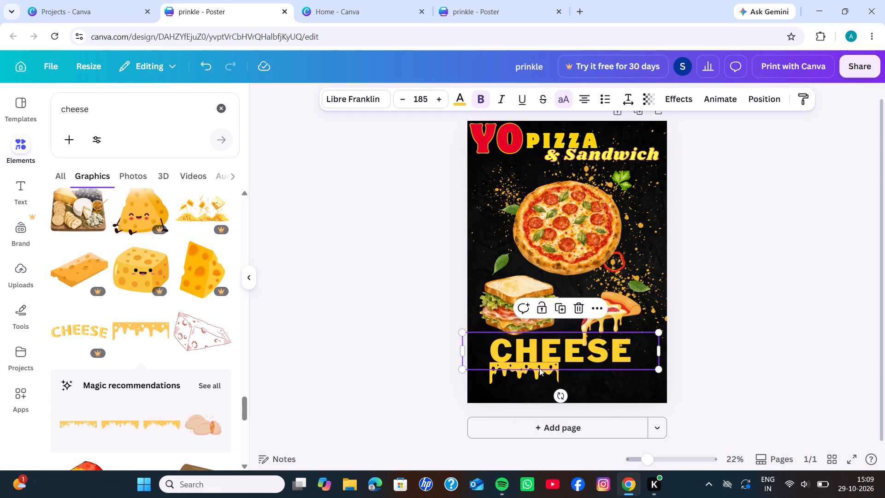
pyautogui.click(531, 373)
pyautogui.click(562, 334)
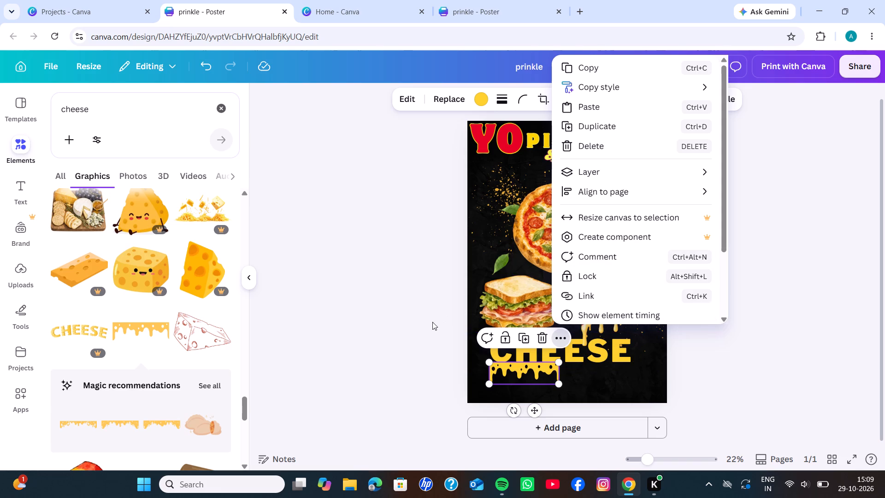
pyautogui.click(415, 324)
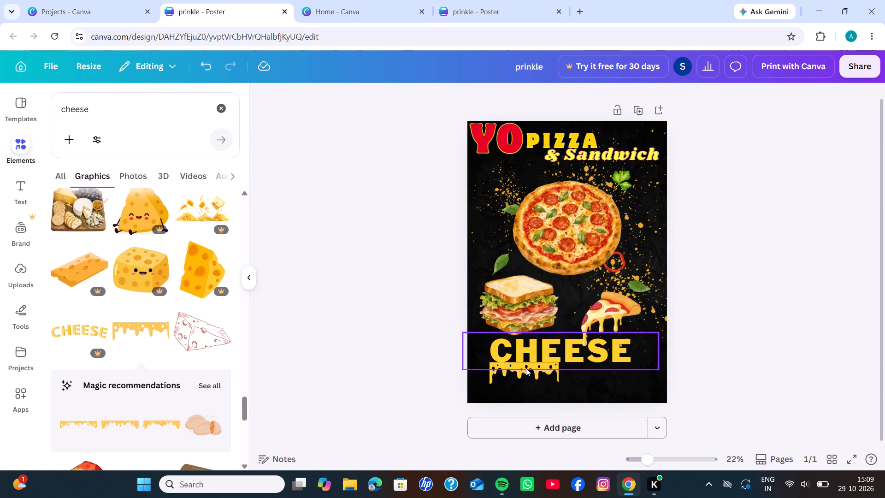
# Duplicate the cheese drip graphic and place the copy directly beside the original, extending the drips under the rest of "CHEESE".
pyautogui.click(524, 378)
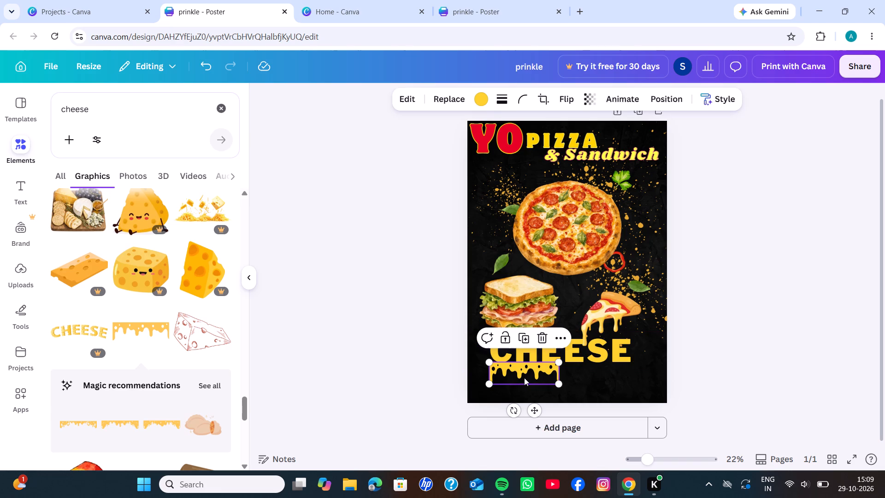
pyautogui.click(522, 336)
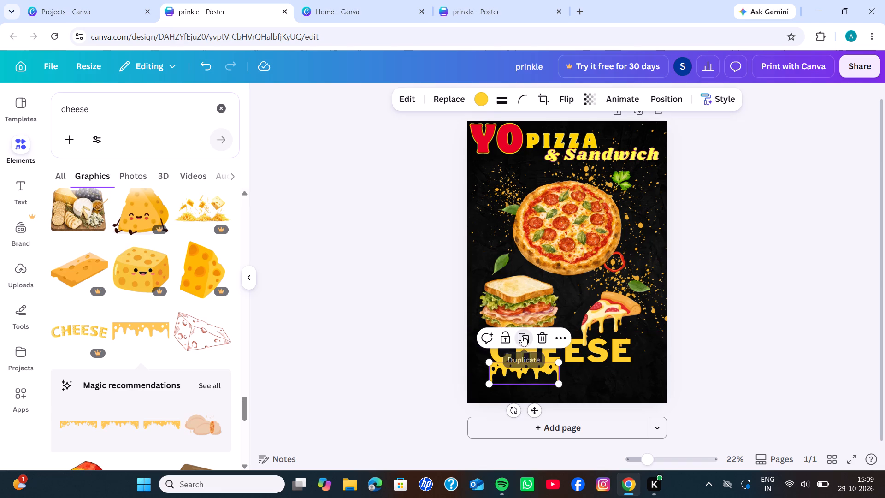
pyautogui.moveTo(541, 373); pyautogui.dragTo(581, 366)
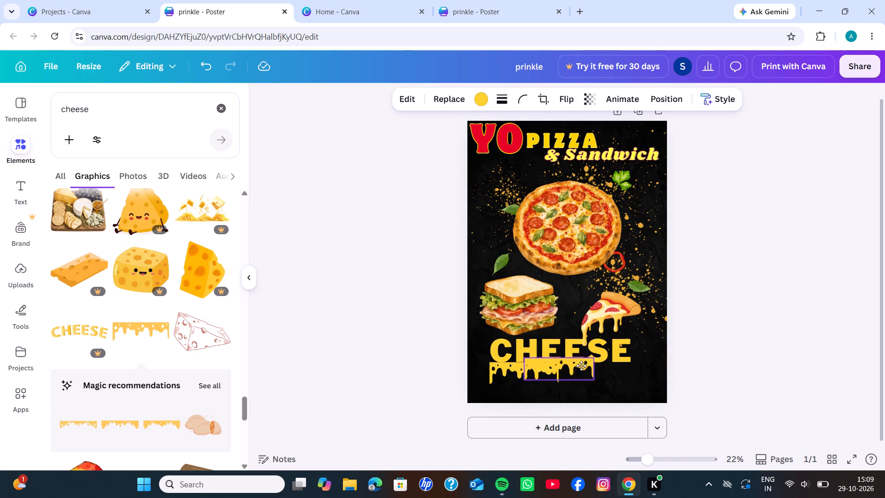
pyautogui.moveTo(581, 366); pyautogui.dragTo(603, 369)
pyautogui.click(437, 379)
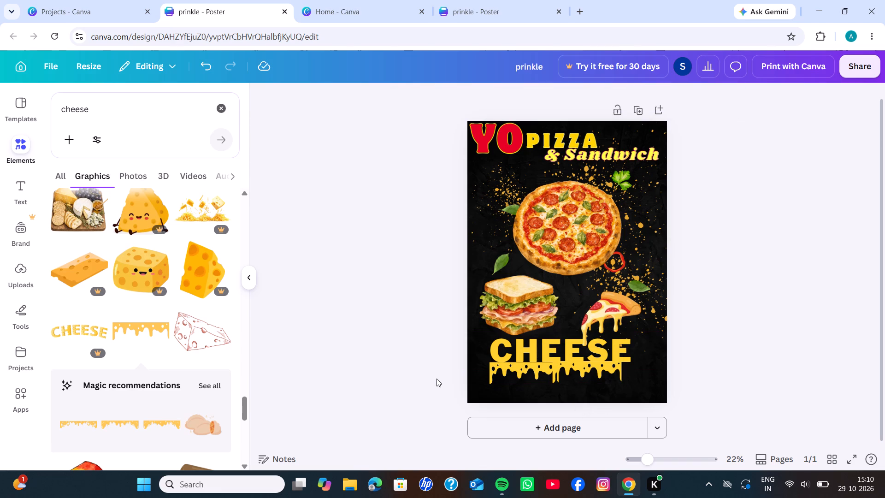
pyautogui.moveTo(594, 368); pyautogui.dragTo(599, 368)
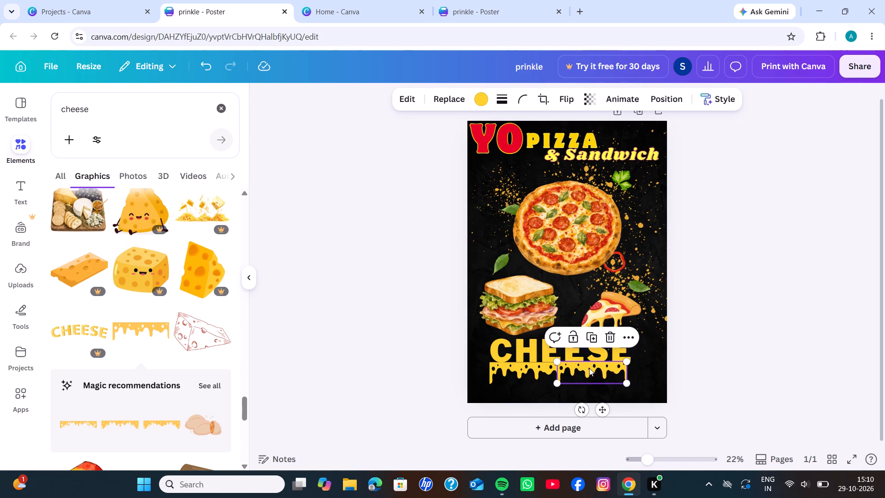
pyautogui.click(426, 367)
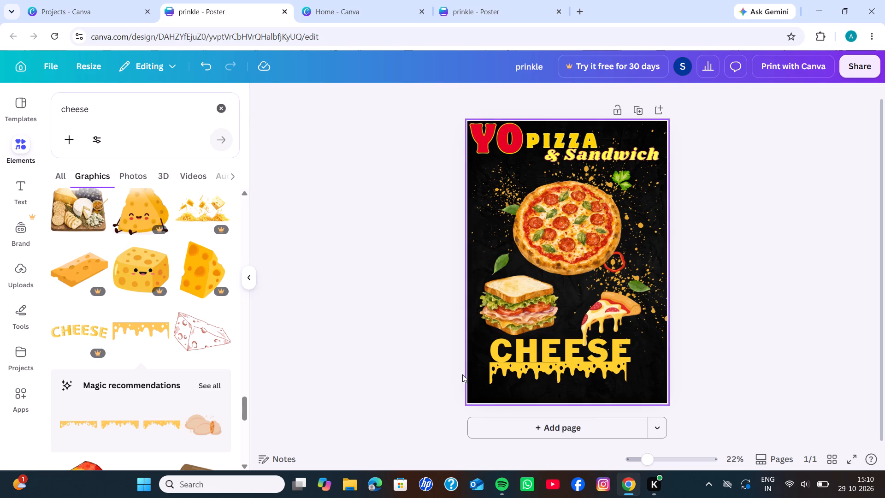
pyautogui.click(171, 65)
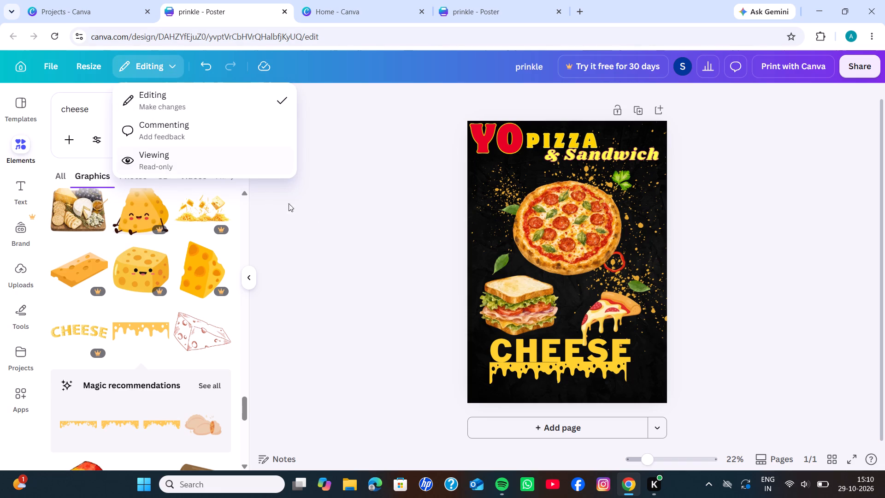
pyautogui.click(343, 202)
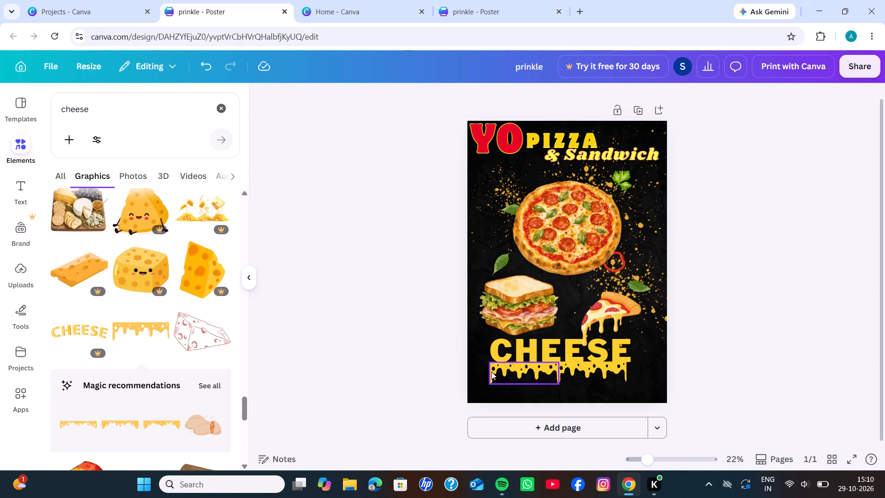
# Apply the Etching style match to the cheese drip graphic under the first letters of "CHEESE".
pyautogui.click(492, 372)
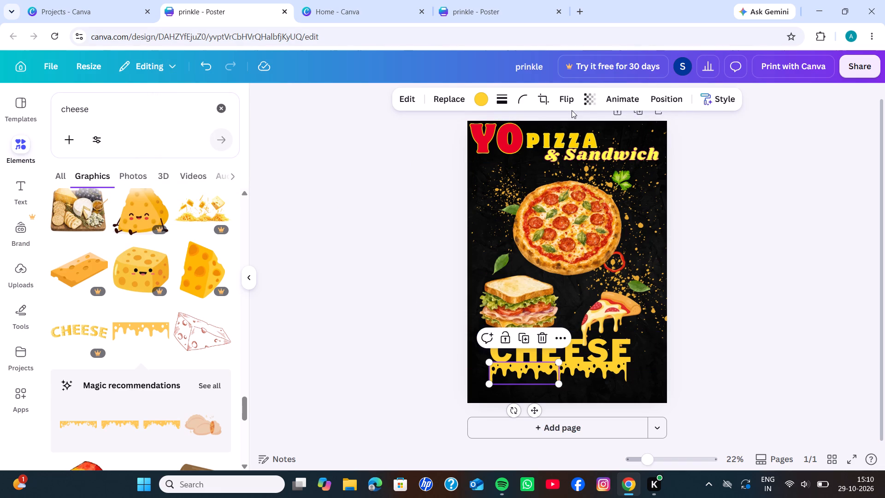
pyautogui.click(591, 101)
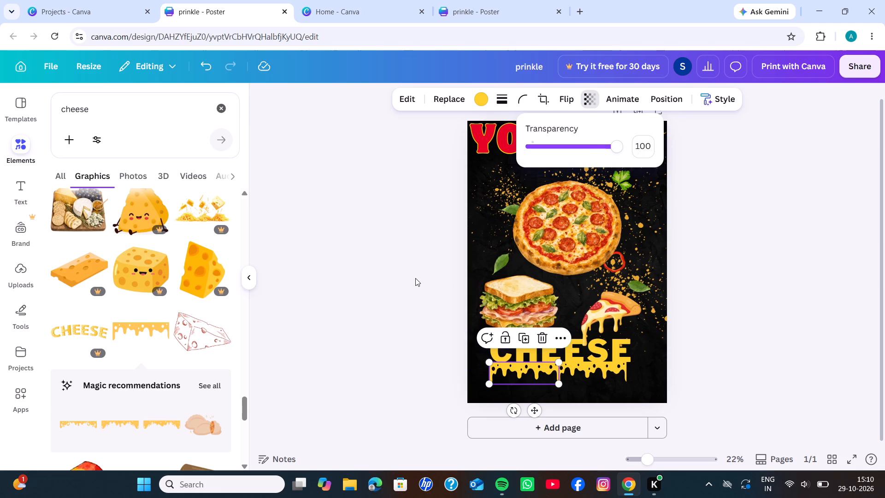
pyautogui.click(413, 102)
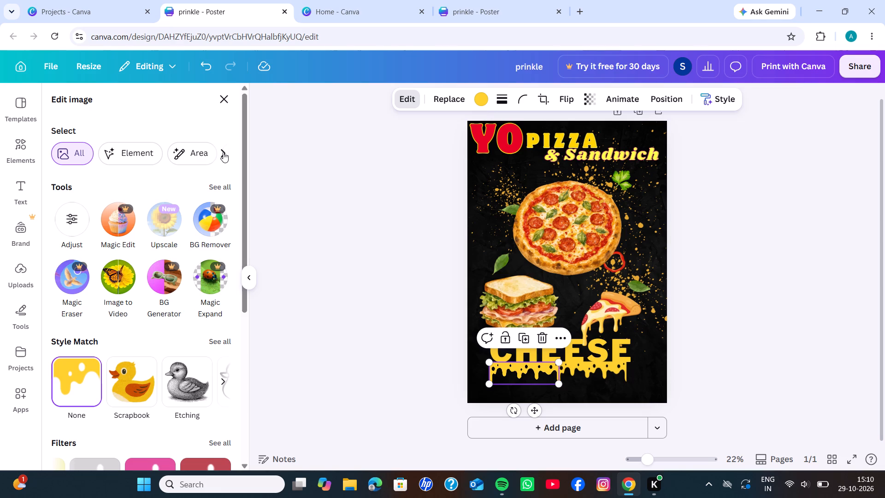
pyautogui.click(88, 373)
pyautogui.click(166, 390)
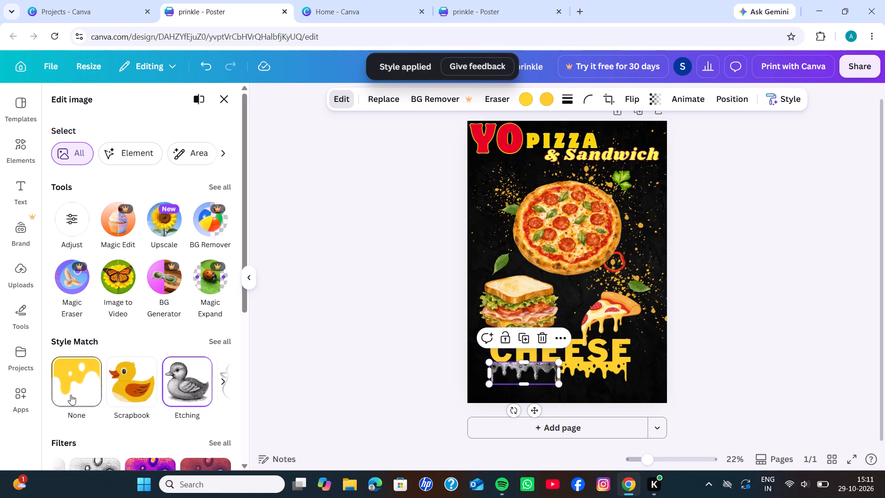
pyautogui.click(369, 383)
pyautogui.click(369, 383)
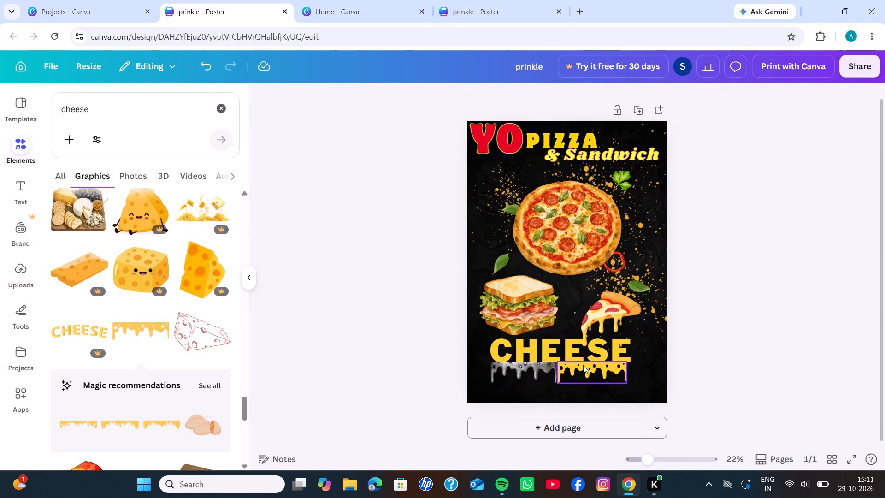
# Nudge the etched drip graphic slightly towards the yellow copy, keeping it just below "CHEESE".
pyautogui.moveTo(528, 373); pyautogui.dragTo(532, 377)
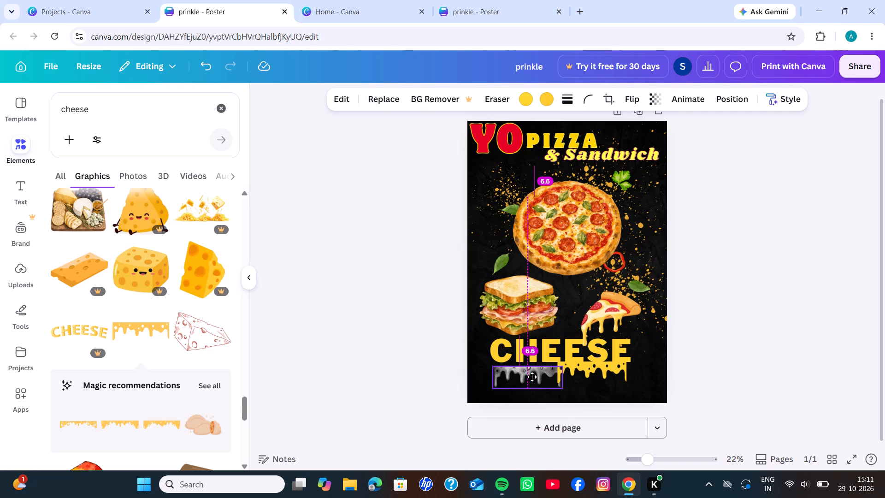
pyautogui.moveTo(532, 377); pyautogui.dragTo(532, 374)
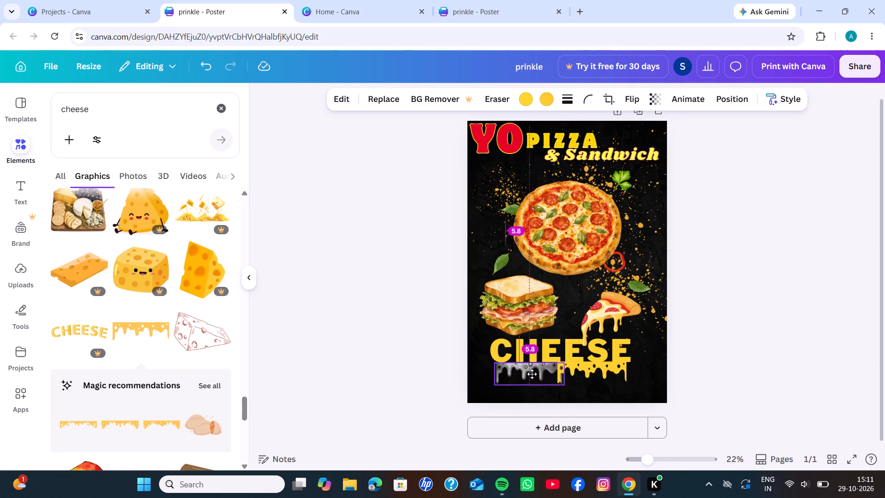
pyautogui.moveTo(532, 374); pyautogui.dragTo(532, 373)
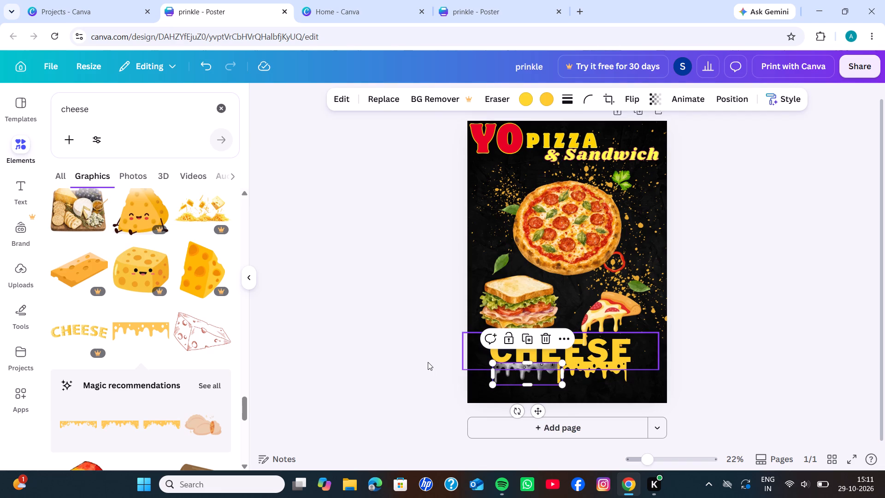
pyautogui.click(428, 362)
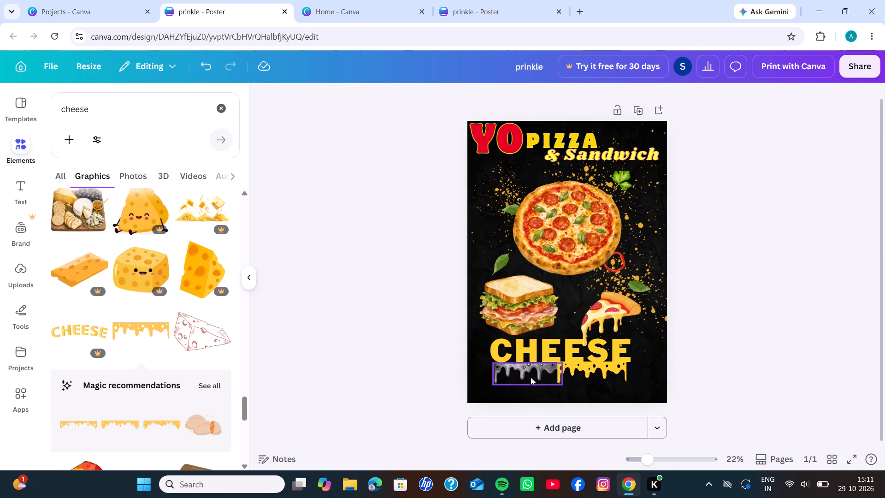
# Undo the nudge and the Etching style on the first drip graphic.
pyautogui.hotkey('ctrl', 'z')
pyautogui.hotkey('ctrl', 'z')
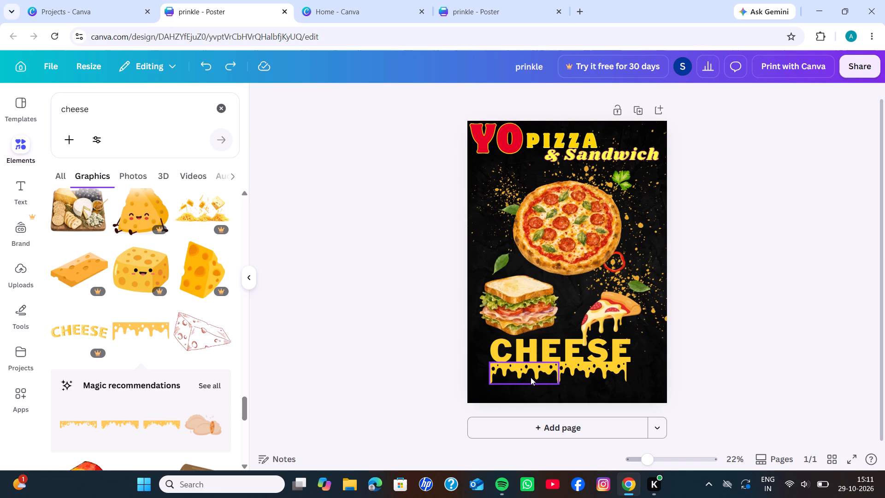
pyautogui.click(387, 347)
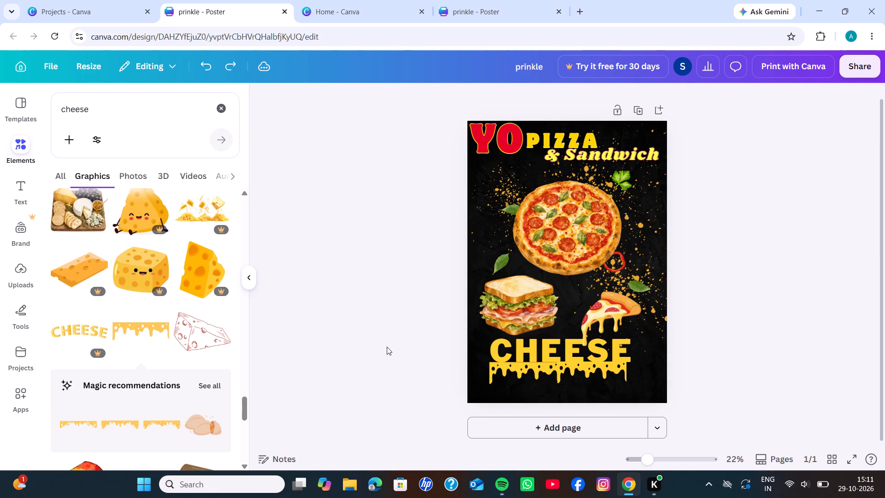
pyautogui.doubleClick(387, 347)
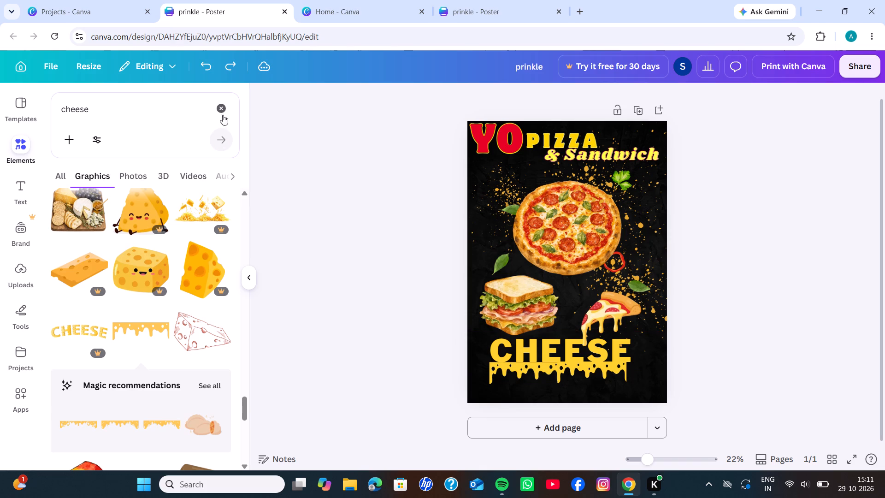
# Clear the "cheese" search and return to the elements library overview.
pyautogui.click(221, 111)
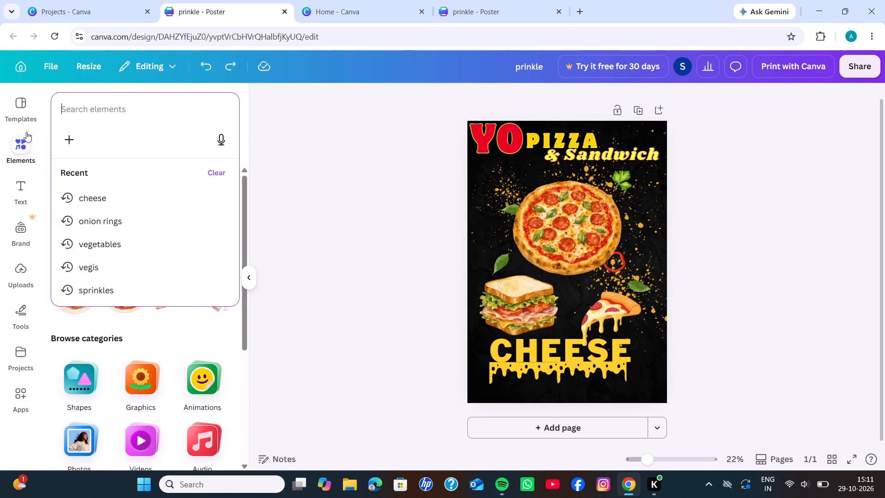
pyautogui.click(26, 132)
pyautogui.click(268, 148)
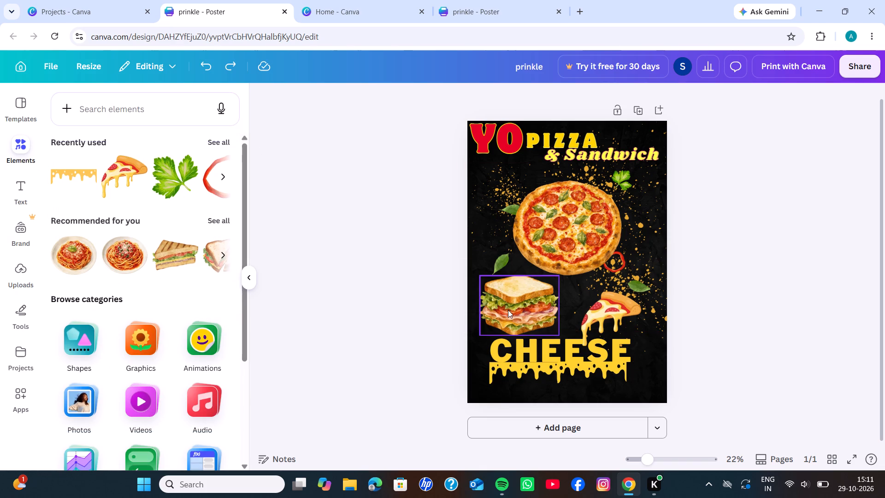
# Erase parts of the first cheese drip graphic's upper-left corner with the Pixel Eraser.
pyautogui.click(532, 371)
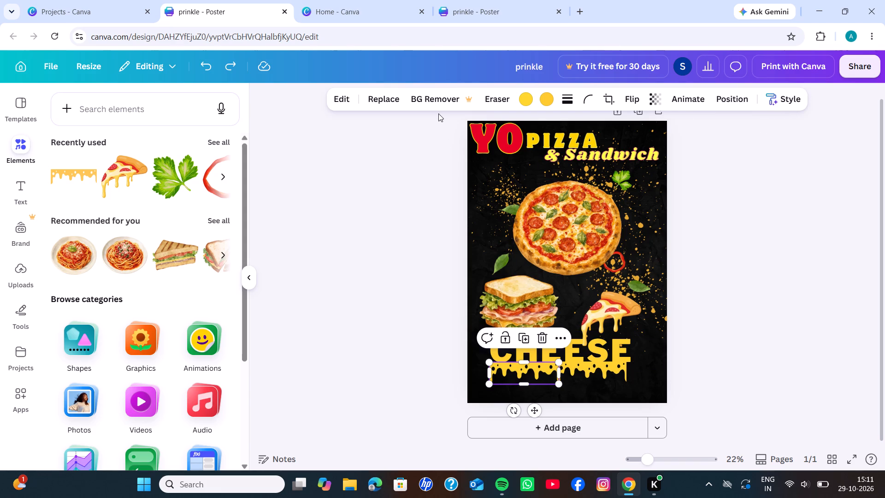
pyautogui.click(501, 95)
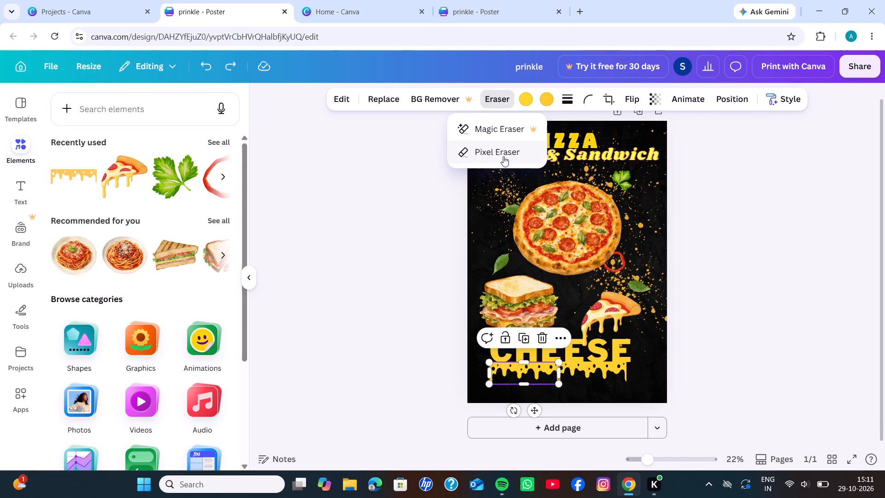
pyautogui.click(503, 156)
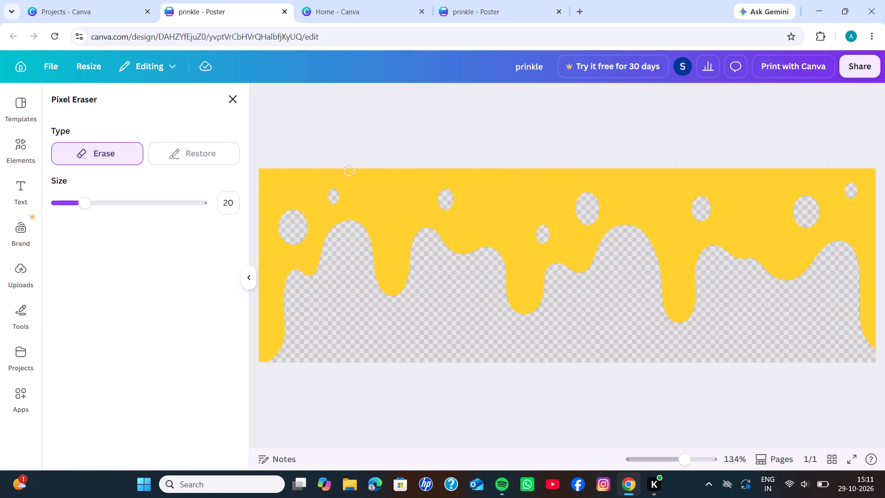
pyautogui.moveTo(348, 169); pyautogui.dragTo(253, 235)
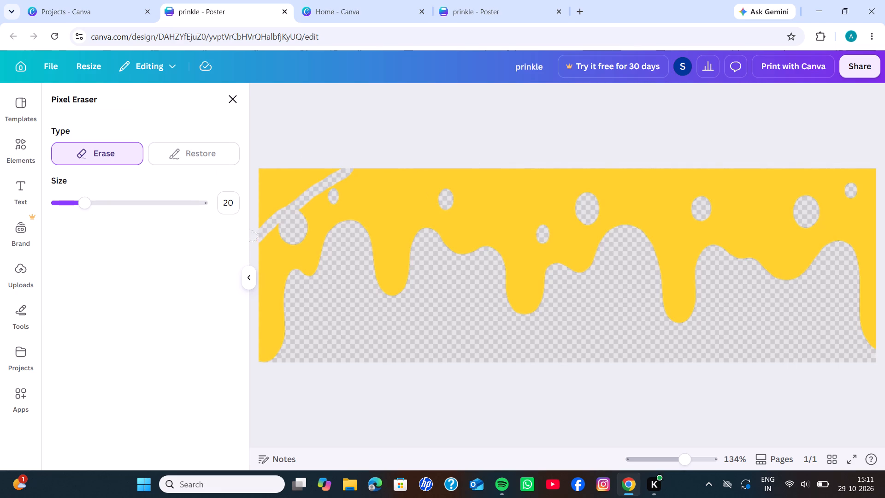
pyautogui.moveTo(253, 235); pyautogui.dragTo(268, 195)
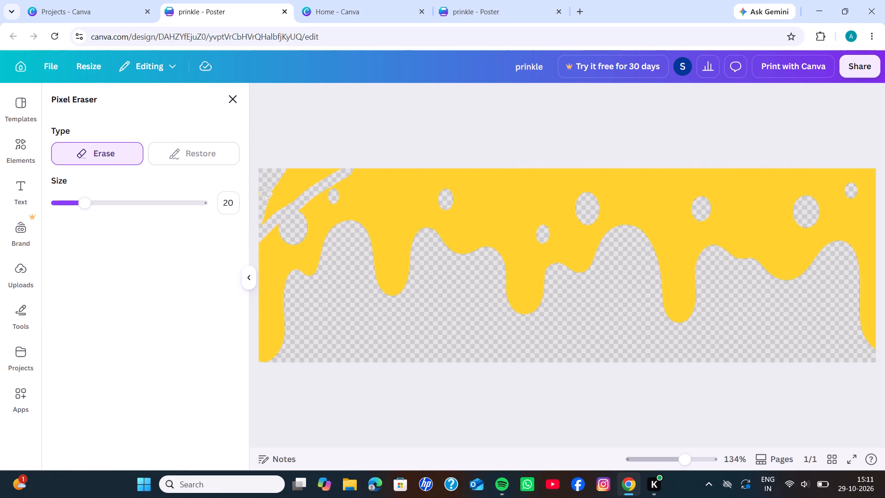
pyautogui.moveTo(268, 195); pyautogui.dragTo(268, 218)
pyautogui.moveTo(268, 218); pyautogui.dragTo(282, 193)
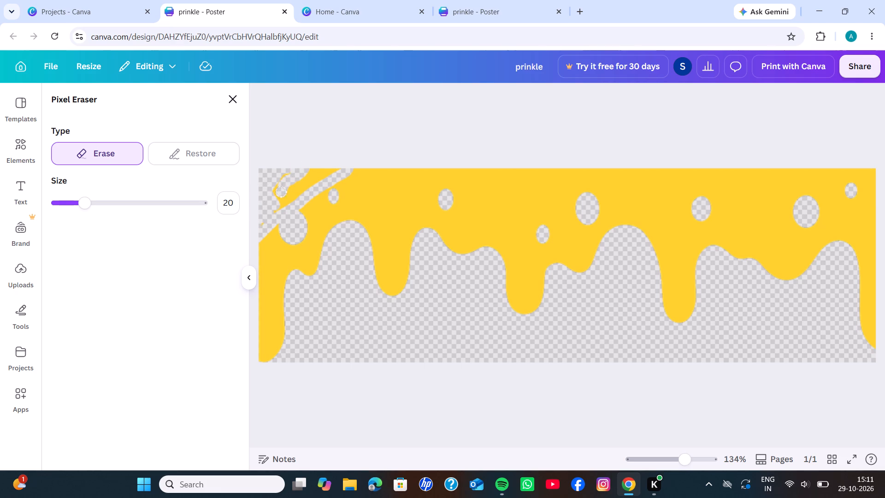
pyautogui.moveTo(282, 193); pyautogui.dragTo(327, 163)
pyautogui.click(323, 167)
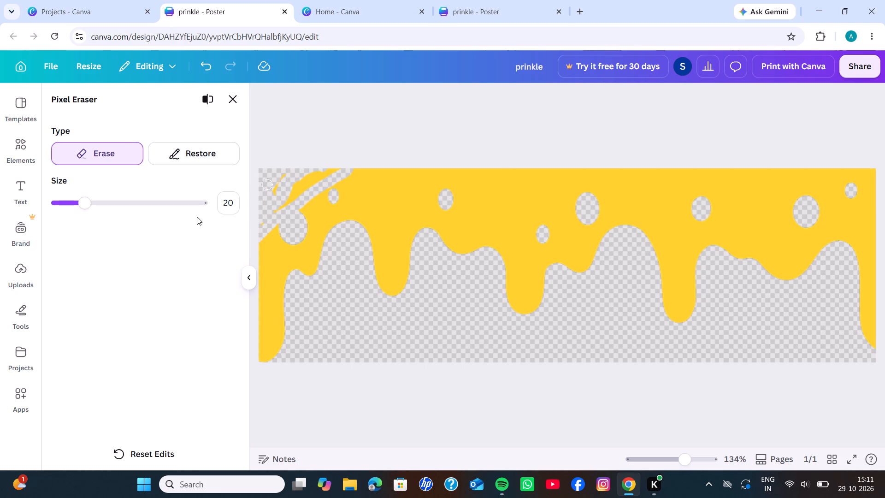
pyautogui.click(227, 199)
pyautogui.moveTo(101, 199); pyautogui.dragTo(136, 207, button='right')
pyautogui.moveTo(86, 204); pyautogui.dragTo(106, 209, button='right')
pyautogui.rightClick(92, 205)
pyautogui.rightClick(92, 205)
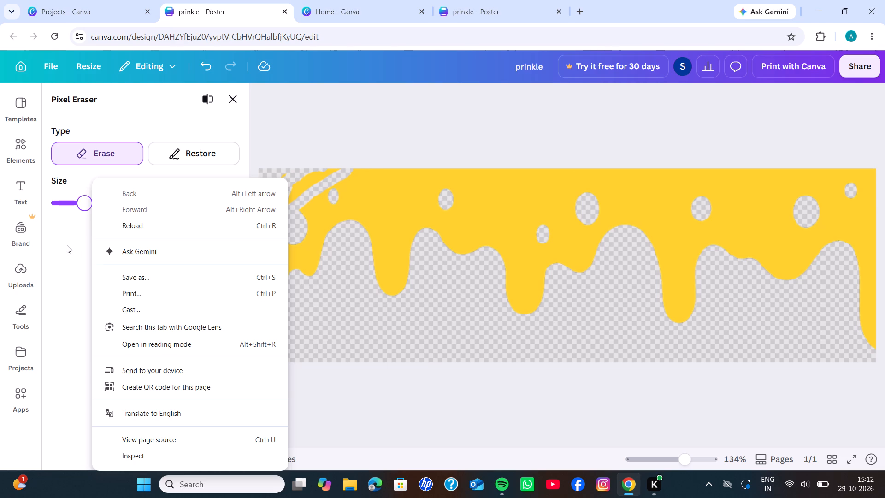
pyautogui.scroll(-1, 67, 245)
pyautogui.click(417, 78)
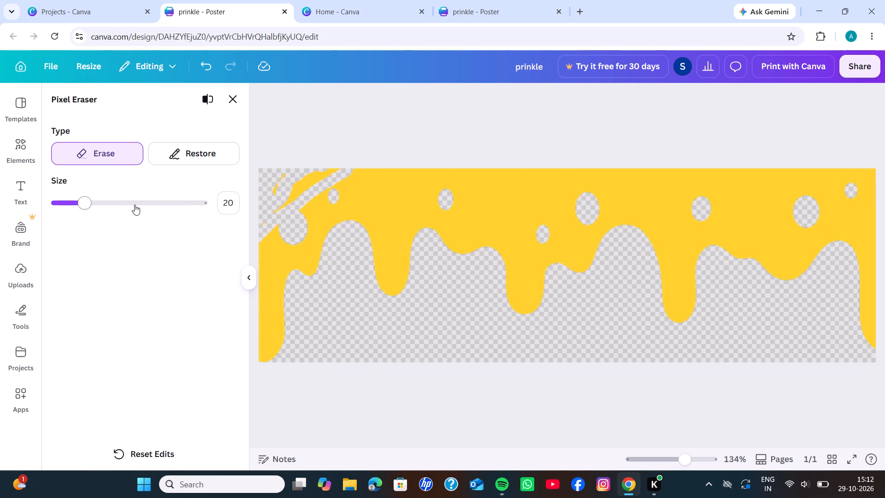
# Set the eraser brush size to 40 and erase the leftover yellow streaks in the first drip graphic's upper-left corner.
pyautogui.moveTo(82, 205); pyautogui.dragTo(73, 204)
pyautogui.moveTo(73, 204); pyautogui.dragTo(113, 215)
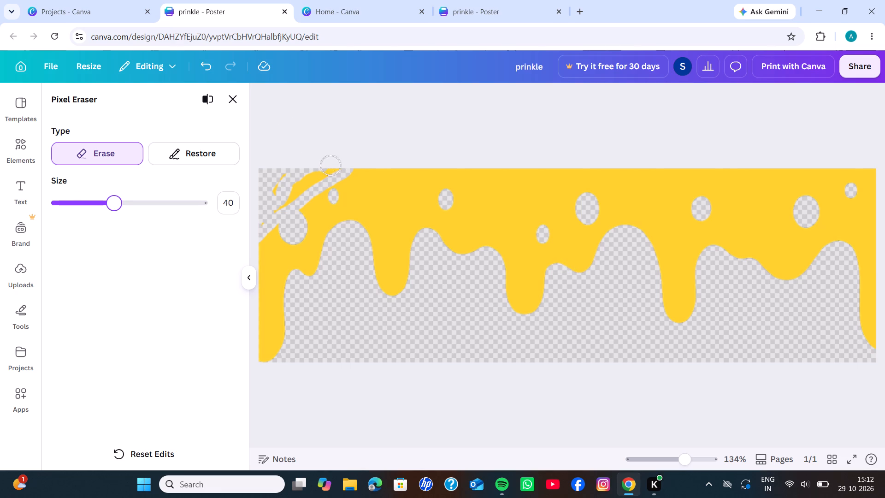
pyautogui.moveTo(333, 169); pyautogui.dragTo(281, 204)
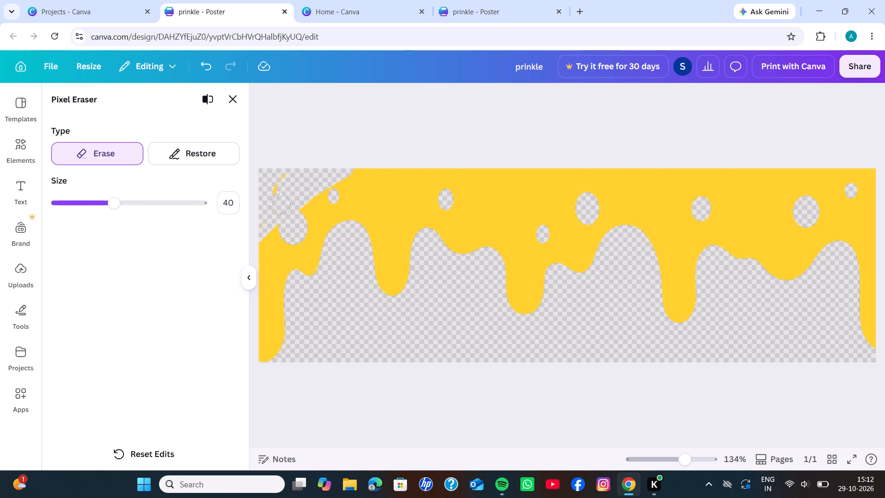
pyautogui.moveTo(281, 204); pyautogui.dragTo(270, 212)
pyautogui.moveTo(270, 212); pyautogui.dragTo(311, 143)
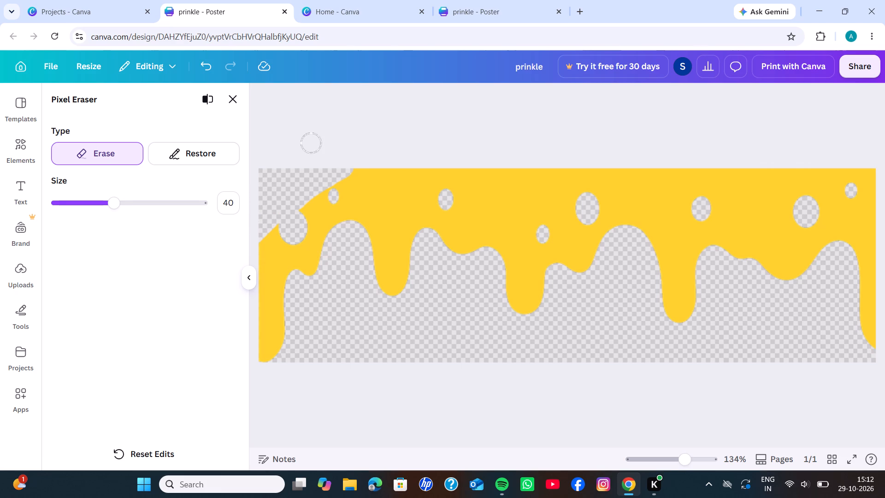
pyautogui.click(311, 143)
pyautogui.click(230, 94)
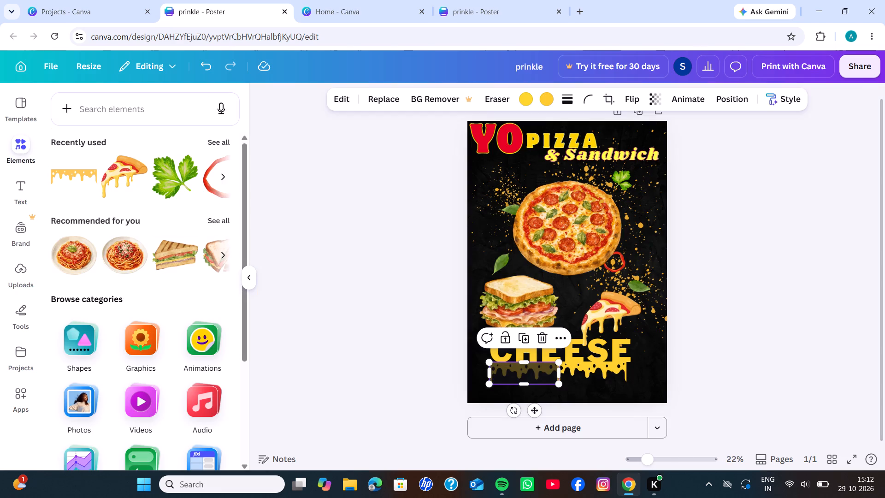
pyautogui.click(418, 280)
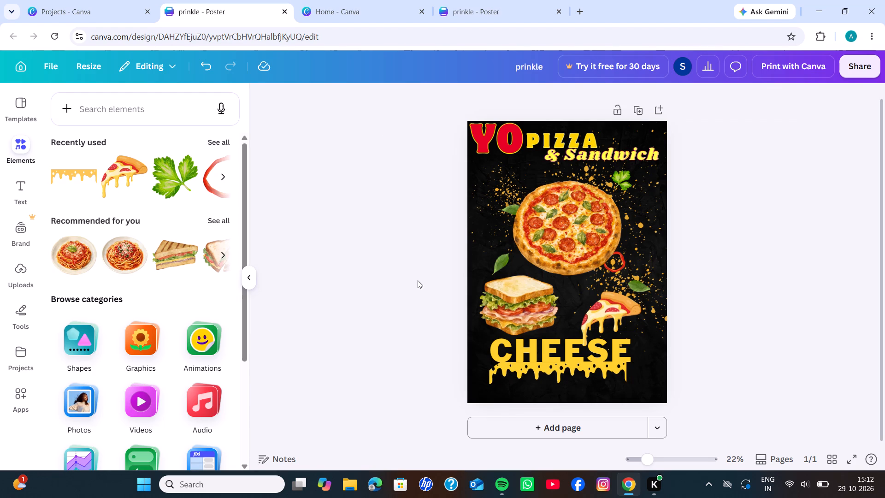
# Restore the lower edge of the first drip graphic's erased upper-left corner with the Pixel Eraser's Restore brush at size 20.
pyautogui.click(496, 375)
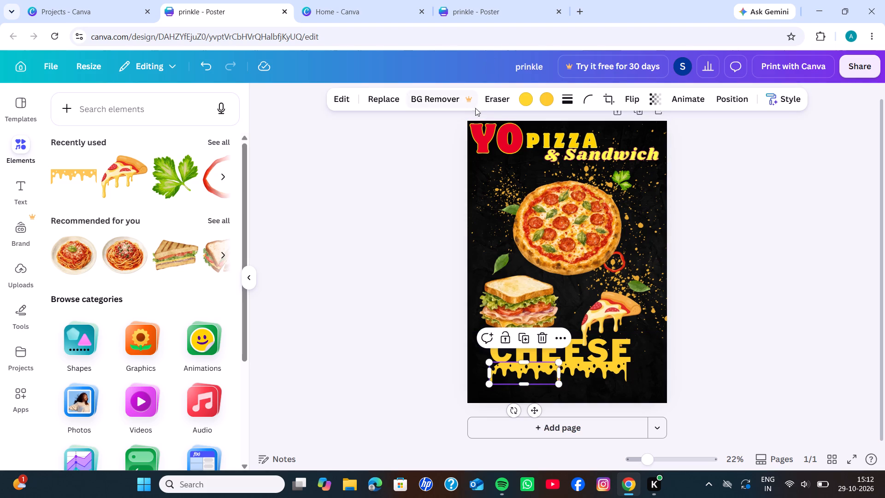
pyautogui.click(487, 104)
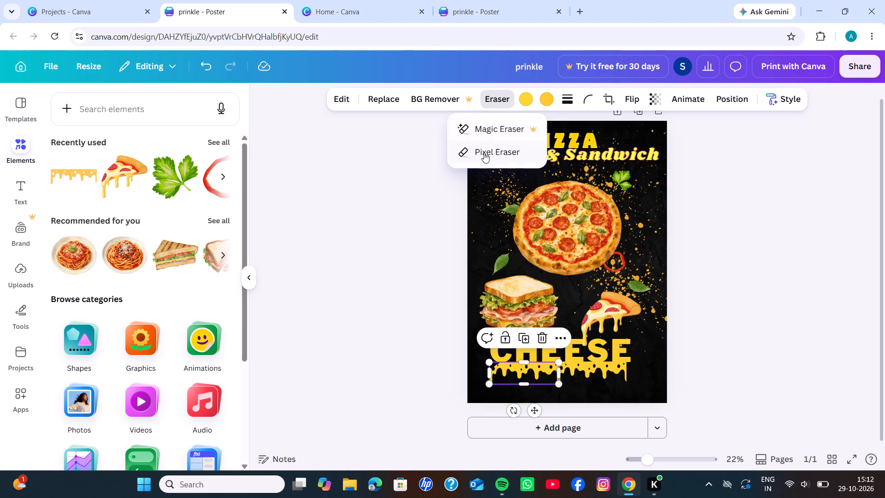
pyautogui.click(483, 153)
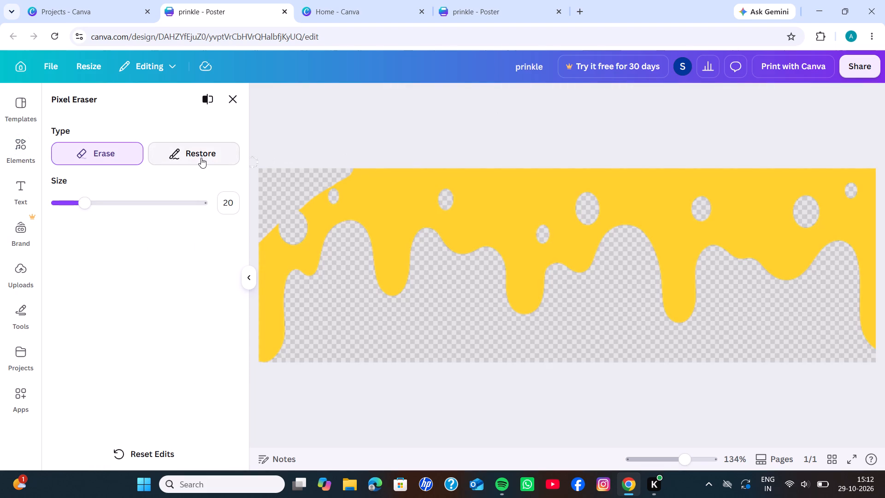
pyautogui.click(201, 158)
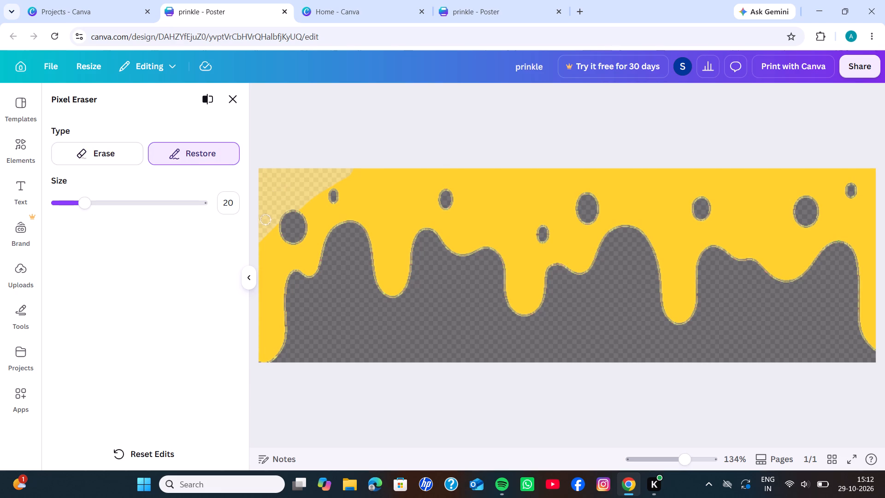
pyautogui.click(265, 219)
pyautogui.moveTo(265, 219); pyautogui.dragTo(262, 234)
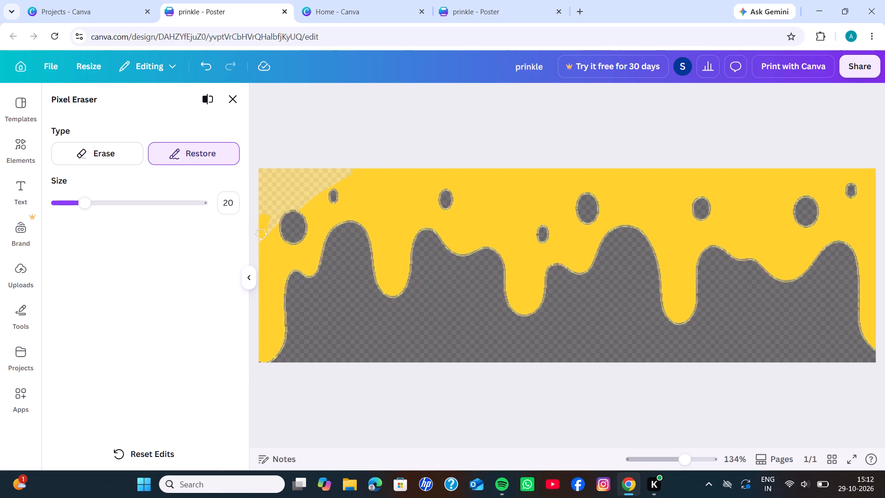
pyautogui.moveTo(262, 234); pyautogui.dragTo(276, 219)
pyautogui.moveTo(276, 219); pyautogui.dragTo(282, 209)
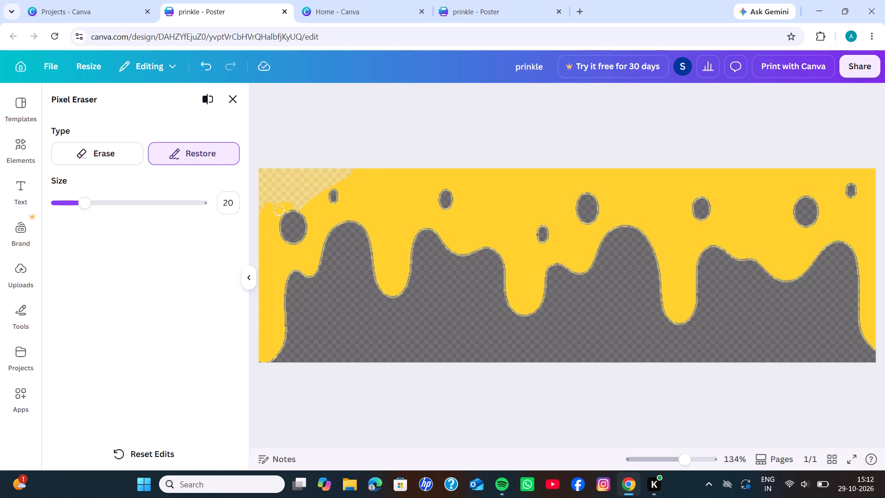
pyautogui.moveTo(282, 209); pyautogui.dragTo(294, 206)
pyautogui.moveTo(294, 206); pyautogui.dragTo(301, 192)
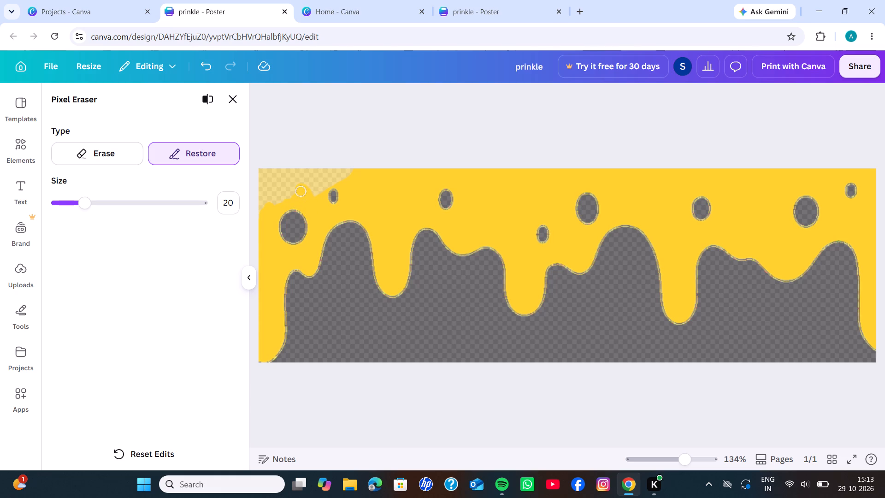
pyautogui.moveTo(301, 192); pyautogui.dragTo(274, 205)
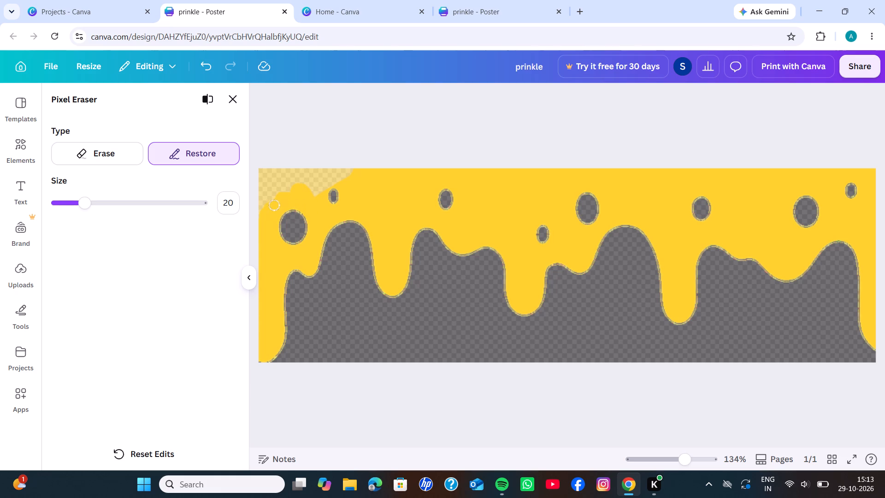
pyautogui.moveTo(274, 205); pyautogui.dragTo(307, 200)
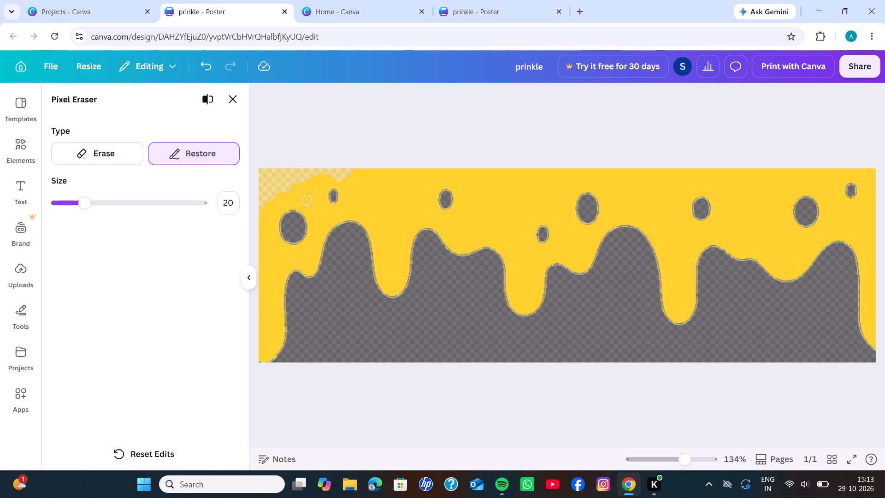
pyautogui.moveTo(307, 200); pyautogui.dragTo(324, 177)
pyautogui.moveTo(324, 177); pyautogui.dragTo(275, 200)
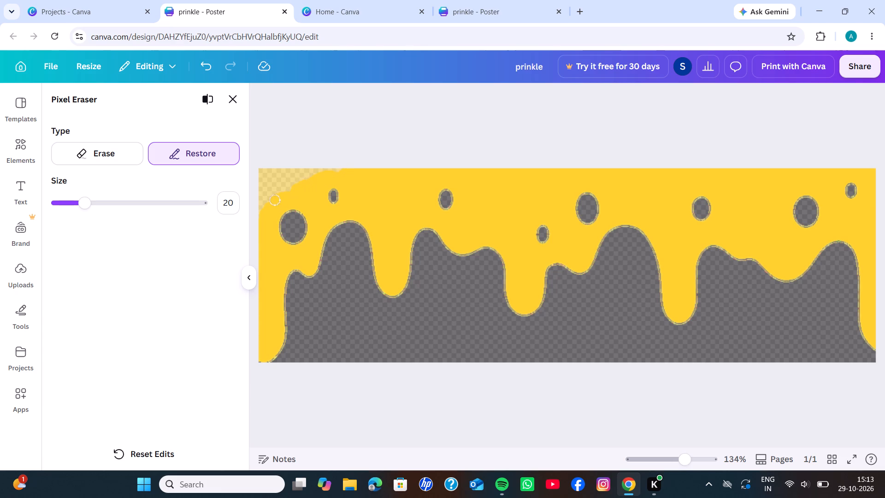
pyautogui.moveTo(275, 200); pyautogui.dragTo(260, 247)
pyautogui.click(230, 107)
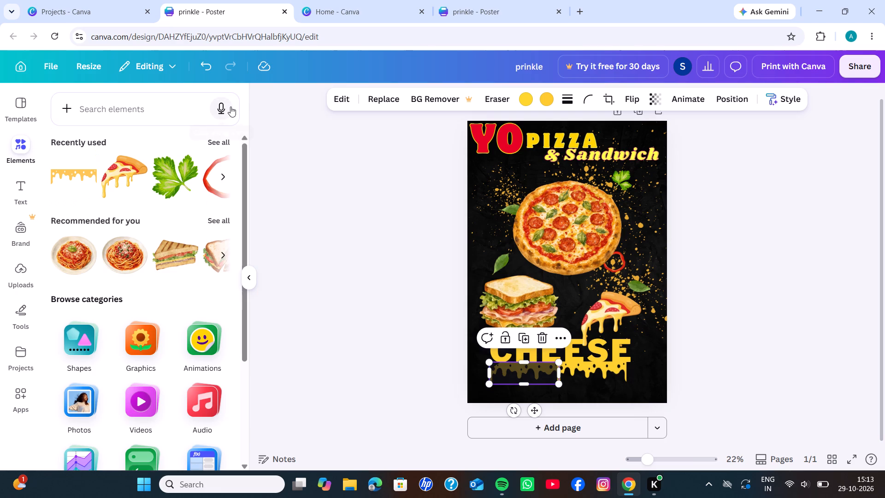
pyautogui.click(338, 183)
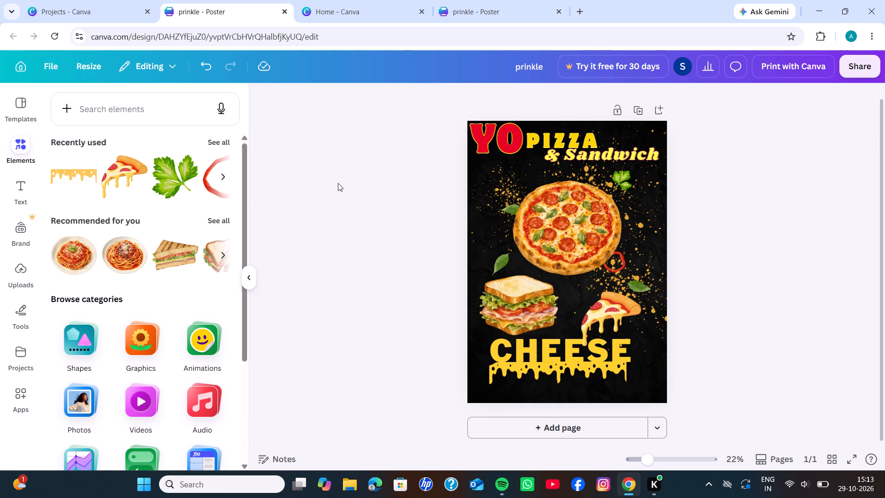
# Move the first drip graphic slightly up so its top edge meets the bottom of "CHEESE".
pyautogui.click(523, 367)
pyautogui.click(521, 371)
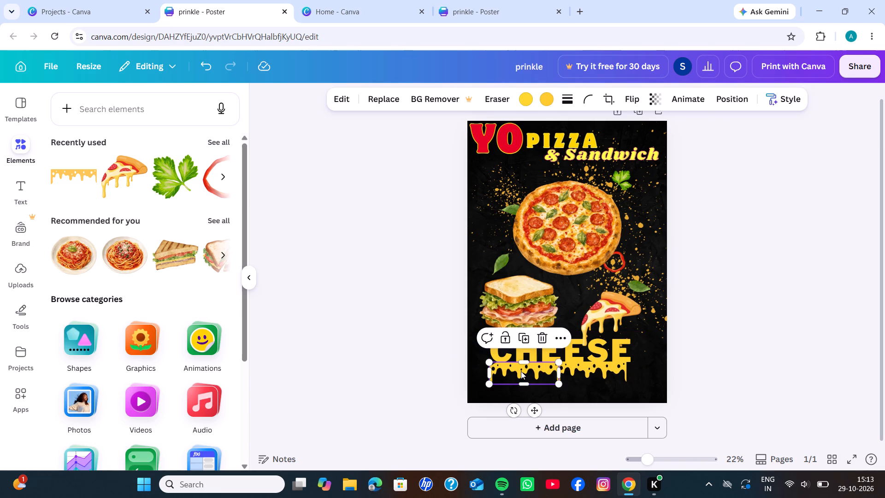
pyautogui.click(521, 371)
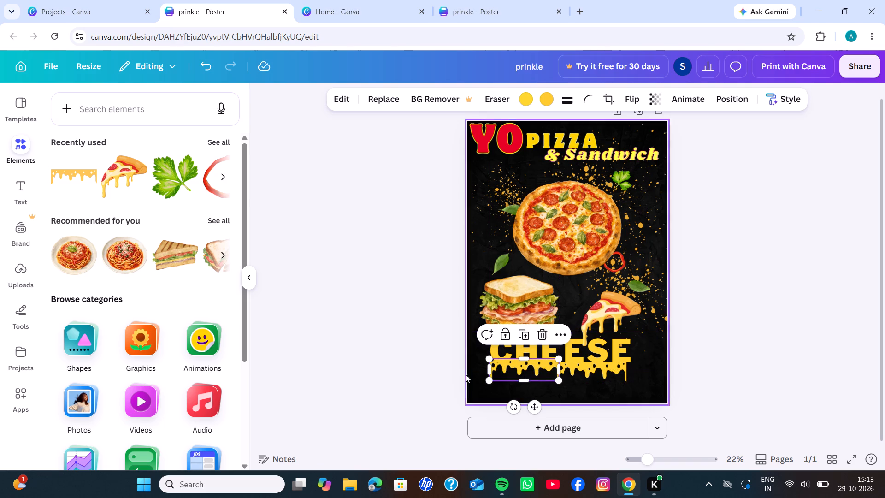
pyautogui.click(450, 377)
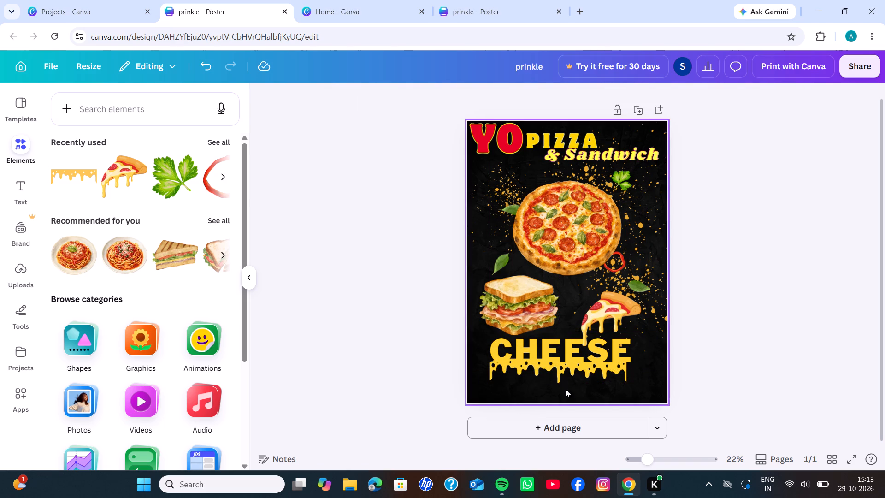
# Move the second drip graphic slightly up so its top edge overlaps the bottom of the "CHEESE" letters.
pyautogui.click(584, 373)
pyautogui.moveTo(584, 373); pyautogui.dragTo(584, 370)
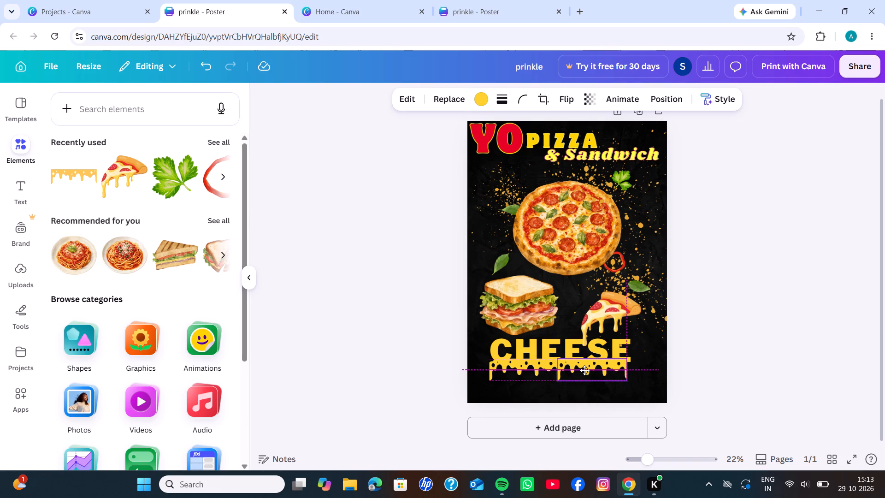
pyautogui.moveTo(584, 370); pyautogui.dragTo(585, 369)
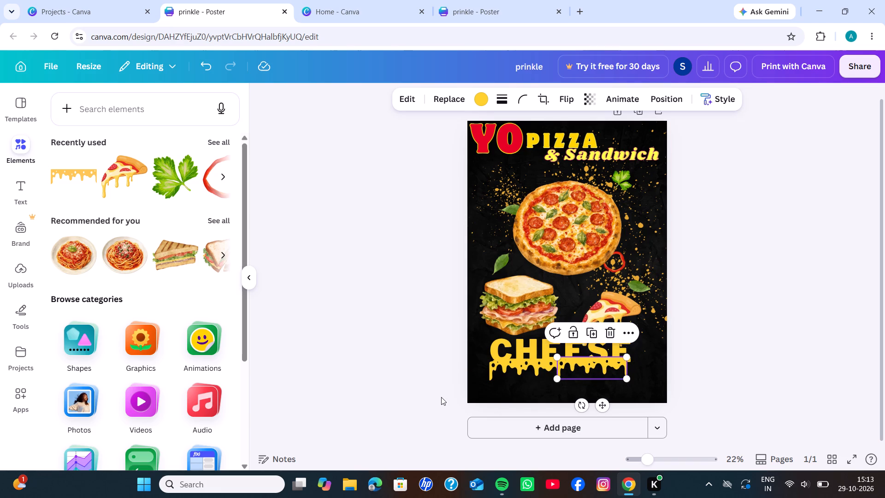
pyautogui.click(441, 397)
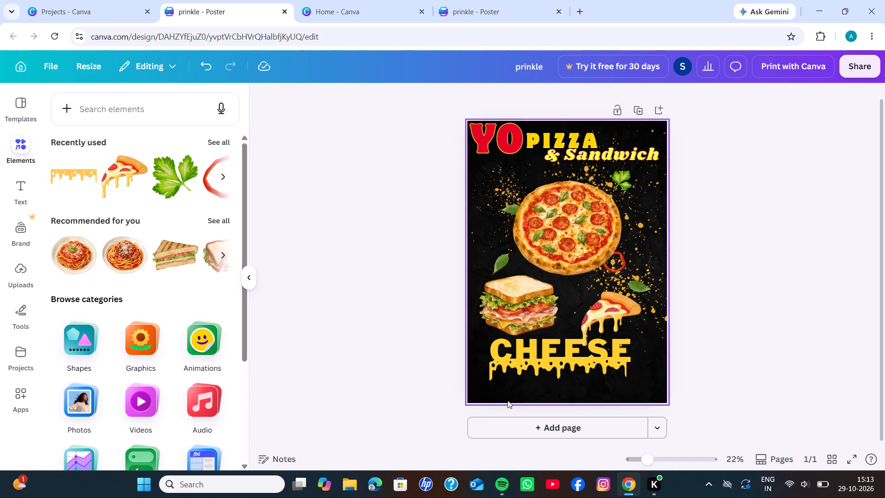
pyautogui.click(387, 364)
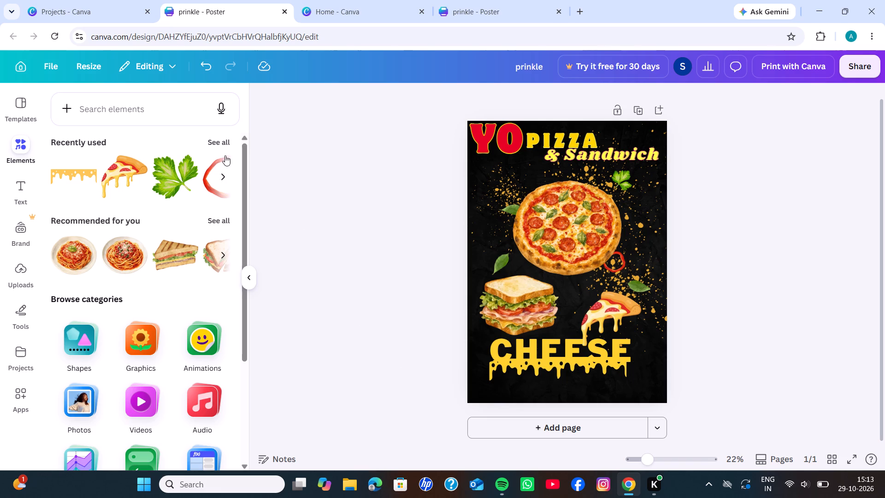
# Browse the recently used elements and the Graphics category for a further graphic to add to the poster.
pyautogui.click(225, 174)
pyautogui.click(225, 174)
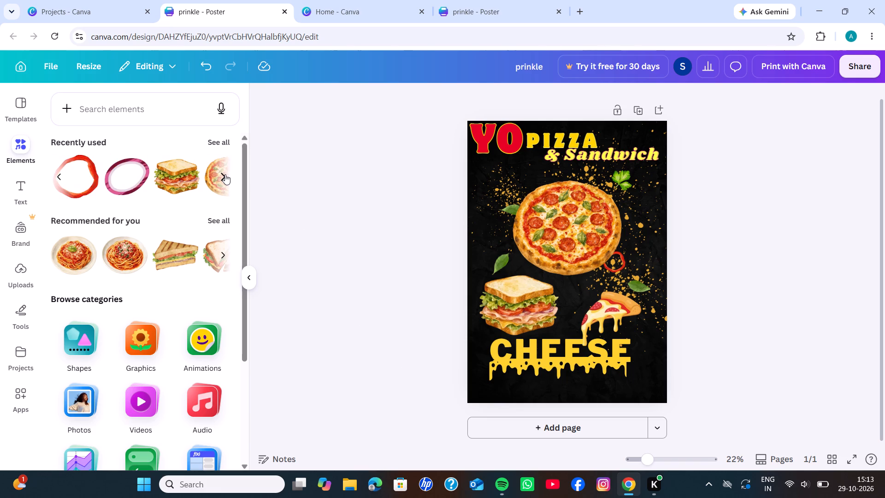
pyautogui.click(225, 174)
pyautogui.click(225, 174)
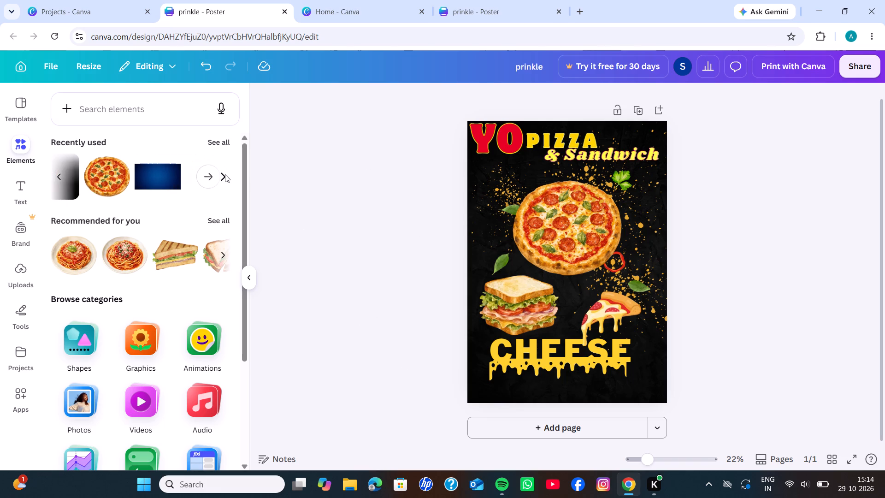
pyautogui.click(225, 174)
pyautogui.click(150, 346)
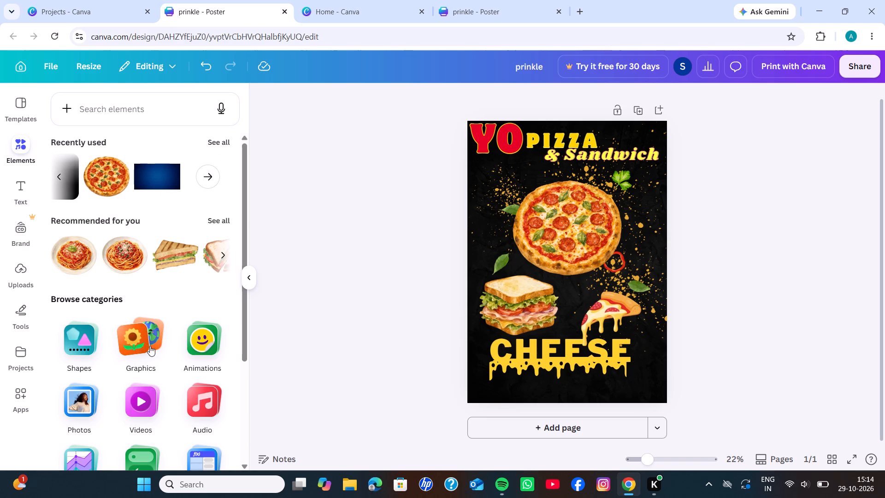
pyautogui.scroll(-1, 150, 346)
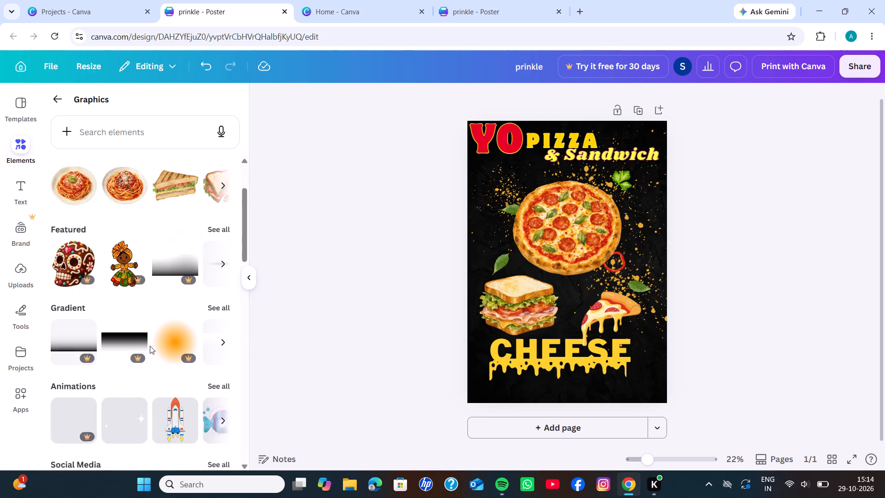
pyautogui.scroll(-3, 150, 346)
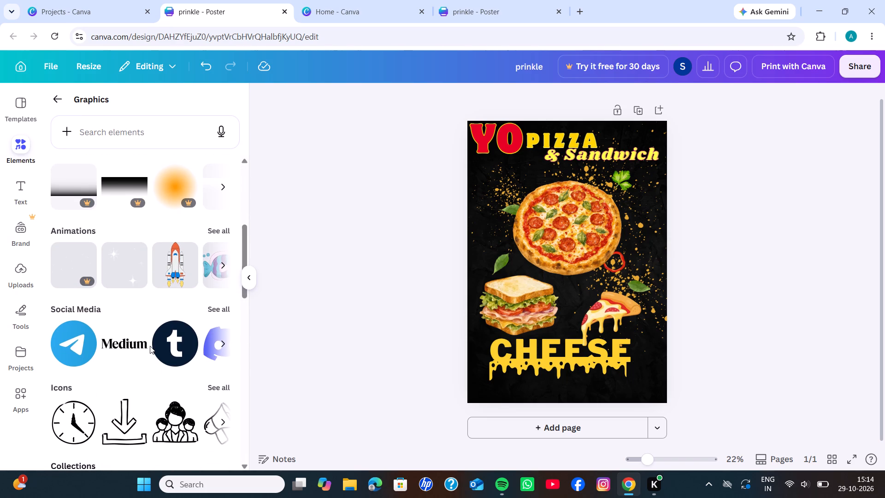
pyautogui.scroll(-14, 150, 346)
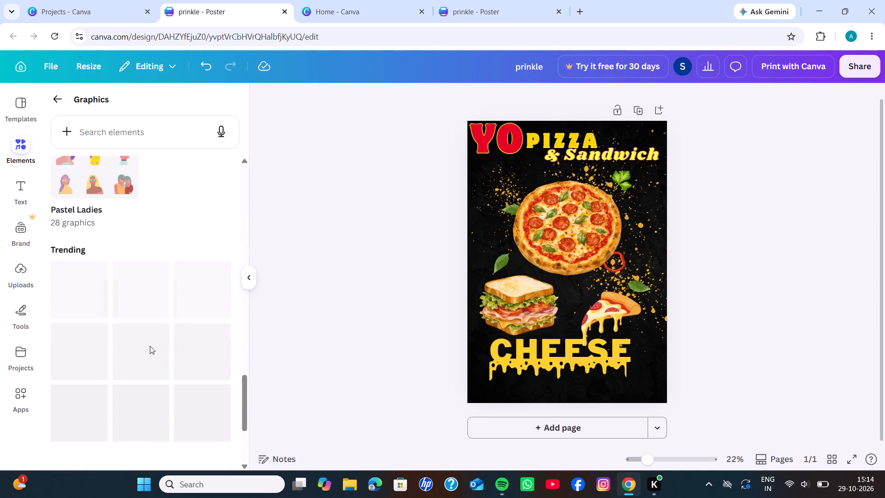
pyautogui.scroll(4, 150, 346)
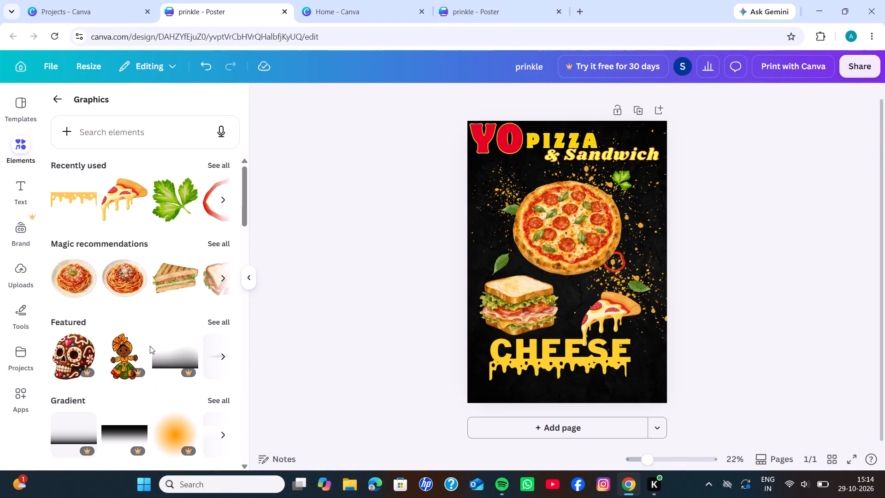
pyautogui.scroll(-5, 150, 346)
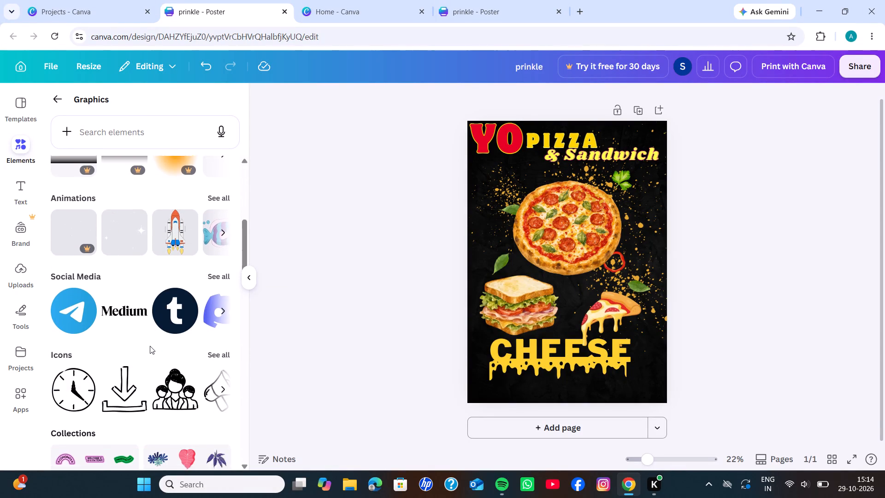
pyautogui.scroll(-1, 150, 346)
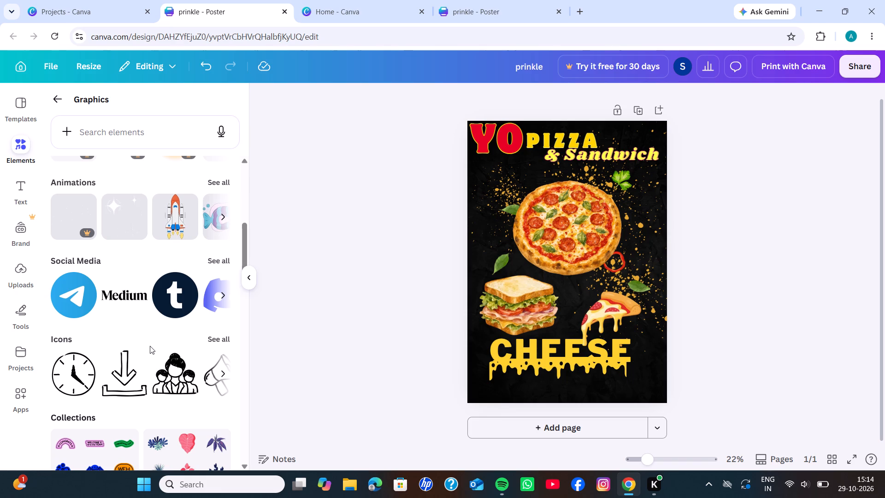
pyautogui.scroll(-2, 150, 346)
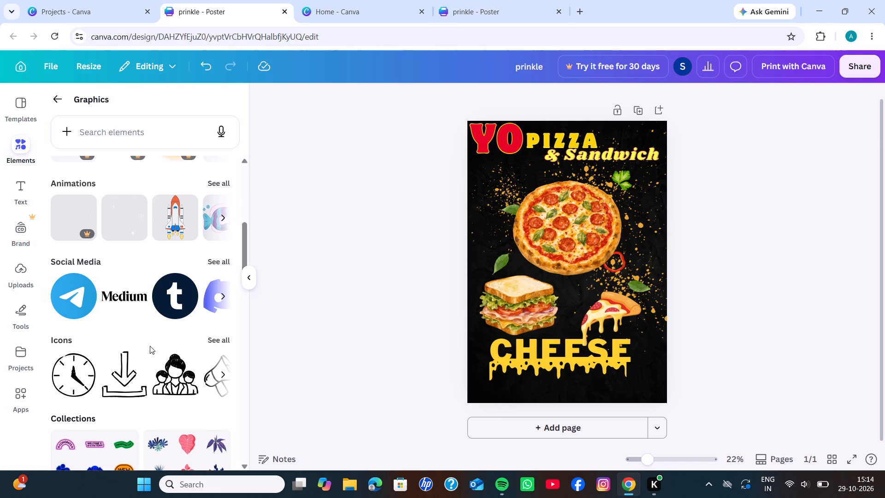
pyautogui.scroll(-2, 150, 346)
pyautogui.scroll(4, 150, 346)
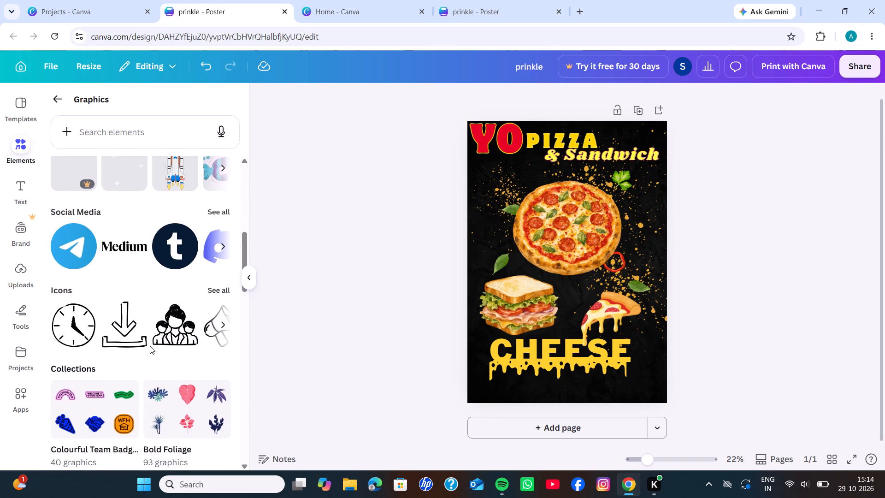
pyautogui.scroll(8, 150, 346)
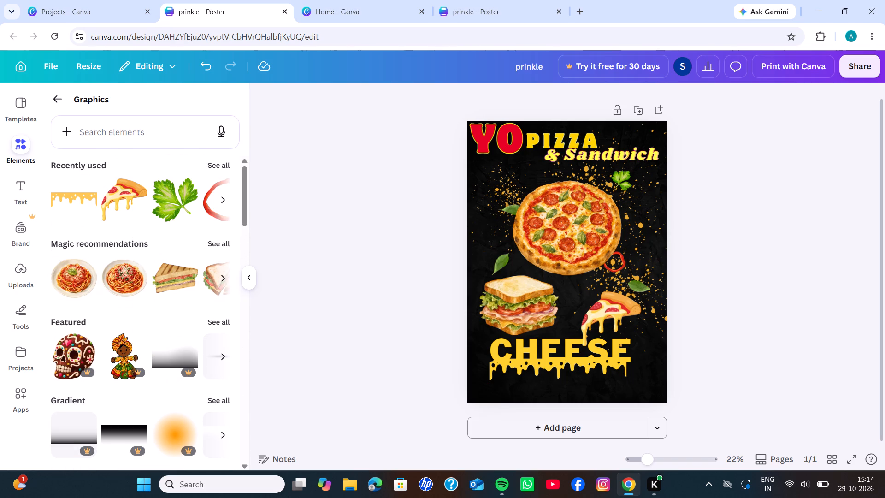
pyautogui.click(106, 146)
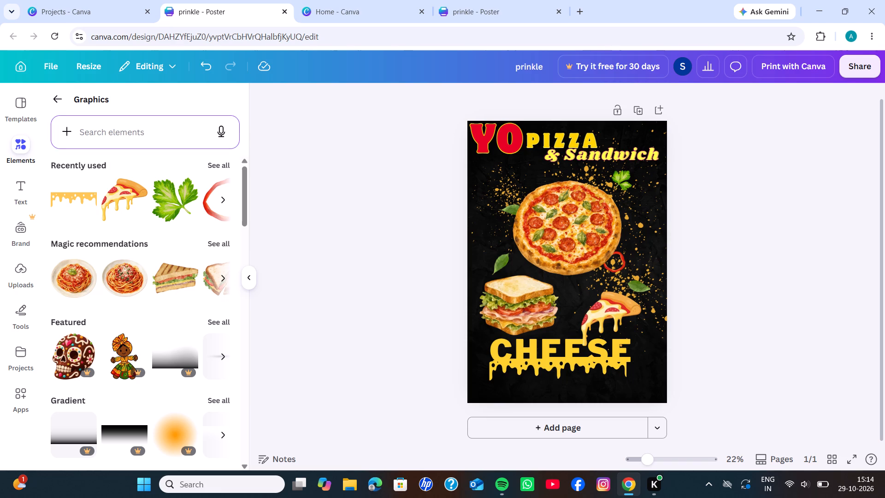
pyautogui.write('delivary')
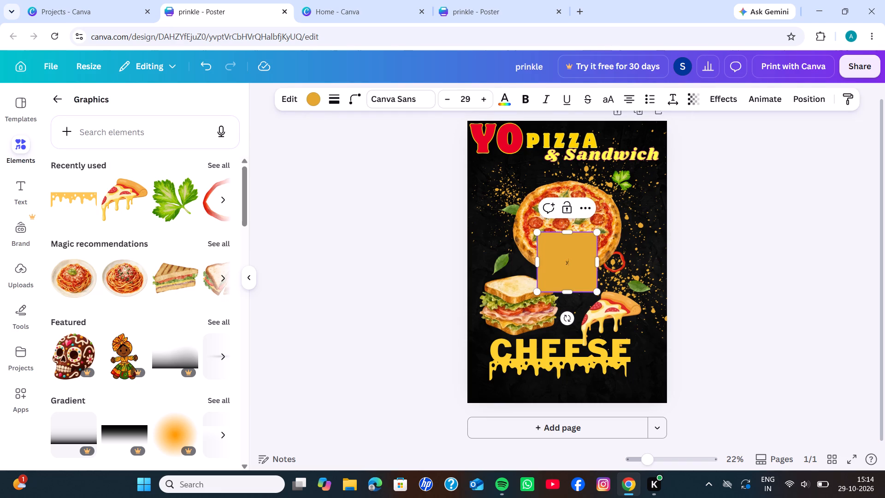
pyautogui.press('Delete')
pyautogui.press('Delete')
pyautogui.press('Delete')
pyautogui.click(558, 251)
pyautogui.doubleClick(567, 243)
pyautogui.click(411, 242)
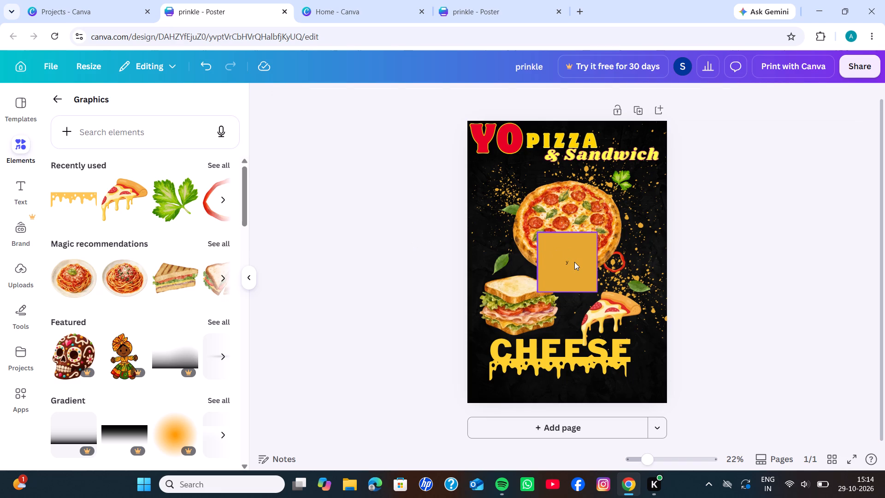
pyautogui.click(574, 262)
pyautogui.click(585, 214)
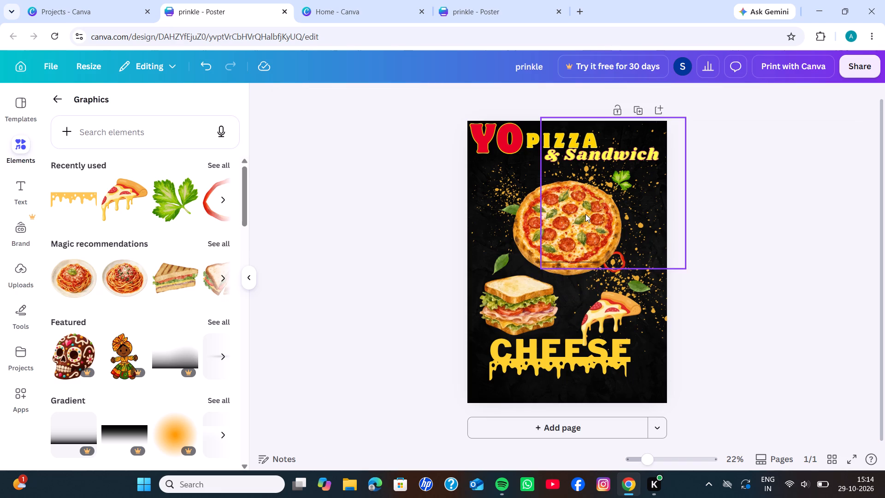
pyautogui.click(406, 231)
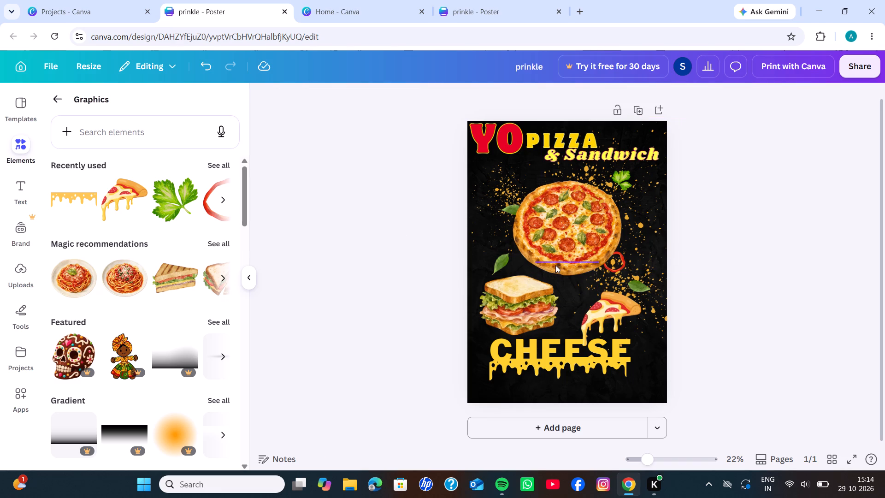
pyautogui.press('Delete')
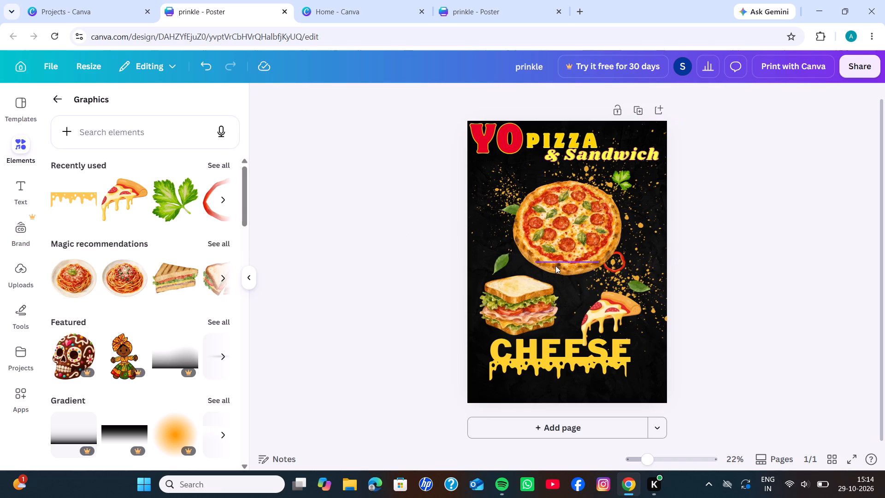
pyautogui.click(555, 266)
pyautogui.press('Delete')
# Search the graphics for "delivary boy" and look through the results for a suitable illustration.
pyautogui.doubleClick(162, 138)
pyautogui.click(162, 138)
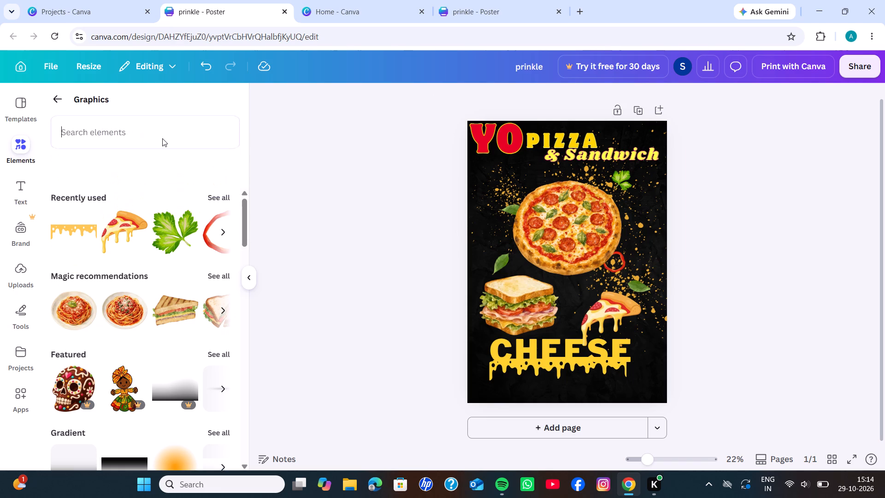
pyautogui.write('delivary boy')
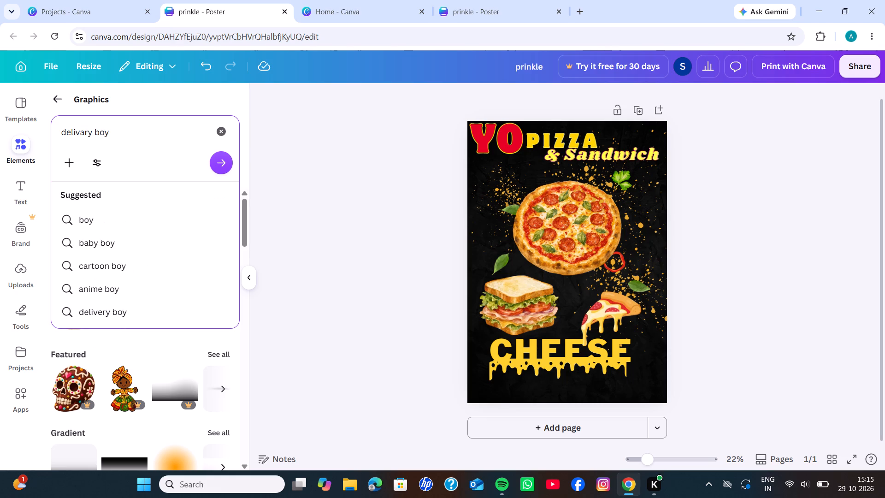
pyautogui.press('Return')
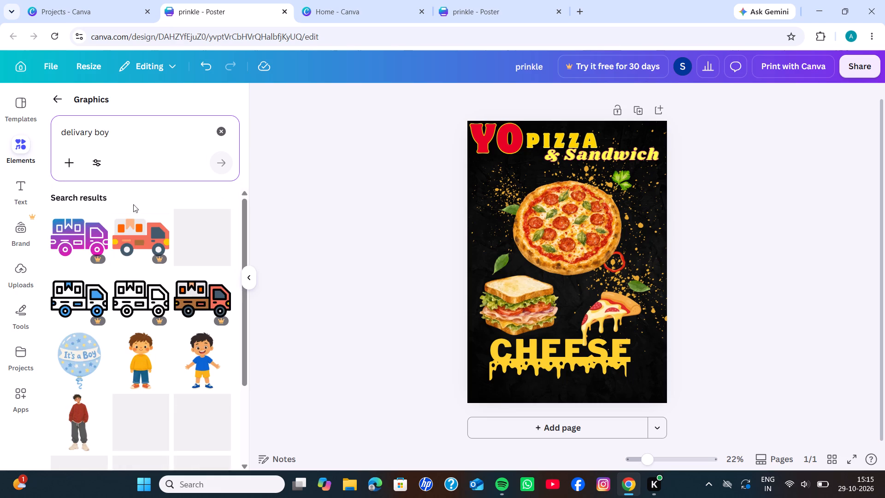
pyautogui.scroll(-6, 154, 307)
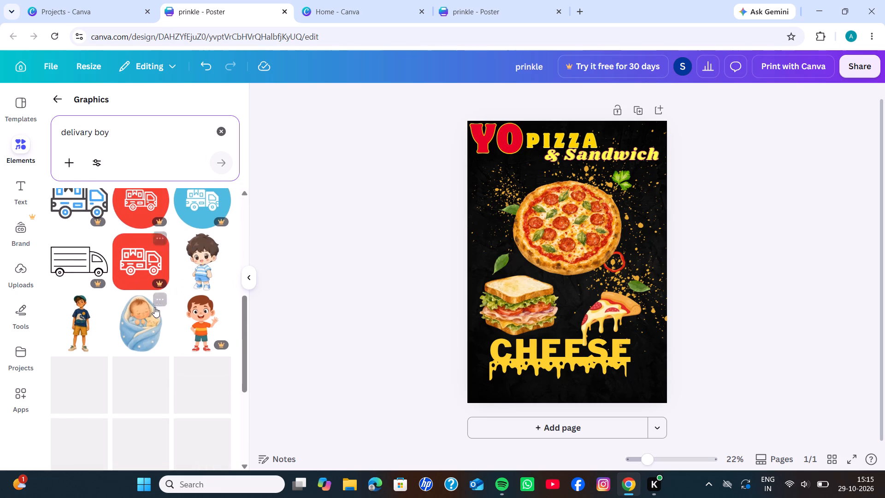
pyautogui.scroll(-5, 154, 307)
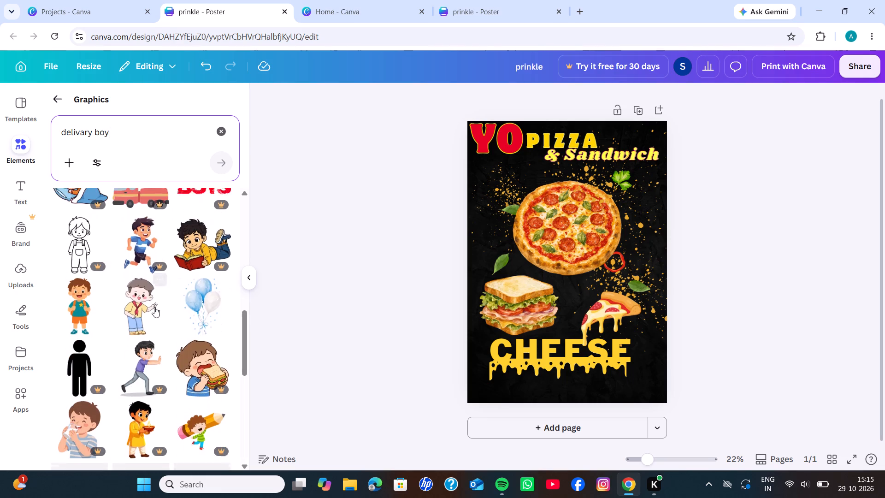
pyautogui.scroll(-8, 154, 307)
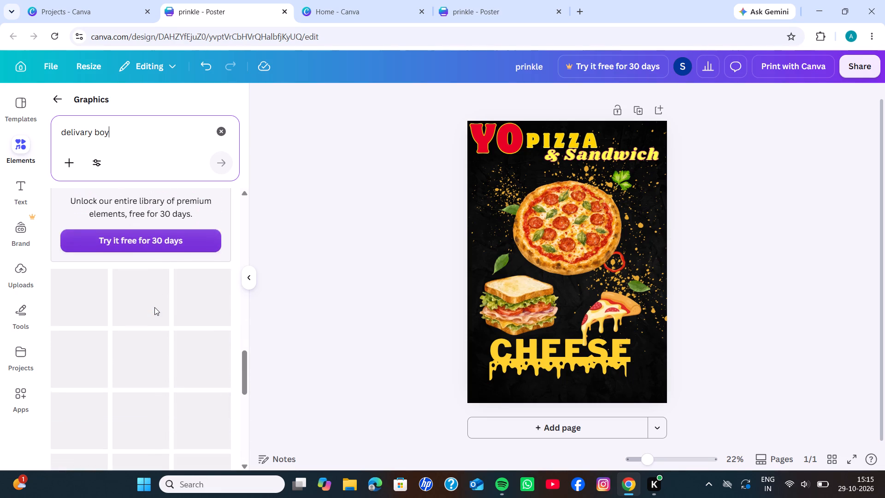
# Search the graphics for "delivary" and add the red "FREE DELIVERY" truck graphic to the poster.
pyautogui.click(132, 131)
pyautogui.press('BackSpace')
pyautogui.press('BackSpace')
pyautogui.press('BackSpace')
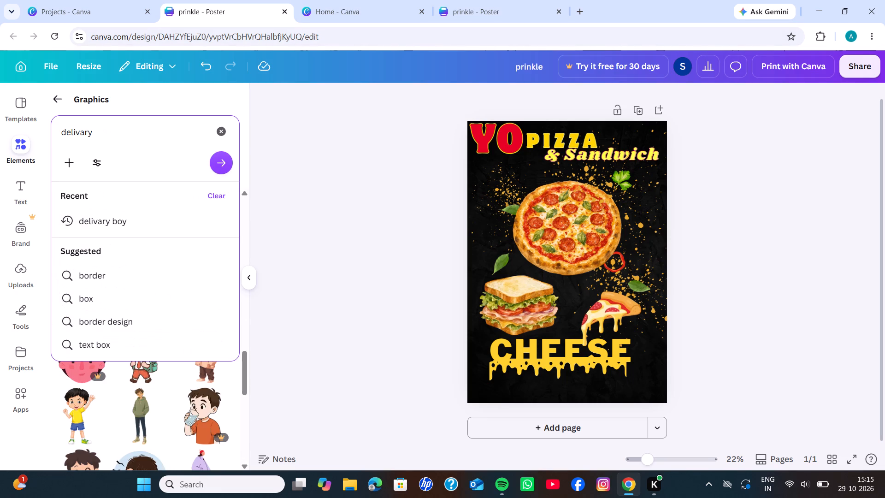
pyautogui.press('Return')
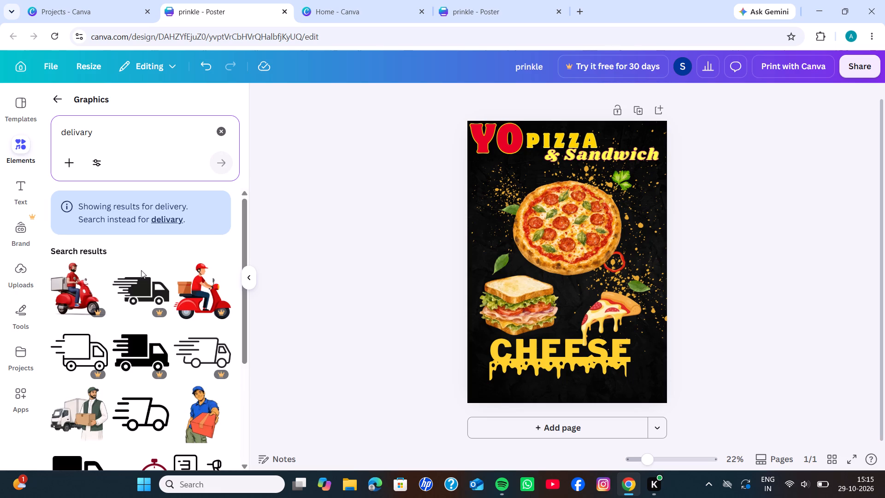
pyautogui.scroll(-4, 136, 322)
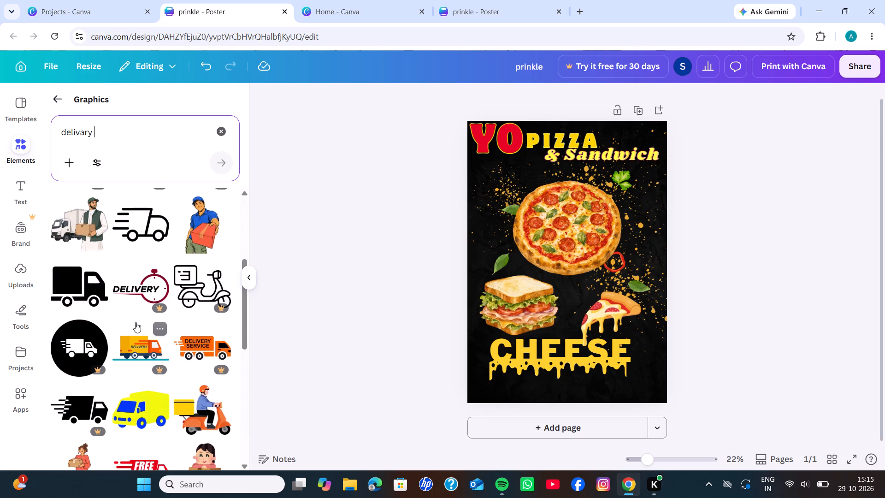
pyautogui.scroll(-7, 136, 322)
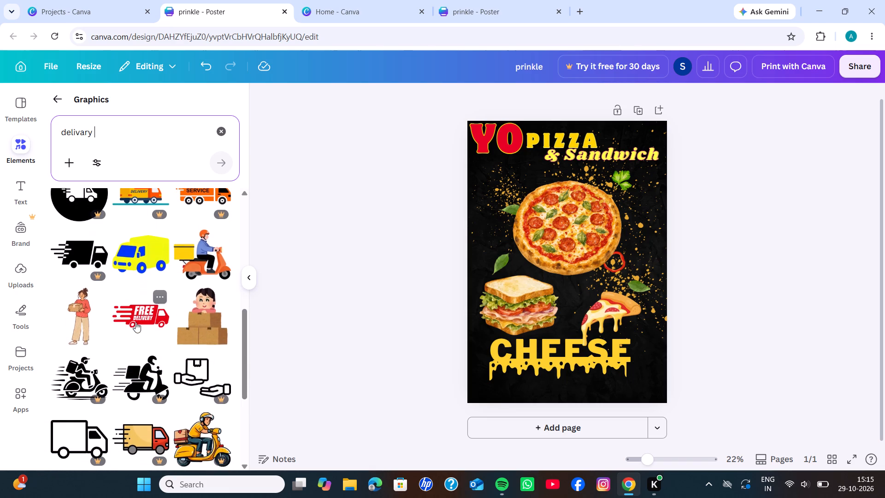
pyautogui.scroll(-1, 136, 322)
pyautogui.click(136, 322)
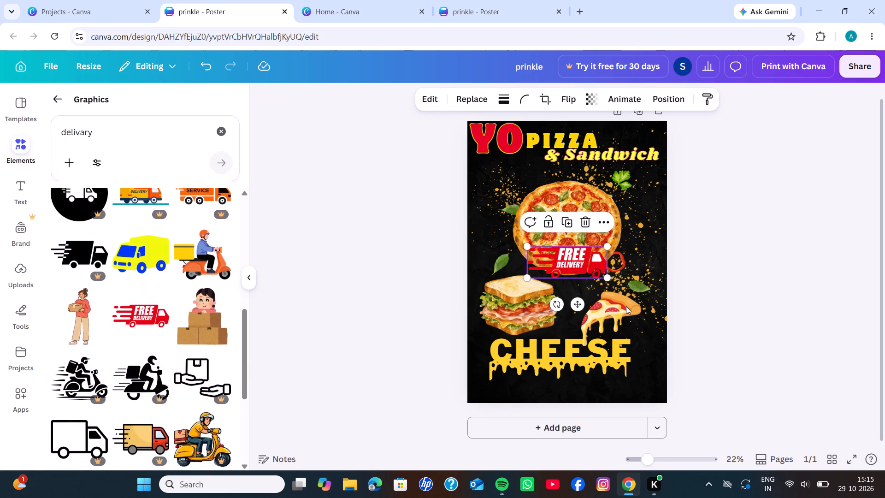
# Shrink the "FREE DELIVERY" truck graphic to about 11.7 by 4.6 and place it in the poster's bottom-right corner.
pyautogui.moveTo(572, 263); pyautogui.dragTo(616, 387)
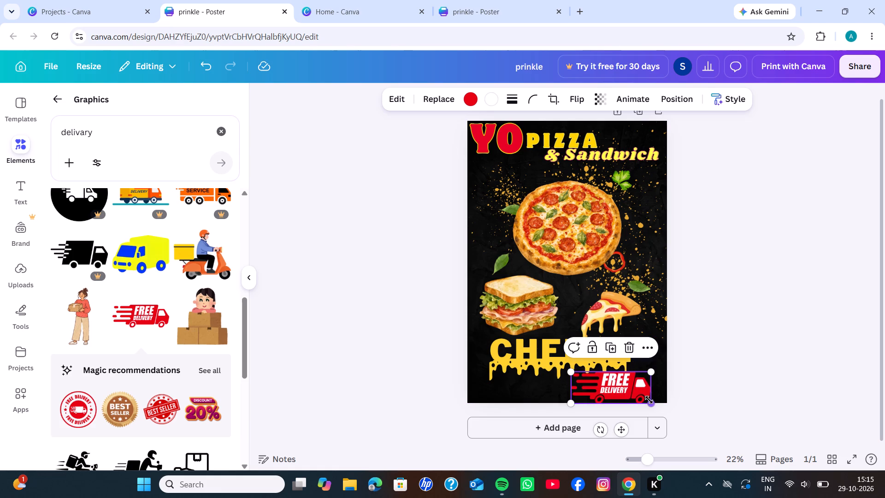
pyautogui.moveTo(650, 400); pyautogui.dragTo(629, 380)
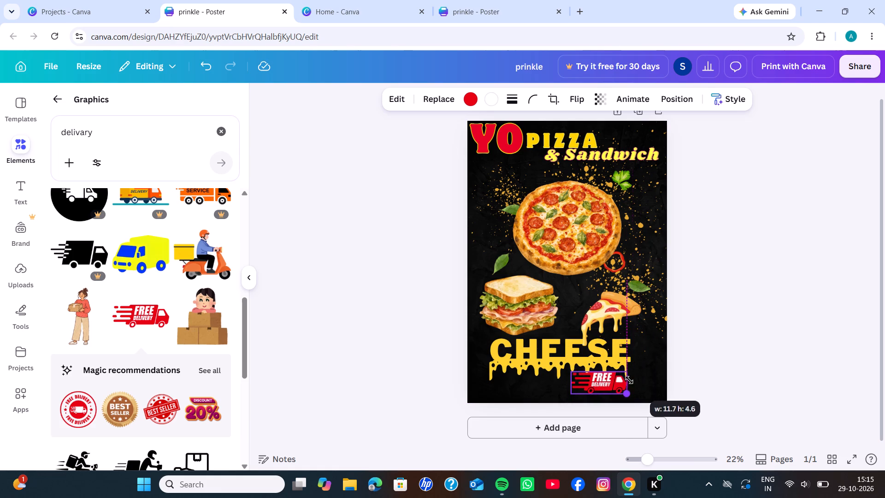
pyautogui.moveTo(629, 380); pyautogui.dragTo(628, 380)
pyautogui.moveTo(603, 378); pyautogui.dragTo(623, 380)
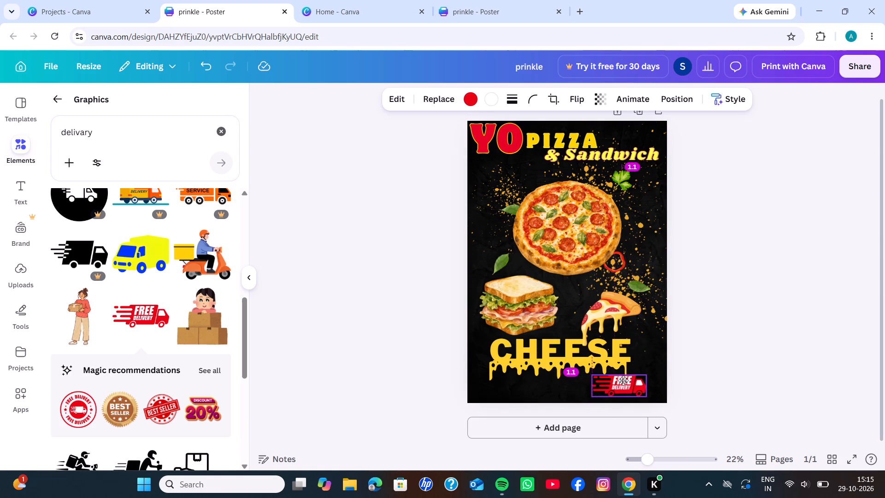
pyautogui.moveTo(623, 380); pyautogui.dragTo(634, 381)
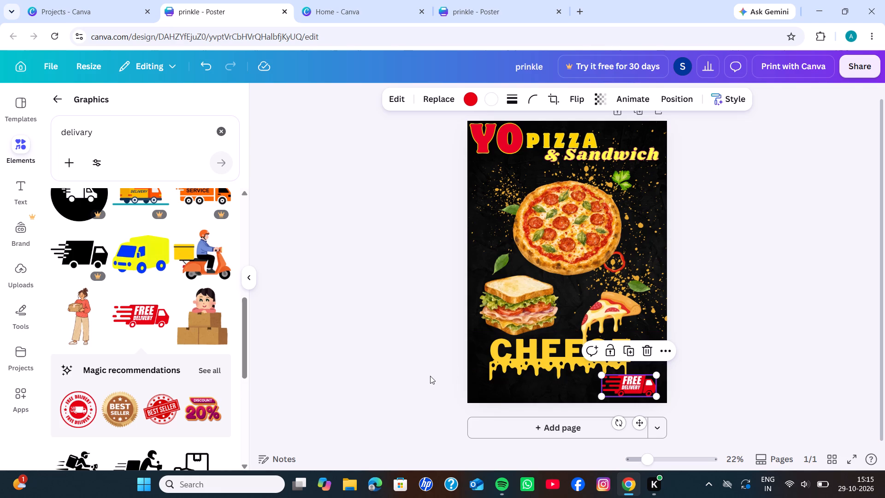
pyautogui.click(430, 376)
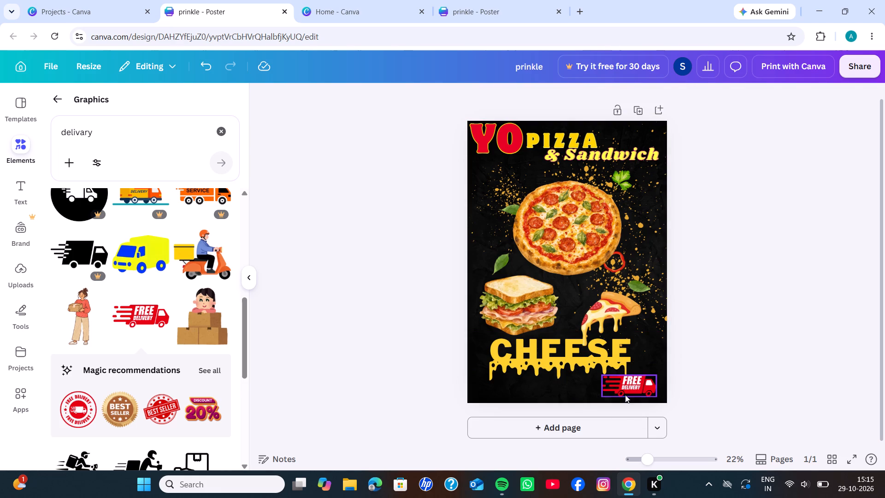
pyautogui.moveTo(637, 385); pyautogui.dragTo(646, 385)
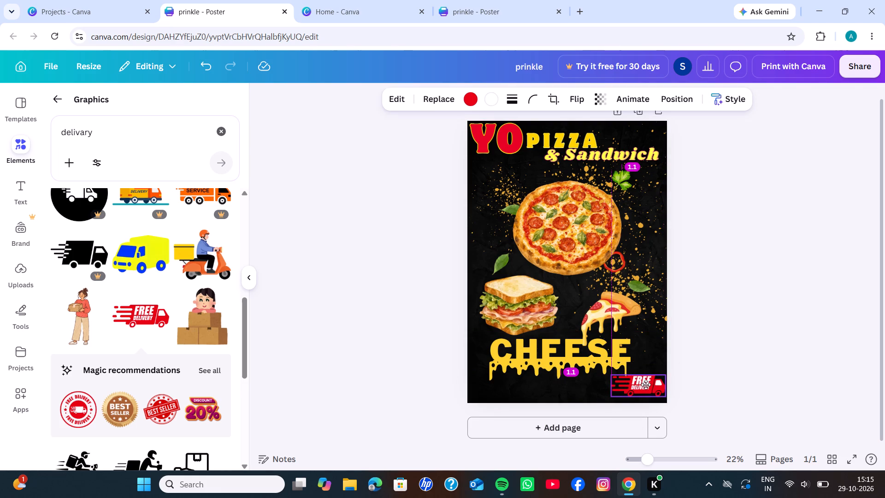
pyautogui.moveTo(646, 385); pyautogui.dragTo(644, 385)
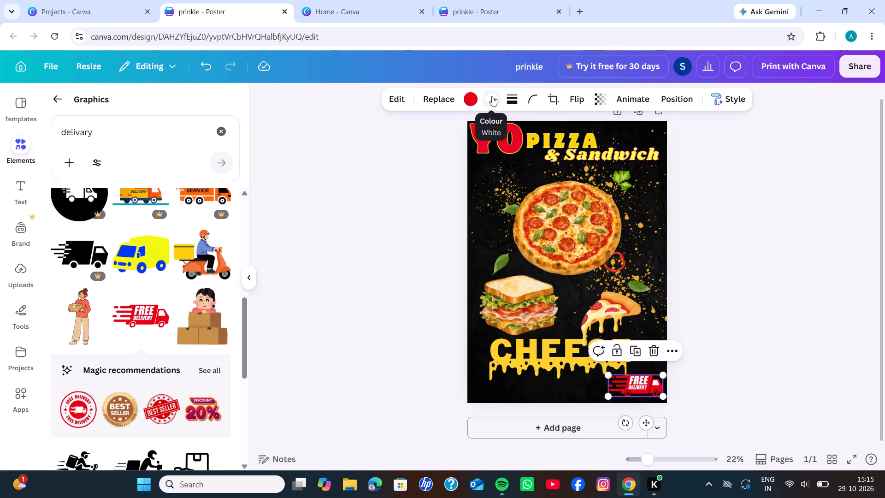
# Recolour the "FREE DELIVERY" graphic with a white truck and black lettering.
pyautogui.click(471, 99)
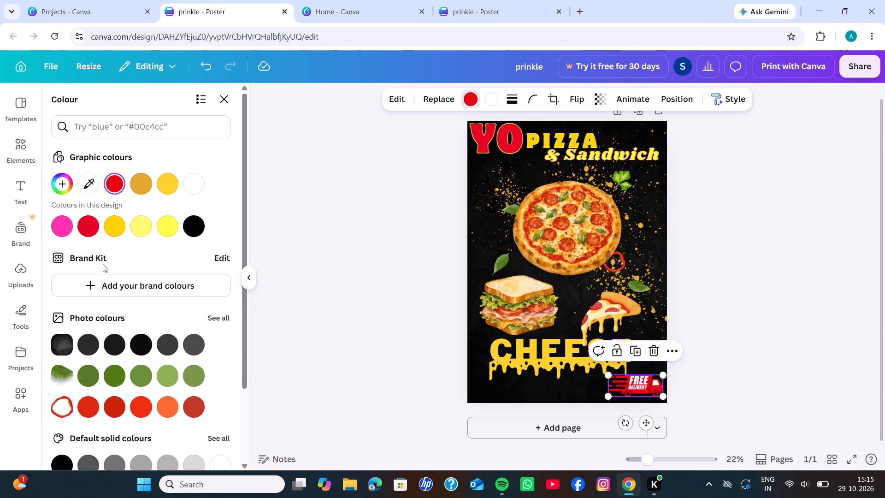
pyautogui.click(193, 231)
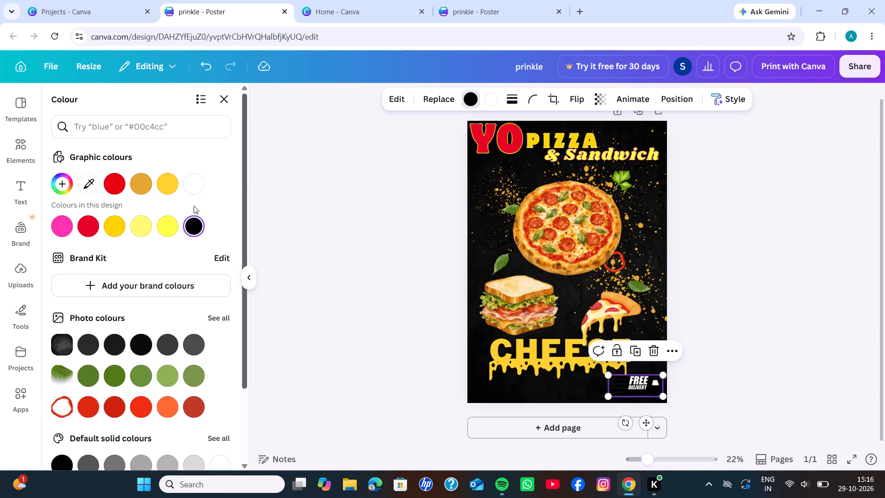
pyautogui.click(195, 185)
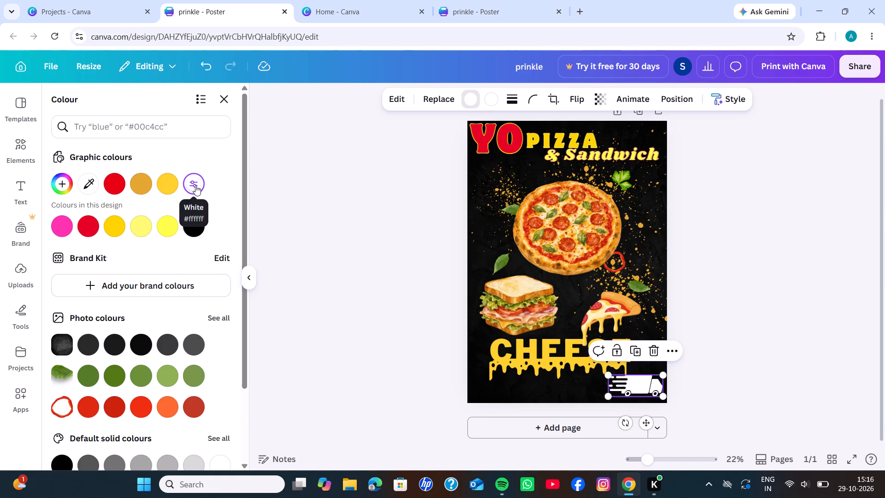
pyautogui.click(491, 97)
pyautogui.click(196, 224)
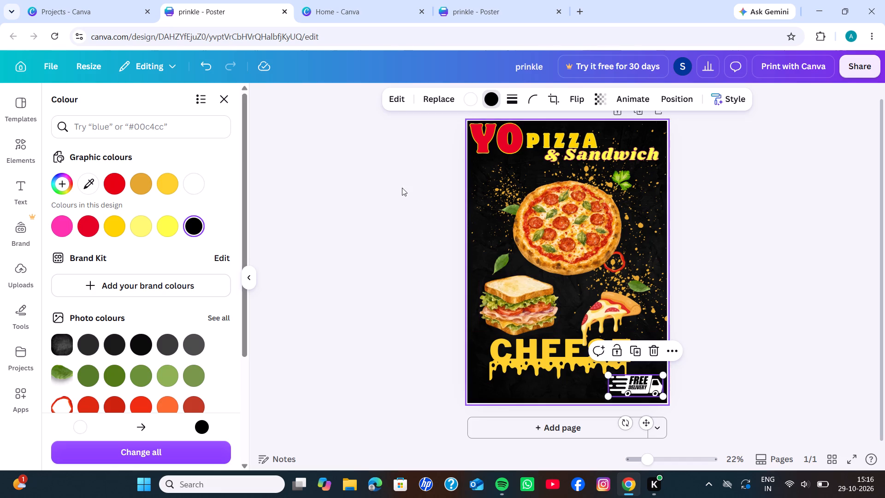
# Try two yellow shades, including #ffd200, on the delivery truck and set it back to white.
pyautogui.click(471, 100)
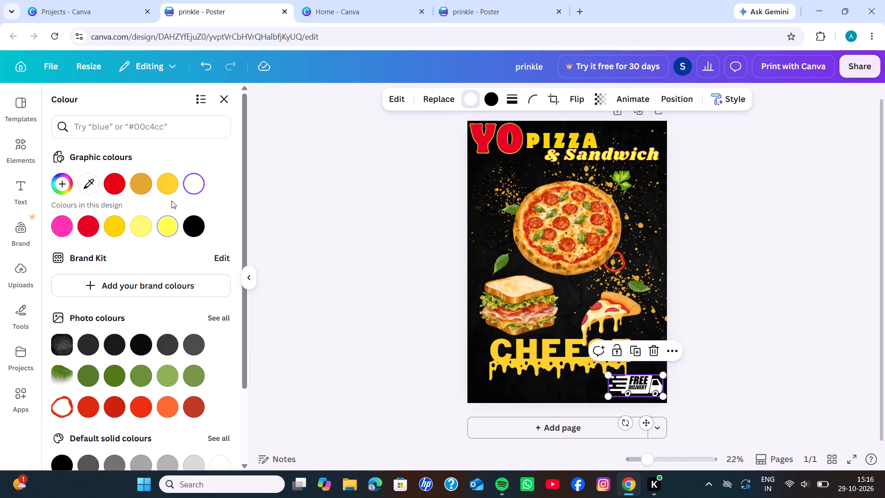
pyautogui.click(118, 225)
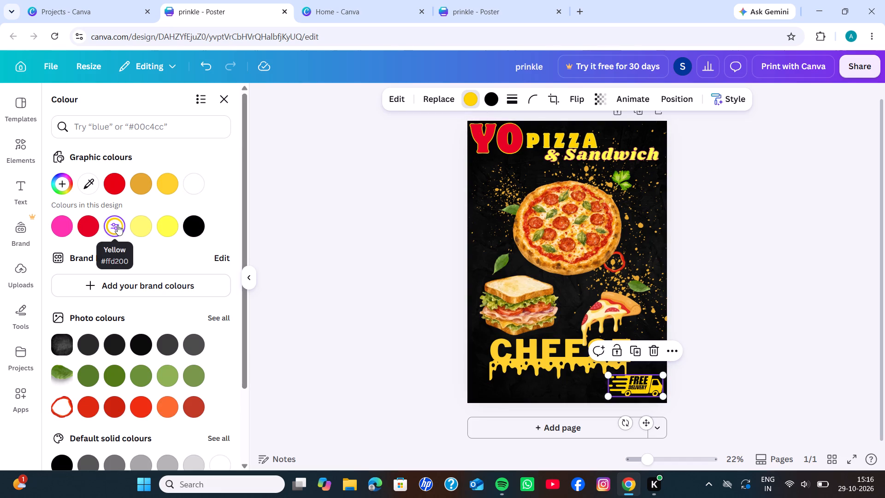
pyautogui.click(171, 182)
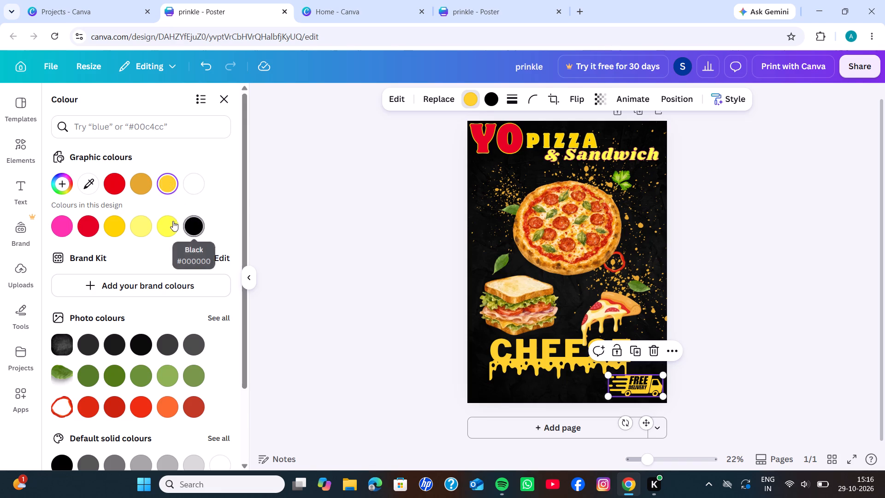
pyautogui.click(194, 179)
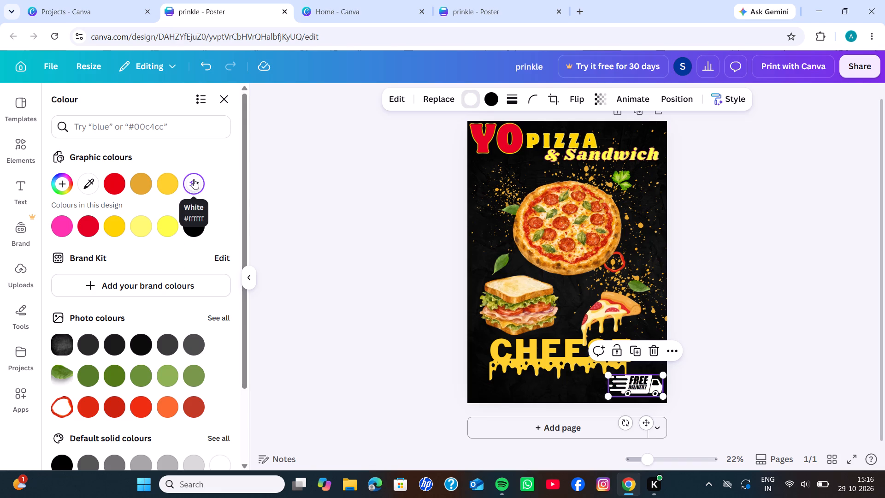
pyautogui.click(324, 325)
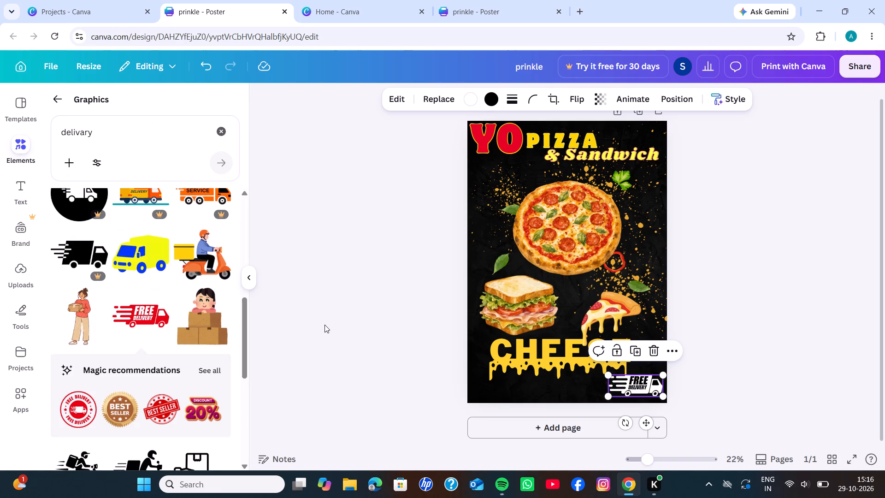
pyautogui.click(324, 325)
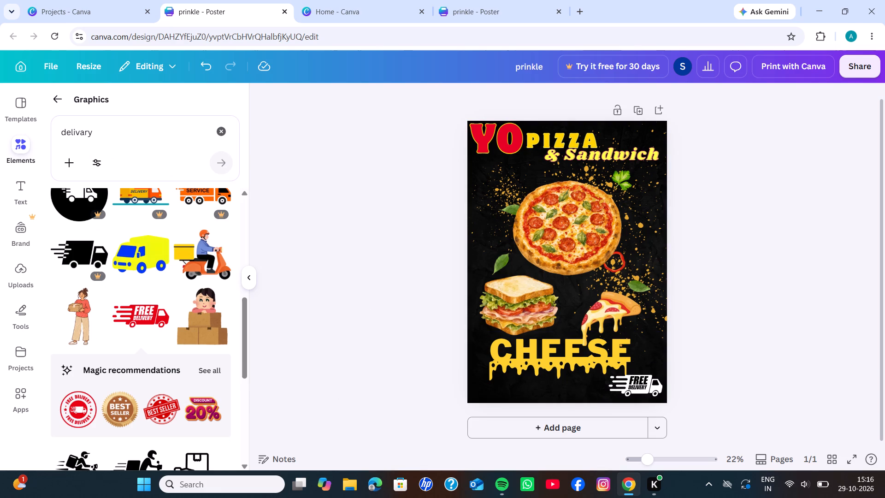
# Search the graphics for "contact" and add the outlined circle icon with a ringing phone handset to the poster.
pyautogui.click(222, 130)
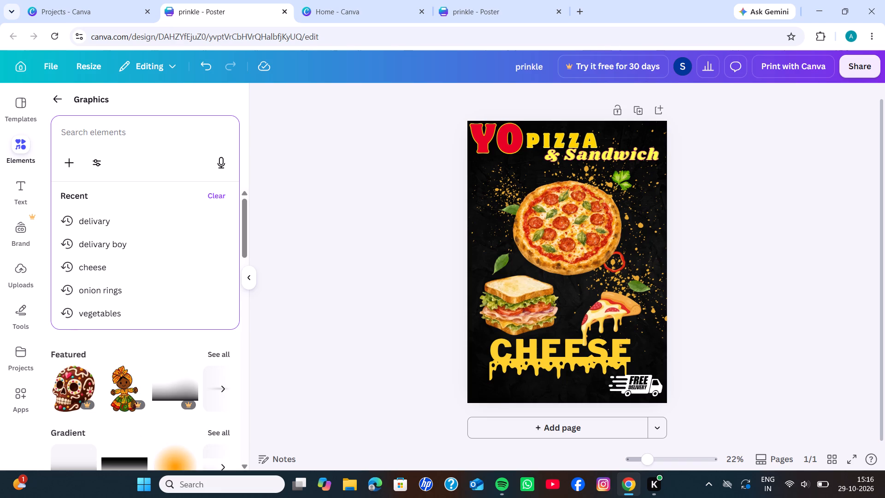
pyautogui.write('cont')
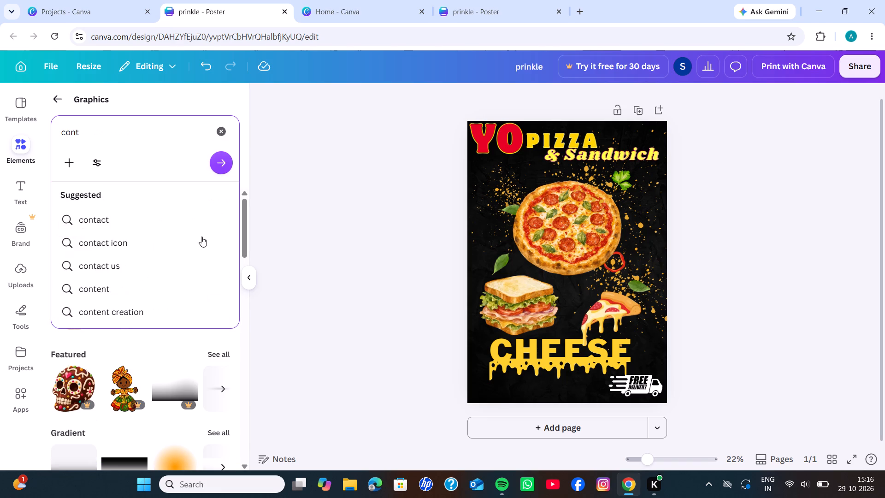
pyautogui.click(155, 230)
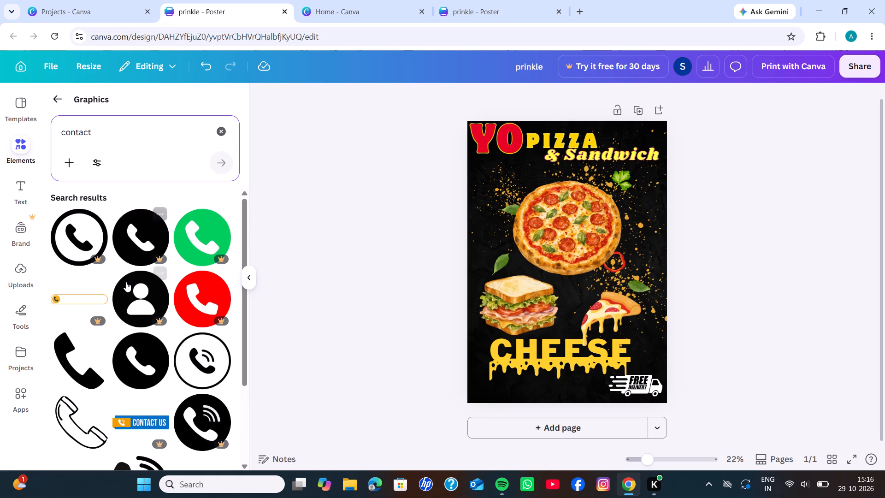
pyautogui.scroll(-2, 126, 282)
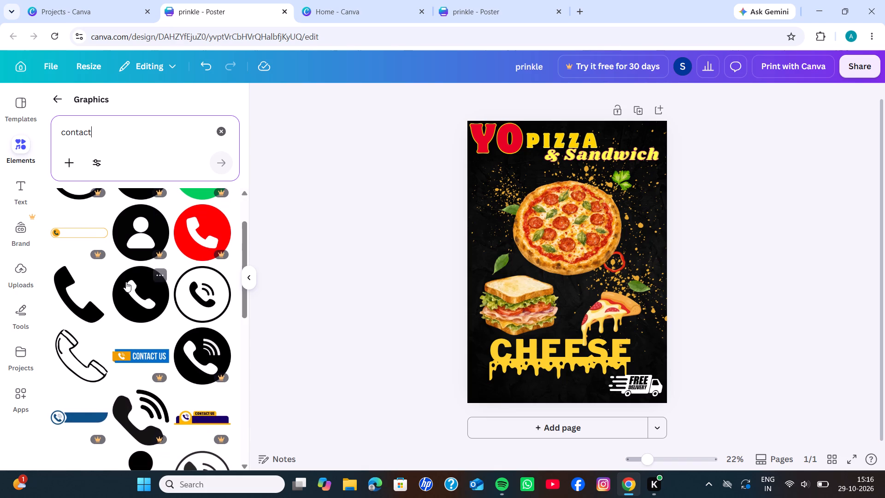
pyautogui.scroll(-2, 126, 282)
pyautogui.click(205, 315)
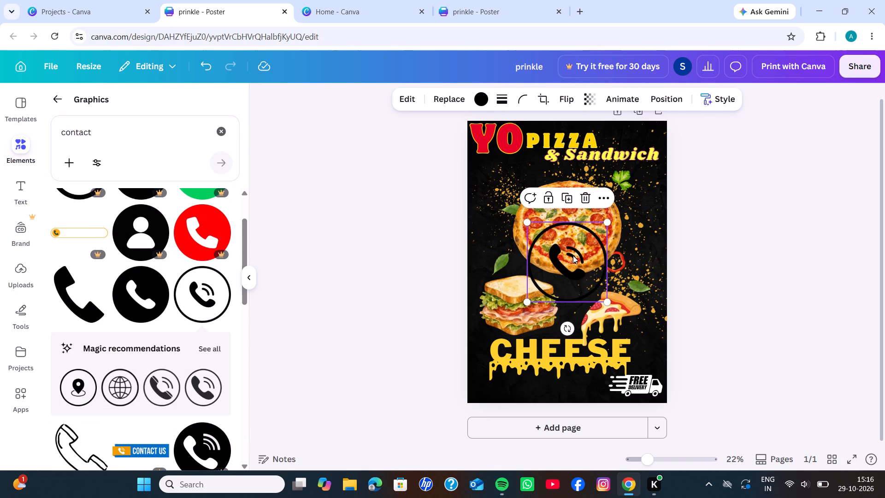
# Shrink the phone icon to about half its size and place it in the poster's bottom-left corner below "CHEESE".
pyautogui.moveTo(571, 261); pyautogui.dragTo(505, 373)
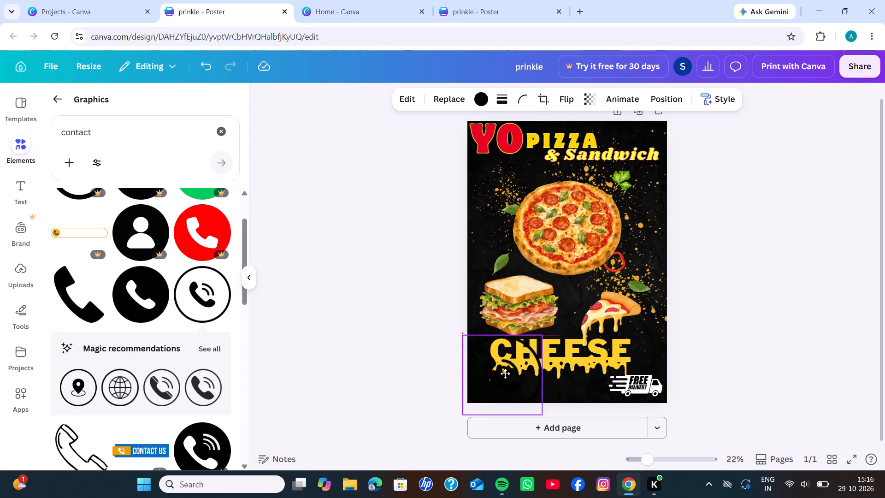
pyautogui.moveTo(505, 373); pyautogui.dragTo(504, 373)
pyautogui.moveTo(542, 413); pyautogui.dragTo(538, 409)
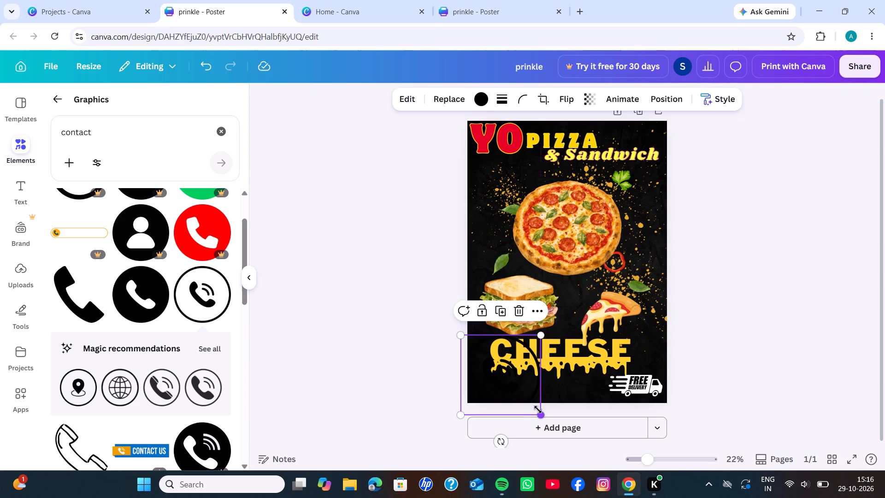
pyautogui.moveTo(538, 409); pyautogui.dragTo(496, 372)
pyautogui.moveTo(473, 346); pyautogui.dragTo(485, 379)
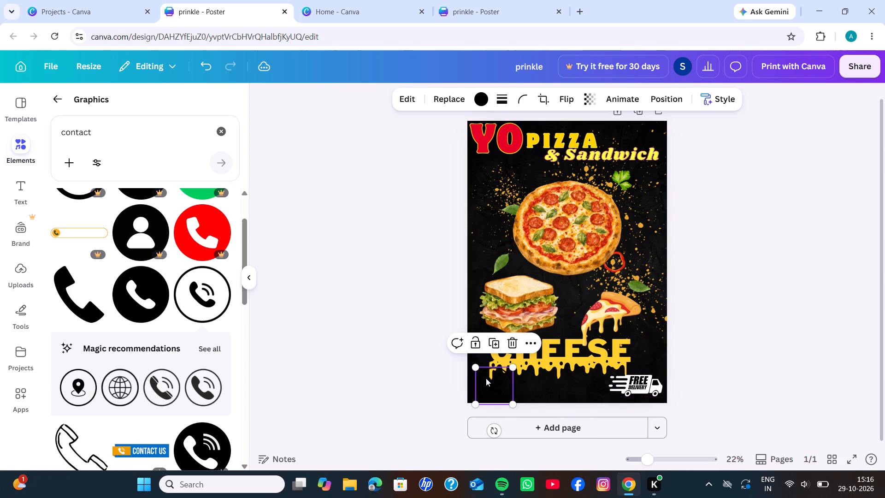
# Recolour the phone icon white.
pyautogui.click(484, 99)
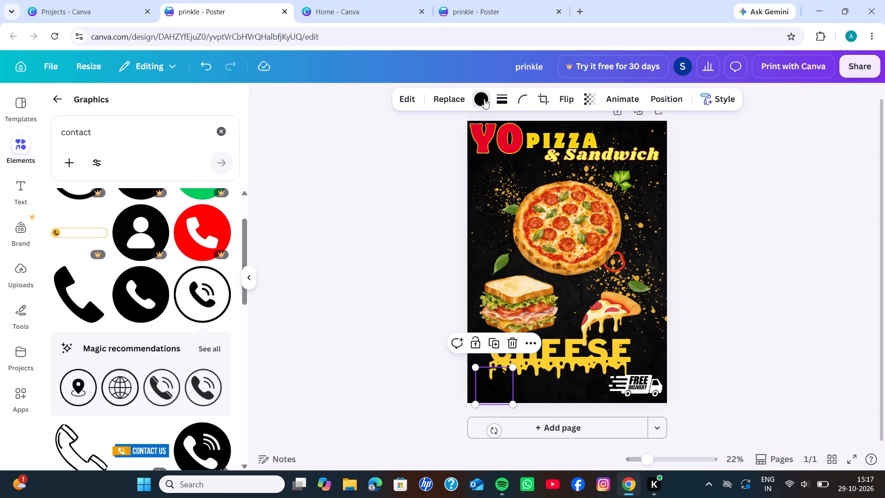
pyautogui.click(167, 187)
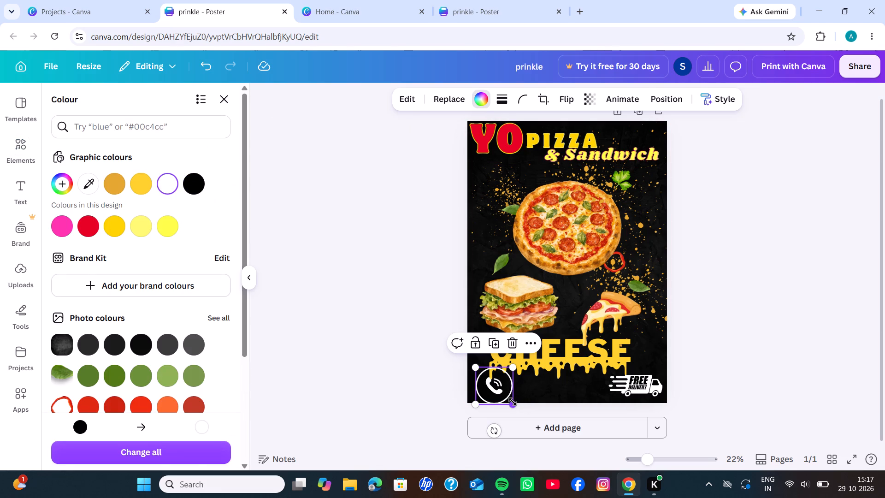
# Shrink the white phone icon again to about half its size in the poster's bottom-left corner.
pyautogui.moveTo(513, 403); pyautogui.dragTo(492, 387)
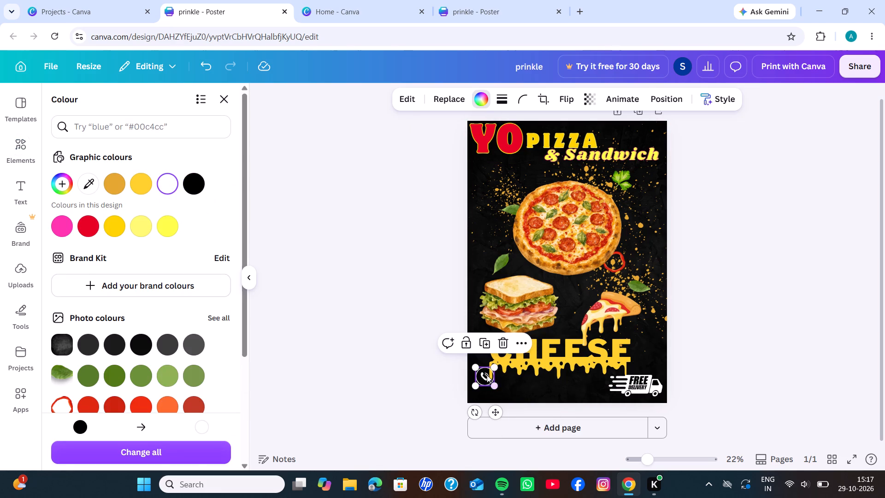
# Shrink the white phone icon to about 3.4 by 3.4 and place it in the poster's bottom-left corner, below "CHEESE".
pyautogui.moveTo(483, 376); pyautogui.dragTo(485, 386)
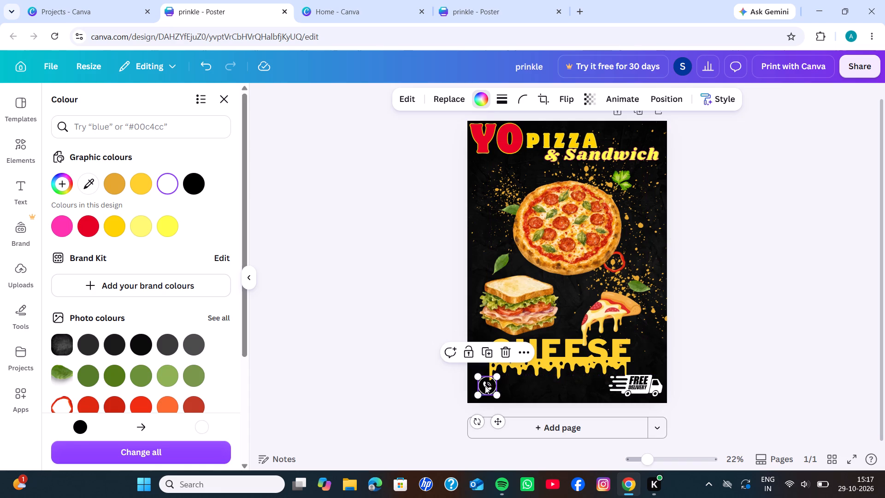
pyautogui.click(394, 378)
pyautogui.click(394, 378)
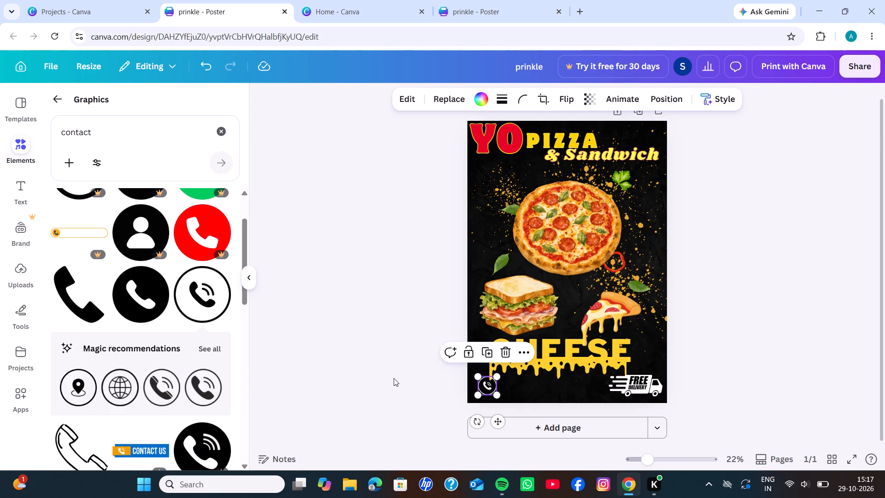
pyautogui.moveTo(485, 384); pyautogui.dragTo(501, 382)
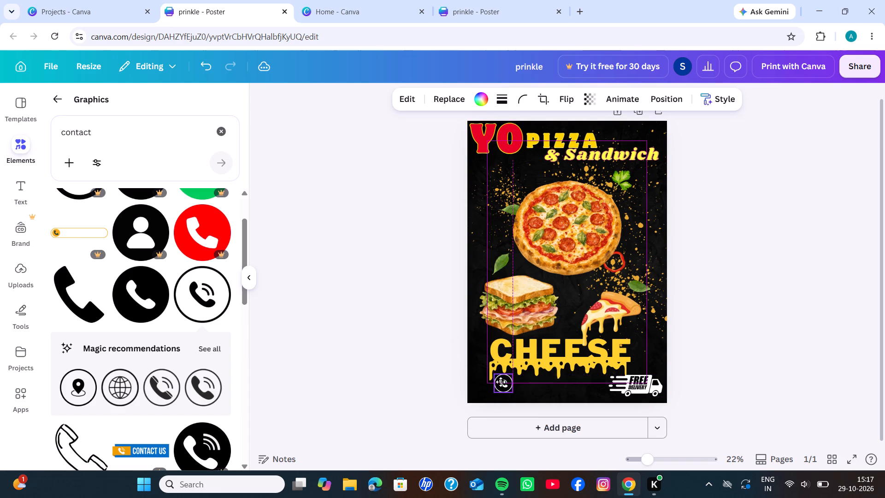
pyautogui.moveTo(501, 382); pyautogui.dragTo(495, 389)
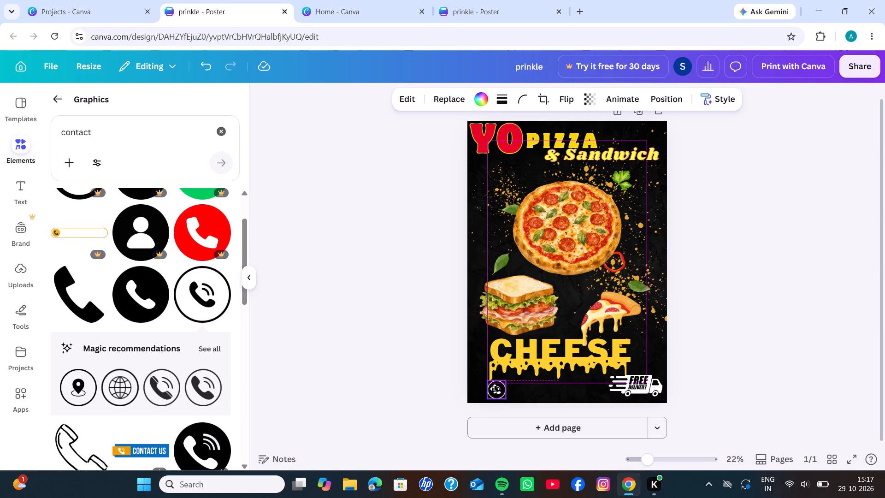
pyautogui.moveTo(495, 389); pyautogui.dragTo(495, 389)
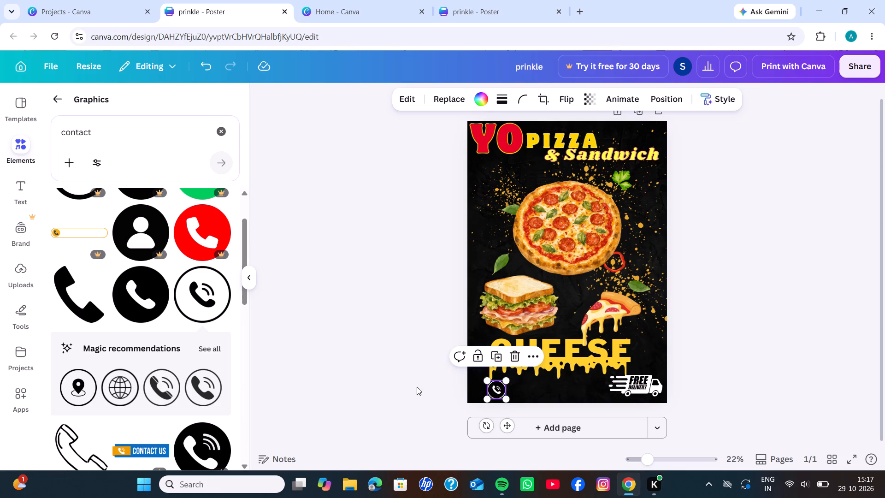
pyautogui.click(383, 386)
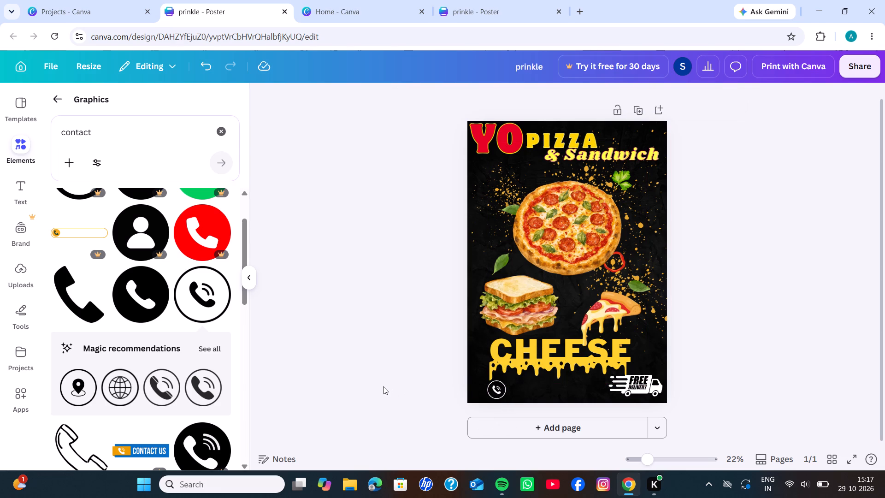
pyautogui.click(498, 390)
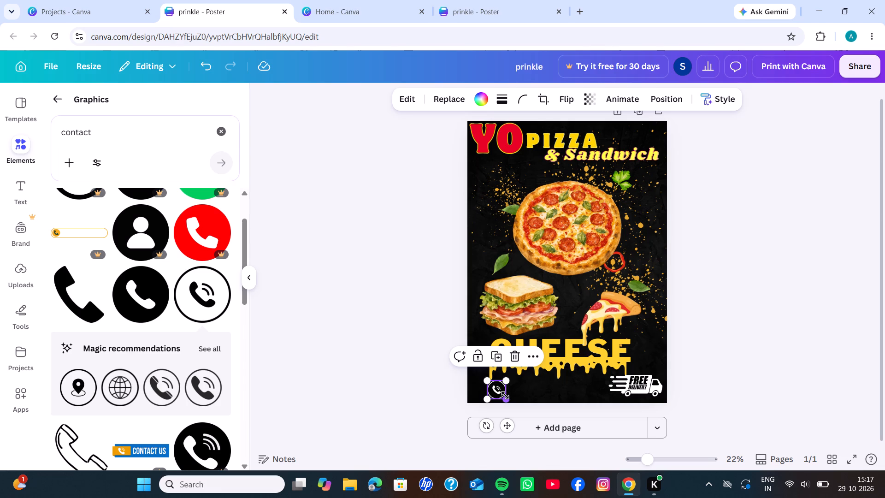
pyautogui.moveTo(505, 397); pyautogui.dragTo(500, 393)
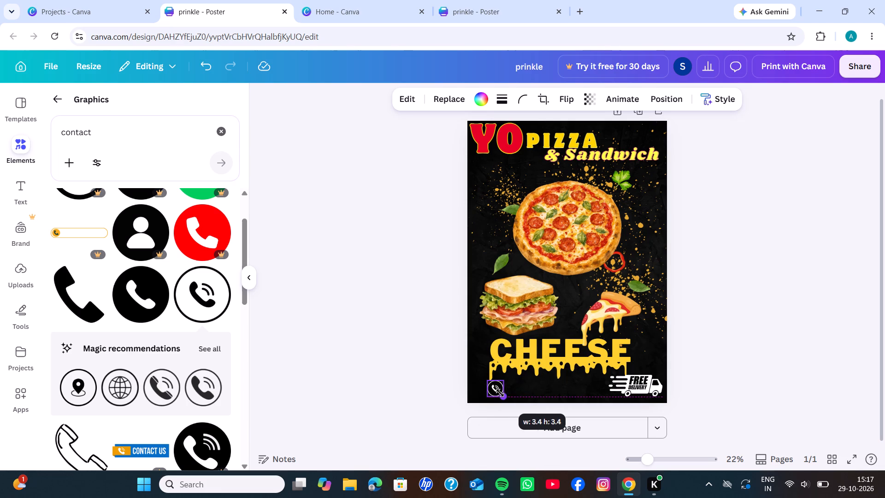
pyautogui.moveTo(500, 393); pyautogui.dragTo(501, 393)
pyautogui.click(490, 387)
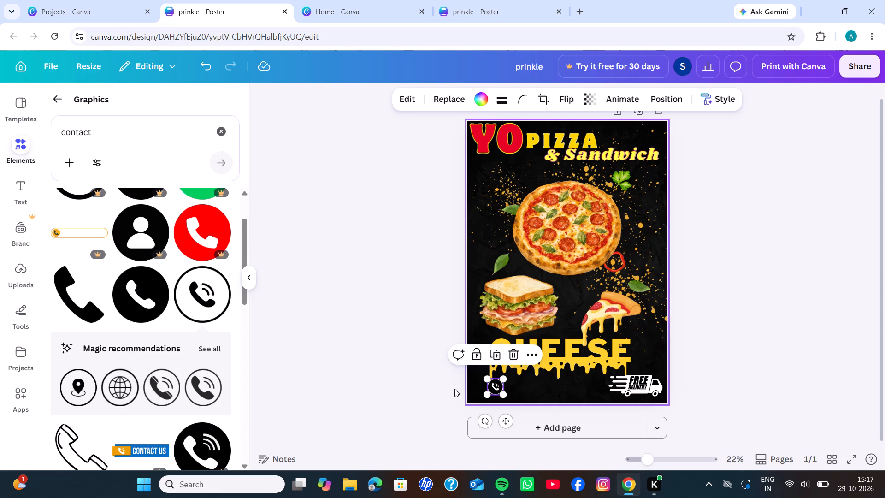
pyautogui.click(415, 385)
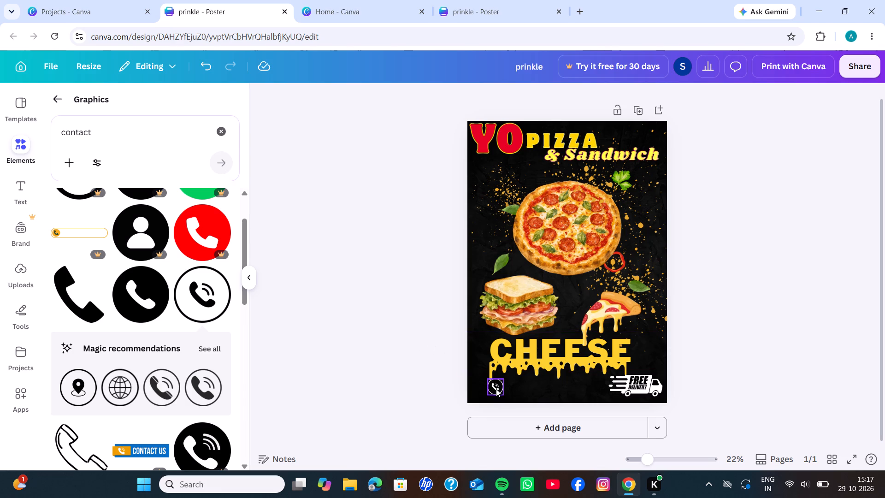
pyautogui.moveTo(494, 386); pyautogui.dragTo(486, 388)
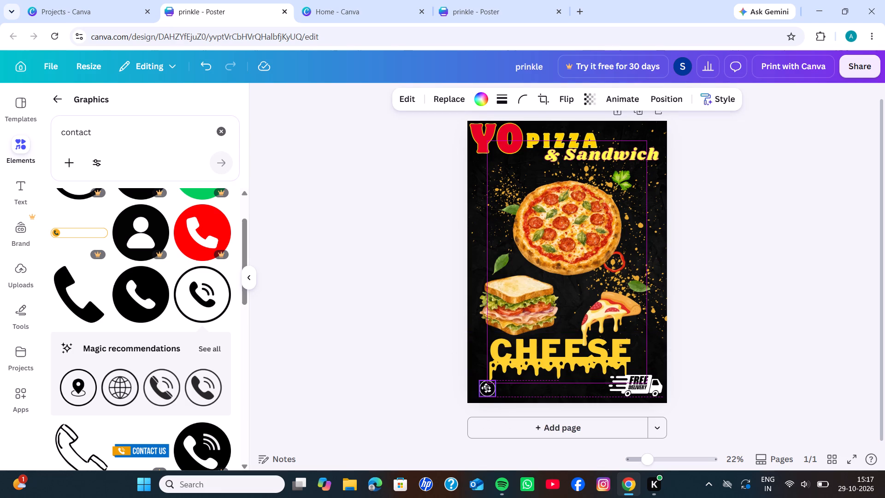
pyautogui.moveTo(486, 388); pyautogui.dragTo(482, 386)
pyautogui.click(404, 388)
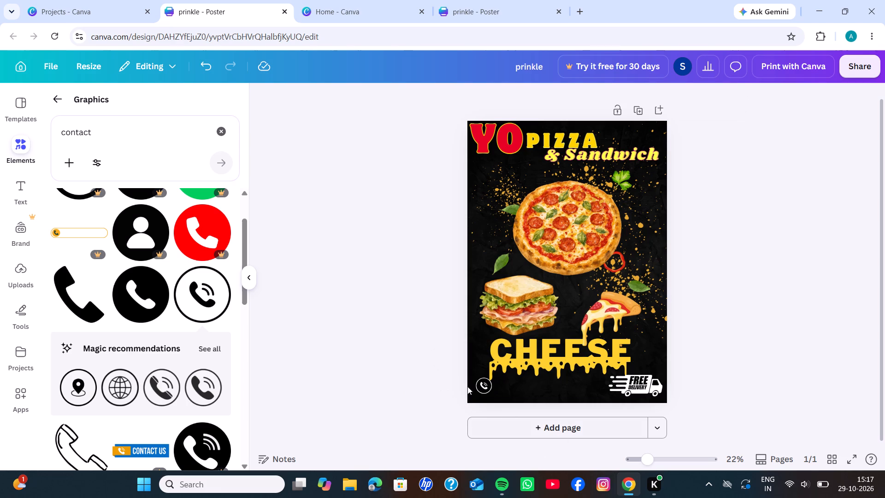
# Add two default text boxes and move one of them off the pizza to just beside the white phone icon.
pyautogui.click(220, 132)
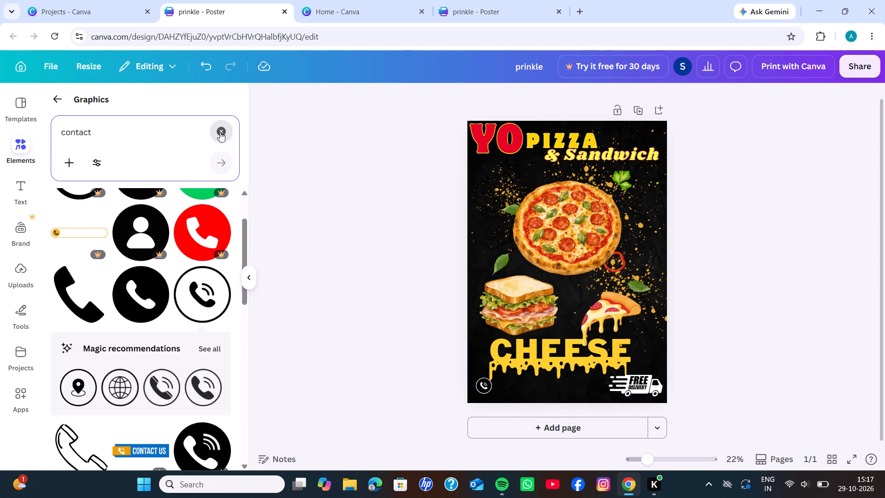
pyautogui.click(15, 188)
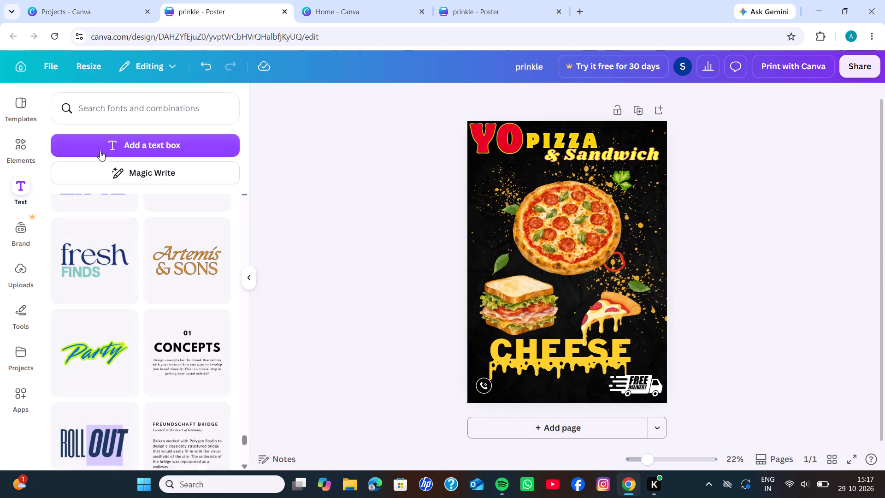
pyautogui.click(124, 138)
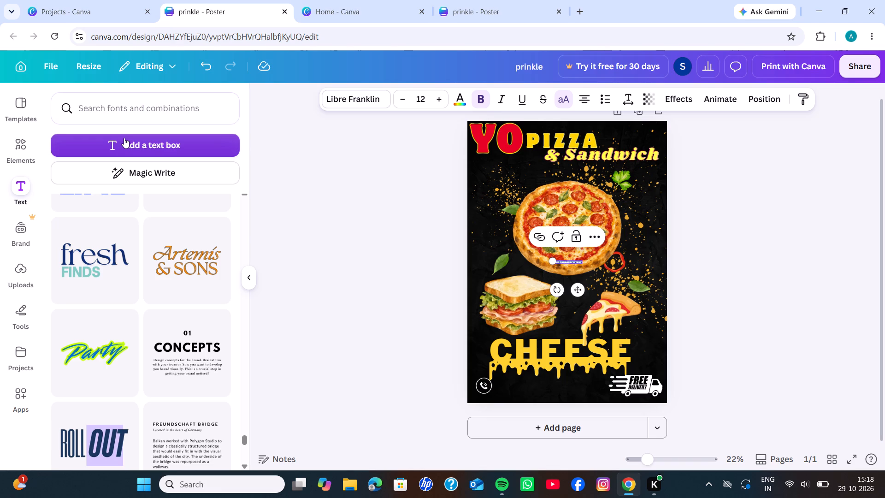
pyautogui.click(124, 138)
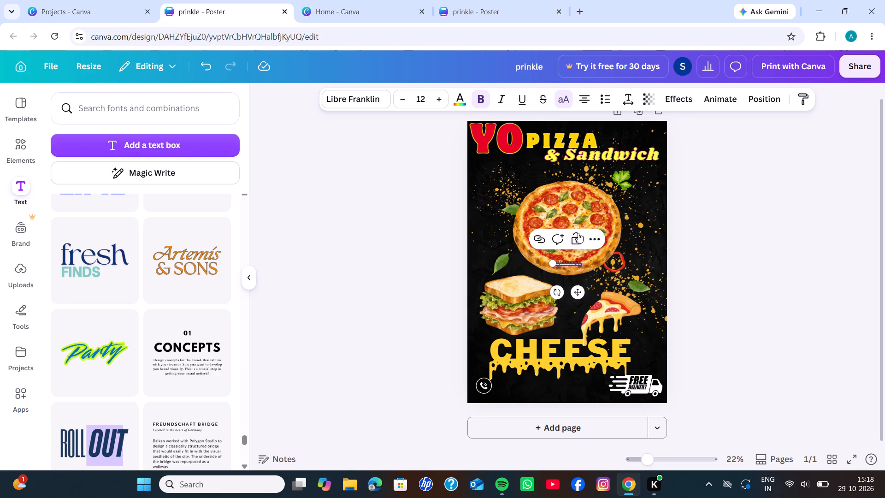
pyautogui.click(561, 263)
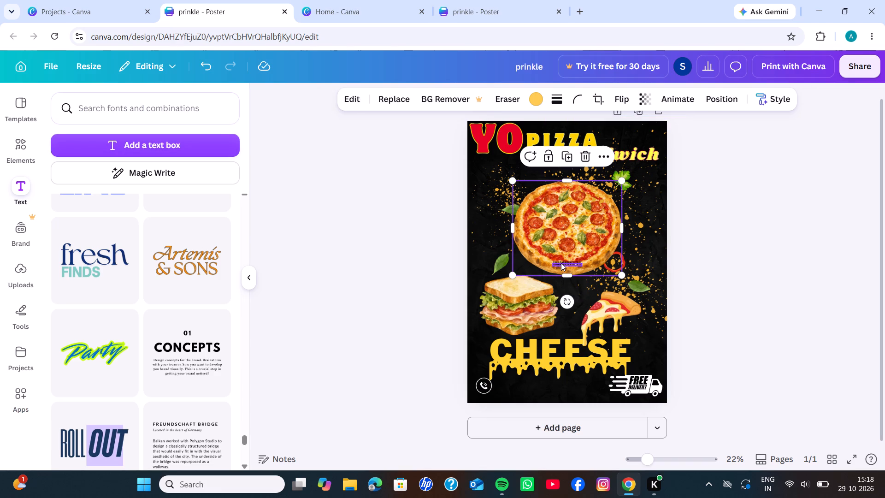
pyautogui.click(561, 263)
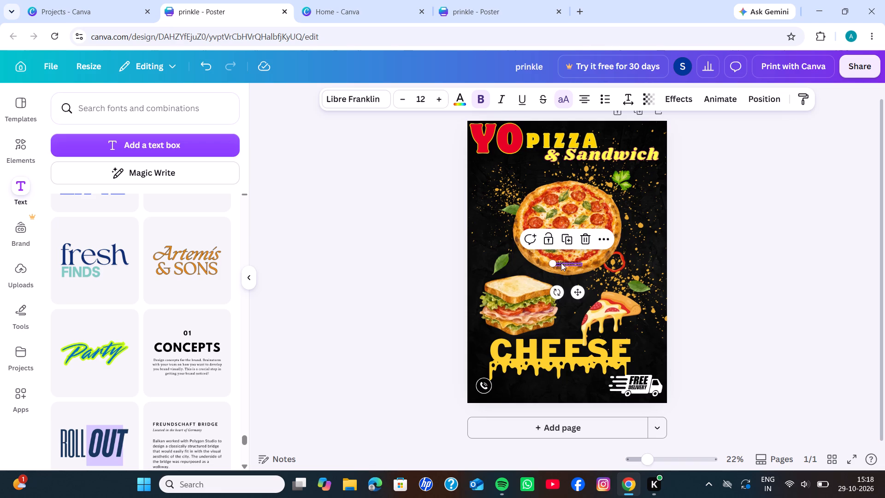
pyautogui.moveTo(561, 263); pyautogui.dragTo(536, 376)
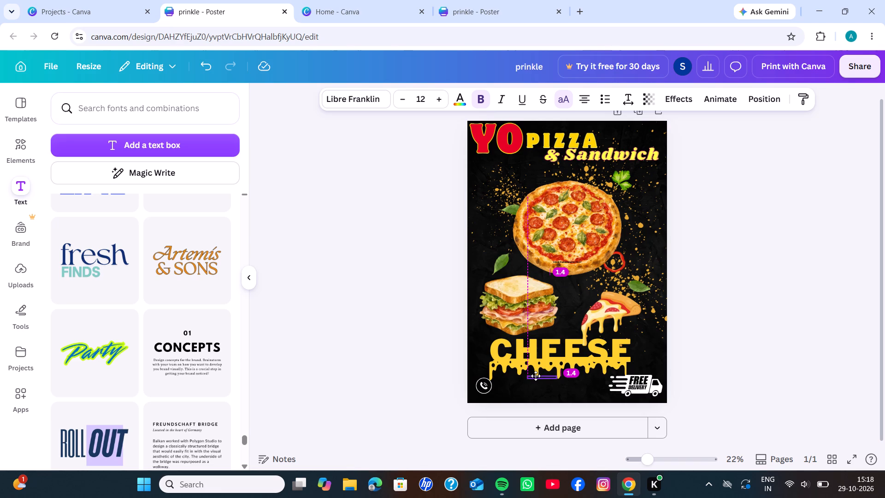
pyautogui.moveTo(536, 376); pyautogui.dragTo(513, 388)
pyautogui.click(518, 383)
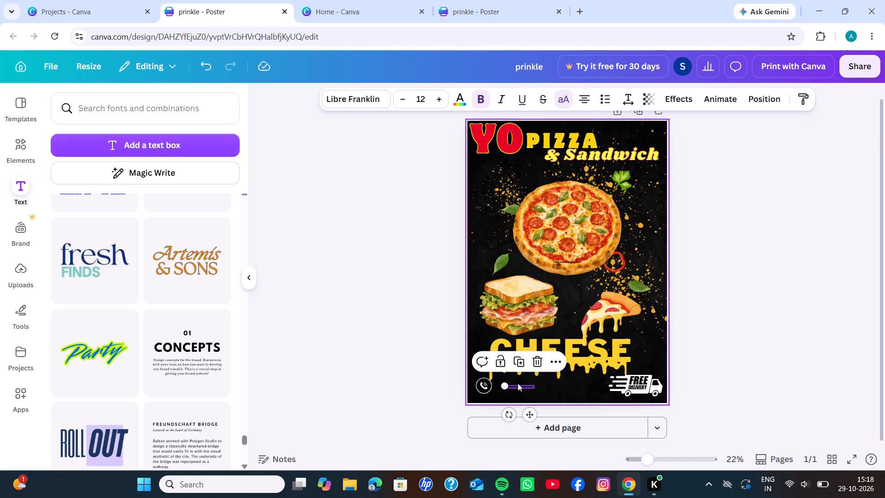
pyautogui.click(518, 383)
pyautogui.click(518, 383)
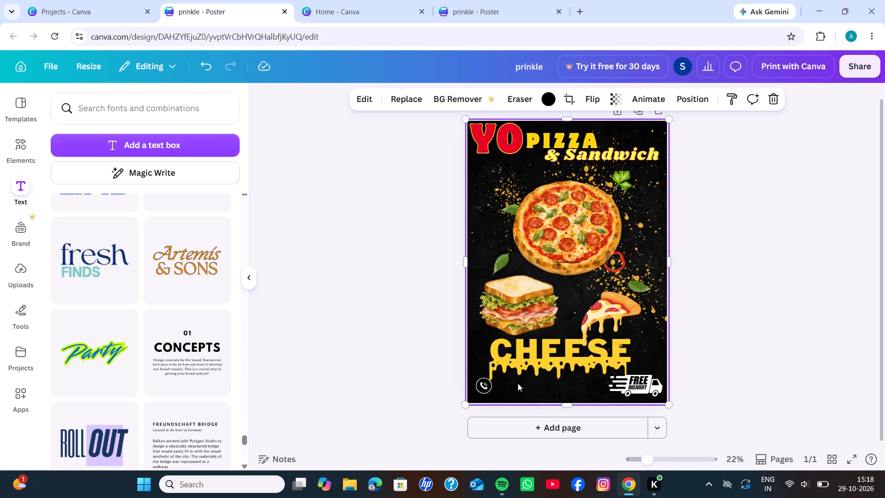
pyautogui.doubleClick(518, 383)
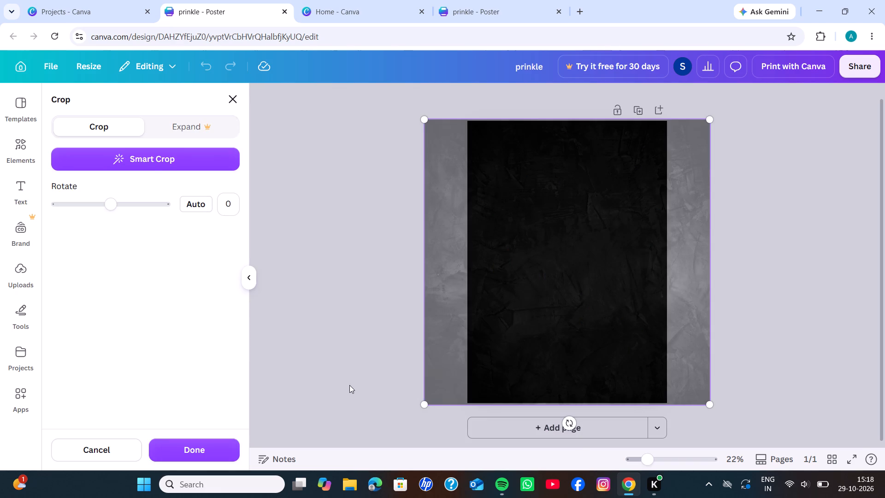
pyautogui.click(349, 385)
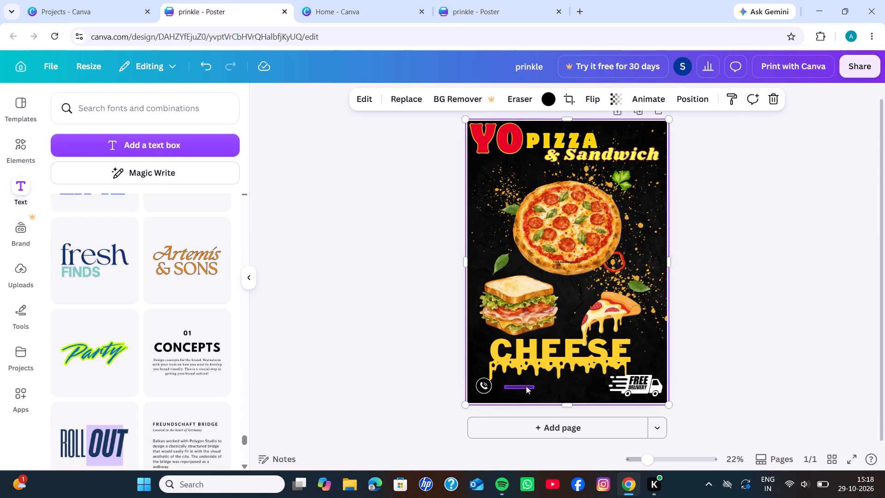
# Enlarge the text box beside the phone icon until its font size is about 18.5.
pyautogui.click(526, 386)
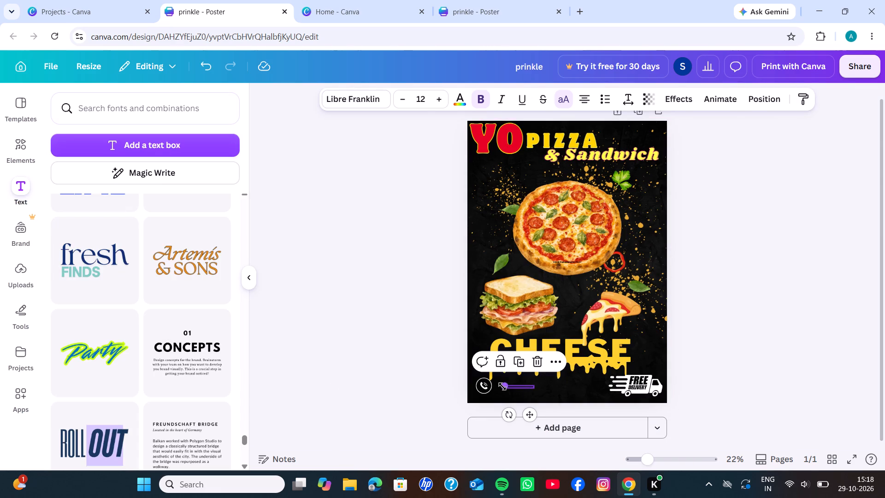
pyautogui.moveTo(502, 386); pyautogui.dragTo(492, 394)
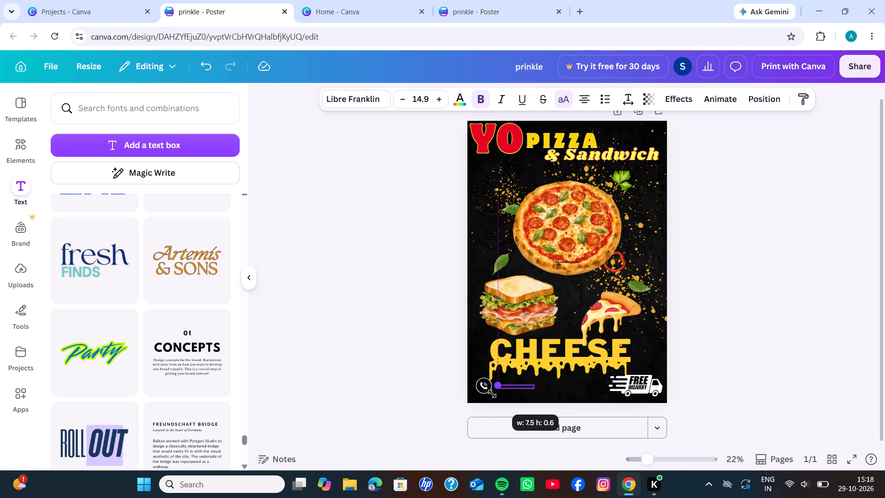
pyautogui.moveTo(492, 394); pyautogui.dragTo(487, 392)
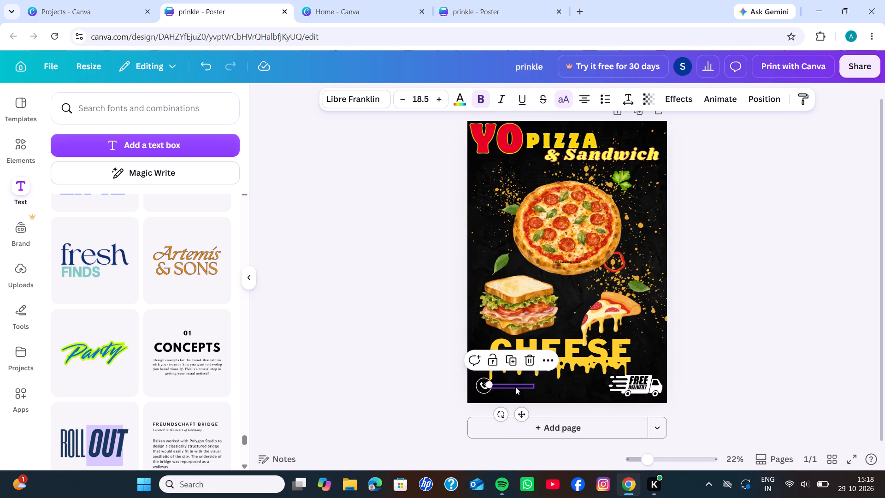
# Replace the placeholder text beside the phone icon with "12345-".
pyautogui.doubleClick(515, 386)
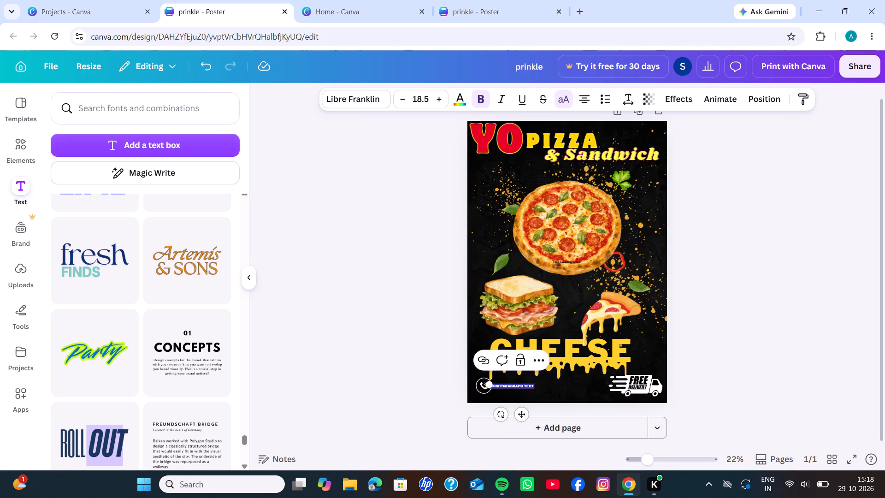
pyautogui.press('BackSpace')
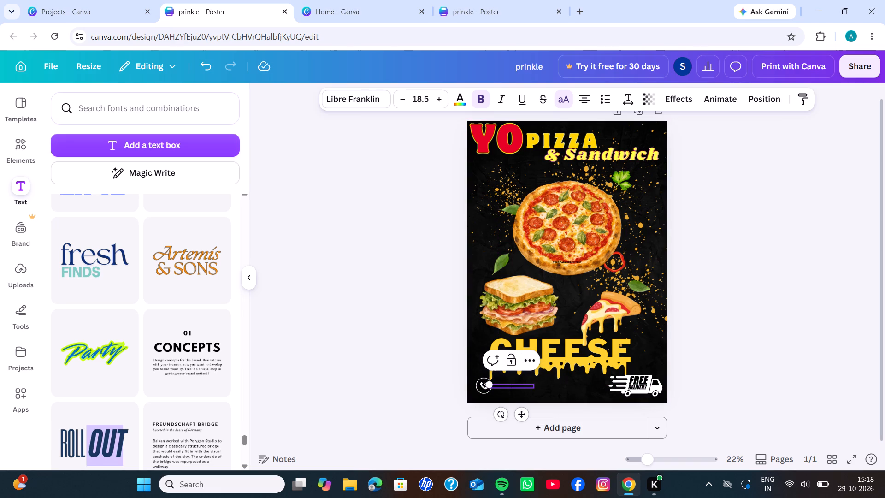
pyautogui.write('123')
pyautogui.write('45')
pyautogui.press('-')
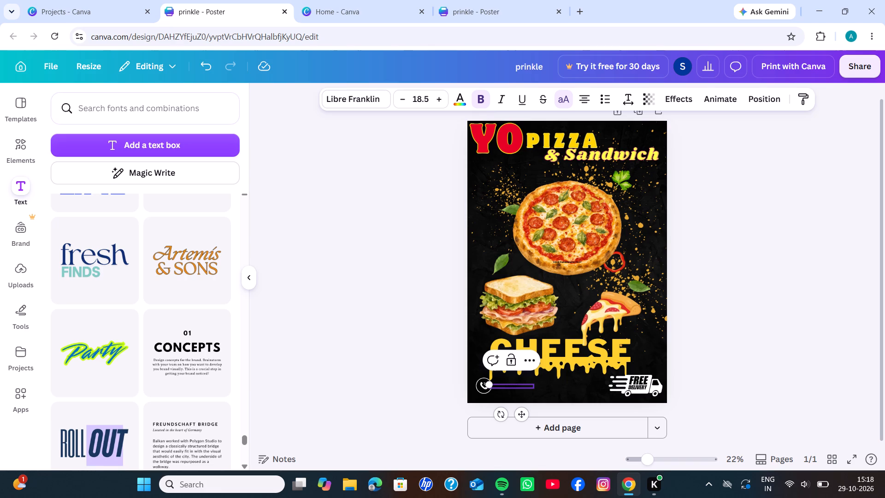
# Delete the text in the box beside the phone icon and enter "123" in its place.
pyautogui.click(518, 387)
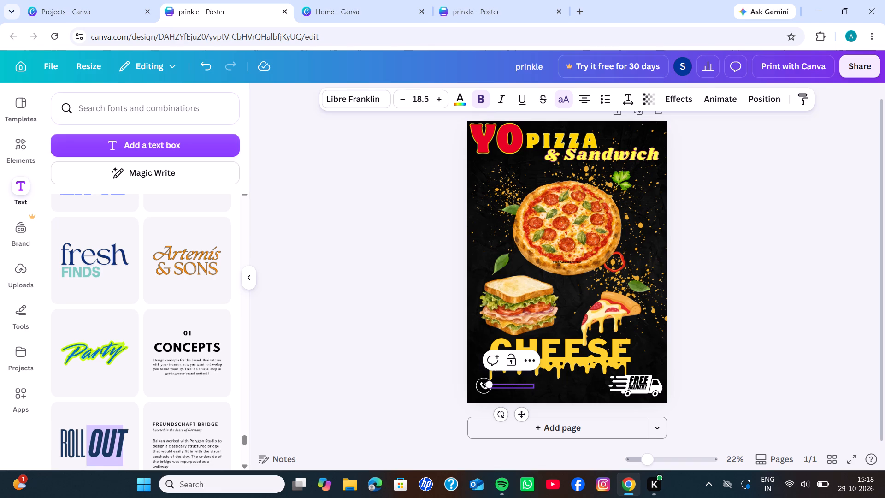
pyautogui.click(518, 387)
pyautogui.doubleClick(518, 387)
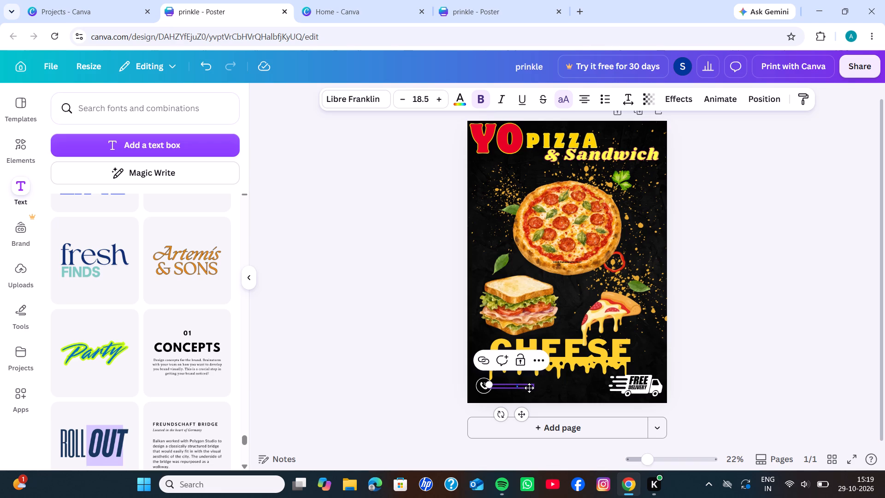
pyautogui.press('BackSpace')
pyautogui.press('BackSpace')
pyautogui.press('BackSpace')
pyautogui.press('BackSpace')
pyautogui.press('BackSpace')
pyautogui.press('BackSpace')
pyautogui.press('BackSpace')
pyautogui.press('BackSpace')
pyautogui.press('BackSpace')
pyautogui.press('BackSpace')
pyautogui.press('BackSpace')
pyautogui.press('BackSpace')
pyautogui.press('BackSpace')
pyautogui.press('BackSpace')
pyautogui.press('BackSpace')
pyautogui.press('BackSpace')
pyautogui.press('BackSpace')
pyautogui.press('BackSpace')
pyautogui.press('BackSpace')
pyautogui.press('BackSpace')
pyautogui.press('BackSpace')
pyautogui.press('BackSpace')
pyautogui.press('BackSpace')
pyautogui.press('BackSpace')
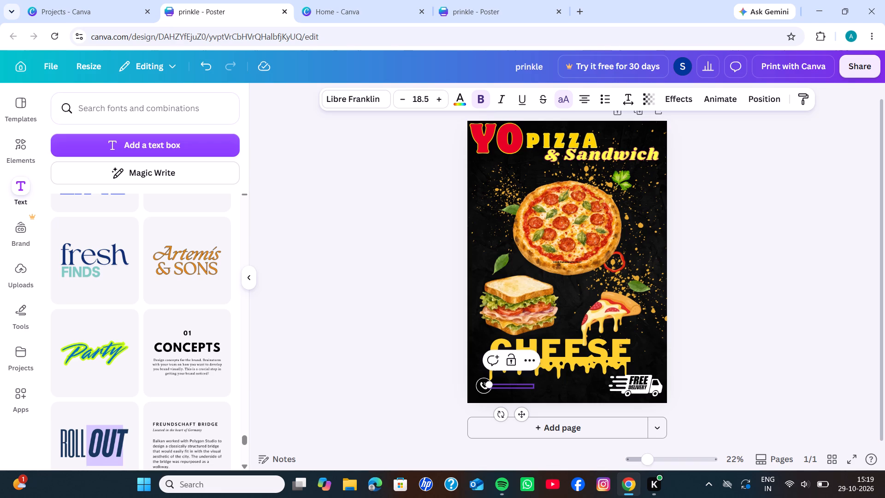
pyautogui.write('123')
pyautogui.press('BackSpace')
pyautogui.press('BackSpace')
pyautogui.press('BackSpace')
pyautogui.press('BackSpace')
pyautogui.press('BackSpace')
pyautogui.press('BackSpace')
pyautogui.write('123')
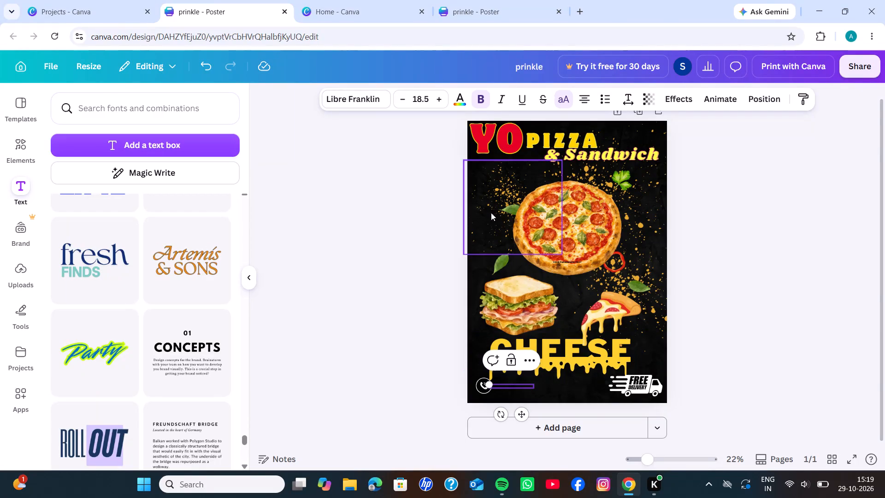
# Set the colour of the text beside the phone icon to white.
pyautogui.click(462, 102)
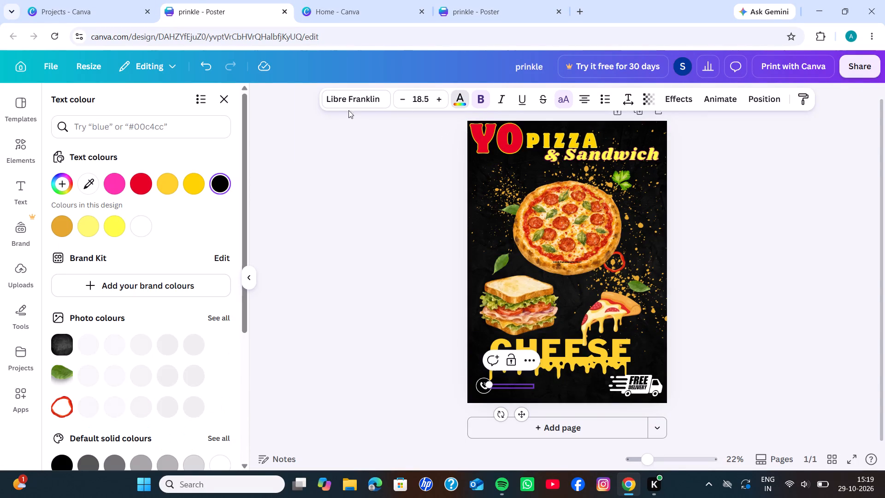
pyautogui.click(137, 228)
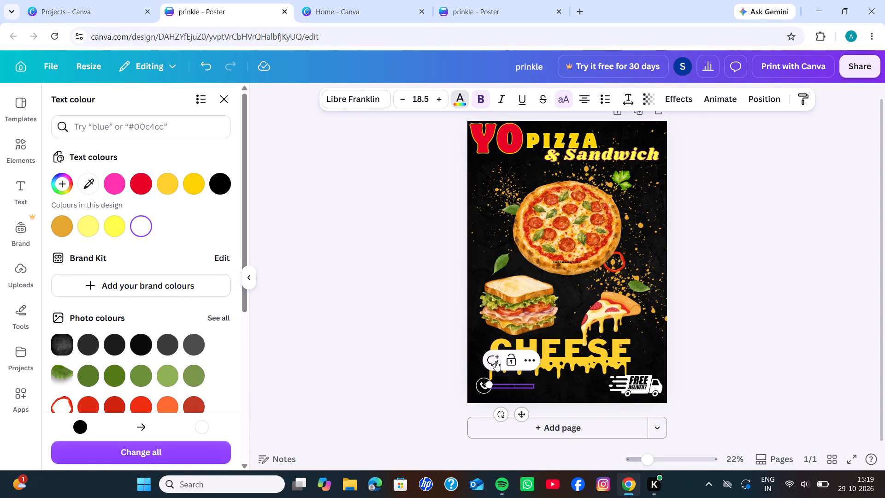
# Clear all remaining characters from the text box beside the phone icon.
pyautogui.press('BackSpace')
pyautogui.press('BackSpace')
pyautogui.press('BackSpace')
pyautogui.press('BackSpace')
pyautogui.press('BackSpace')
pyautogui.press('BackSpace')
pyautogui.press('BackSpace')
pyautogui.press('BackSpace')
pyautogui.press('BackSpace')
pyautogui.press('BackSpace')
pyautogui.press('BackSpace')
pyautogui.press('BackSpace')
pyautogui.press('BackSpace')
pyautogui.press('BackSpace')
pyautogui.press('BackSpace')
pyautogui.press('BackSpace')
pyautogui.press('BackSpace')
pyautogui.press('BackSpace')
pyautogui.press('BackSpace')
pyautogui.press('BackSpace')
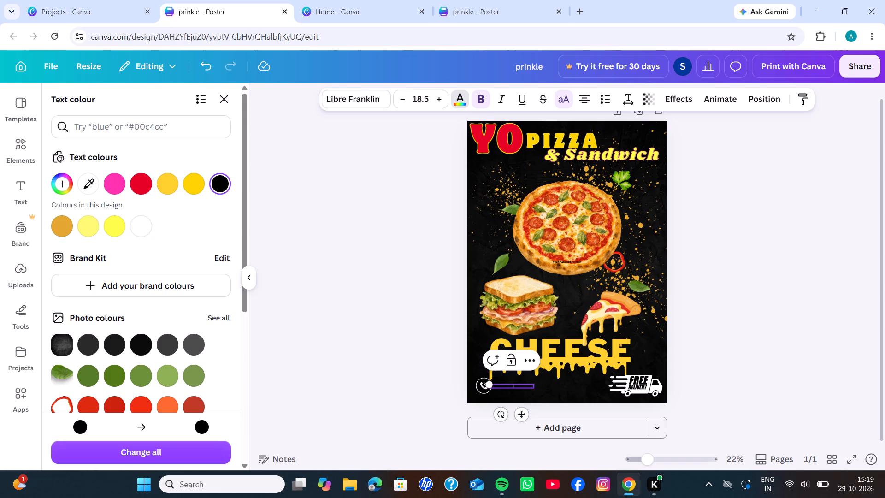
pyautogui.press('BackSpace')
pyautogui.press('BackSpace')
pyautogui.press('BackSpace')
pyautogui.press('BackSpace')
pyautogui.press('BackSpace')
pyautogui.press('BackSpace')
pyautogui.press('BackSpace')
pyautogui.press('BackSpace')
pyautogui.press('BackSpace')
pyautogui.press('BackSpace')
pyautogui.press('BackSpace')
# Set the empty text box's colour to white and enter the hyphenated contact phone number.
pyautogui.click(140, 234)
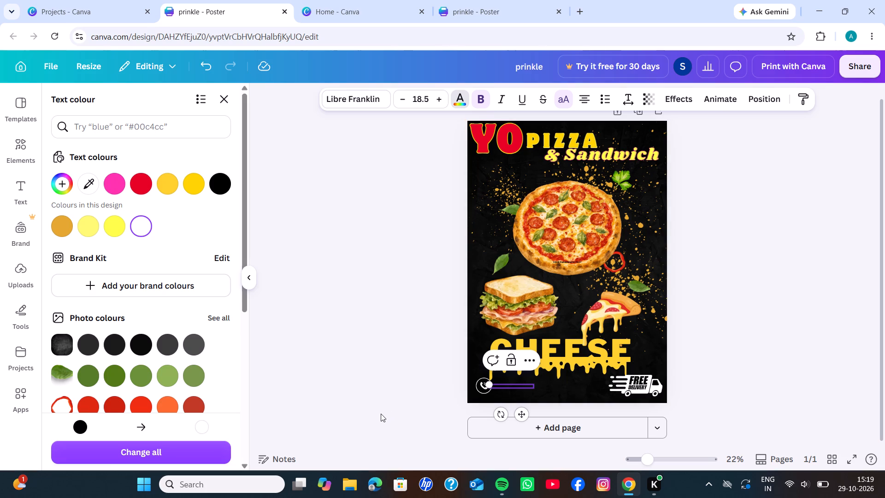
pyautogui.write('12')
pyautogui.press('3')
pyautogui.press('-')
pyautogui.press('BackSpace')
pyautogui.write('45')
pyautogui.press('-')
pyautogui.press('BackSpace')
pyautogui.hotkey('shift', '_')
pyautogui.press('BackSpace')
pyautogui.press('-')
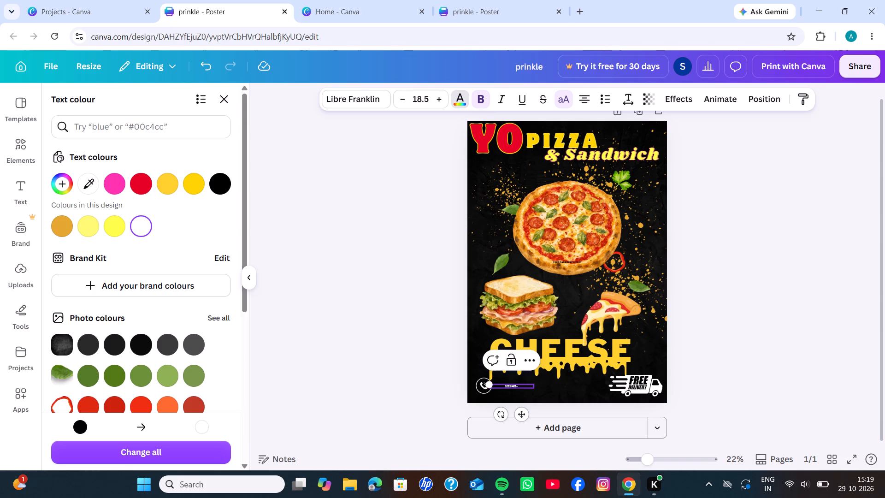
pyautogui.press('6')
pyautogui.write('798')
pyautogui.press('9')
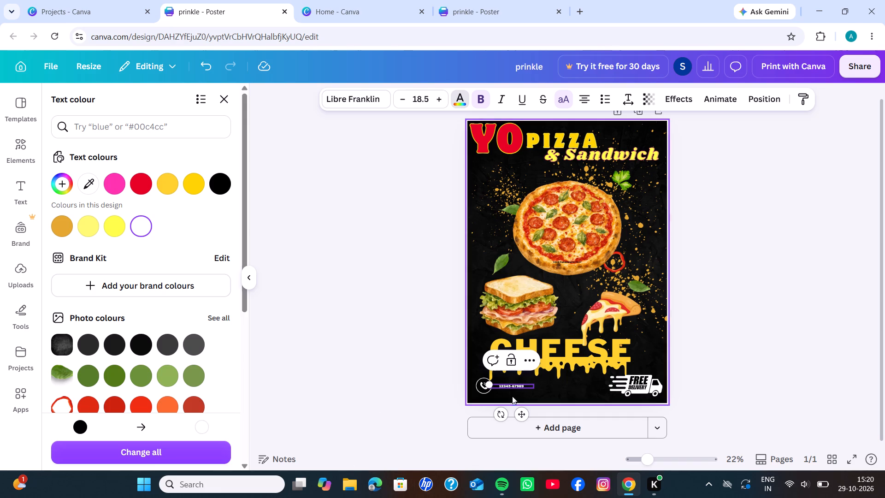
# Enlarge the white phone number text until its font size is about 37.4.
pyautogui.moveTo(491, 386); pyautogui.dragTo(490, 405)
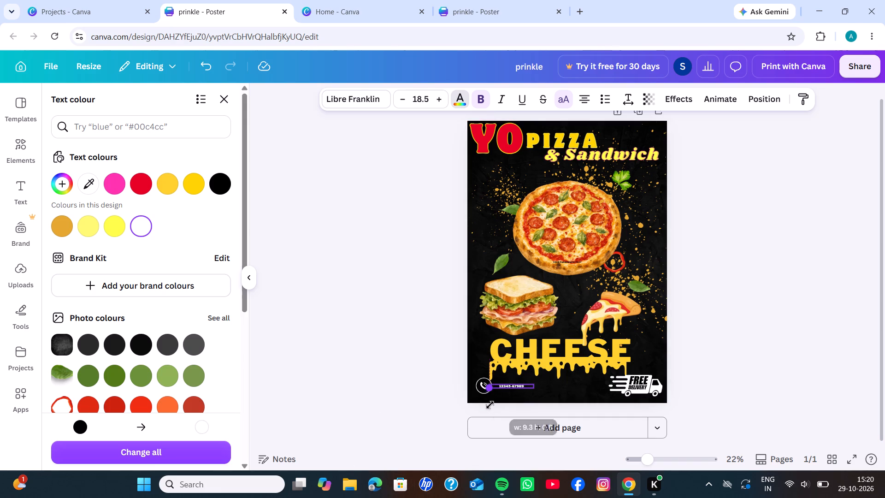
pyautogui.moveTo(490, 405); pyautogui.dragTo(450, 456)
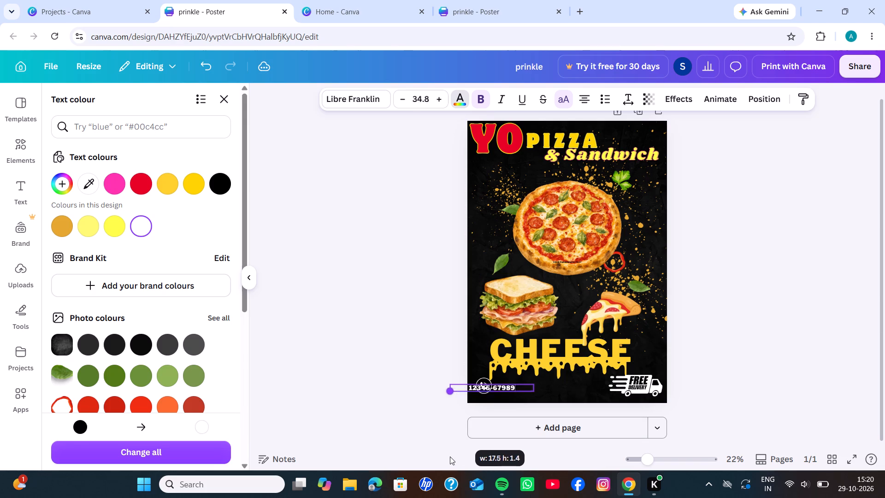
pyautogui.moveTo(450, 456); pyautogui.dragTo(451, 457)
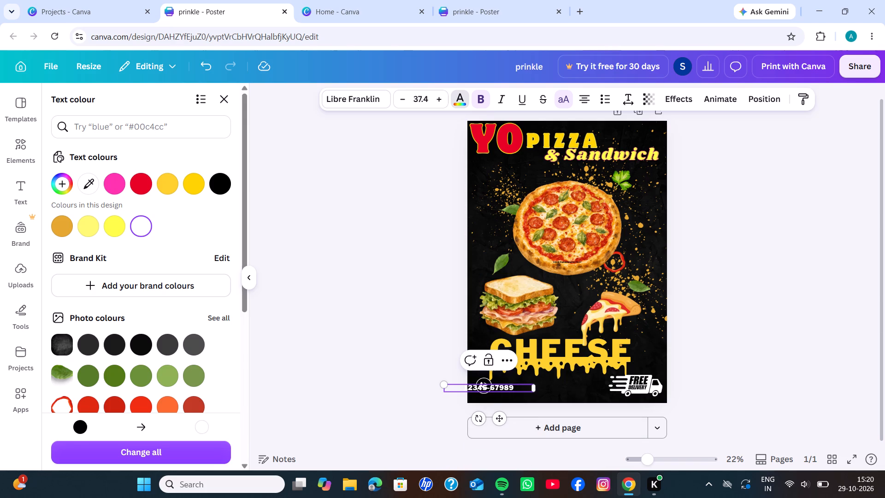
# Move the phone number off the phone icon so it sits just beside it, vertically in line with the icon.
pyautogui.moveTo(496, 388); pyautogui.dragTo(524, 387)
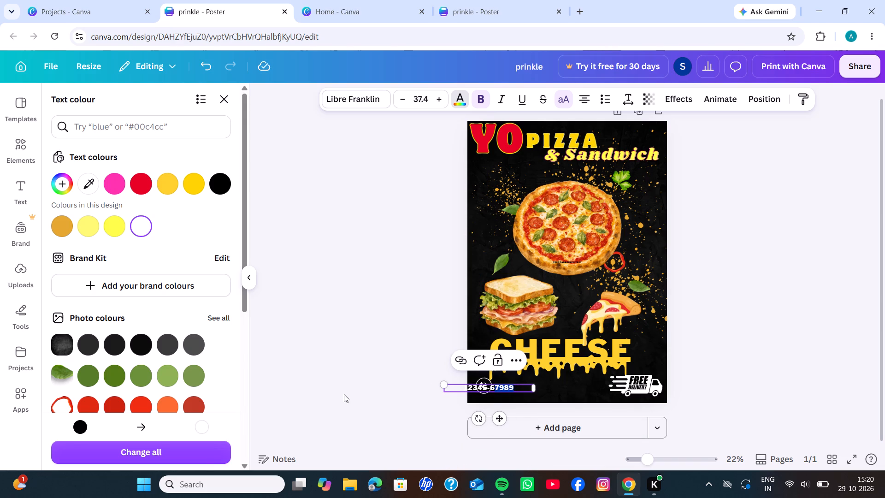
pyautogui.click(344, 394)
pyautogui.click(368, 391)
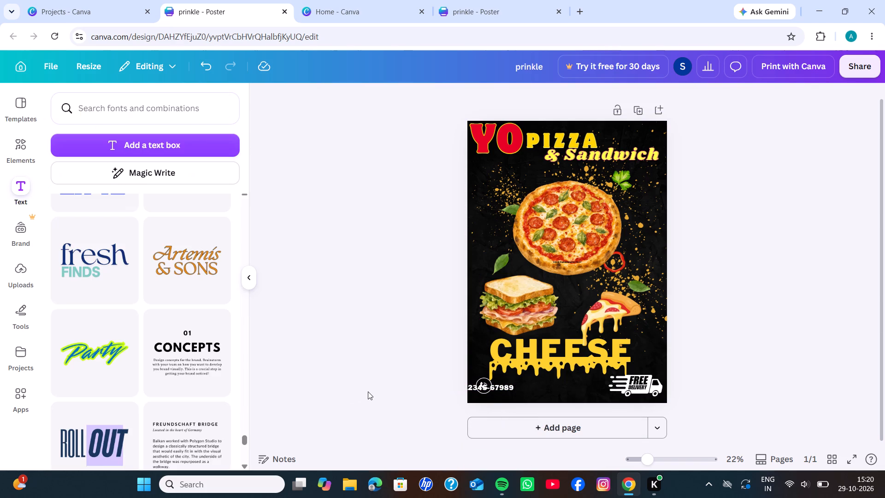
pyautogui.moveTo(513, 385); pyautogui.dragTo(536, 380)
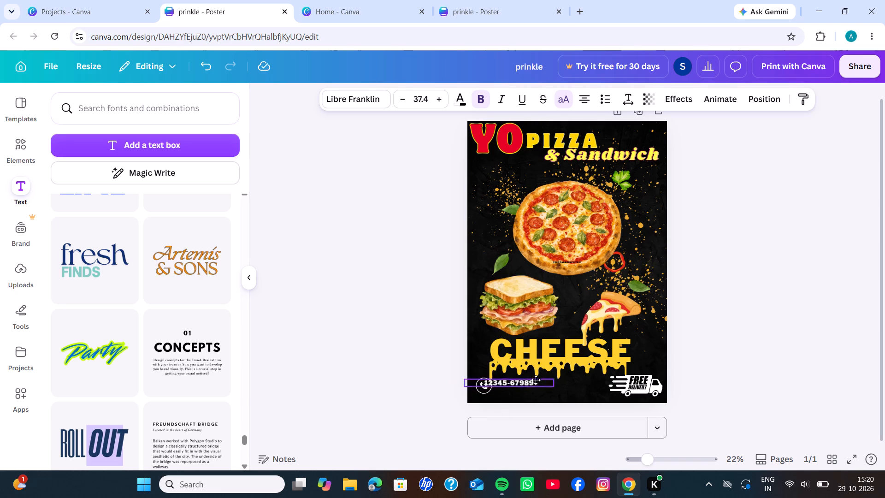
pyautogui.moveTo(536, 380); pyautogui.dragTo(546, 383)
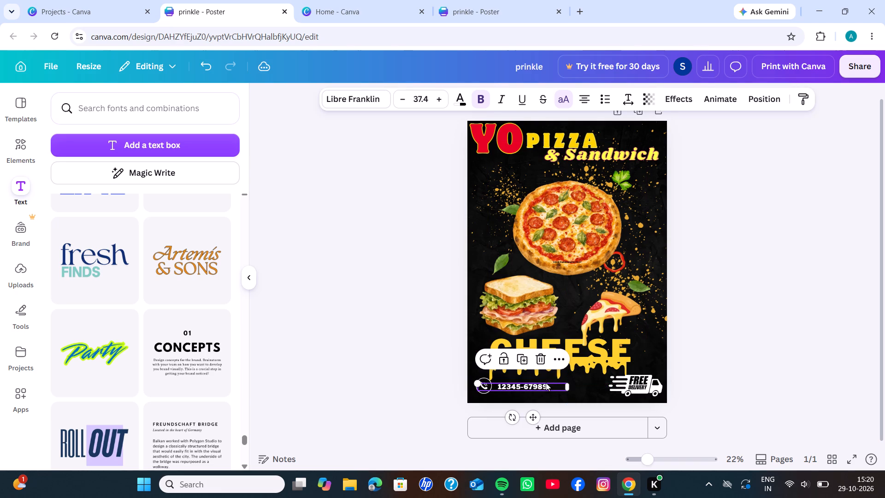
pyautogui.click(392, 373)
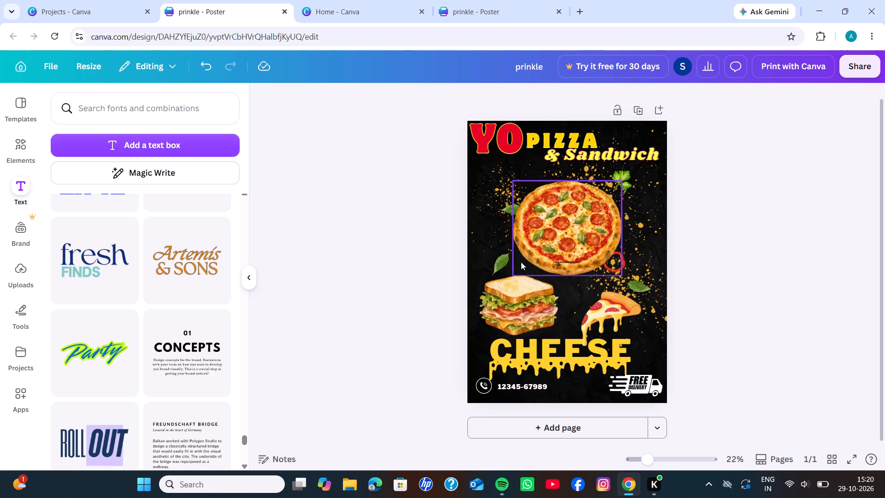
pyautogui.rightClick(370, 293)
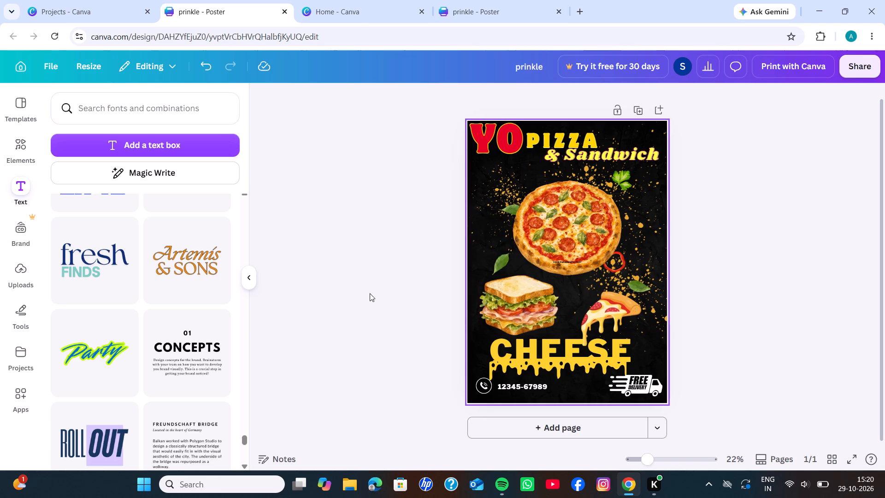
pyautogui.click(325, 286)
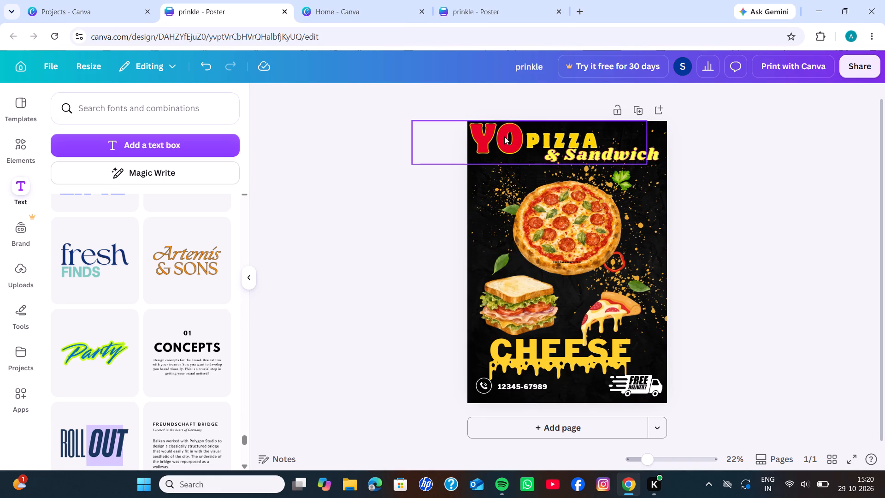
# Look through the graphics library's categories and collections for further elements that could suit the poster.
pyautogui.click(18, 142)
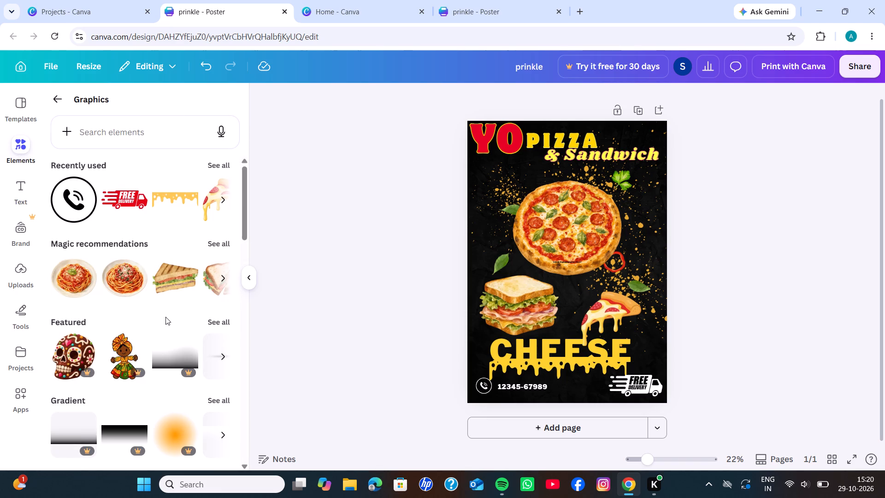
pyautogui.scroll(-5, 165, 317)
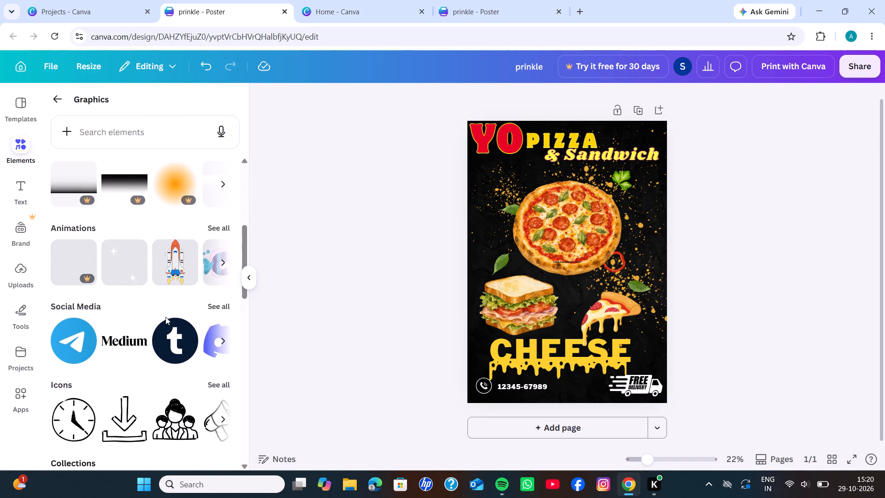
pyautogui.scroll(-8, 165, 317)
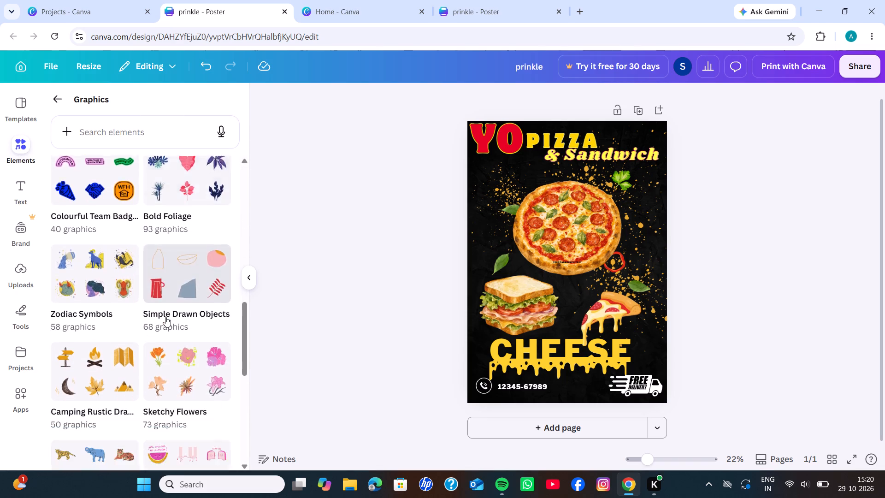
pyautogui.scroll(-3, 165, 317)
pyautogui.scroll(12, 165, 317)
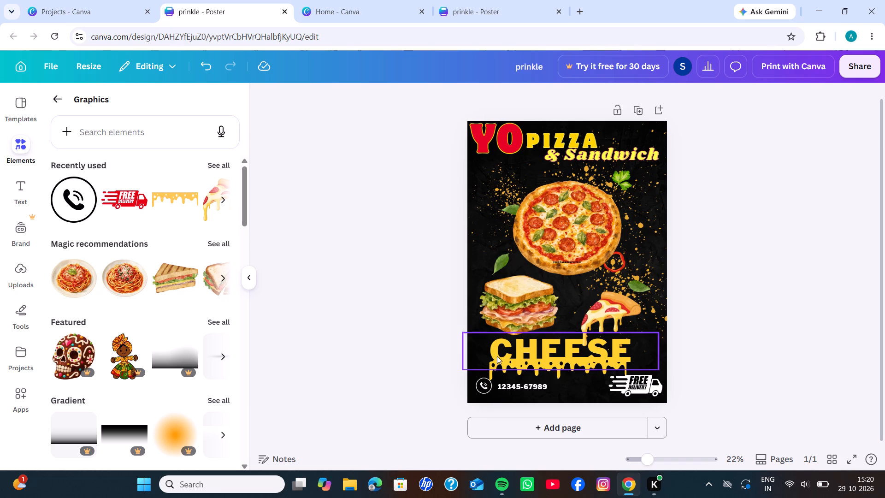
# Make the phone number beside the phone icon italic and underlined.
pyautogui.click(517, 384)
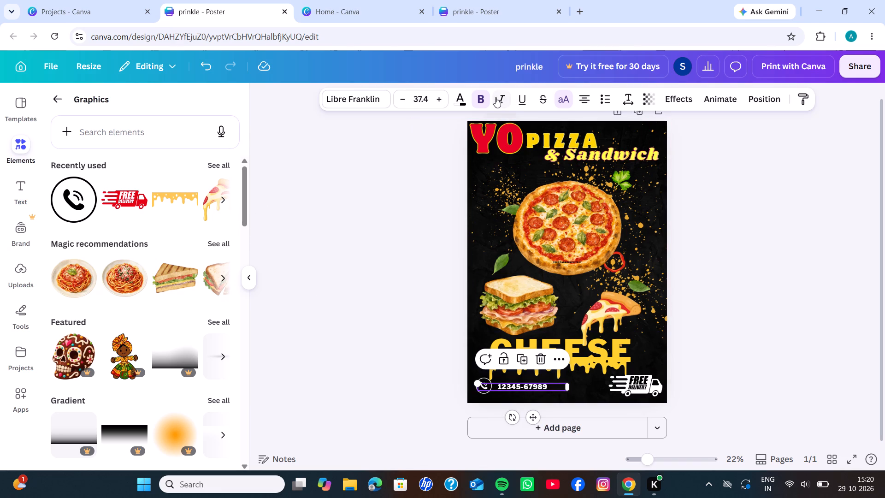
pyautogui.click(501, 97)
pyautogui.click(524, 98)
pyautogui.click(428, 212)
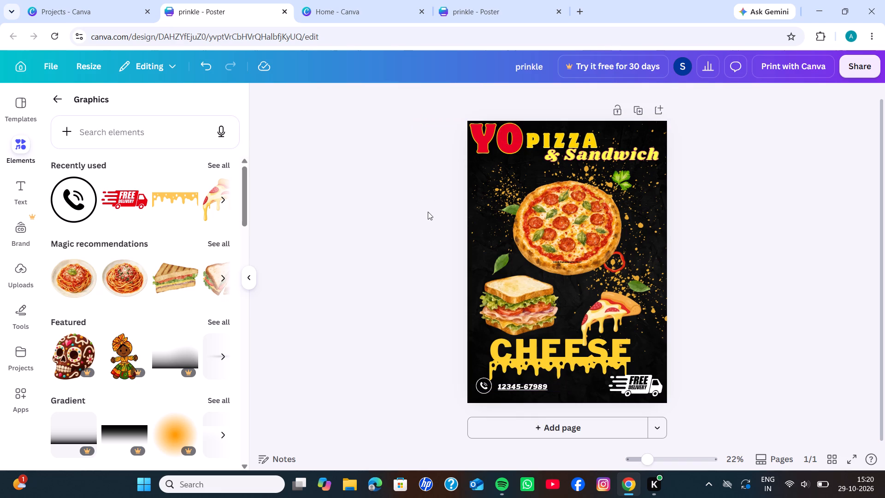
# Shrink the phone icon to suit the number's text height and place it directly before the phone number.
pyautogui.click(480, 380)
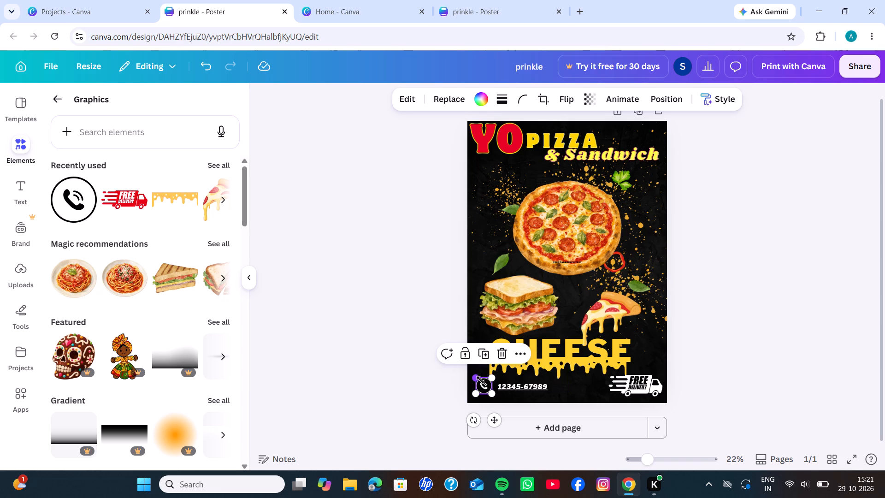
pyautogui.moveTo(480, 380); pyautogui.dragTo(486, 385)
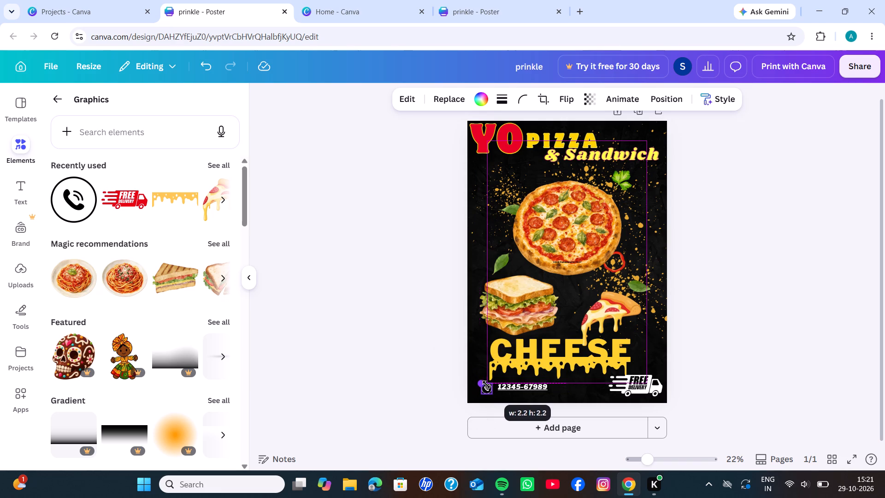
pyautogui.moveTo(486, 385); pyautogui.dragTo(482, 384)
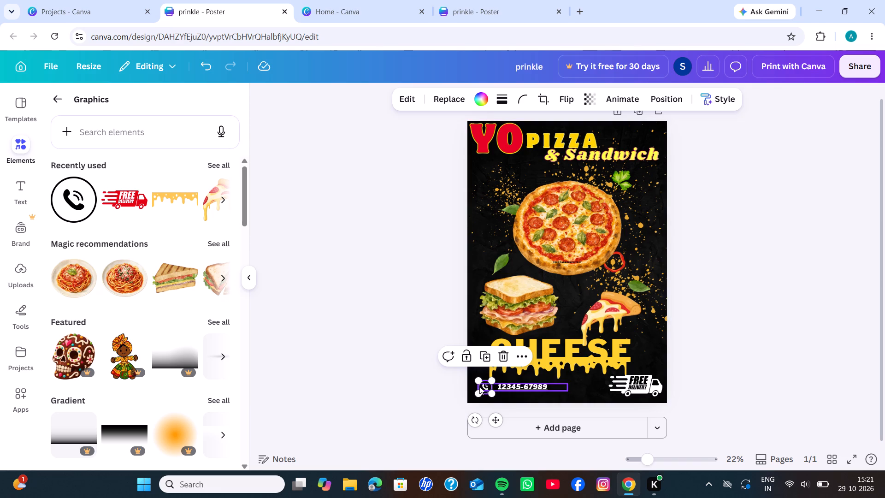
pyautogui.moveTo(477, 386); pyautogui.dragTo(484, 386)
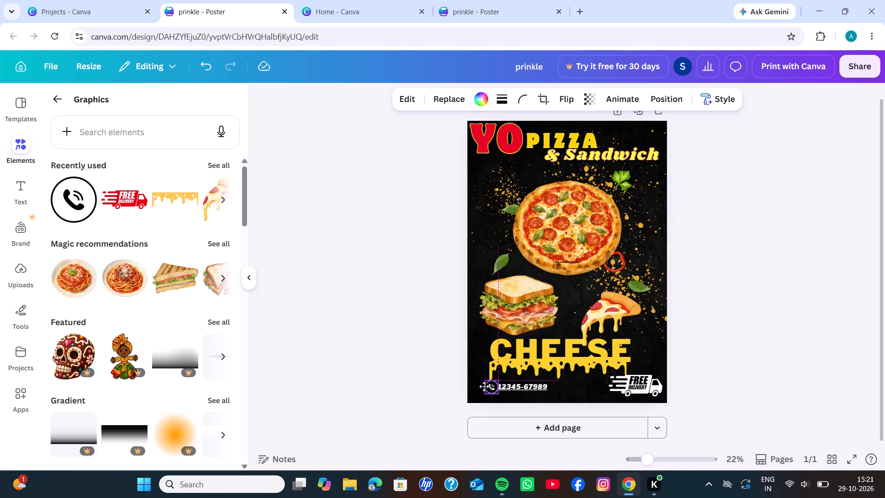
pyautogui.moveTo(484, 386); pyautogui.dragTo(481, 386)
pyautogui.click(441, 378)
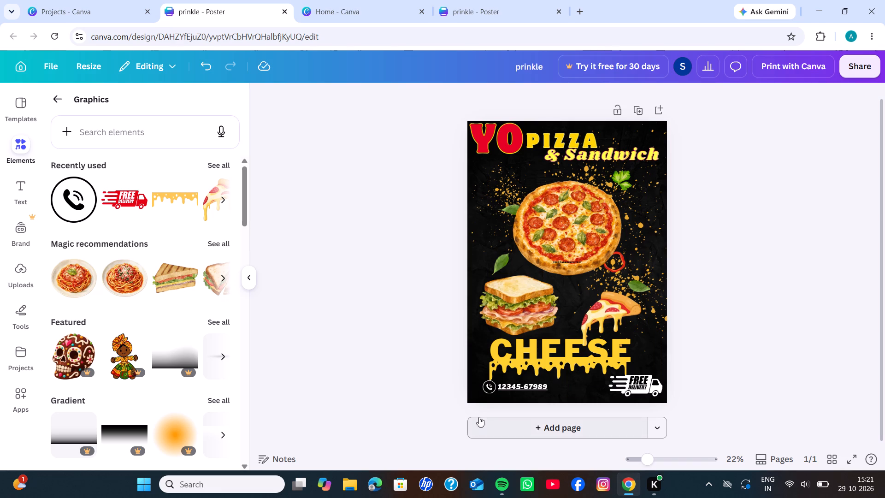
pyautogui.click(489, 392)
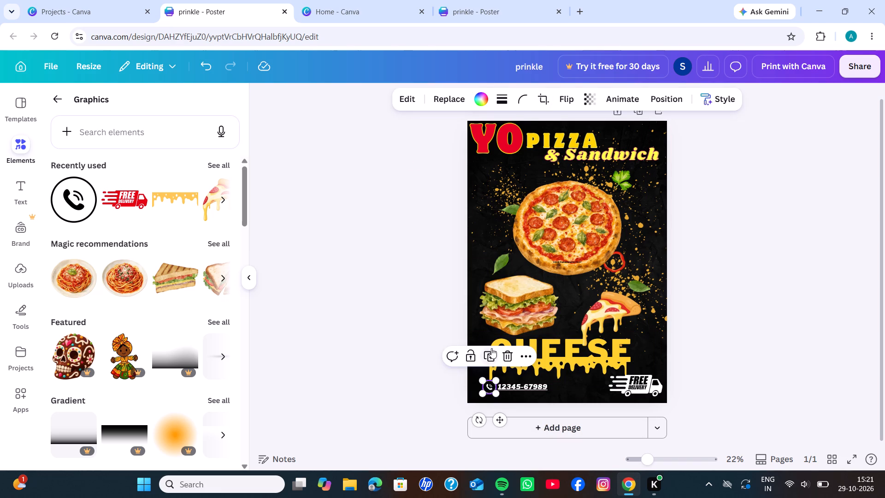
pyautogui.click(402, 261)
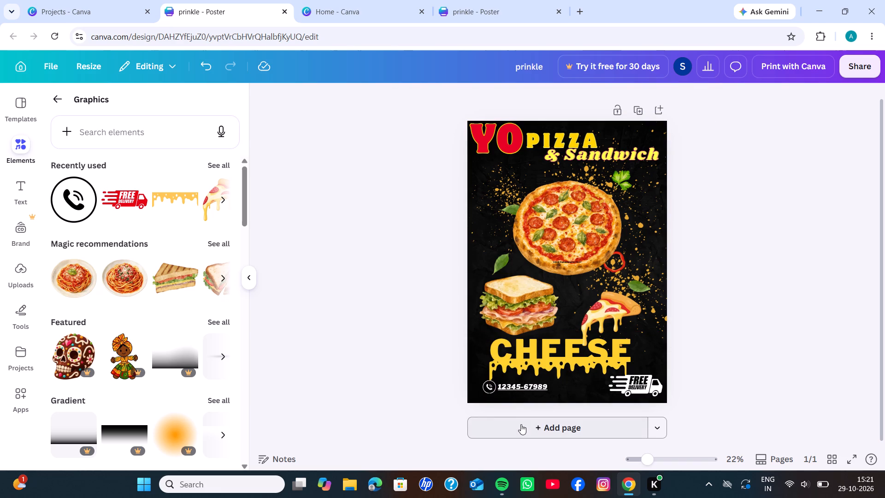
# Recolour the white parts of the free-delivery truck graphic with the red already used in the design.
pyautogui.click(647, 380)
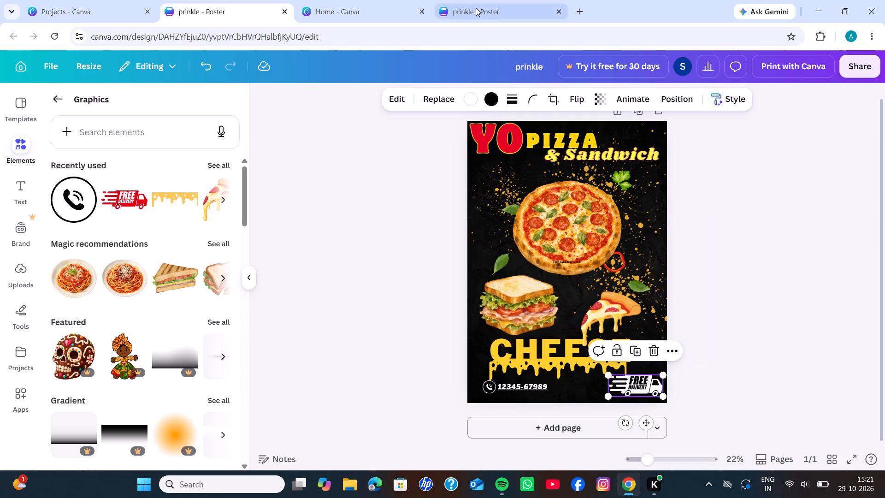
pyautogui.click(468, 104)
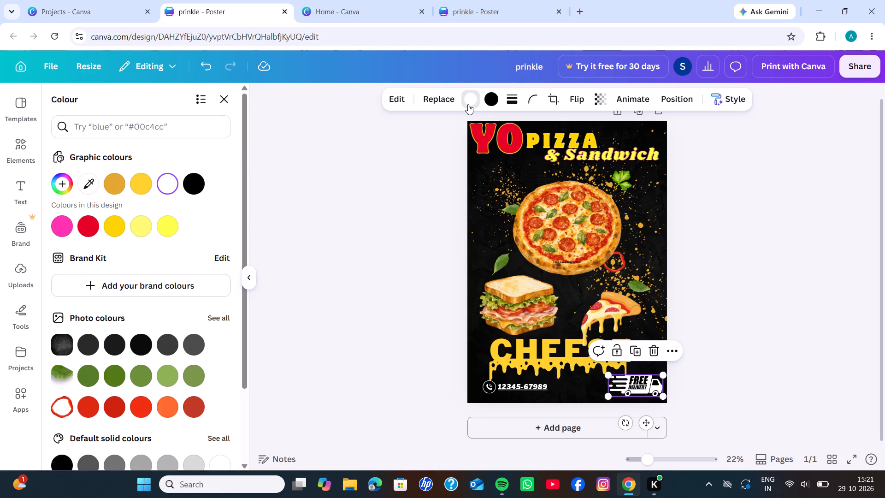
pyautogui.click(88, 225)
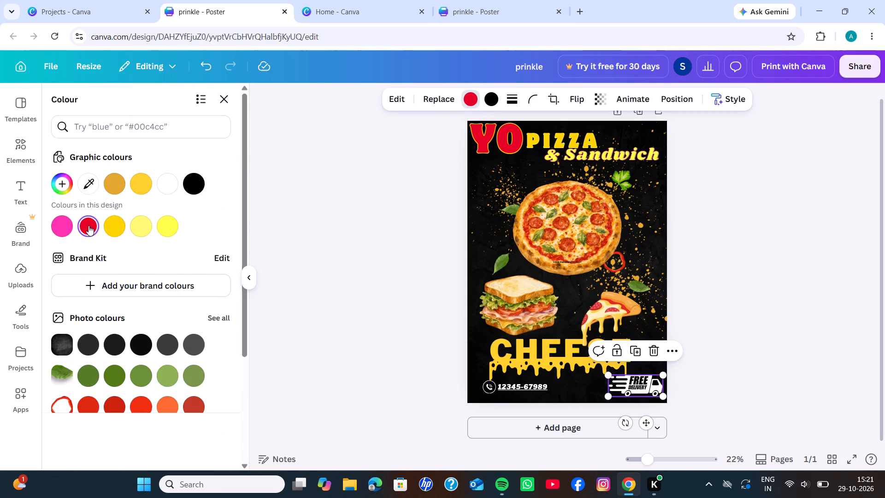
pyautogui.click(278, 209)
pyautogui.click(413, 269)
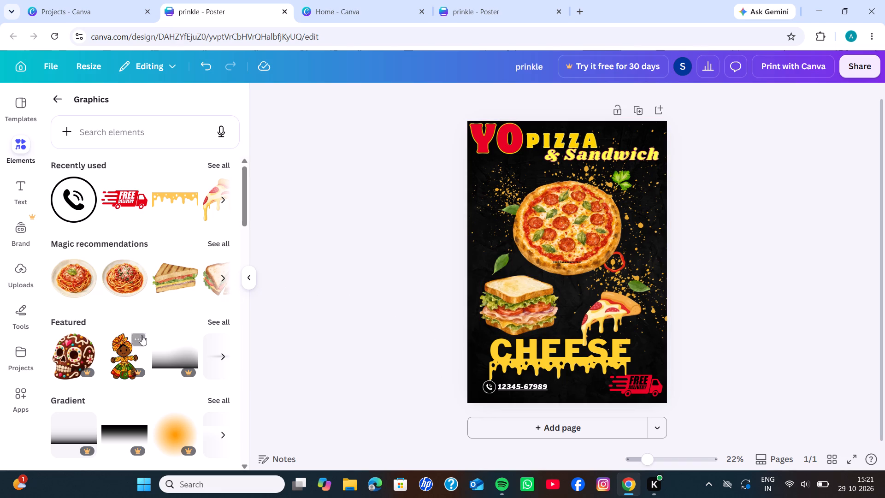
# Look through the full set of magic-recommended graphics for another food element that suits the poster.
pyautogui.scroll(1, 142, 335)
pyautogui.click(224, 241)
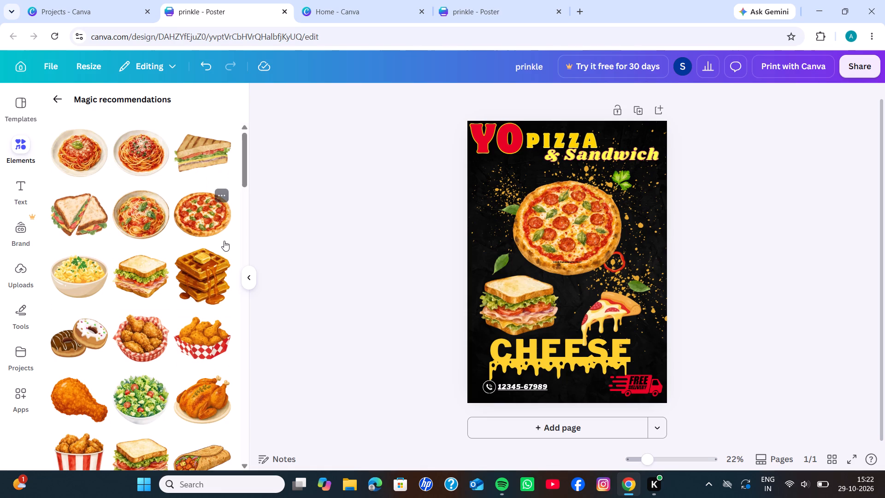
pyautogui.scroll(-3, 150, 346)
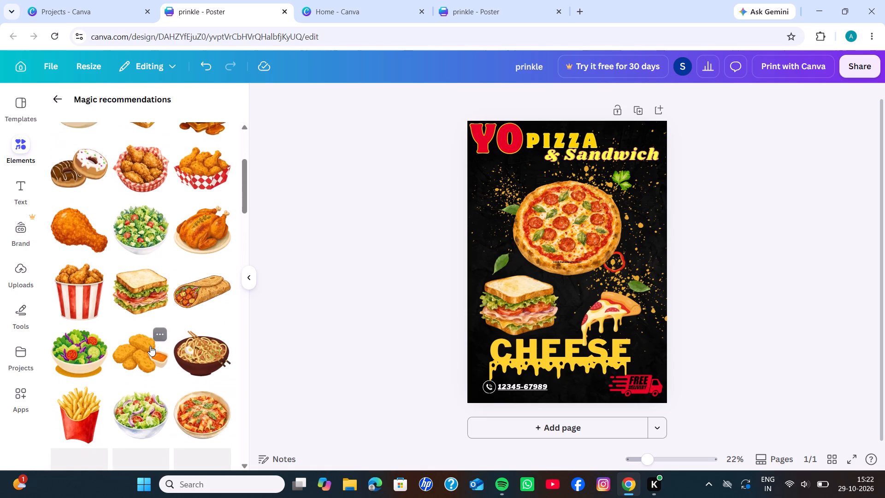
pyautogui.scroll(-3, 150, 346)
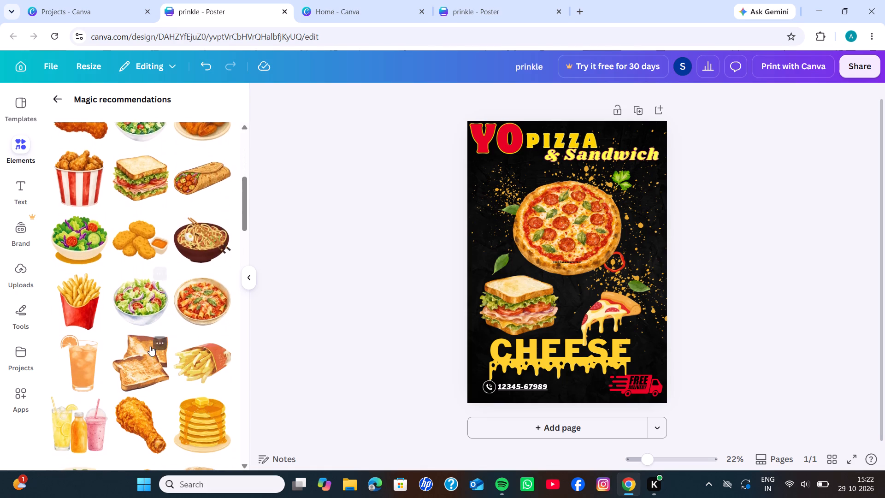
pyautogui.scroll(-3, 150, 346)
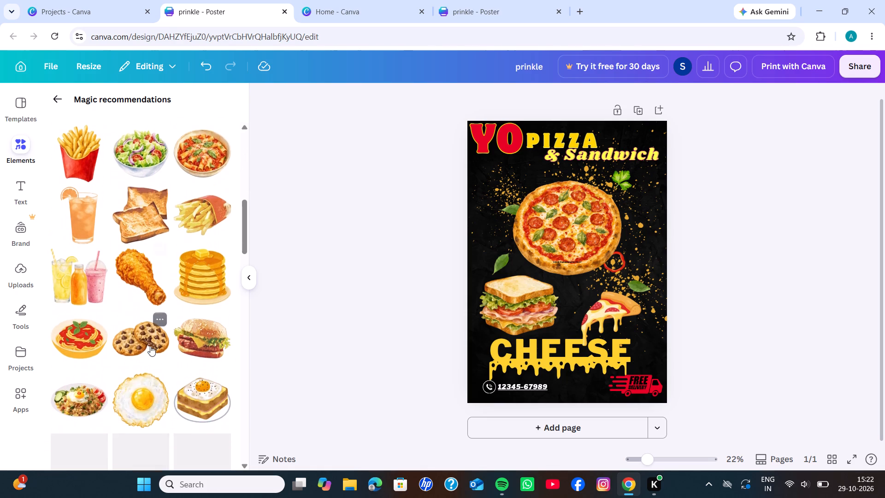
pyautogui.scroll(-4, 150, 346)
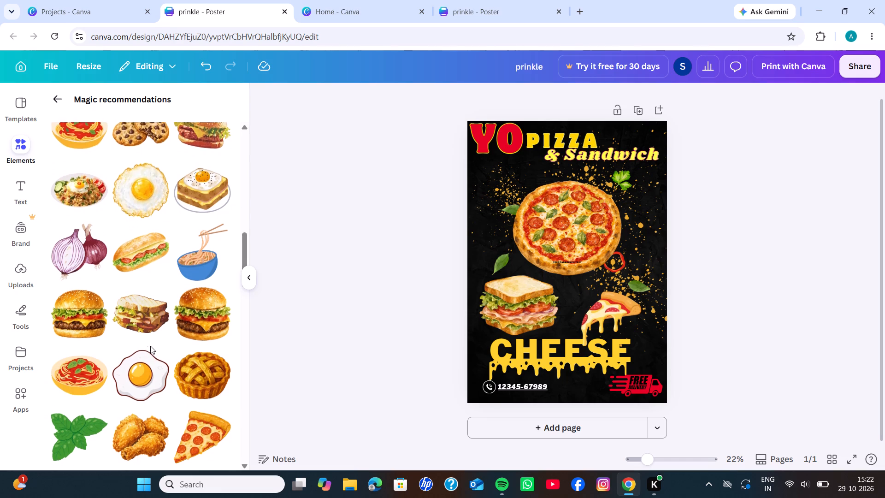
pyautogui.scroll(-3, 150, 346)
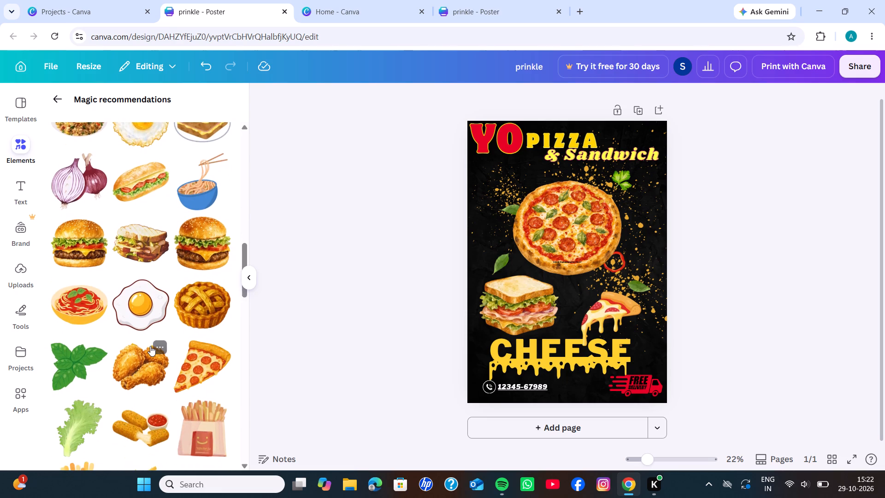
pyautogui.scroll(-3, 150, 346)
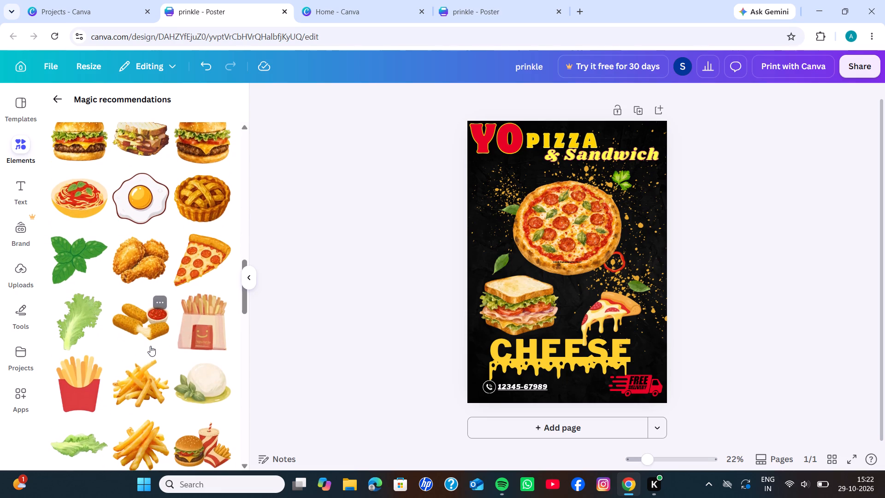
pyautogui.scroll(-1, 150, 346)
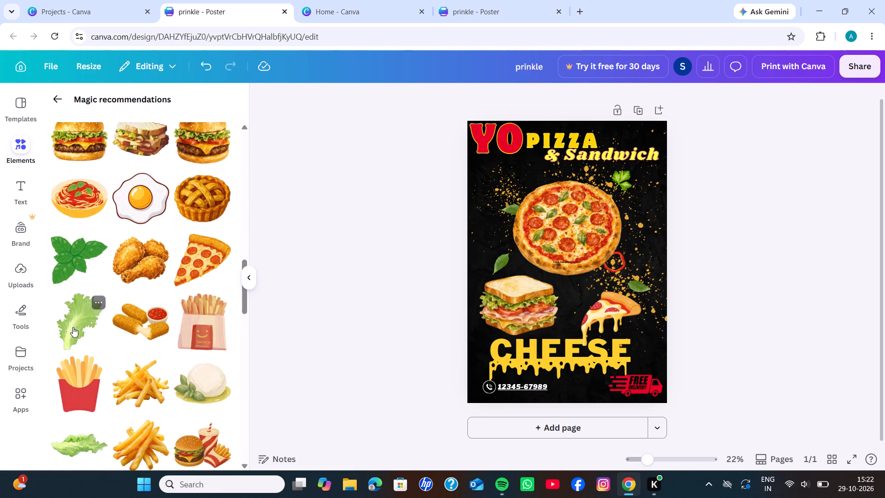
pyautogui.scroll(-3, 120, 348)
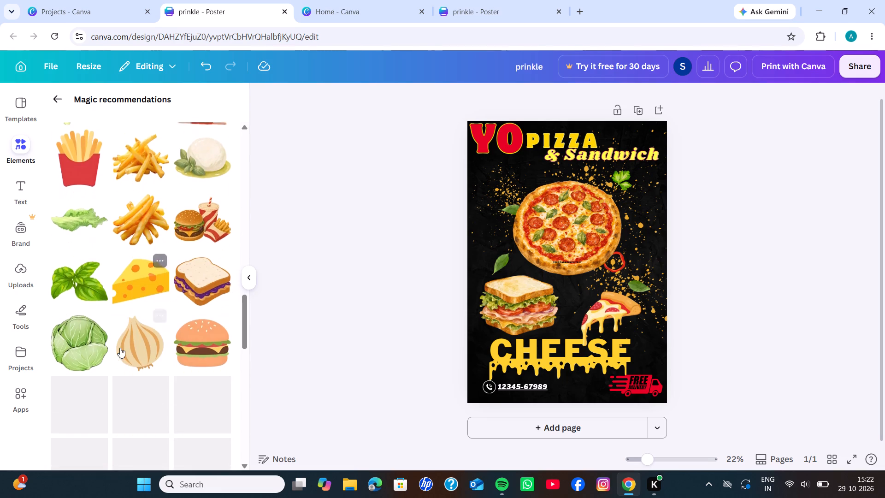
pyautogui.scroll(-4, 120, 348)
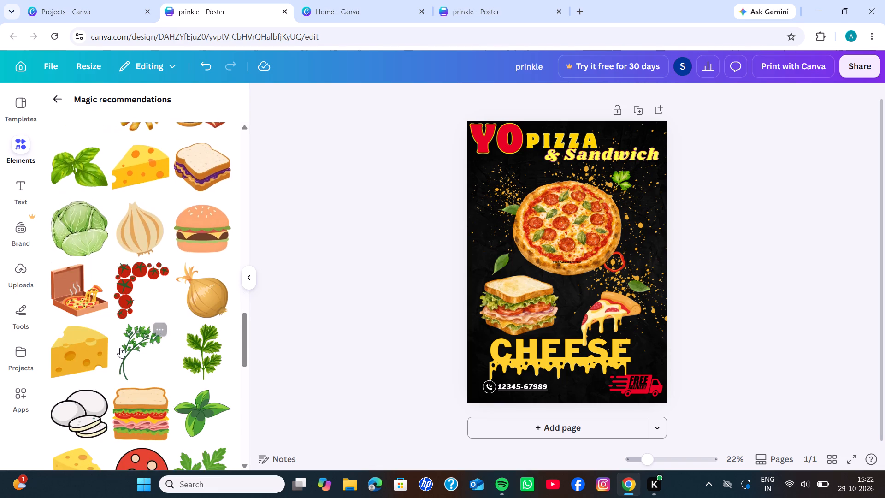
pyautogui.scroll(-2, 120, 348)
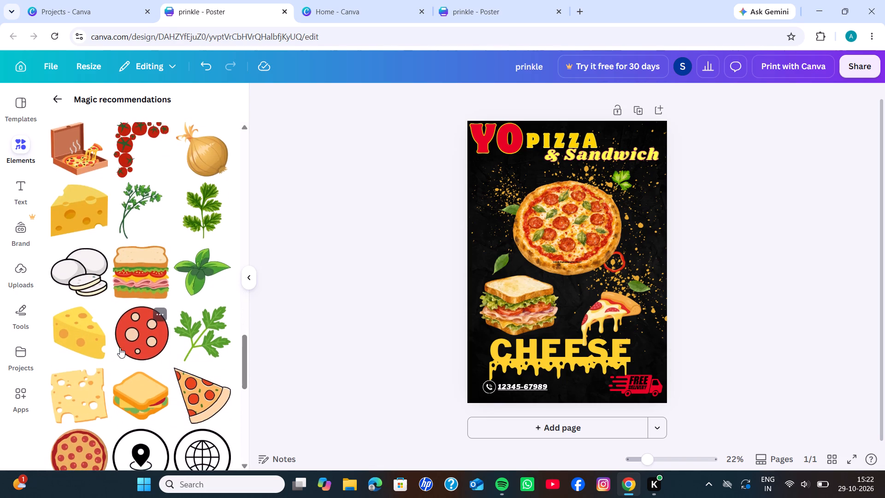
pyautogui.scroll(-3, 120, 348)
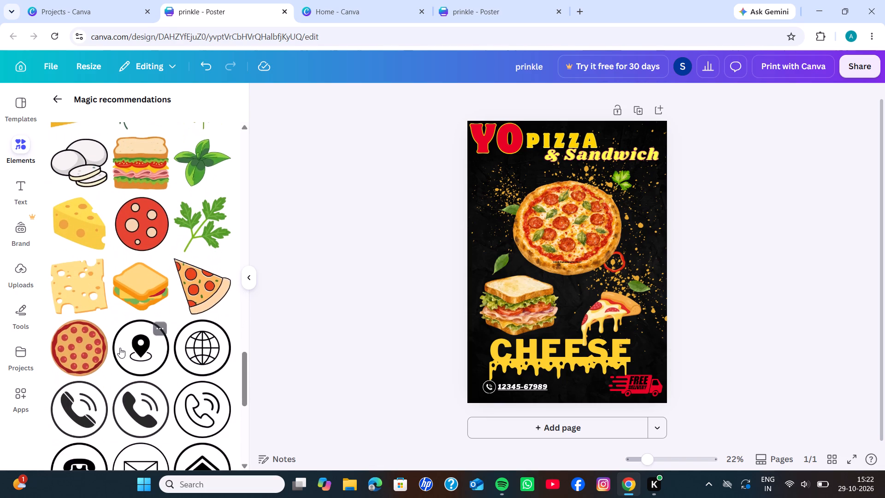
pyautogui.scroll(-2, 120, 348)
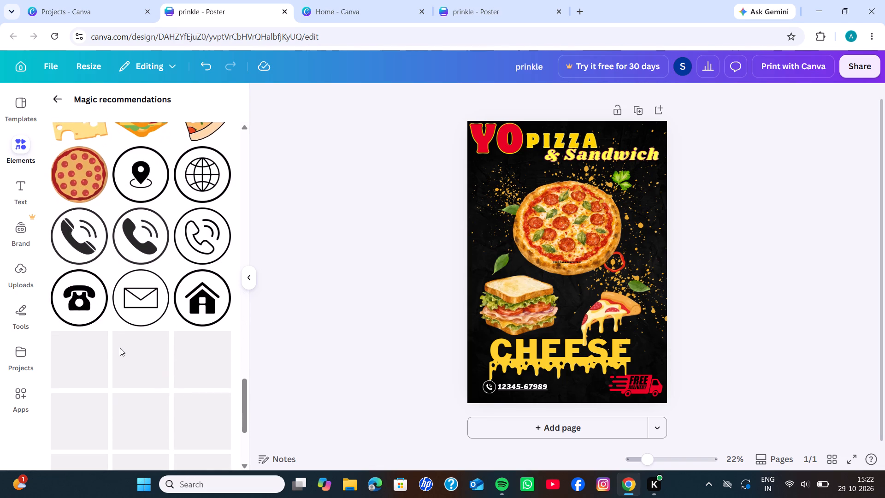
pyautogui.scroll(-3, 120, 348)
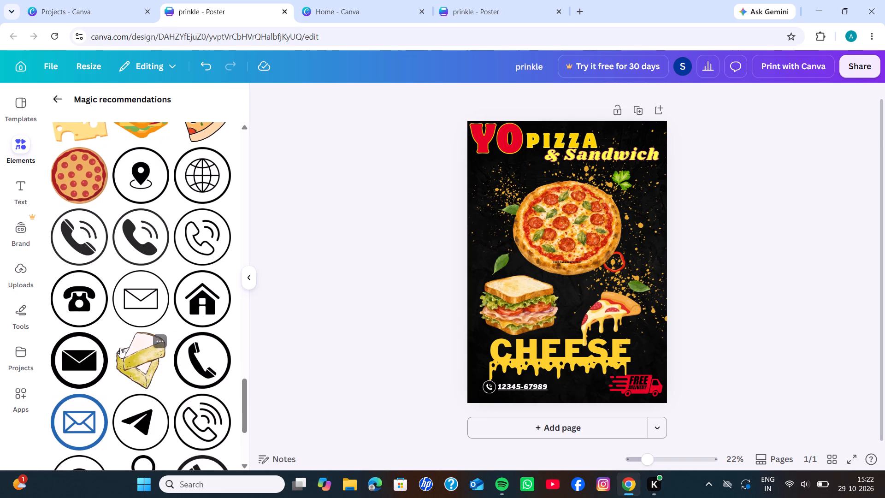
pyautogui.scroll(-1, 120, 348)
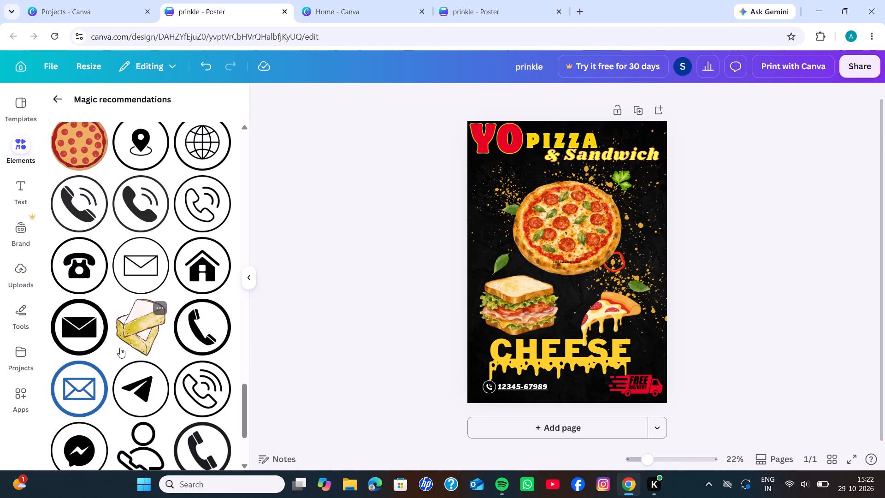
pyautogui.scroll(-4, 120, 348)
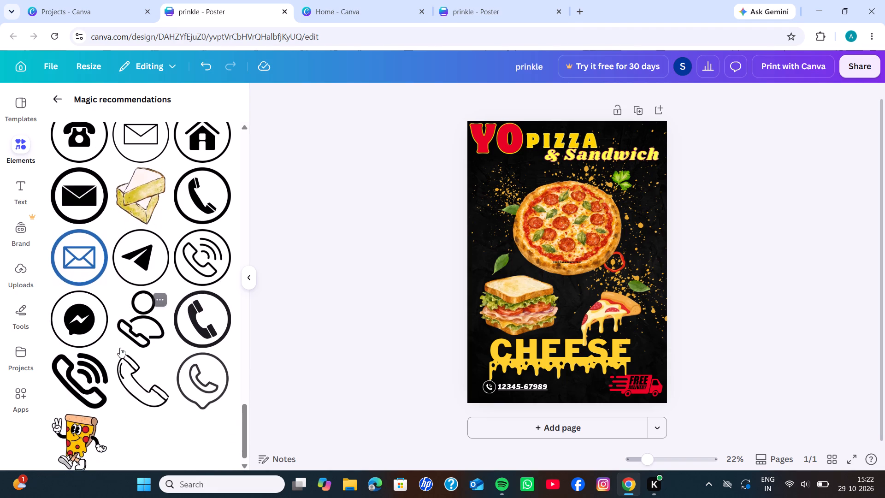
pyautogui.scroll(-3, 120, 348)
pyautogui.scroll(3, 120, 348)
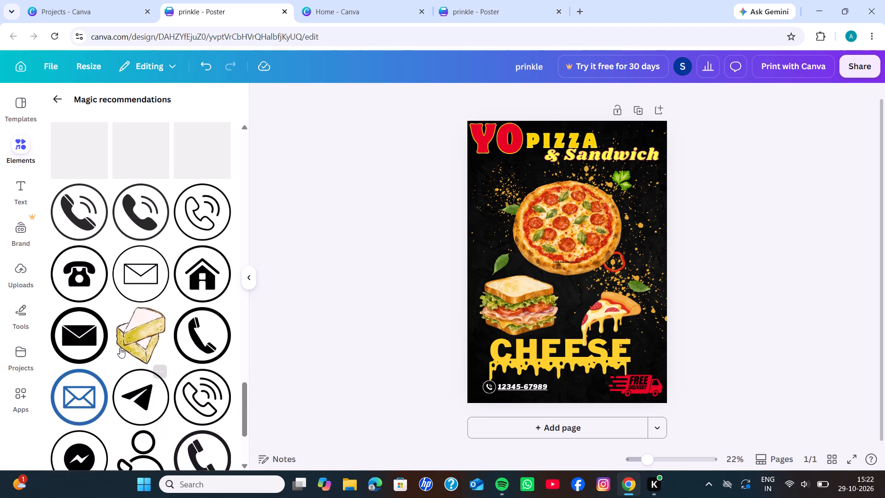
pyautogui.scroll(5, 120, 348)
pyautogui.hscroll(1, 120, 348)
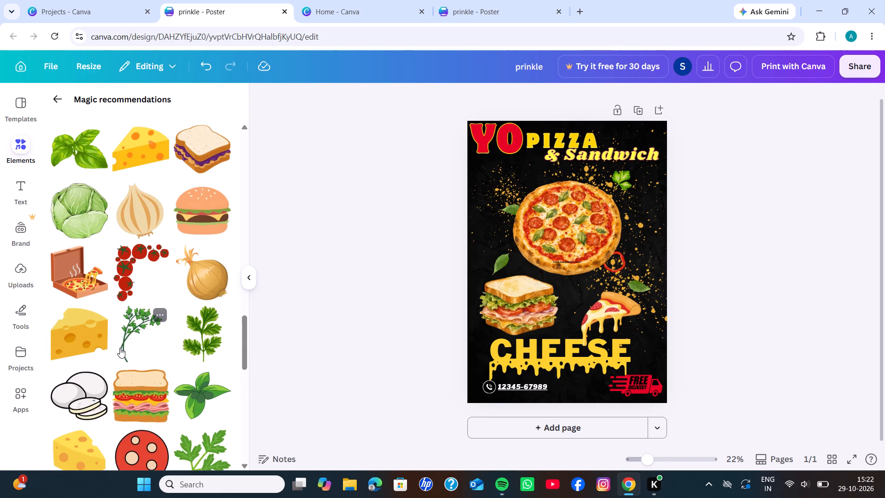
pyautogui.hscroll(1, 120, 348)
pyautogui.scroll(1, 120, 348)
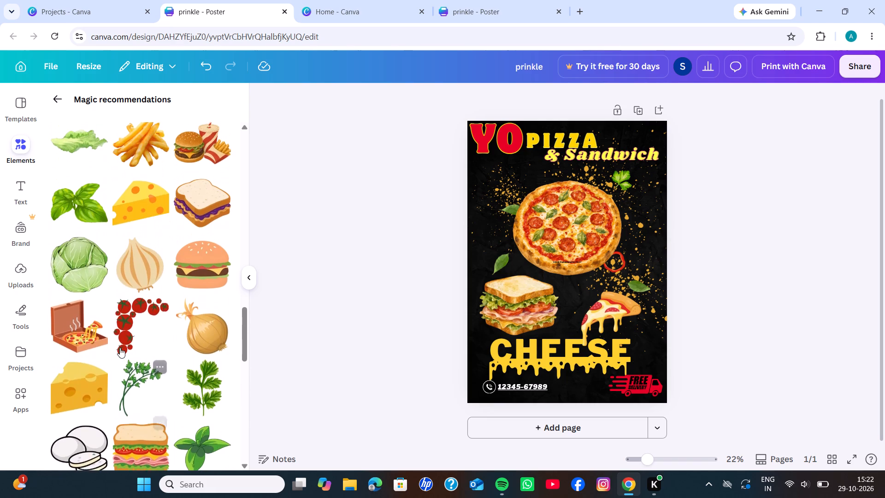
pyautogui.scroll(1, 120, 348)
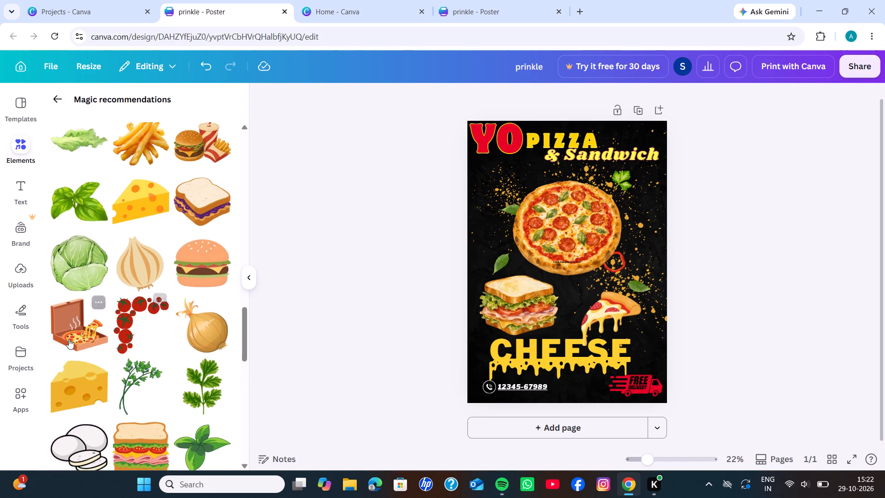
# Add the open pizza box graphic with the steaming pizza to the poster and shrink it to a small size.
pyautogui.click(68, 332)
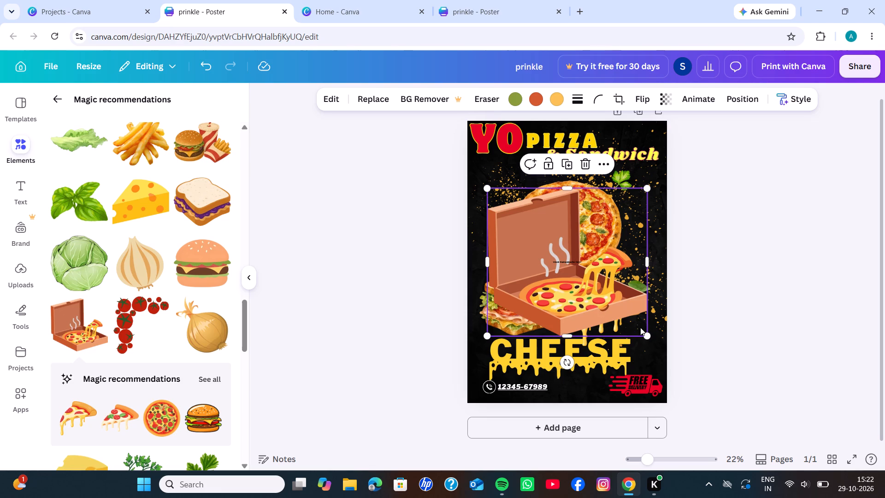
pyautogui.click(572, 261)
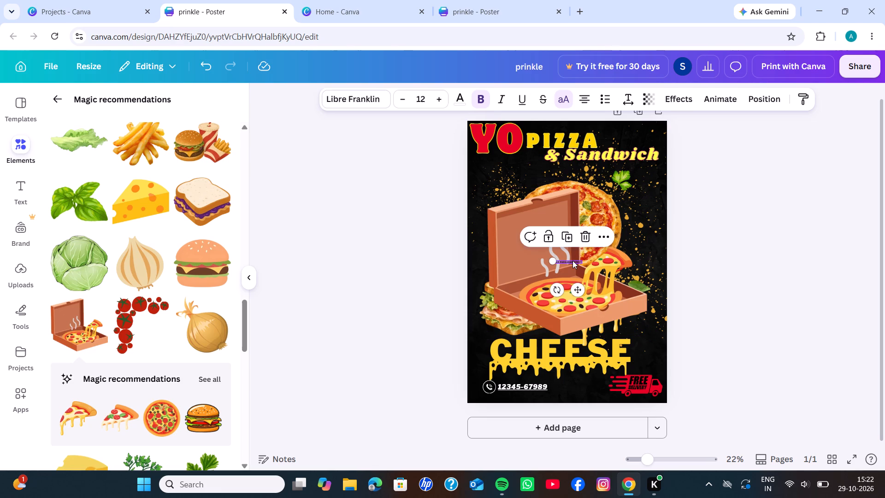
pyautogui.click(581, 234)
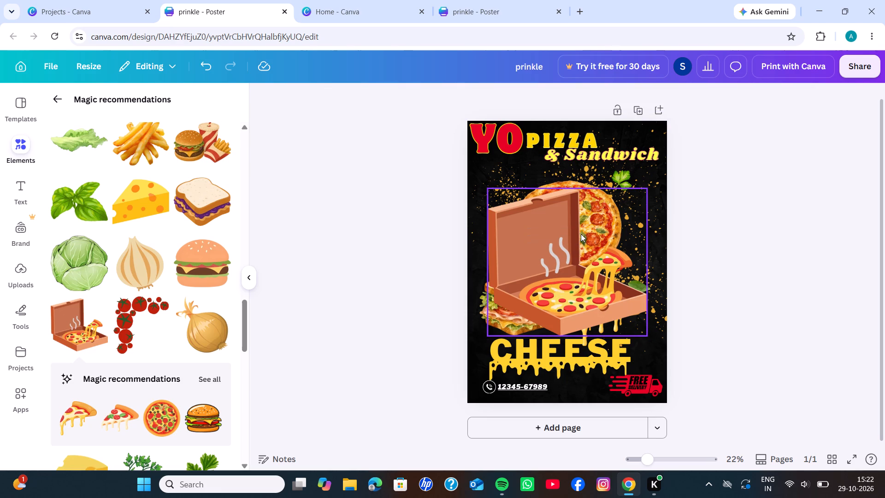
pyautogui.click(608, 294)
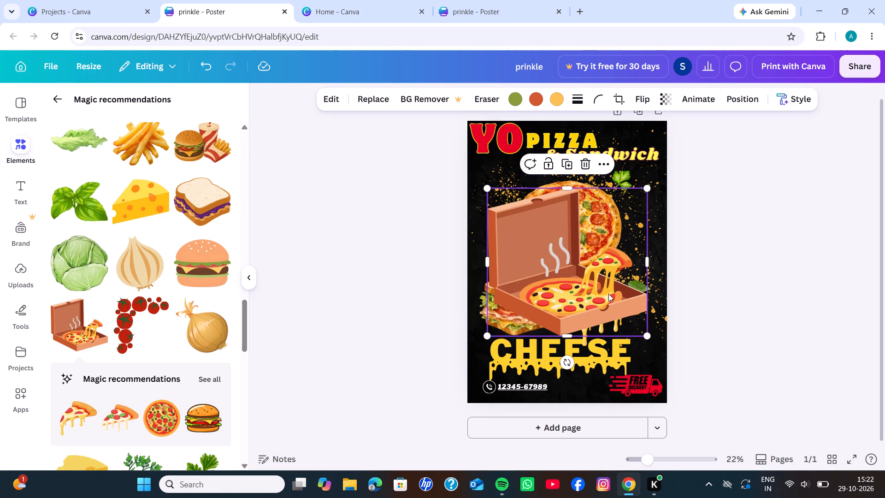
pyautogui.moveTo(648, 335); pyautogui.dragTo(596, 303)
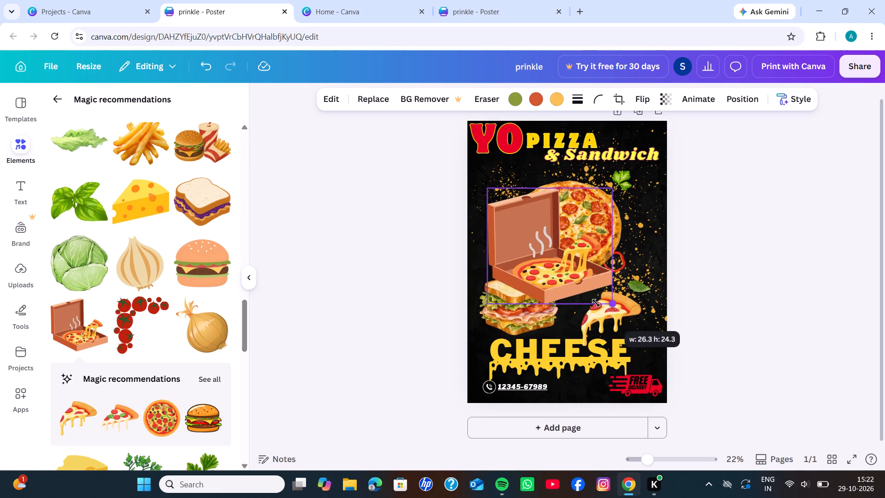
pyautogui.moveTo(596, 303); pyautogui.dragTo(523, 233)
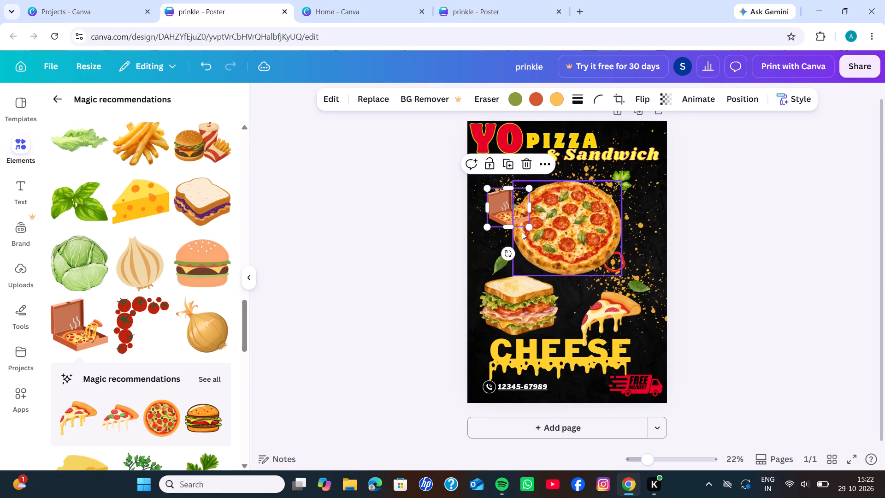
pyautogui.click(425, 264)
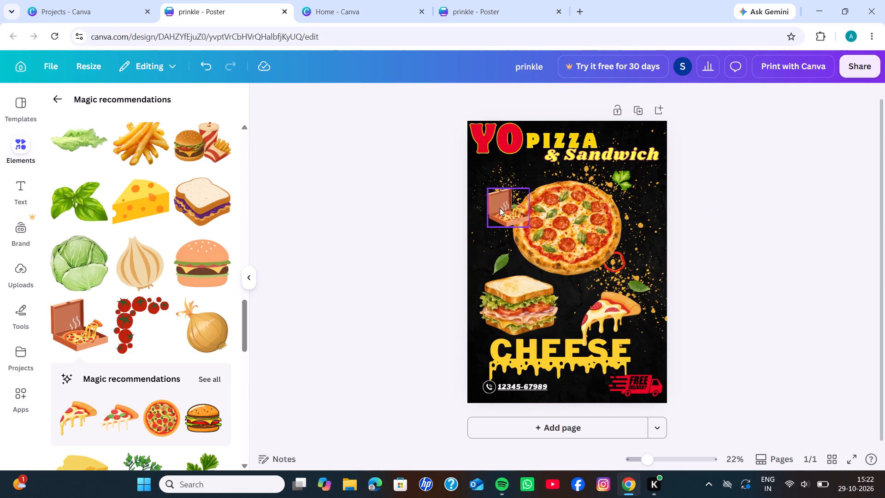
# Shrink the pizza box graphic further and place it just above the free-delivery truck, beside the end of the word CHEESE.
pyautogui.moveTo(502, 210); pyautogui.dragTo(573, 380)
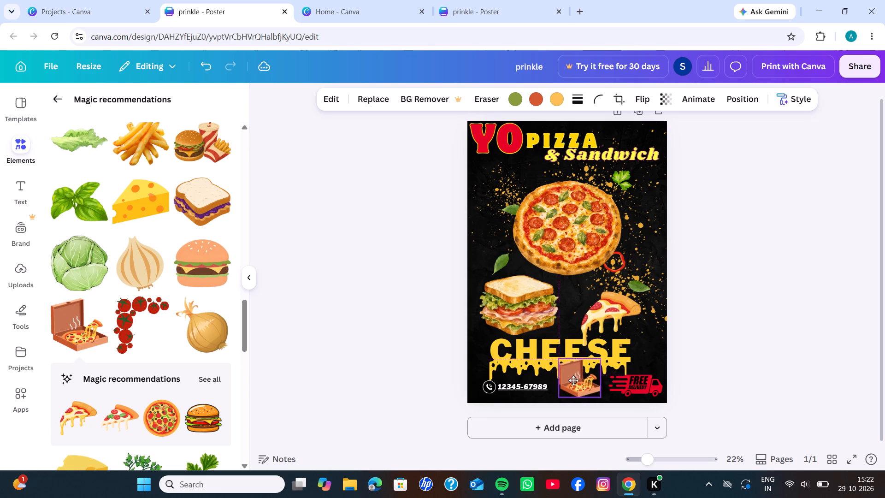
pyautogui.moveTo(573, 380); pyautogui.dragTo(581, 382)
pyautogui.moveTo(605, 400); pyautogui.dragTo(587, 384)
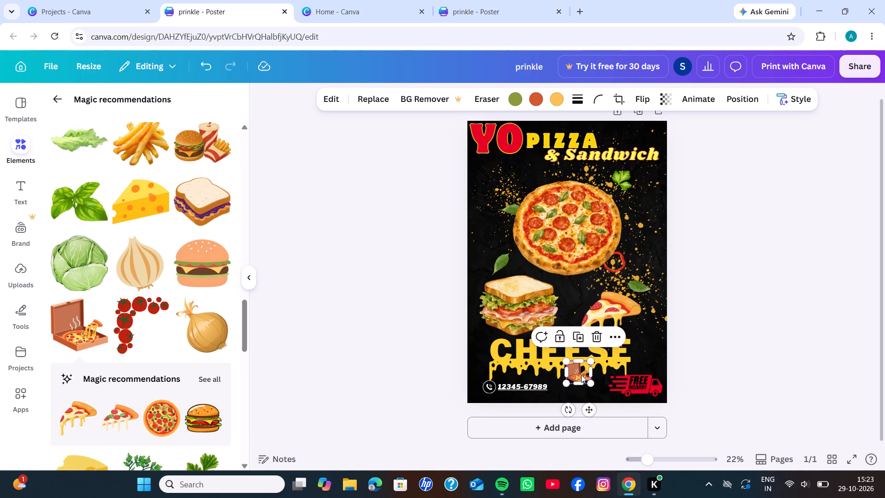
pyautogui.moveTo(577, 368); pyautogui.dragTo(595, 381)
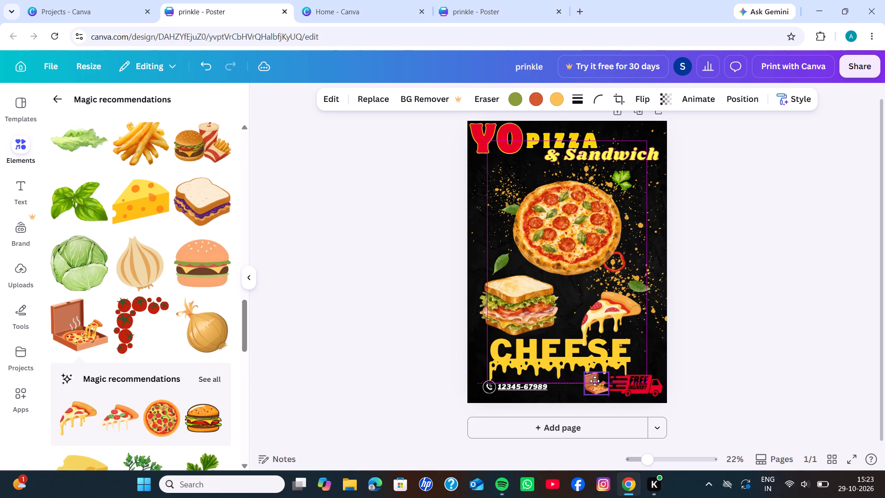
pyautogui.moveTo(595, 381); pyautogui.dragTo(594, 382)
pyautogui.click(594, 382)
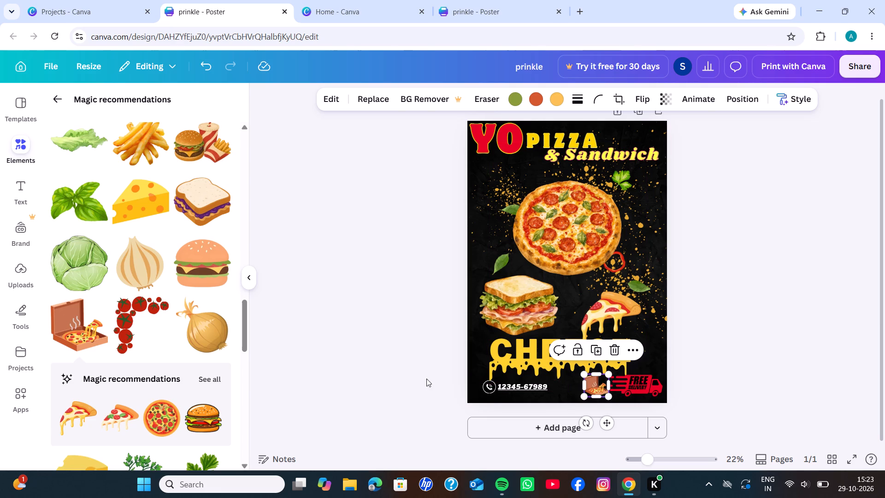
pyautogui.moveTo(595, 382); pyautogui.dragTo(638, 354)
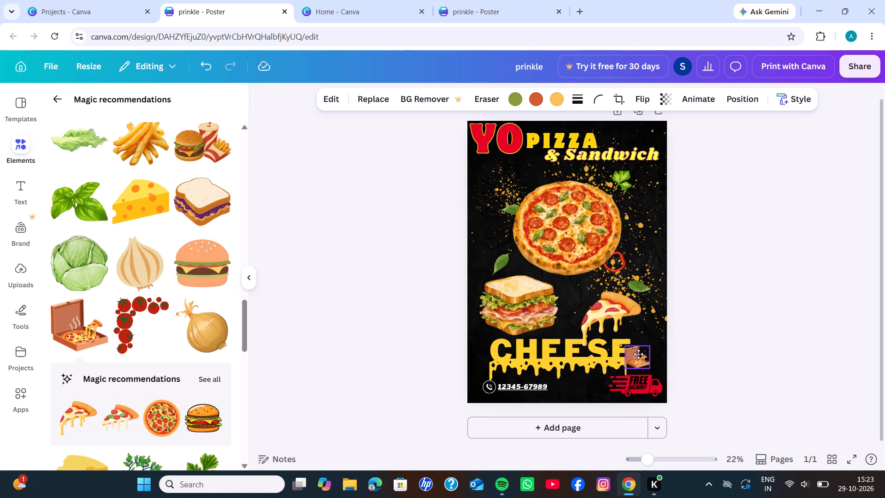
pyautogui.moveTo(638, 354); pyautogui.dragTo(645, 359)
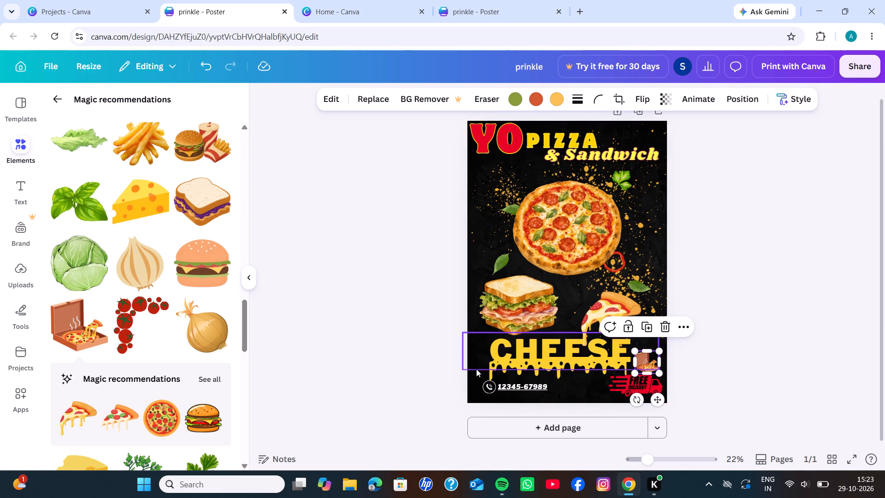
pyautogui.click(415, 366)
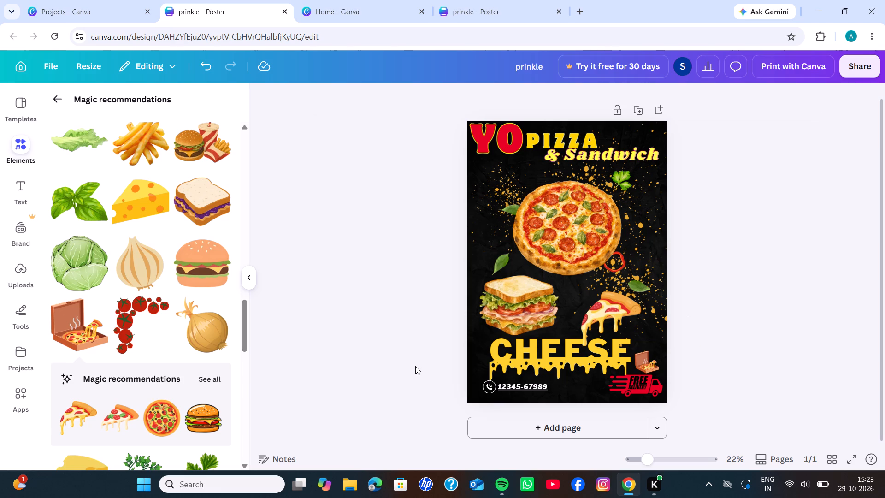
# Nudge the open pizza box graphic slightly upwards, keeping it above the free-delivery truck and beside the word CHEESE.
pyautogui.moveTo(645, 362); pyautogui.dragTo(645, 354)
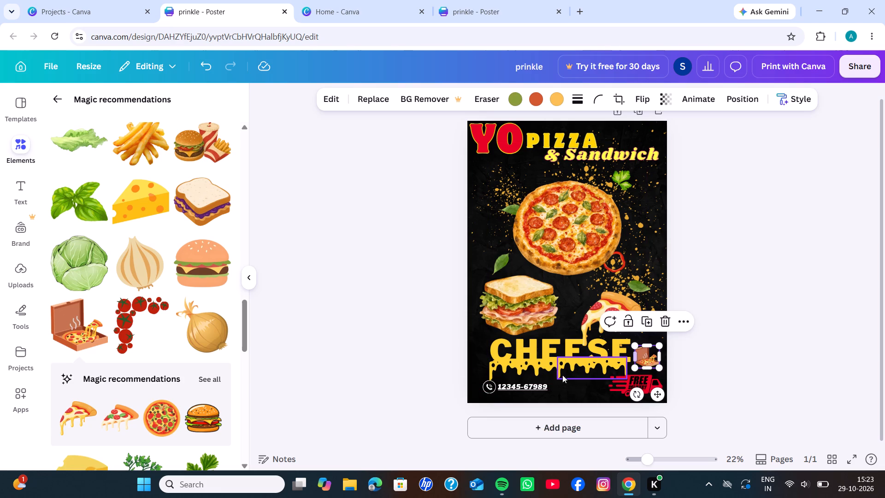
pyautogui.click(412, 373)
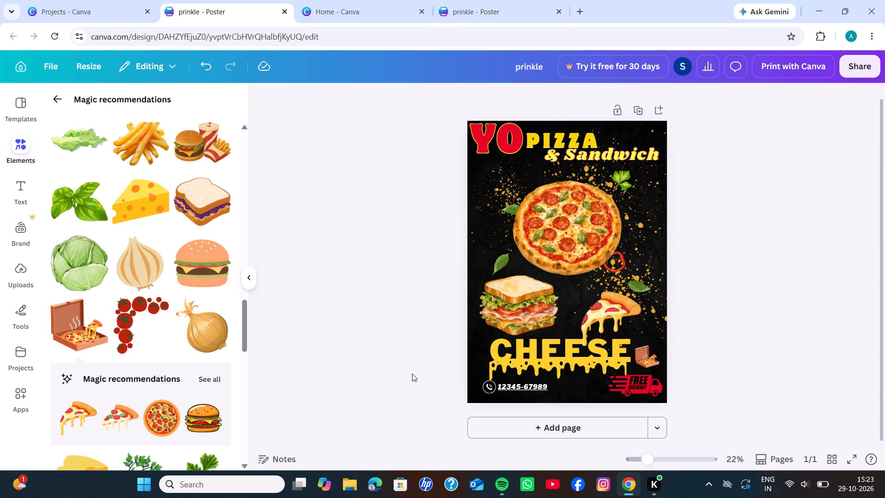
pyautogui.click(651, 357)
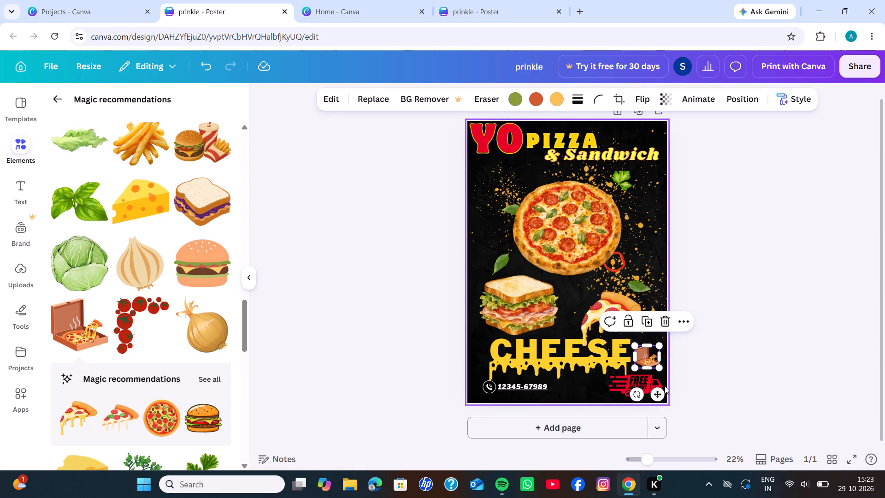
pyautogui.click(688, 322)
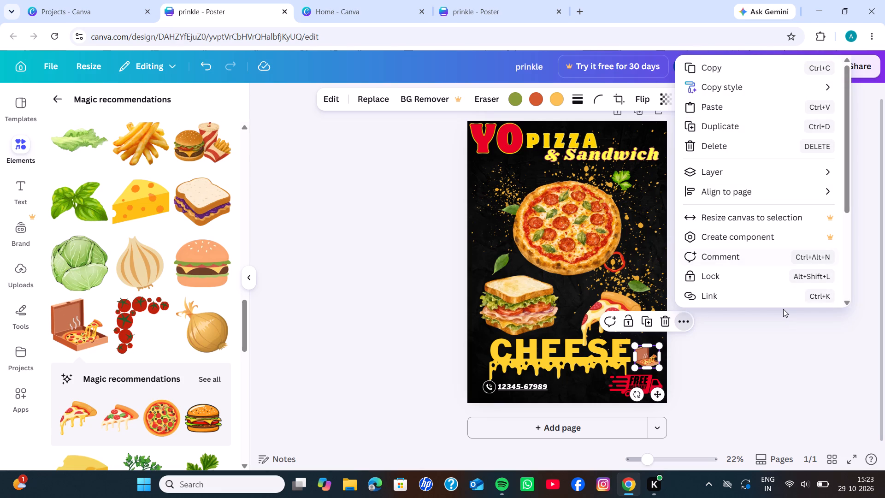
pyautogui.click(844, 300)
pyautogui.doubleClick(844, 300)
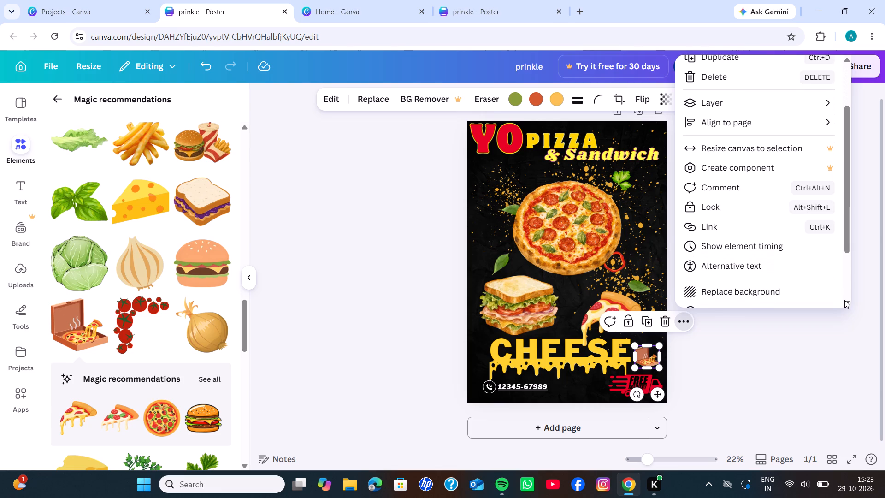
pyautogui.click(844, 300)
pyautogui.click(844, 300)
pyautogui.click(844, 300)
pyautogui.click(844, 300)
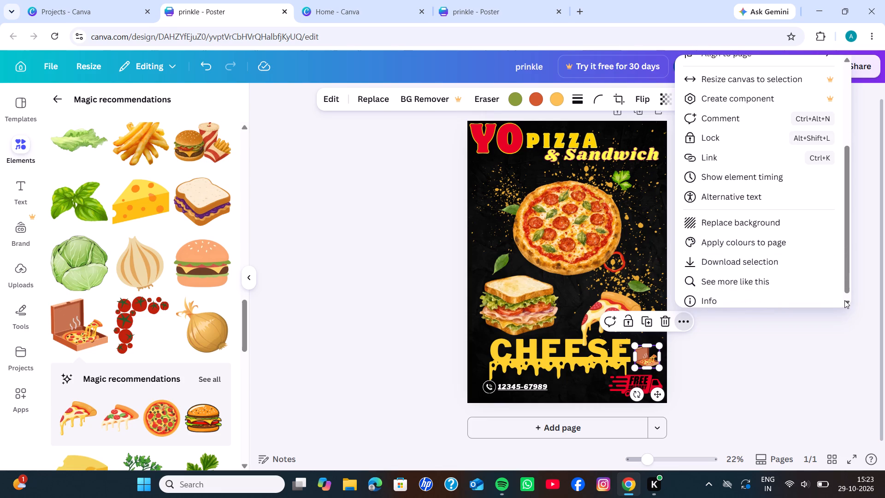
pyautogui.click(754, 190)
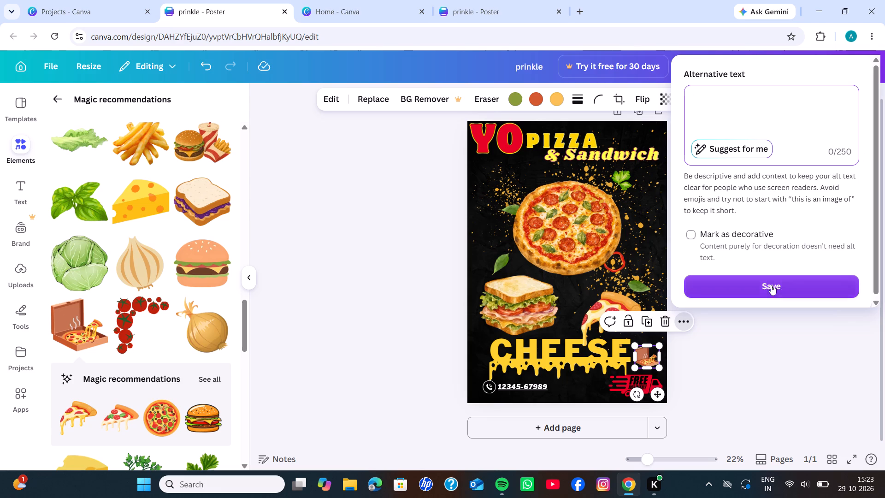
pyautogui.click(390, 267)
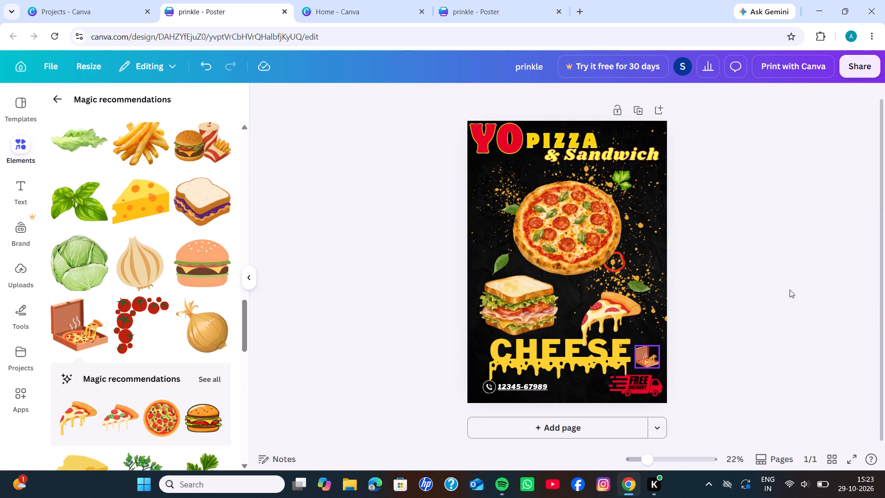
# Look back through the magic-recommended food graphics for another element that suits the poster.
pyautogui.scroll(3, 147, 285)
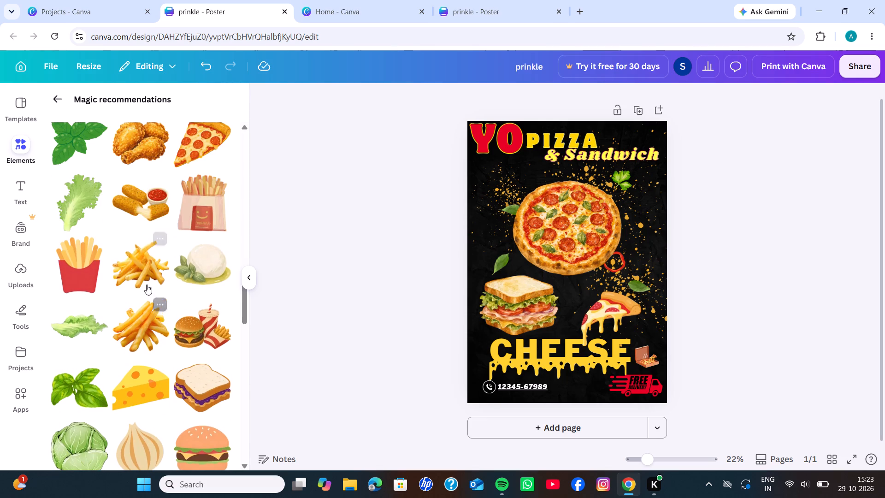
pyautogui.scroll(4, 147, 285)
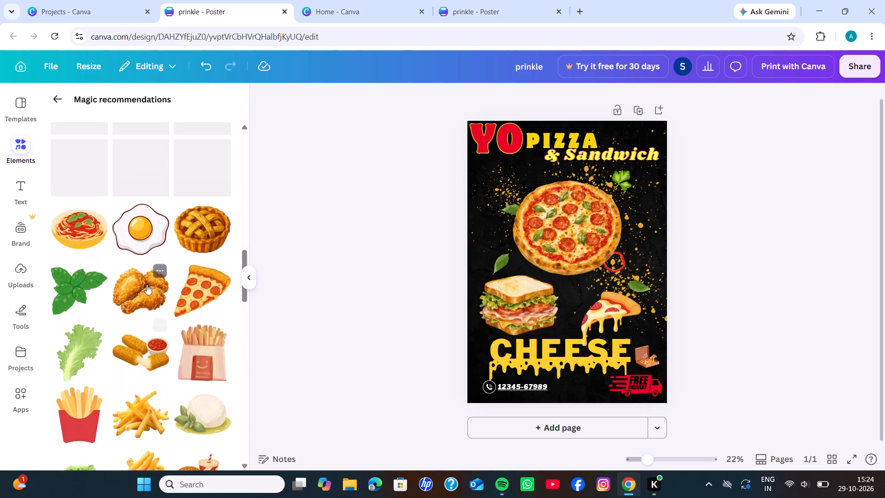
pyautogui.scroll(1, 147, 285)
pyautogui.scroll(-9, 147, 285)
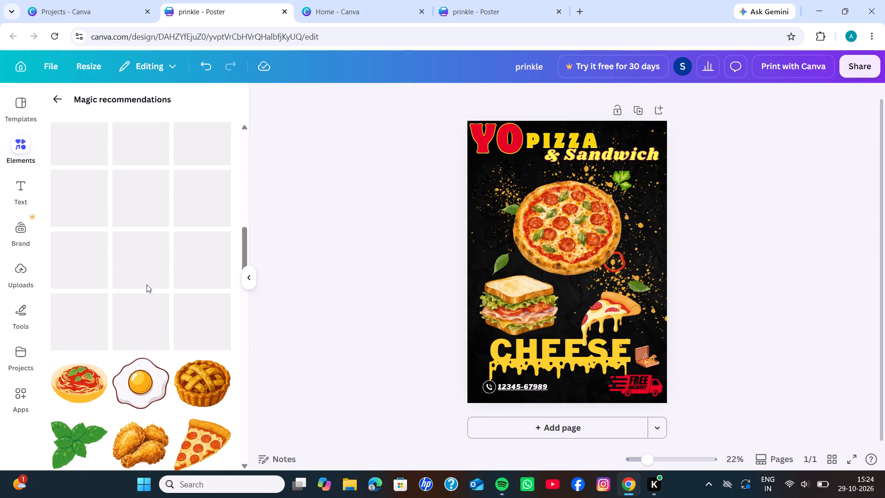
pyautogui.scroll(-1, 147, 285)
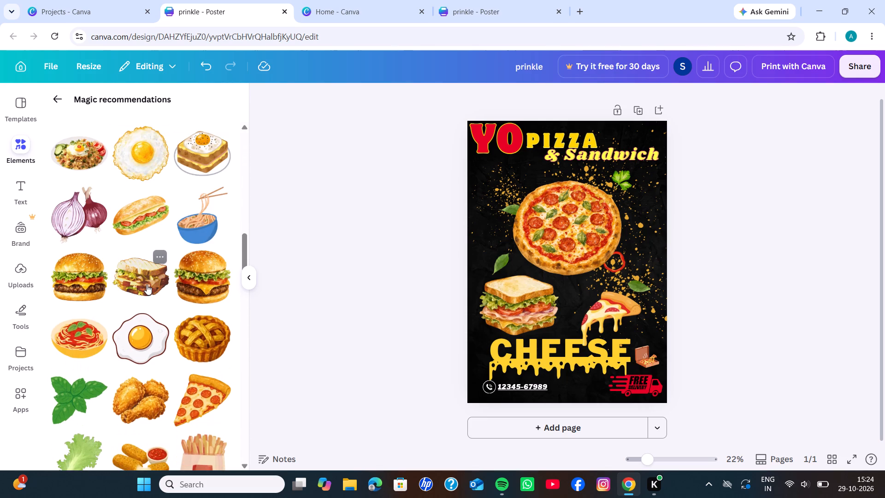
pyautogui.scroll(7, 147, 285)
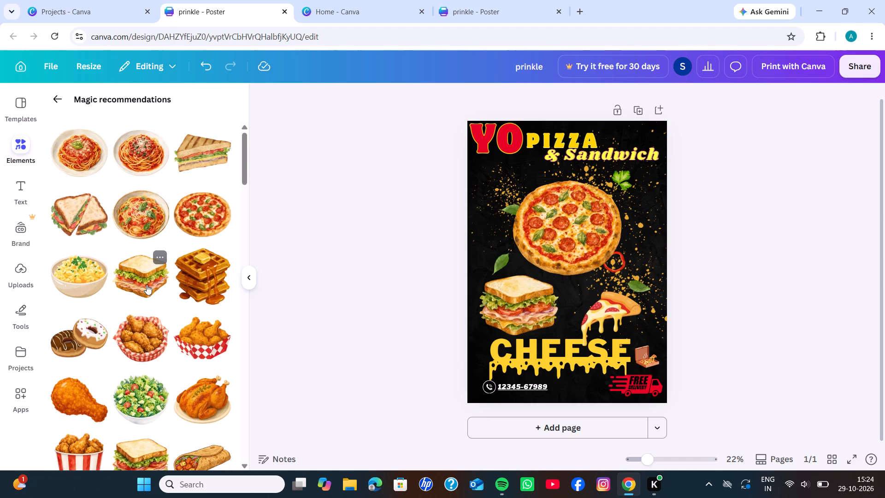
# Leave the magic recommendations and search the graphics for "veg logo".
pyautogui.click(58, 104)
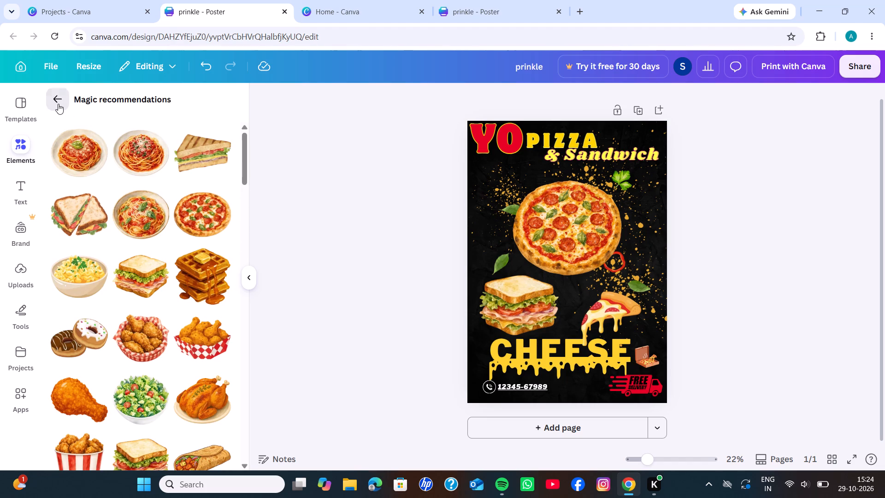
pyautogui.click(107, 141)
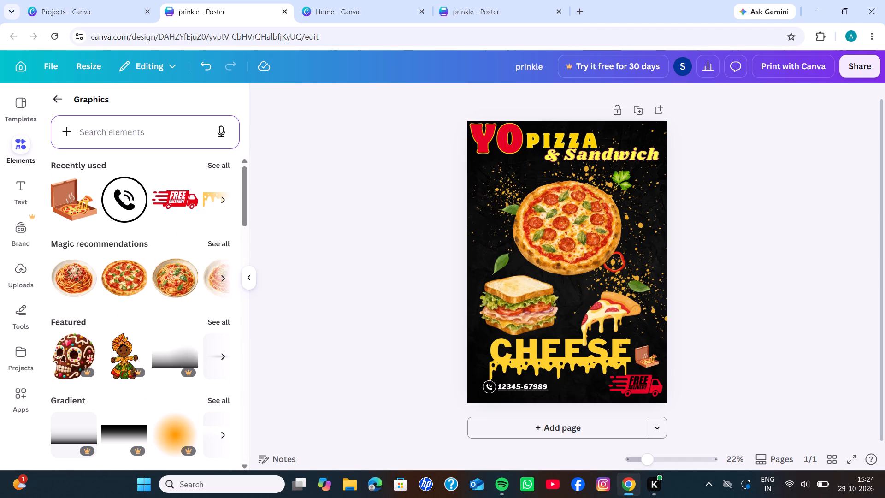
pyautogui.click(107, 141)
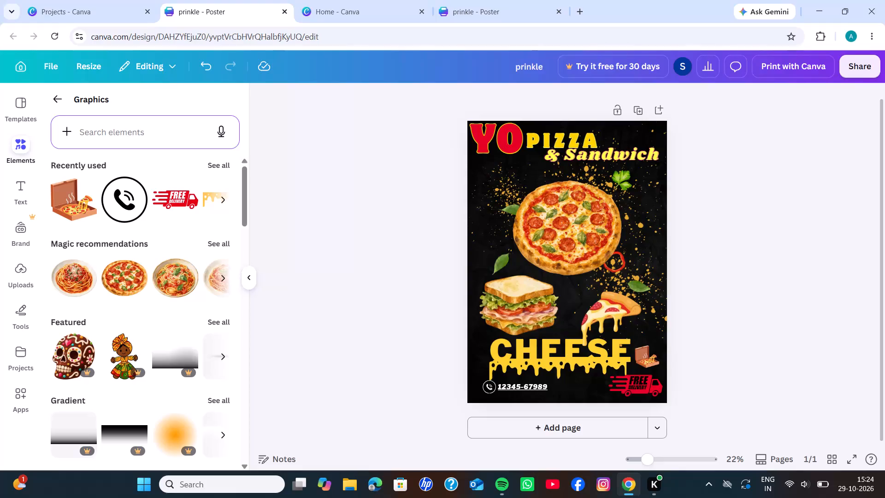
pyautogui.click(107, 134)
pyautogui.write('veg')
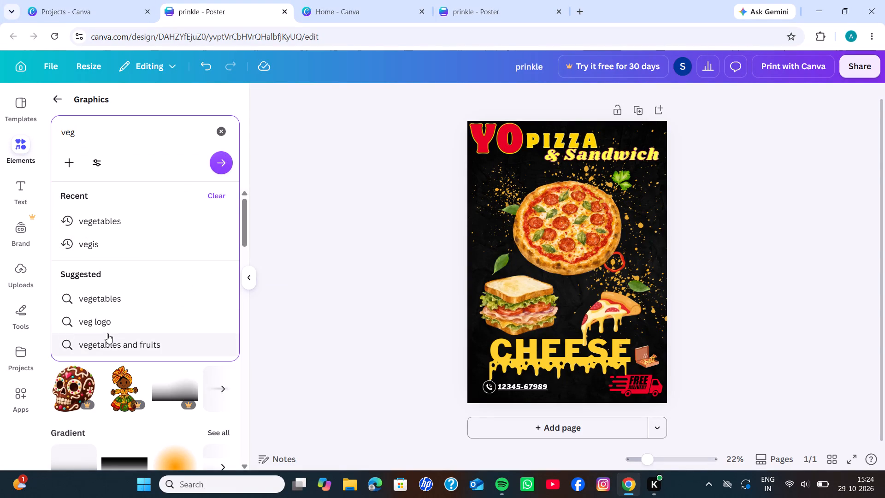
pyautogui.click(111, 321)
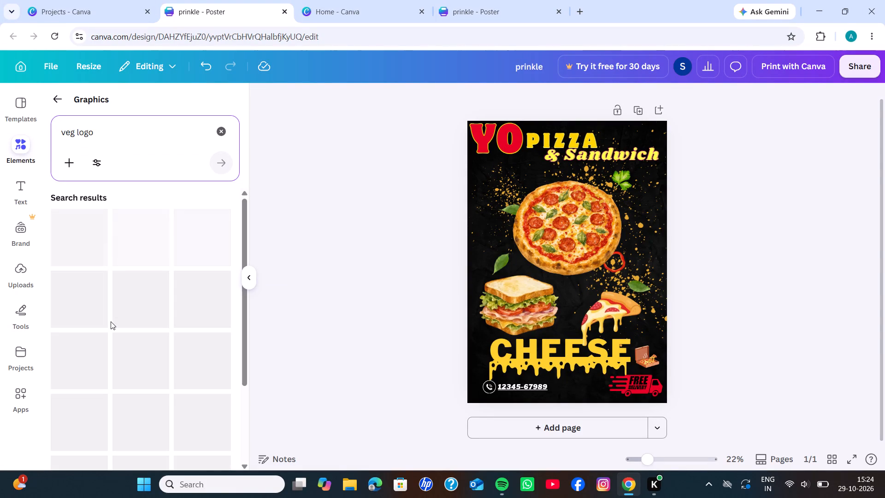
# Look through the "veg logo" graphics results for a vegetarian emblem that suits the poster.
pyautogui.scroll(-1, 111, 321)
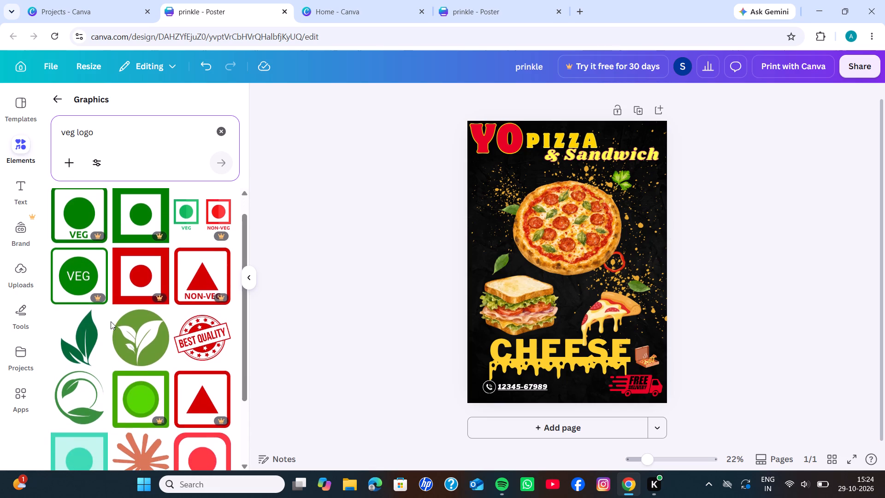
pyautogui.scroll(-1, 111, 321)
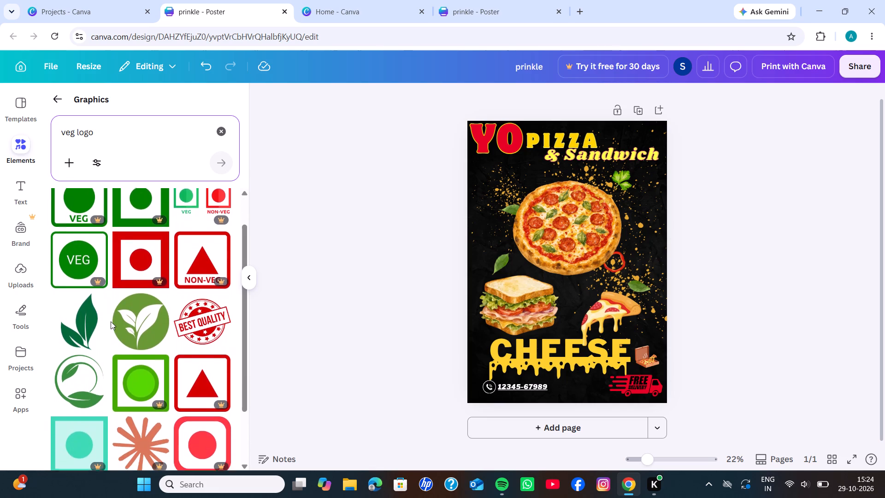
pyautogui.scroll(-1, 111, 321)
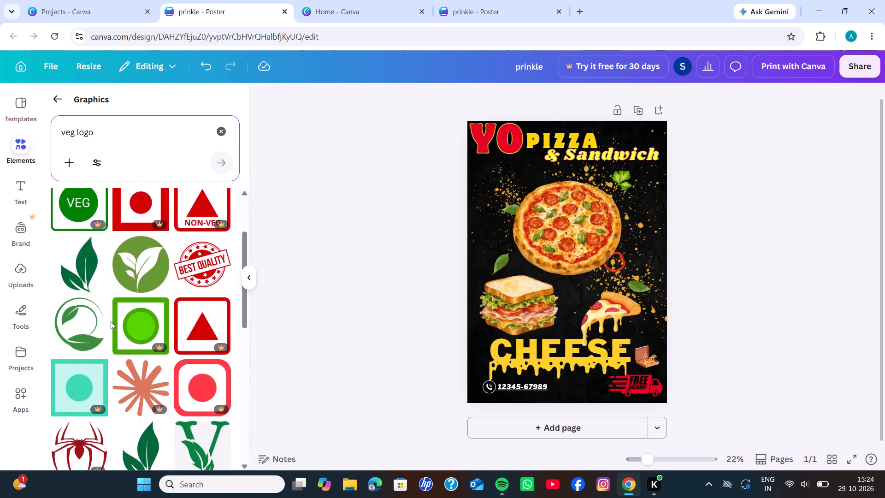
pyautogui.scroll(-4, 111, 321)
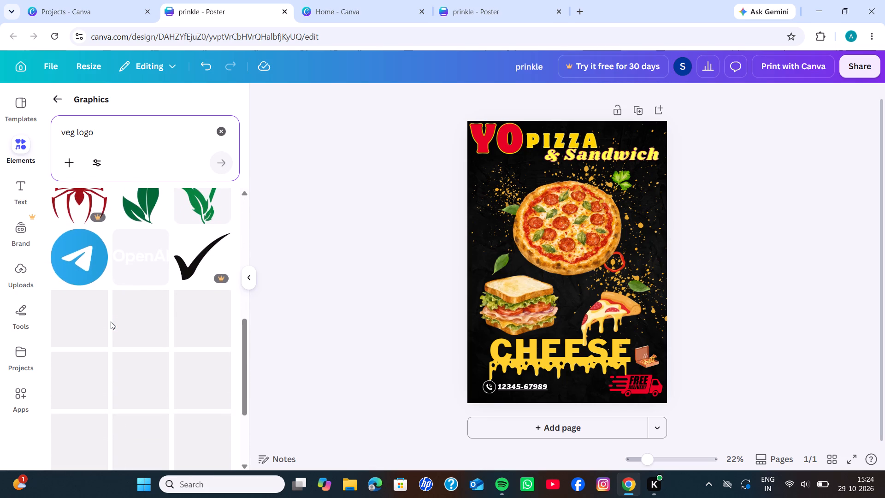
pyautogui.scroll(-4, 111, 321)
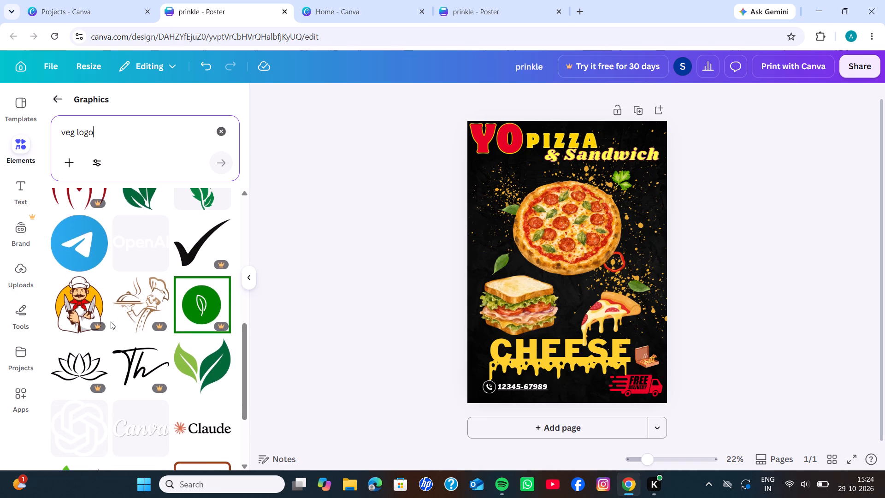
pyautogui.scroll(-4, 111, 321)
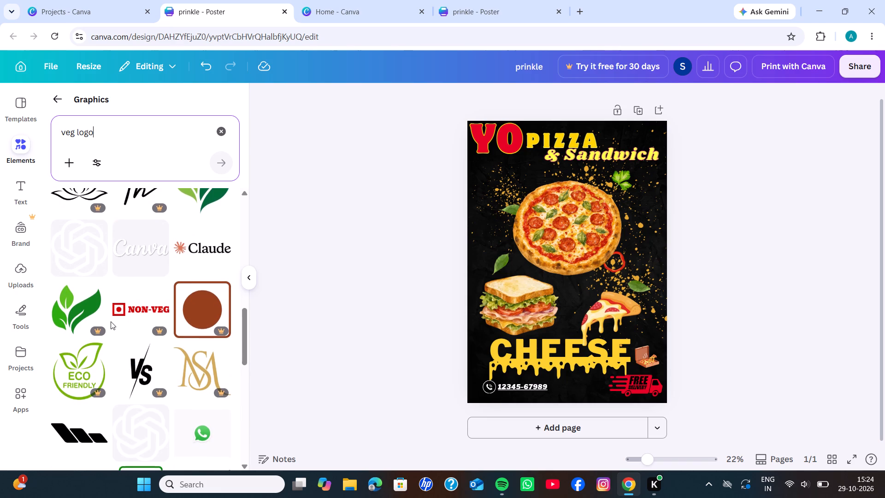
pyautogui.scroll(-4, 111, 321)
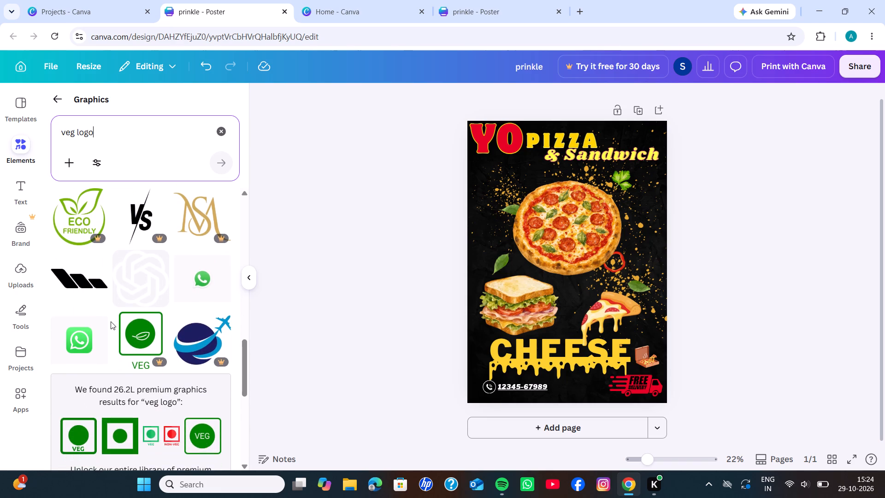
pyautogui.scroll(-2, 111, 321)
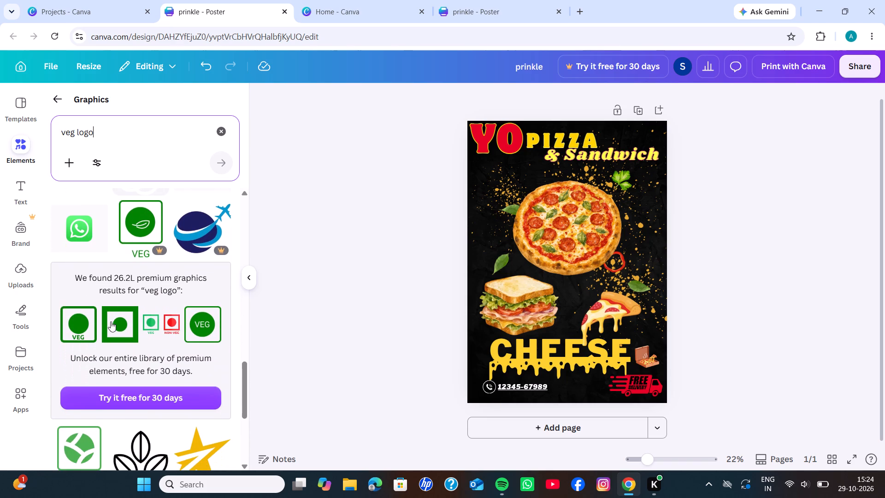
pyautogui.scroll(-8, 111, 321)
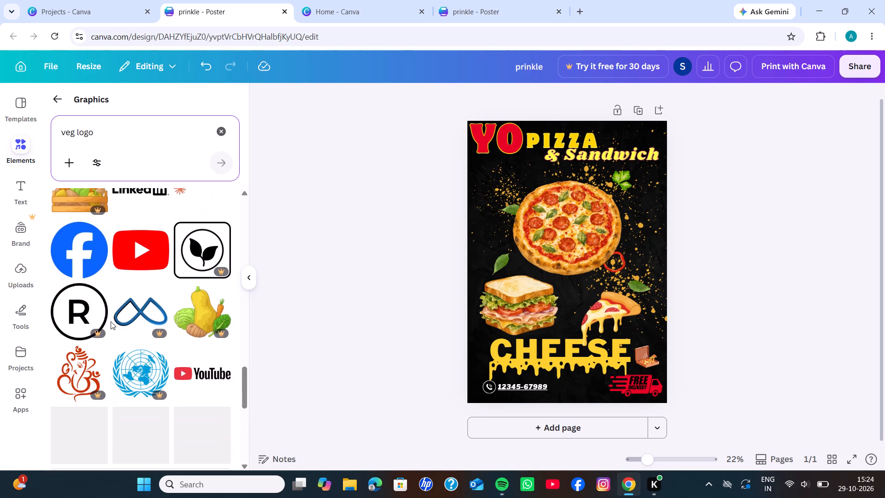
pyautogui.scroll(-3, 111, 321)
pyautogui.scroll(2, 111, 321)
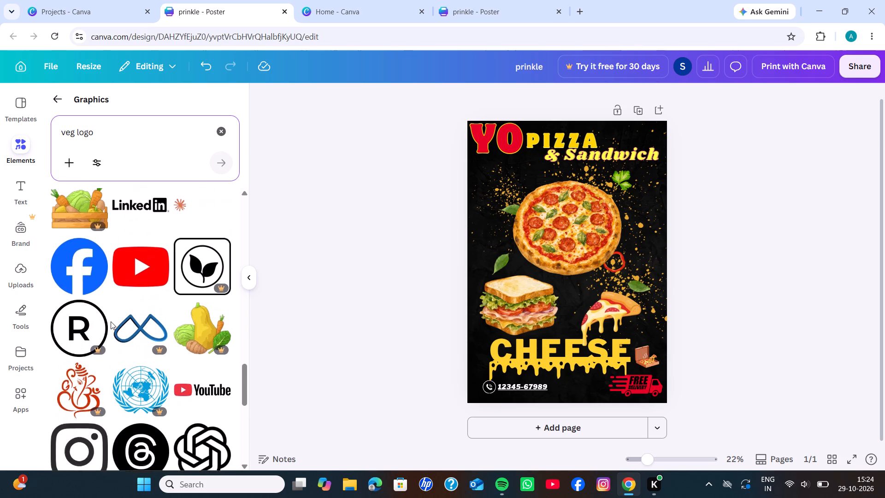
pyautogui.scroll(2, 111, 321)
pyautogui.hscroll(1, 111, 321)
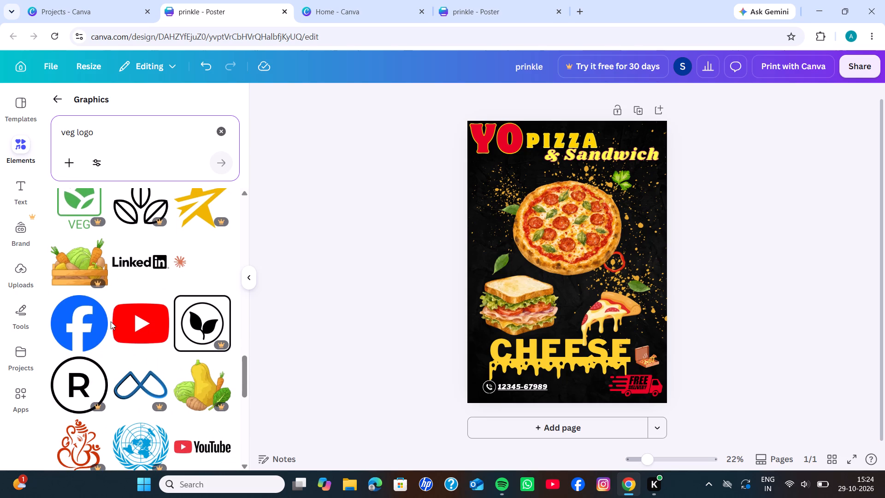
pyautogui.hscroll(2, 111, 321)
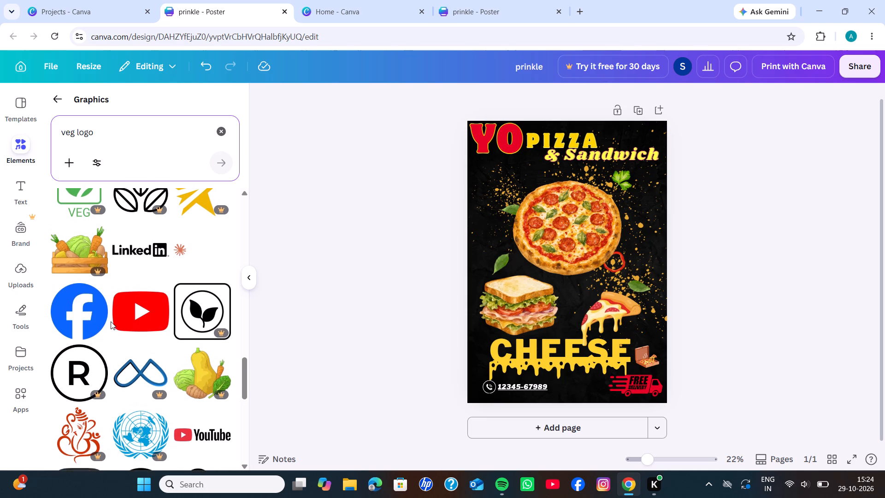
pyautogui.hscroll(2, 111, 321)
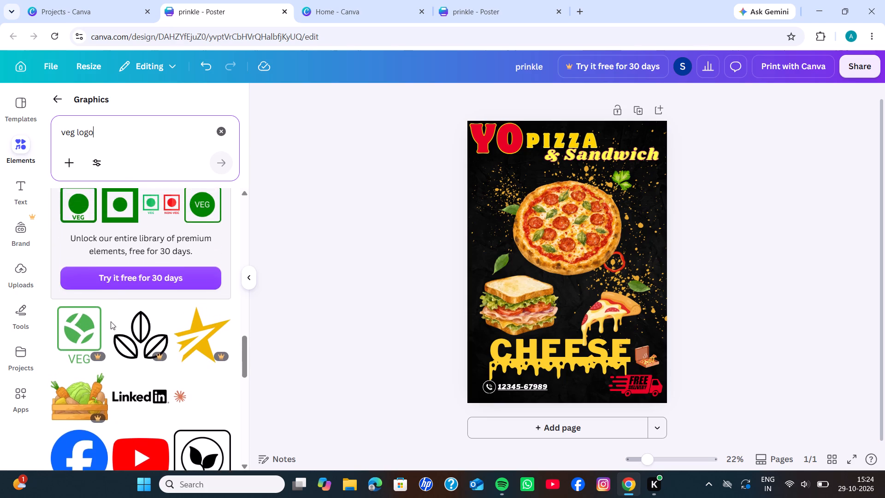
pyautogui.hscroll(1, 111, 321)
pyautogui.scroll(-5, 111, 321)
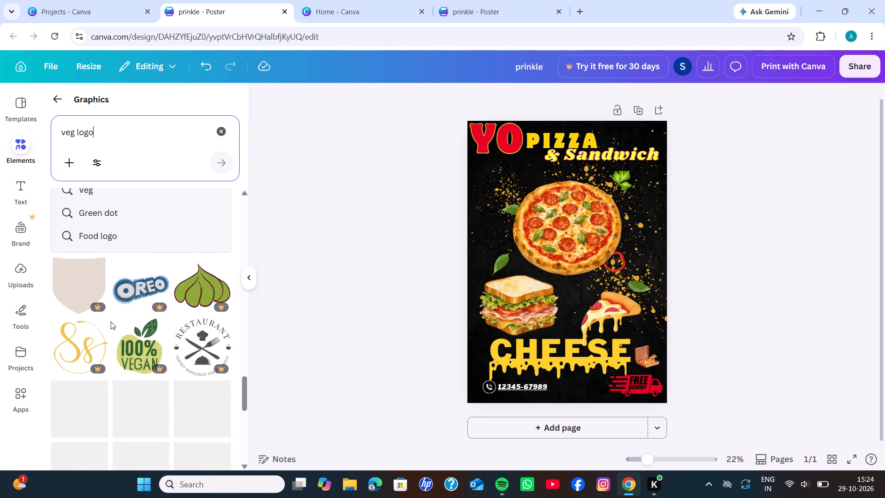
pyautogui.scroll(-2, 111, 321)
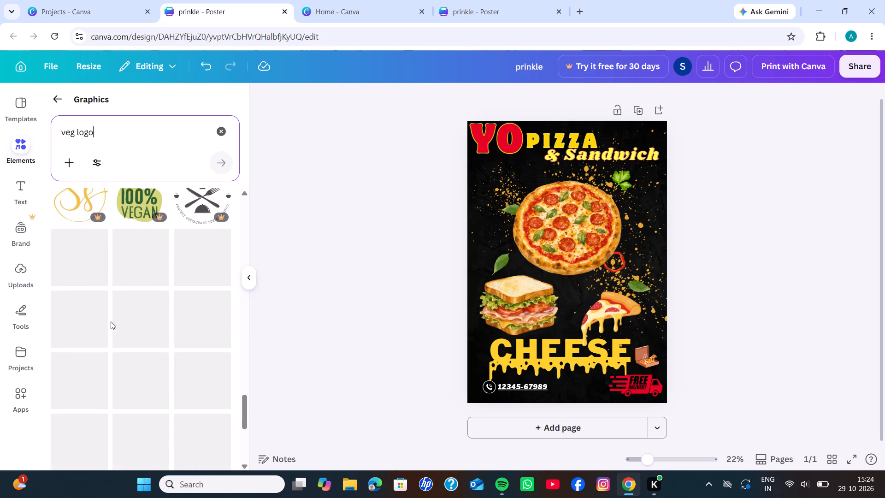
pyautogui.scroll(-3, 111, 321)
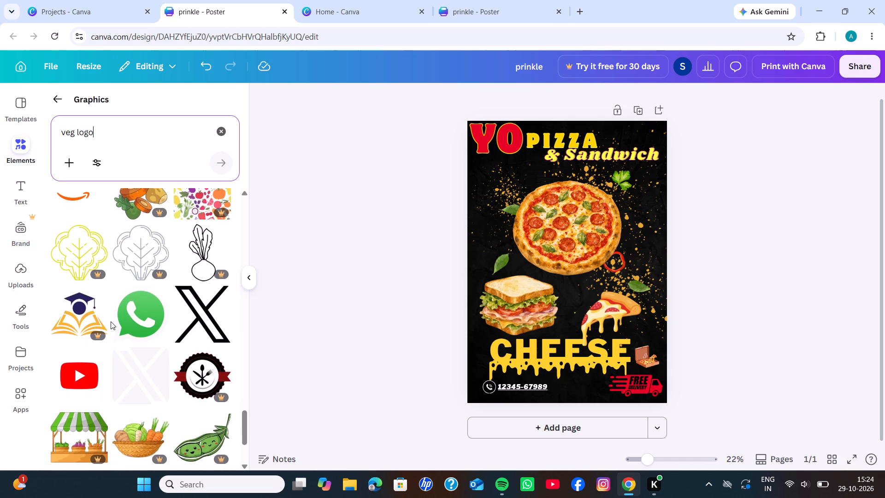
pyautogui.scroll(-2, 111, 321)
pyautogui.scroll(12, 111, 321)
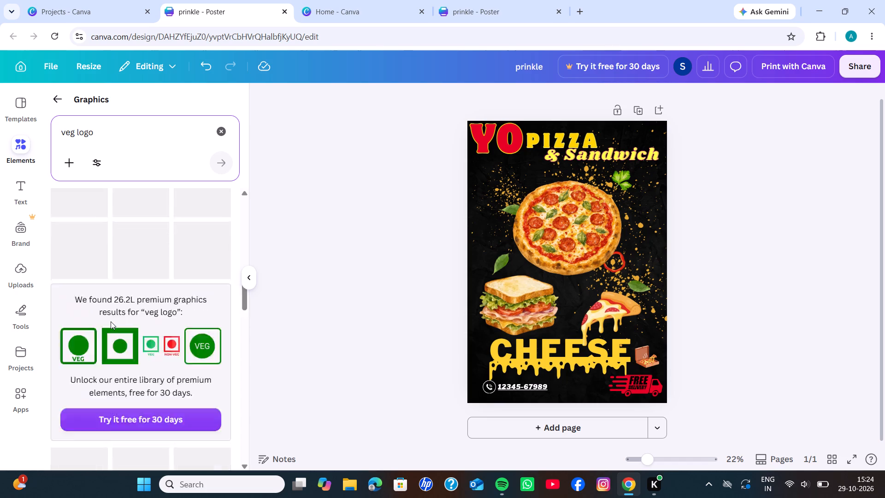
pyautogui.scroll(3, 111, 321)
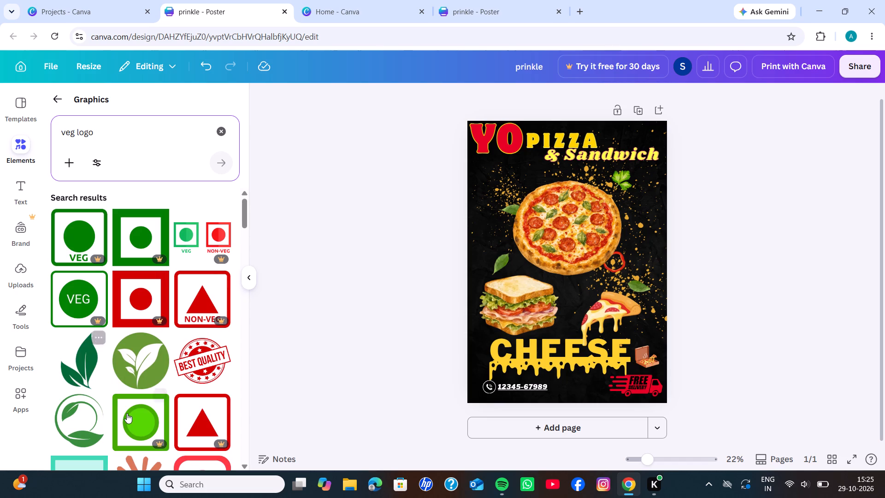
pyautogui.scroll(-2, 104, 396)
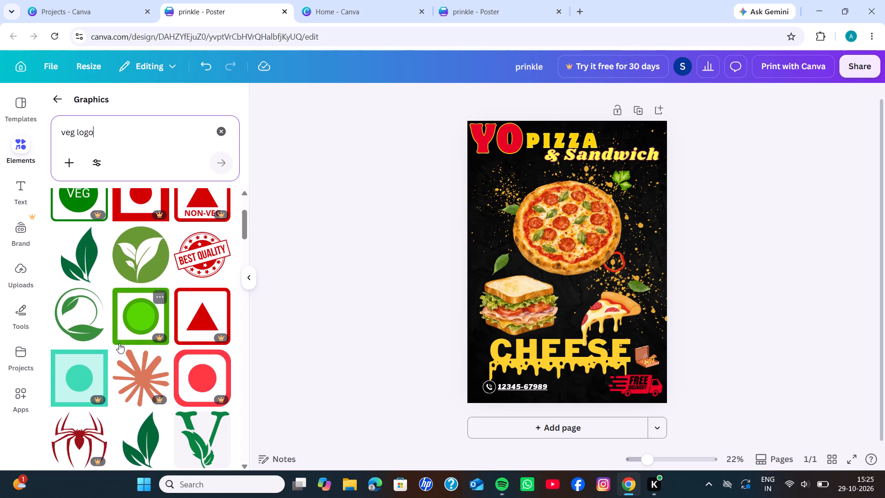
pyautogui.scroll(-2, 131, 314)
pyautogui.scroll(1, 131, 314)
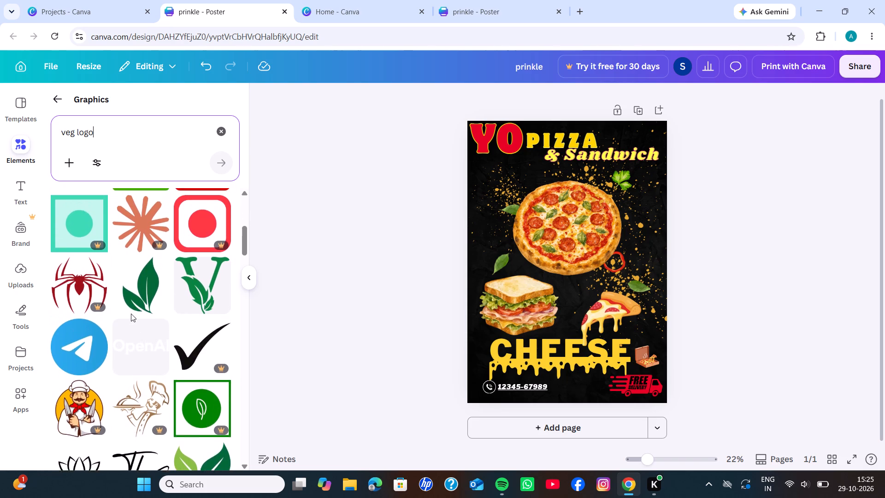
pyautogui.scroll(1, 131, 314)
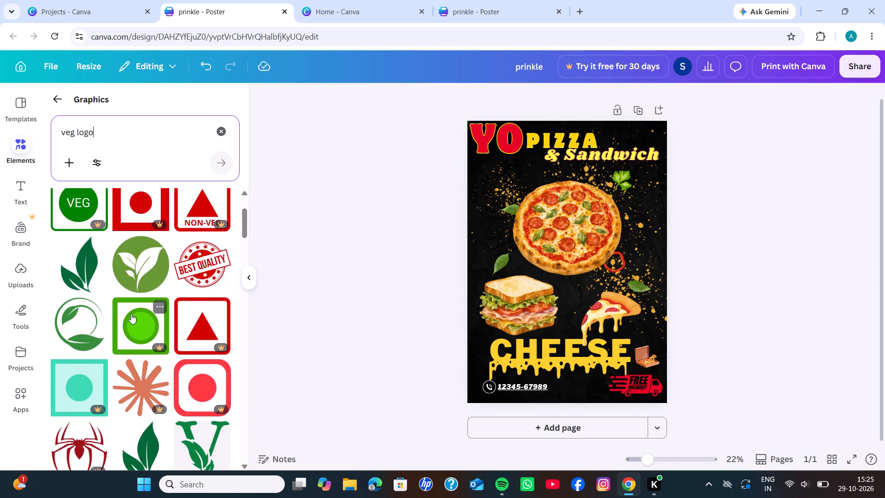
pyautogui.scroll(2, 131, 314)
# Add the green circular logo with white leaves, shrink it to a small badge and place it in the poster's top-right corner above "& Sandwich".
pyautogui.click(131, 314)
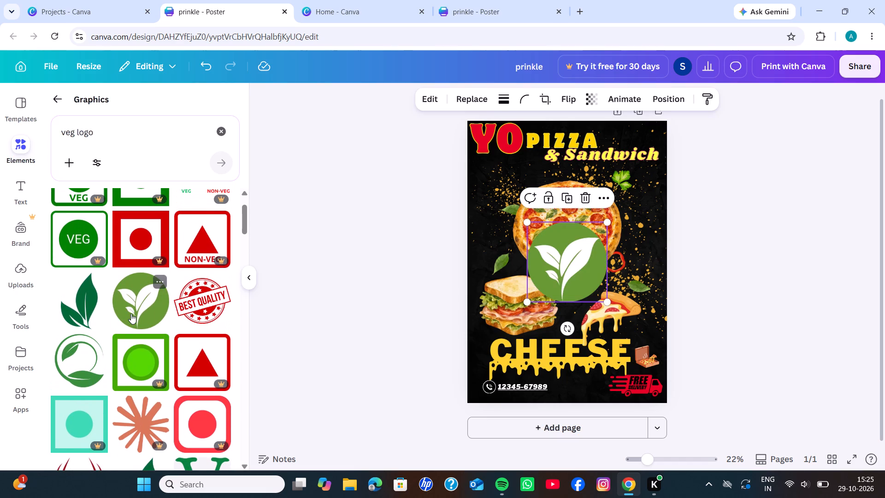
pyautogui.moveTo(569, 258); pyautogui.dragTo(575, 248)
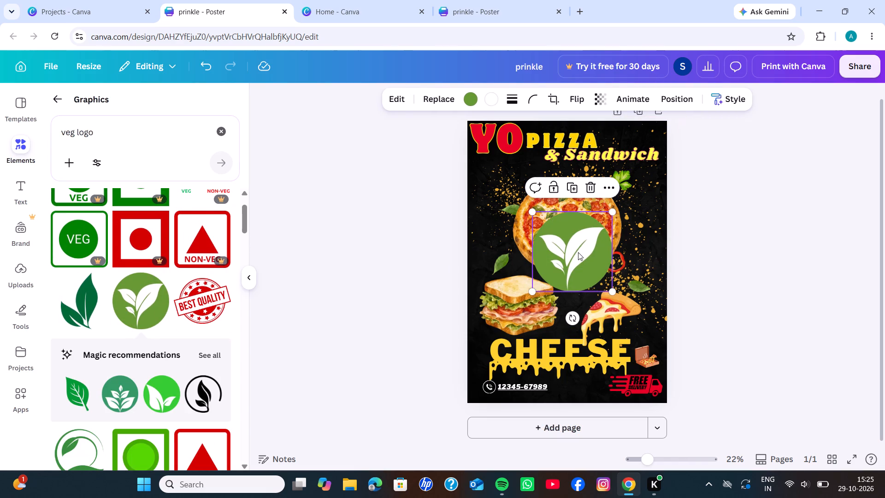
pyautogui.moveTo(578, 252); pyautogui.dragTo(629, 145)
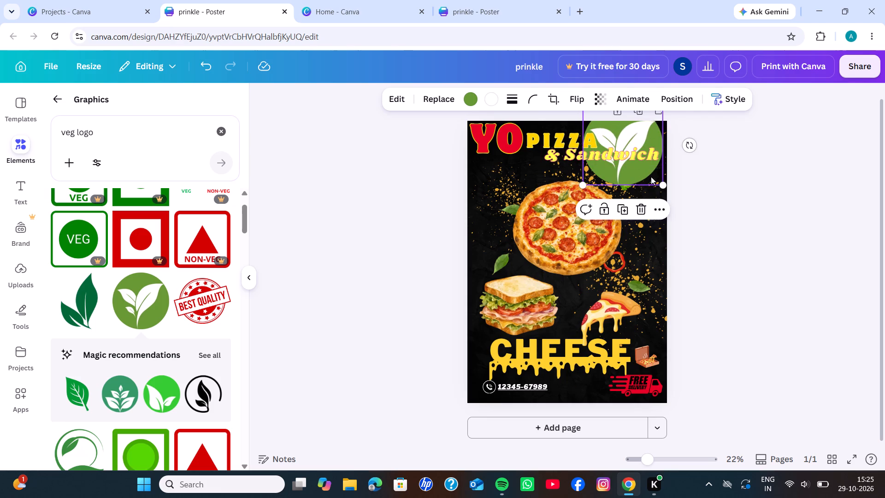
pyautogui.moveTo(661, 182); pyautogui.dragTo(610, 148)
pyautogui.moveTo(603, 129); pyautogui.dragTo(643, 141)
pyautogui.moveTo(659, 154); pyautogui.dragTo(654, 149)
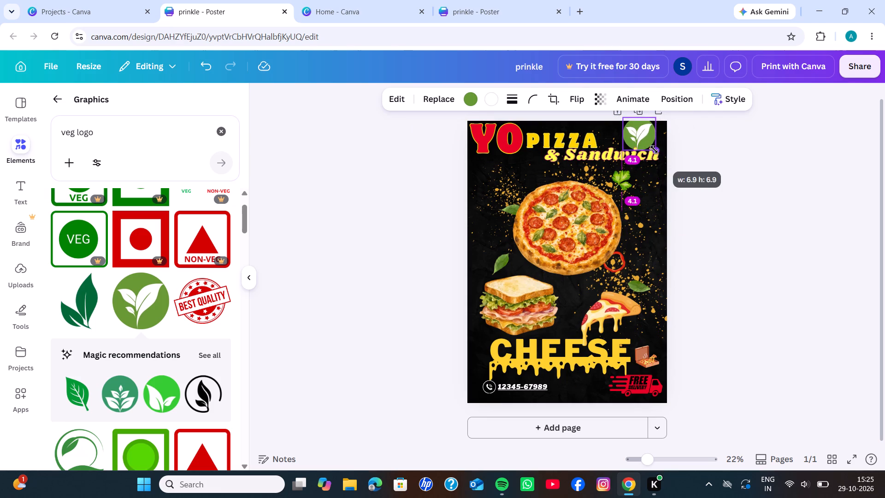
pyautogui.moveTo(654, 149); pyautogui.dragTo(639, 140)
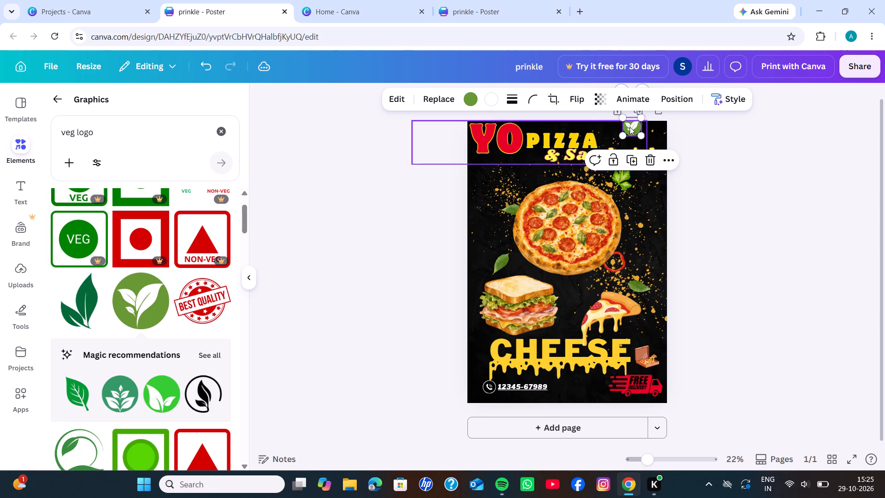
pyautogui.moveTo(629, 125); pyautogui.dragTo(651, 129)
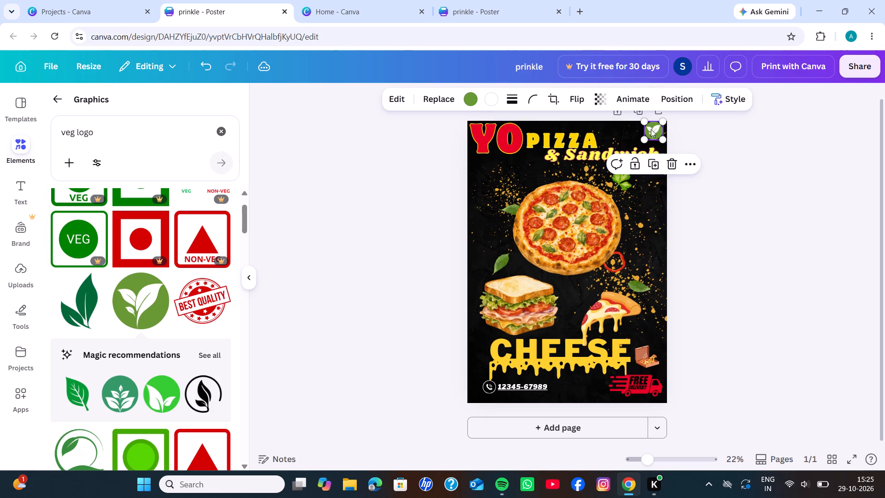
pyautogui.click(423, 192)
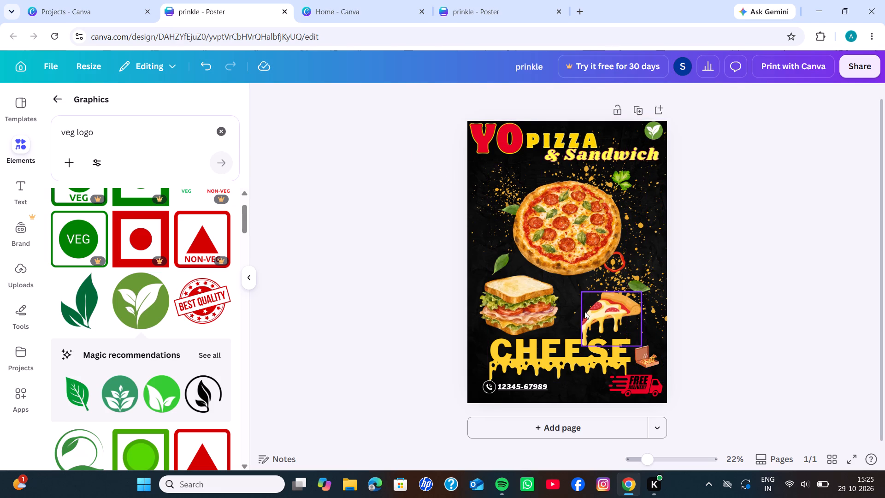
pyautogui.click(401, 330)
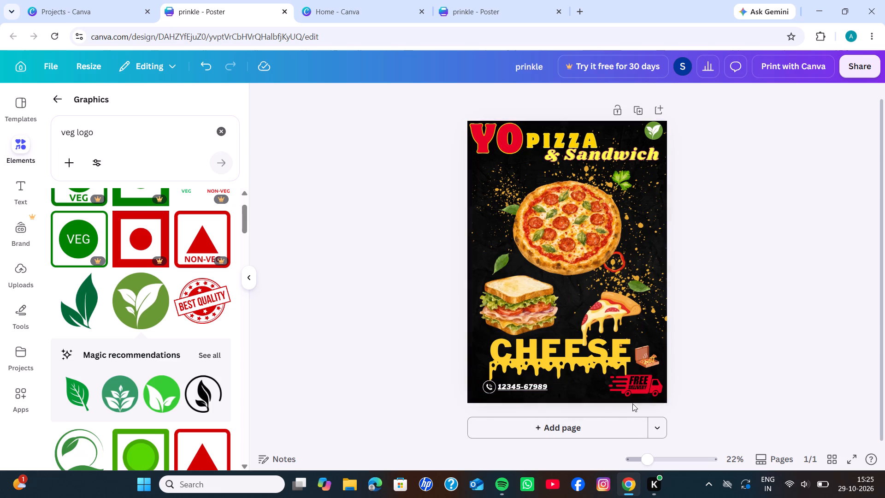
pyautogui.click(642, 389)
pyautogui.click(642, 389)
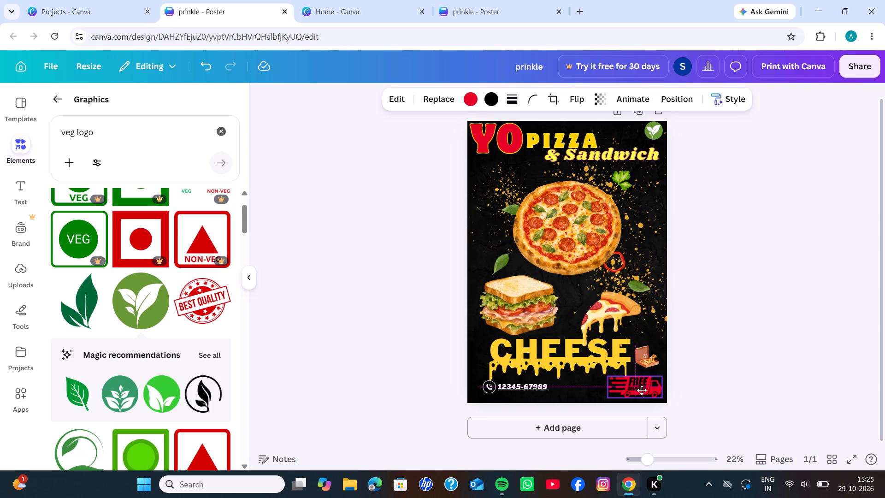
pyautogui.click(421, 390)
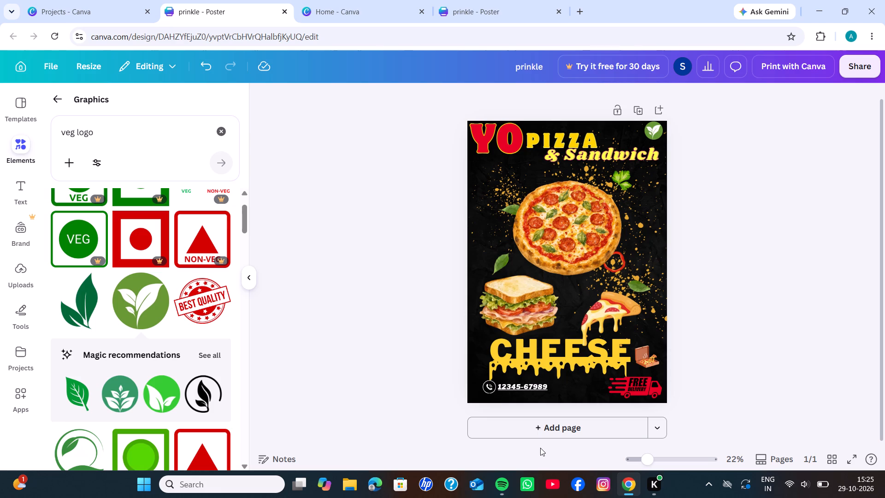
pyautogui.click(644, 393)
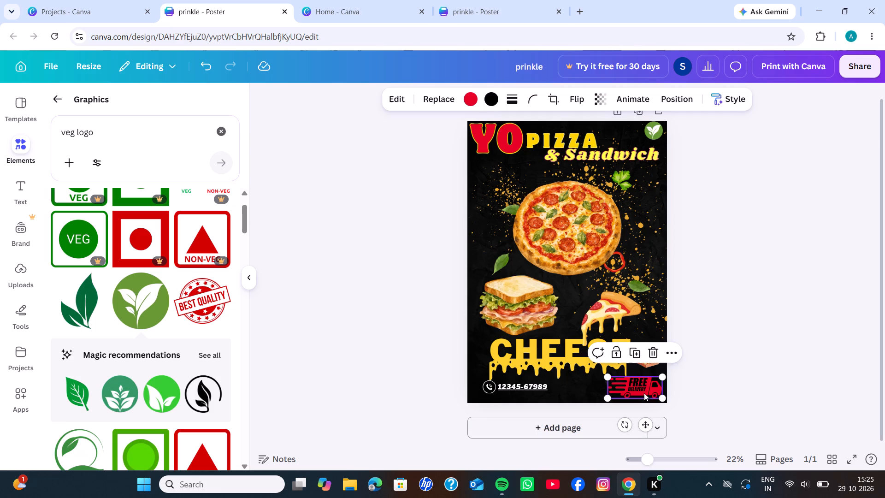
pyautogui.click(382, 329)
# Flip the open pizza box graphic beside the word CHEESE horizontally, keeping it above the free-delivery truck.
pyautogui.click(655, 362)
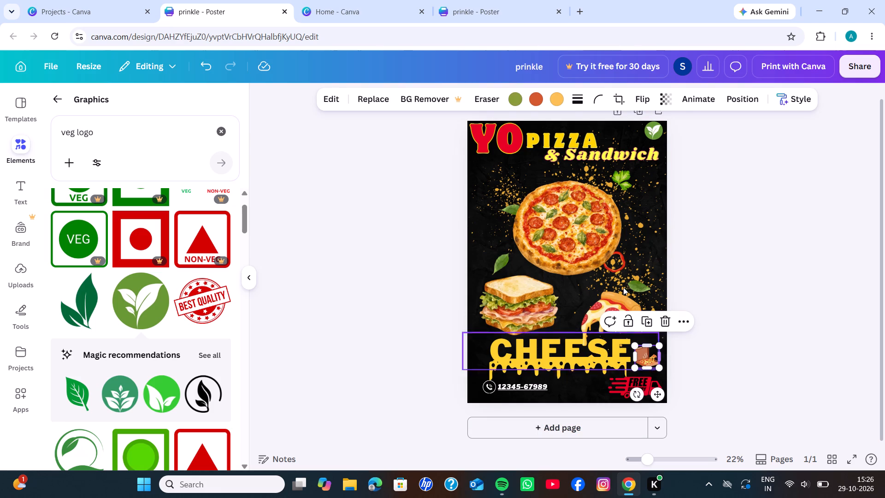
pyautogui.click(647, 99)
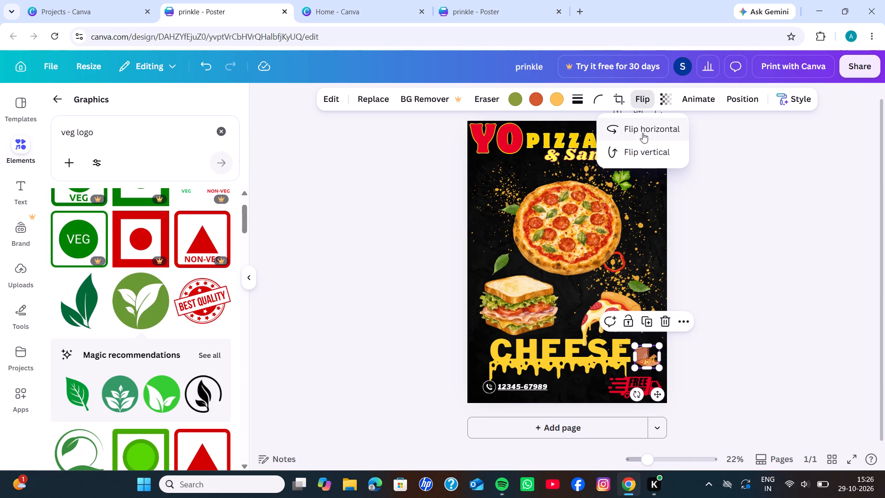
pyautogui.click(643, 133)
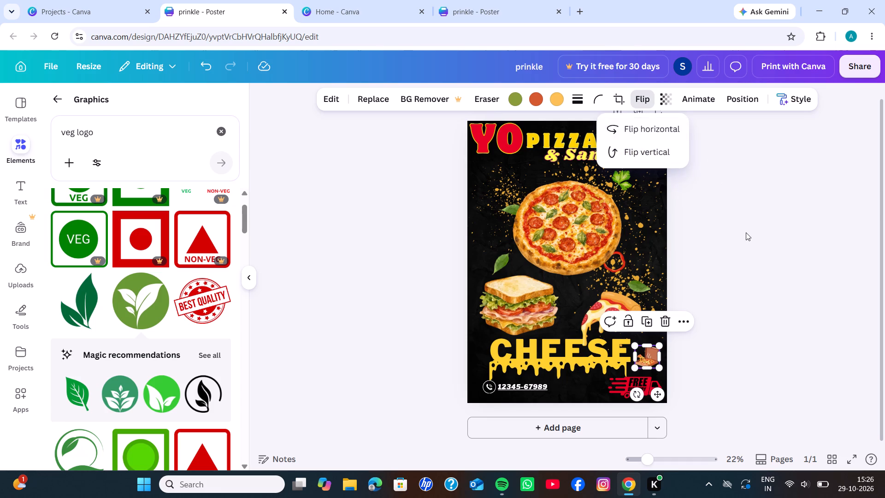
pyautogui.click(746, 232)
pyautogui.click(746, 232)
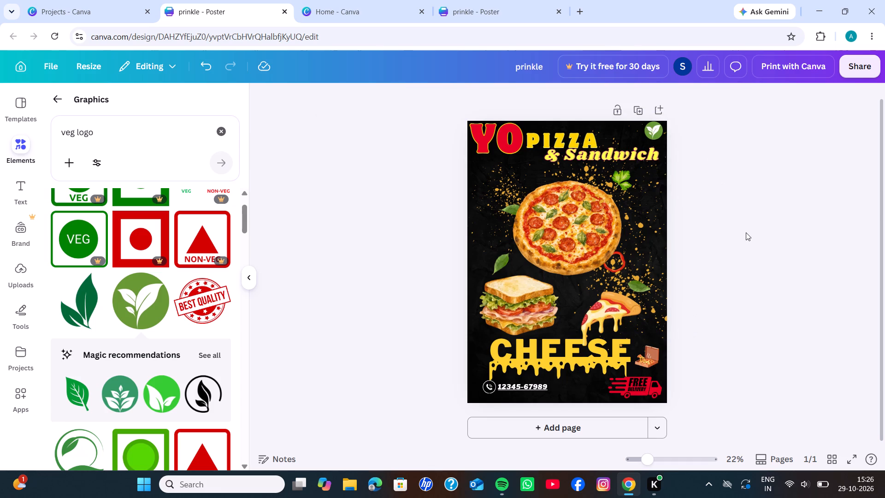
pyautogui.click(648, 358)
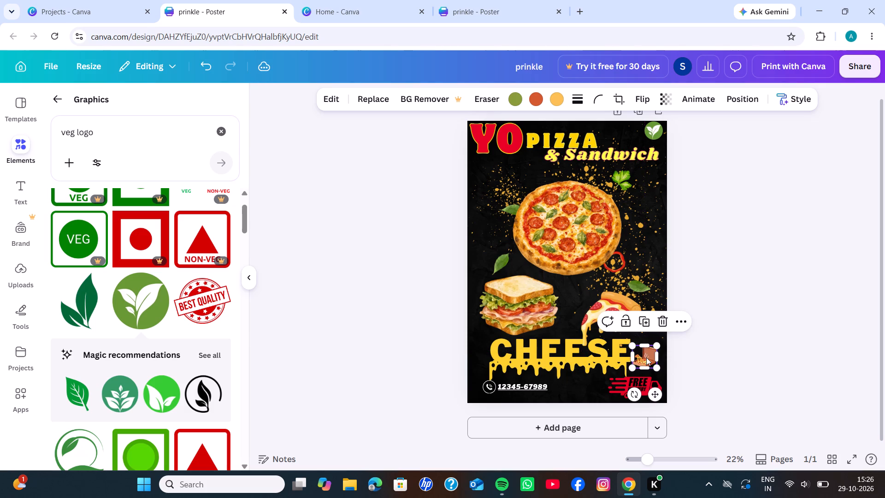
pyautogui.click(647, 357)
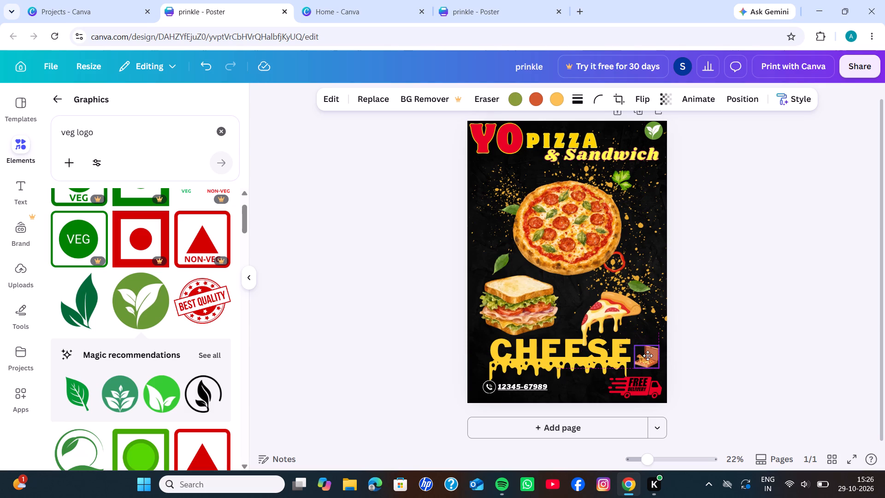
pyautogui.click(711, 339)
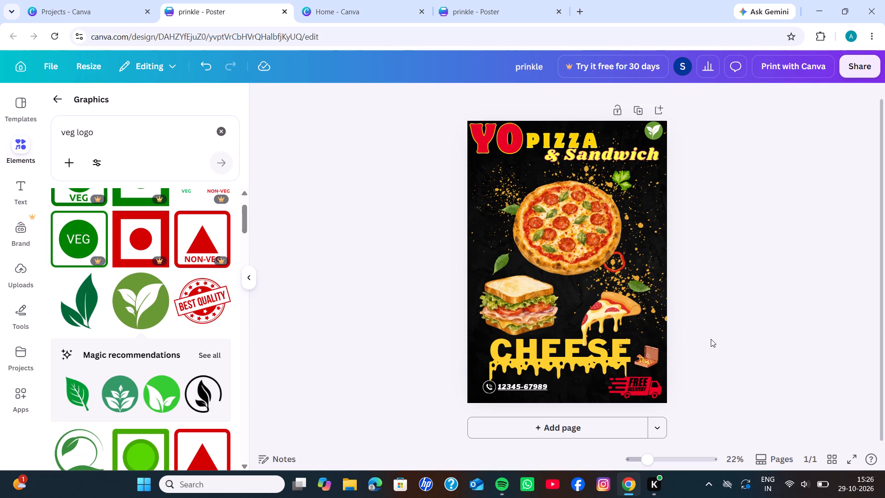
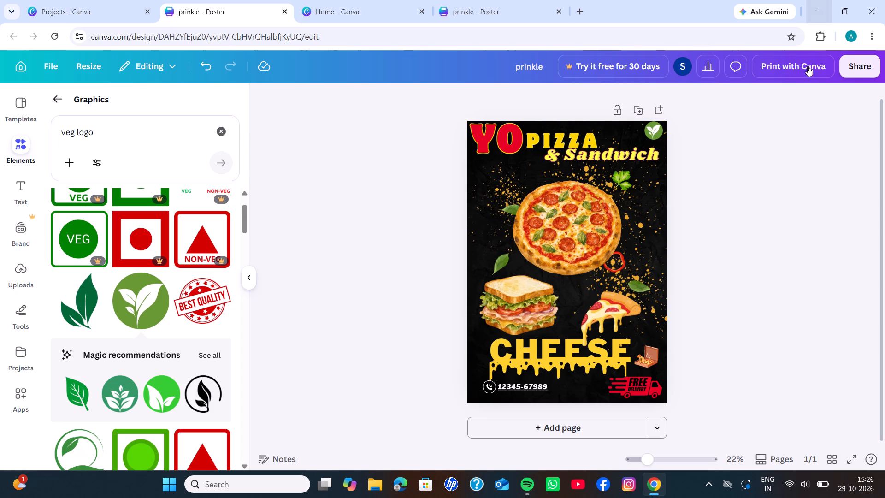
# Look through the "veg logo" graphics results for a suitable symbol, and clear the search to return to the elements overview.
pyautogui.scroll(-2, 129, 340)
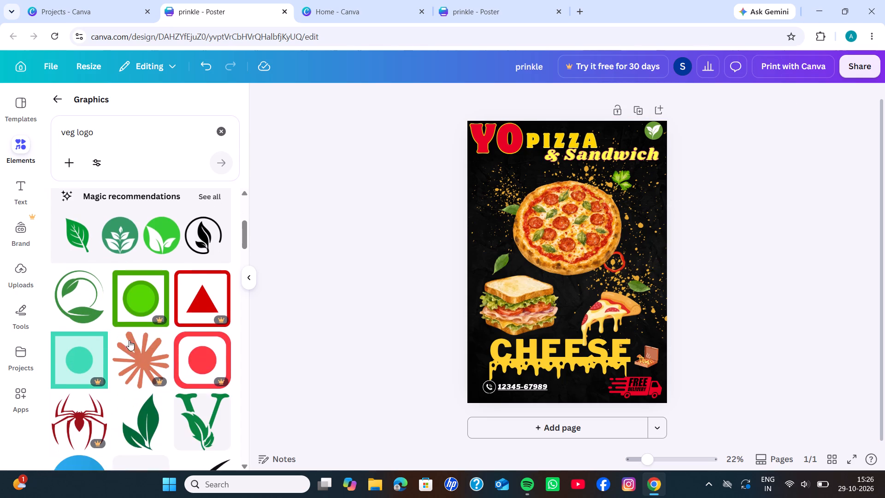
pyautogui.scroll(-5, 129, 340)
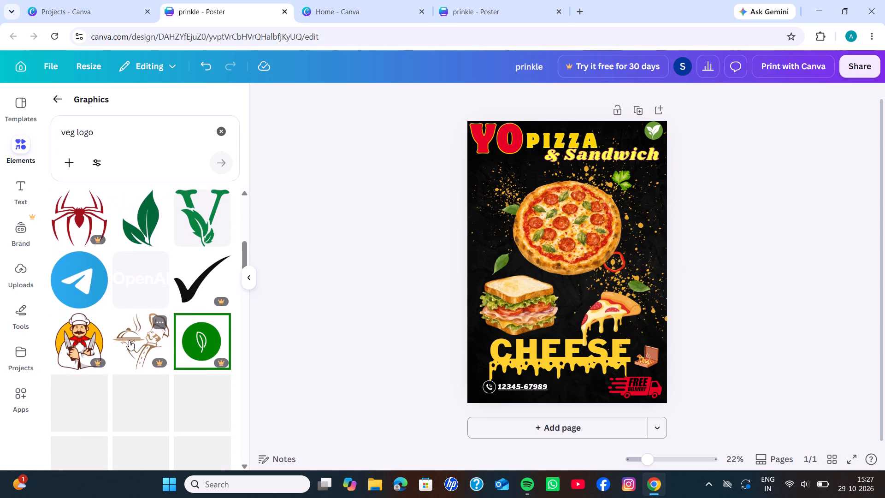
pyautogui.scroll(-2, 129, 340)
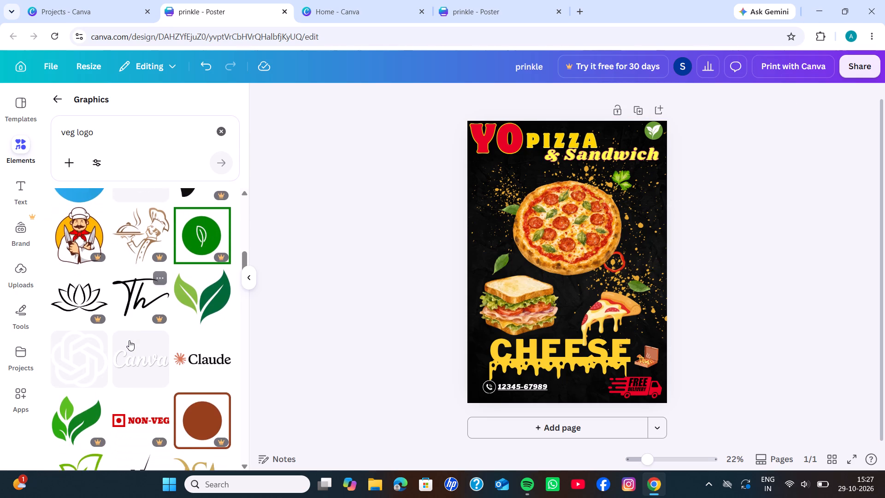
pyautogui.scroll(-3, 129, 340)
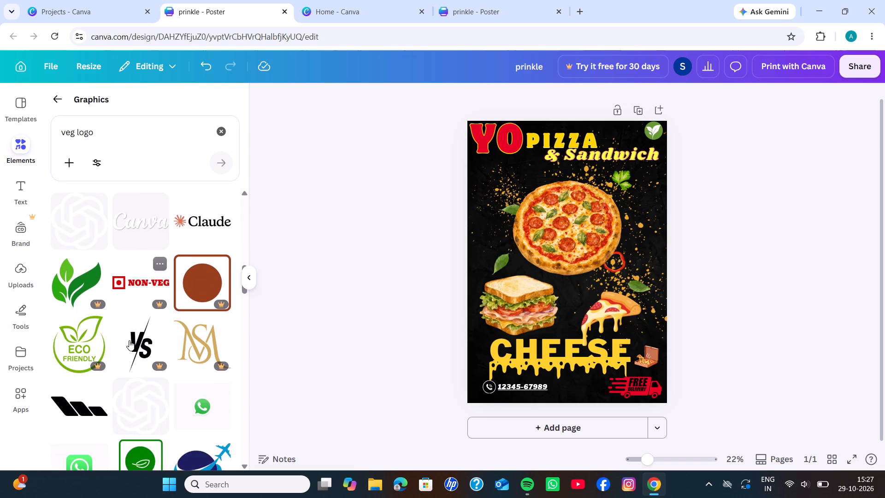
pyautogui.scroll(-4, 129, 340)
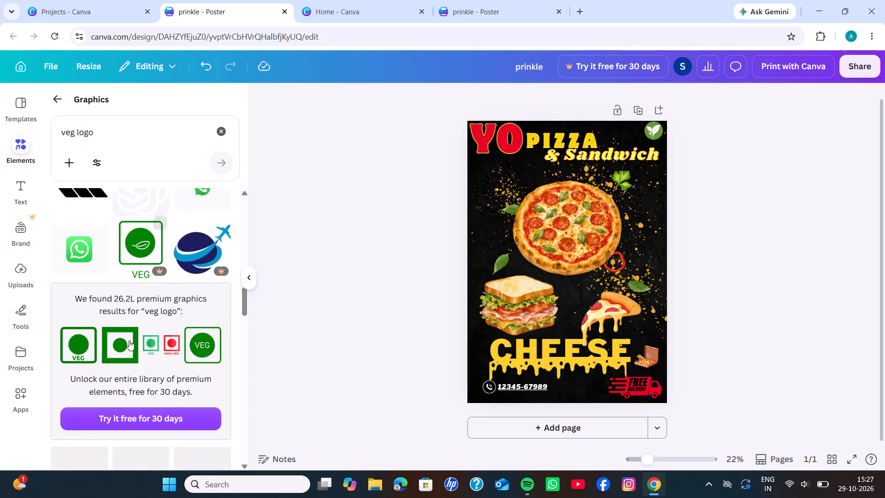
pyautogui.scroll(-5, 129, 340)
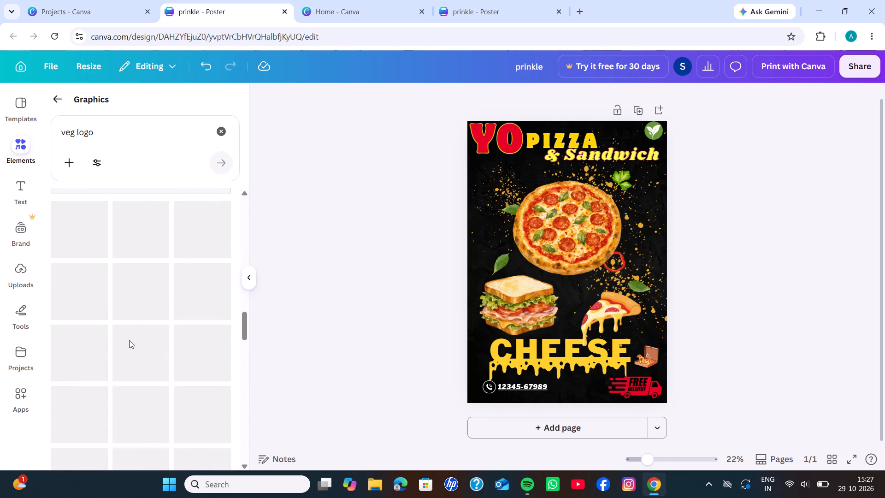
pyautogui.scroll(-4, 129, 340)
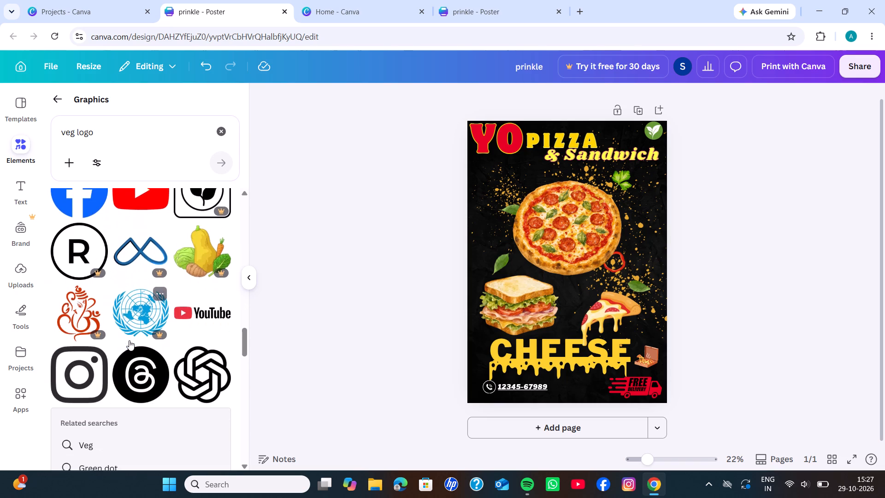
pyautogui.scroll(-2, 129, 340)
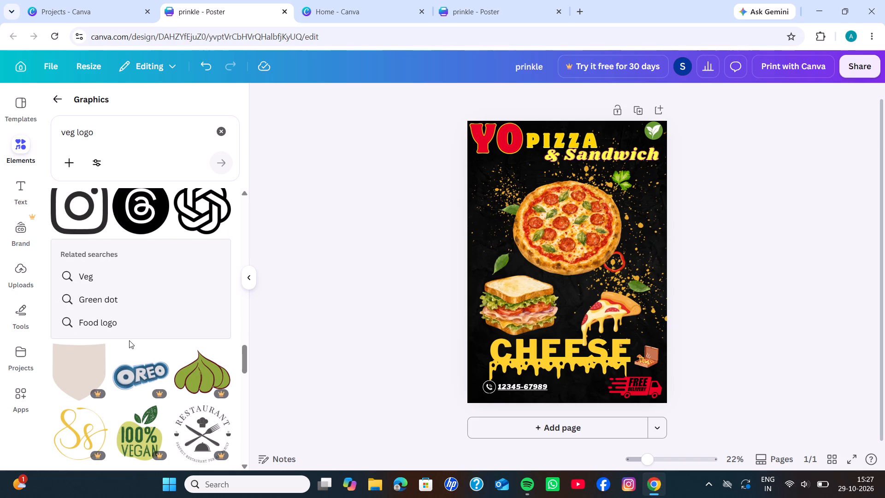
pyautogui.scroll(-12, 129, 340)
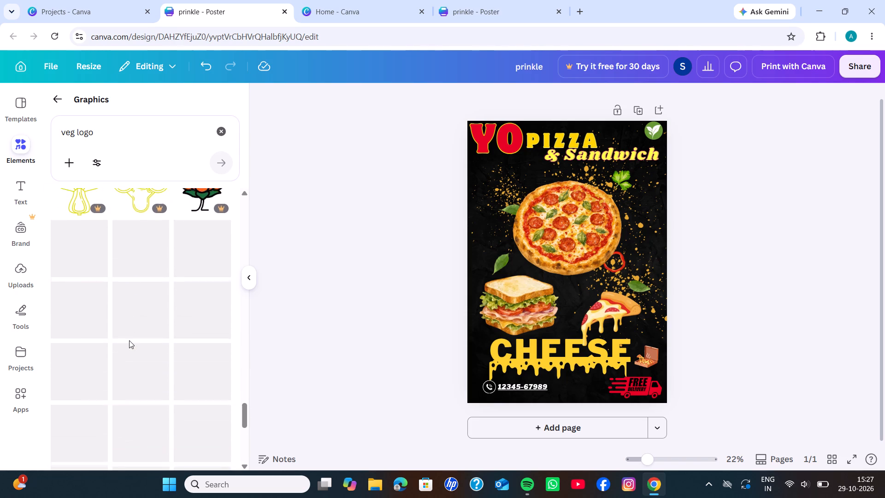
pyautogui.scroll(-2, 129, 340)
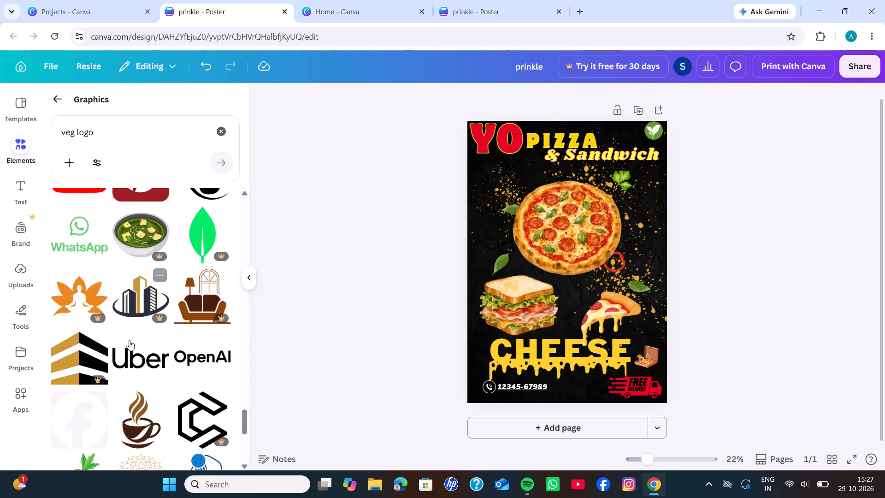
pyautogui.scroll(-3, 129, 340)
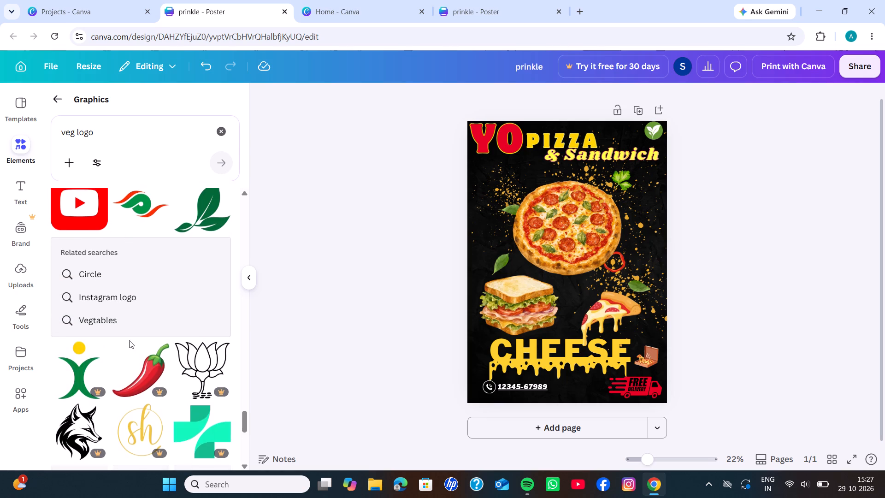
pyautogui.scroll(-4, 129, 340)
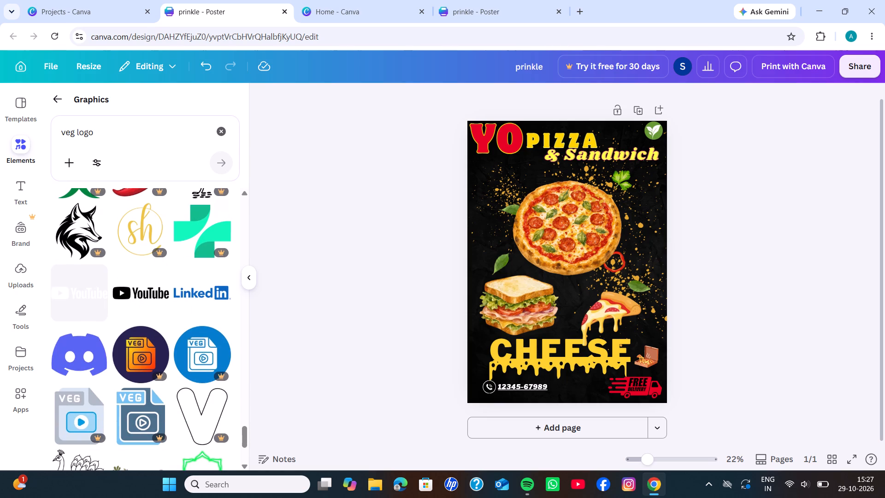
pyautogui.click(213, 131)
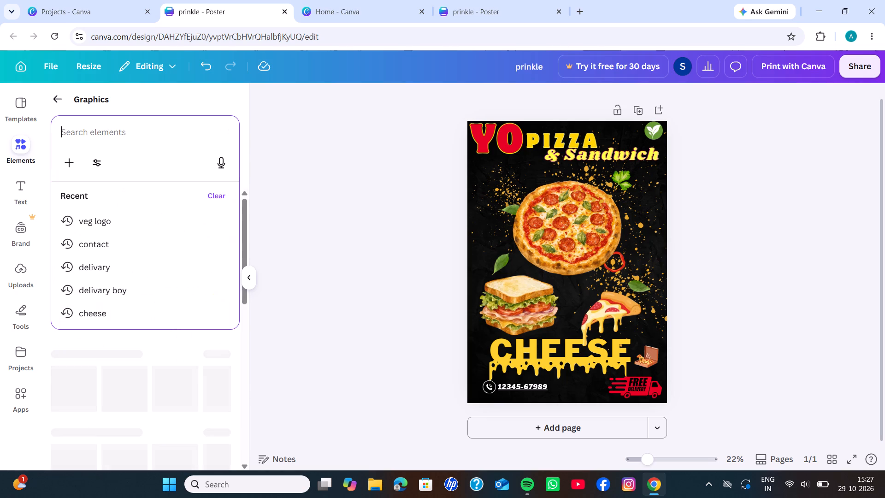
pyautogui.click(58, 99)
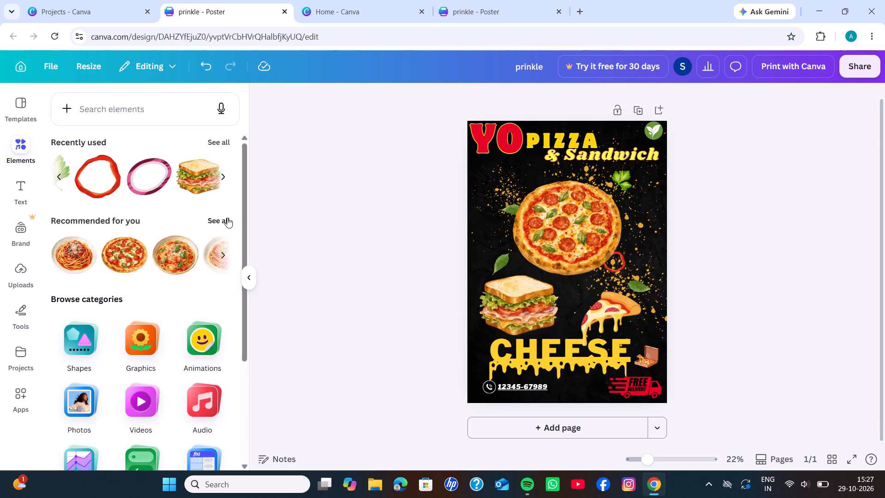
# Add the green lettuce leaf graphic from the full set of recommended elements to the poster.
pyautogui.click(227, 218)
pyautogui.scroll(-2, 71, 320)
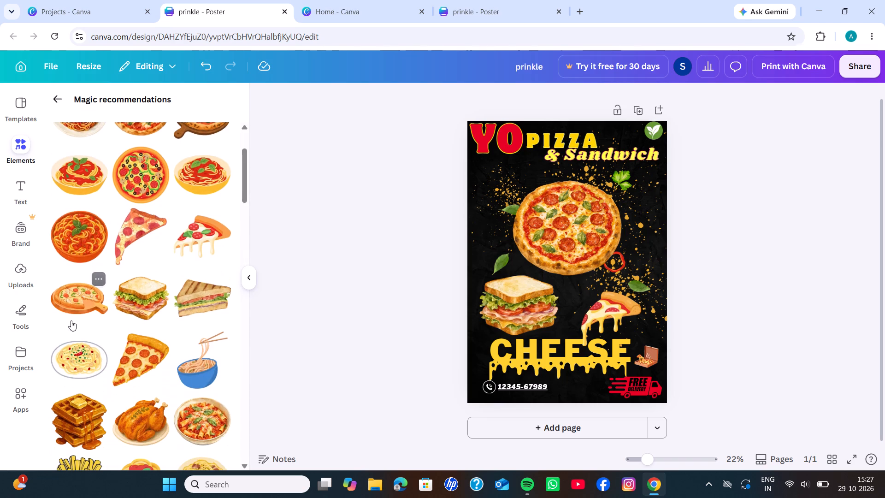
pyautogui.scroll(2, 71, 320)
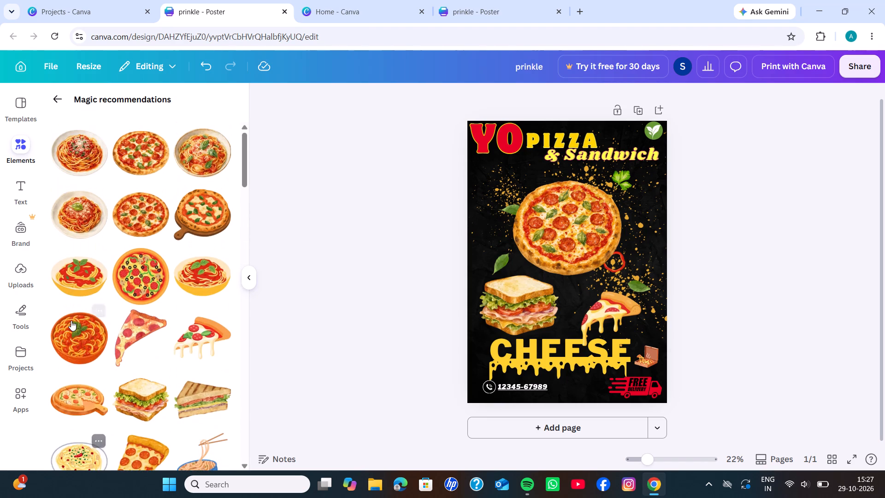
pyautogui.scroll(-4, 71, 320)
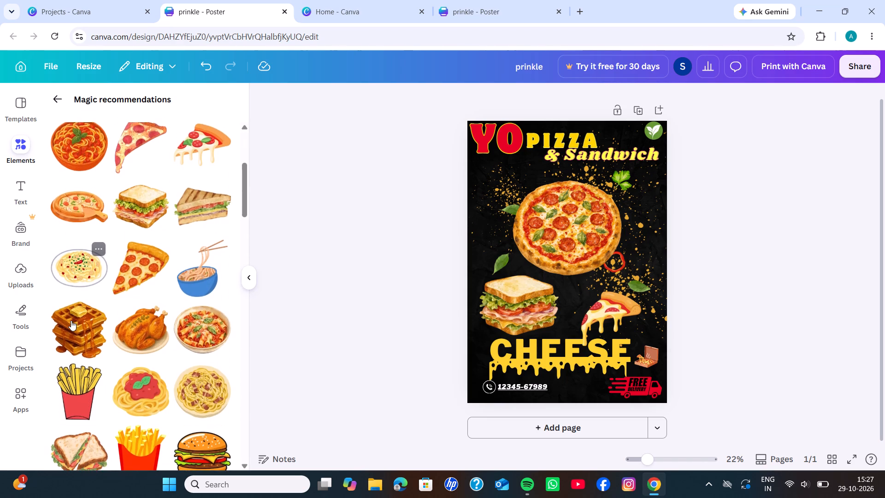
pyautogui.scroll(-3, 71, 320)
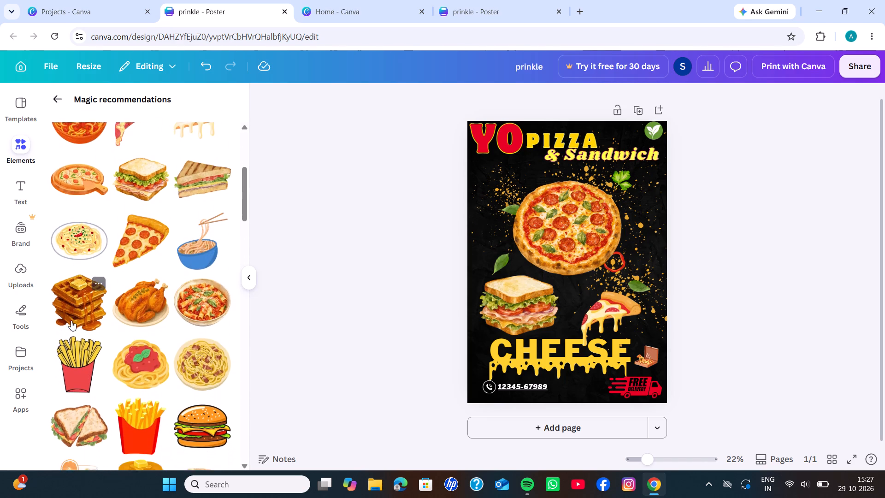
pyautogui.scroll(-2, 71, 320)
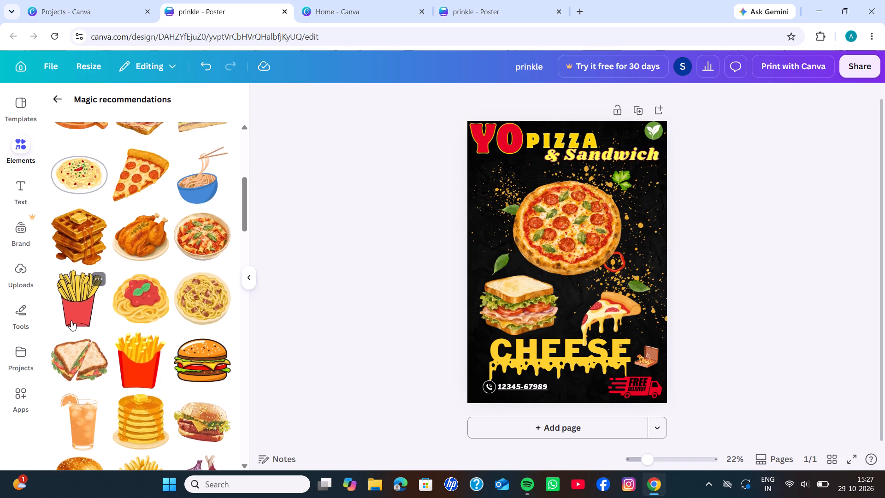
pyautogui.scroll(-2, 71, 320)
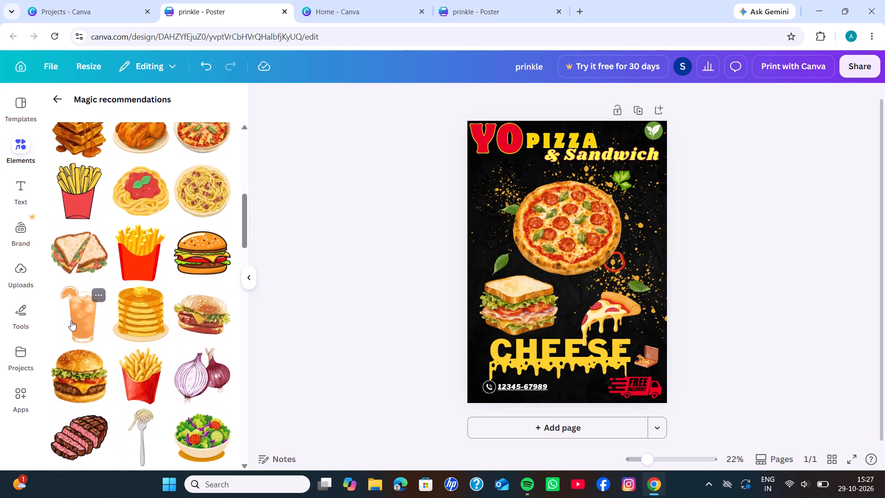
pyautogui.scroll(-4, 71, 320)
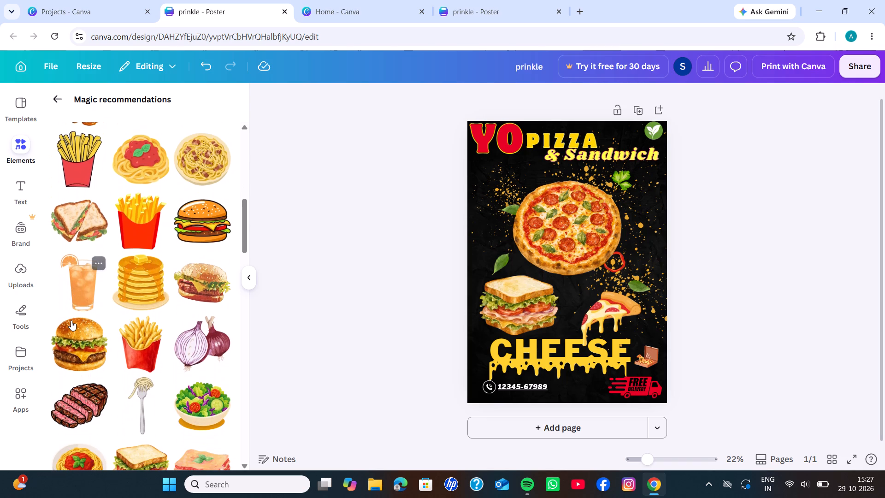
pyautogui.scroll(-3, 71, 320)
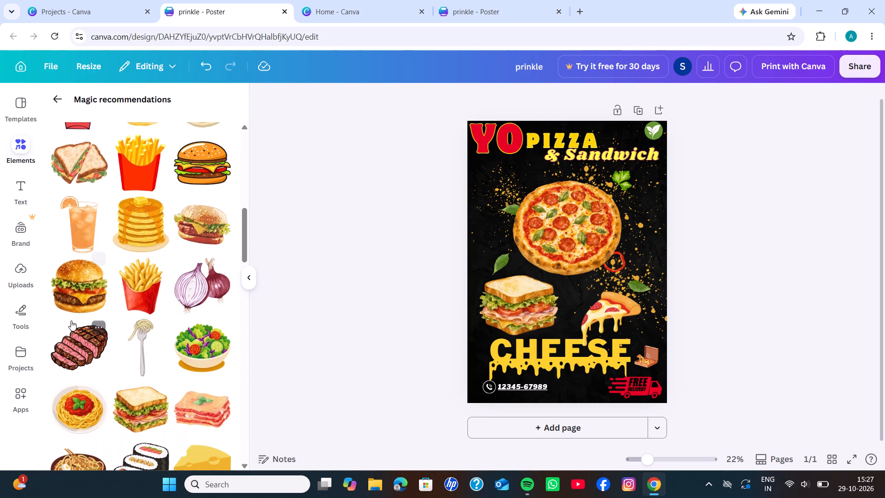
pyautogui.scroll(-1, 167, 336)
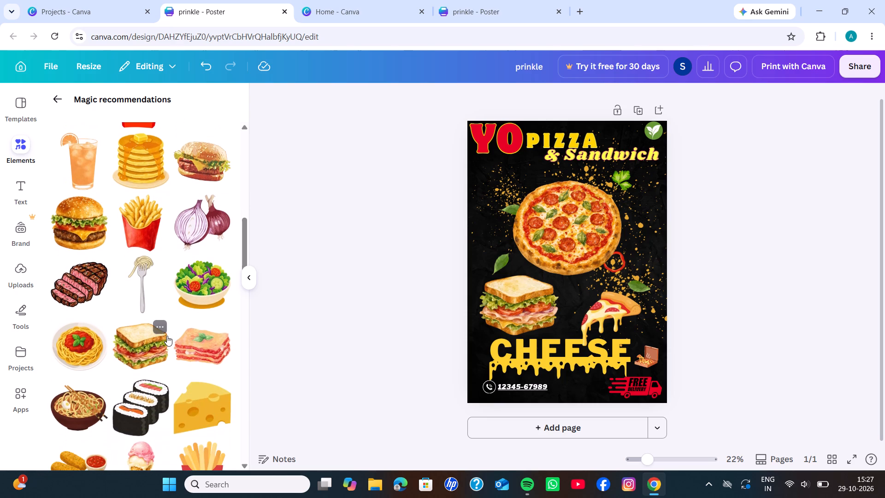
pyautogui.scroll(-2, 167, 336)
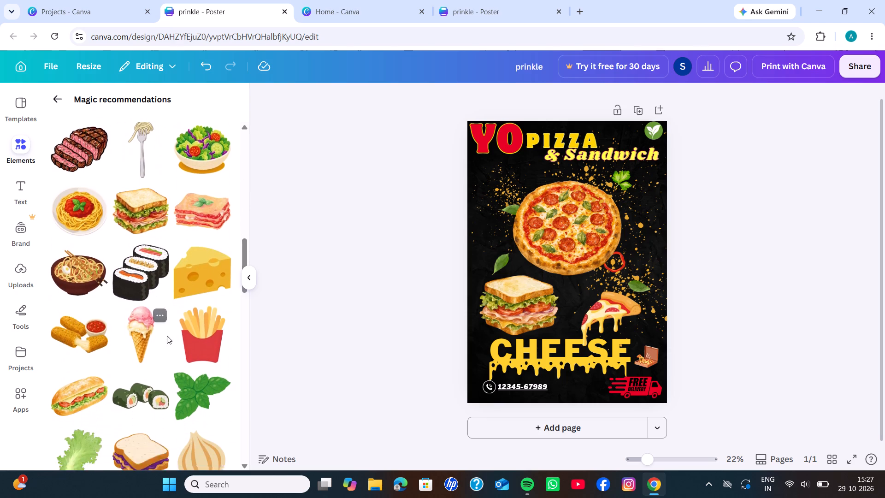
pyautogui.scroll(-2, 167, 336)
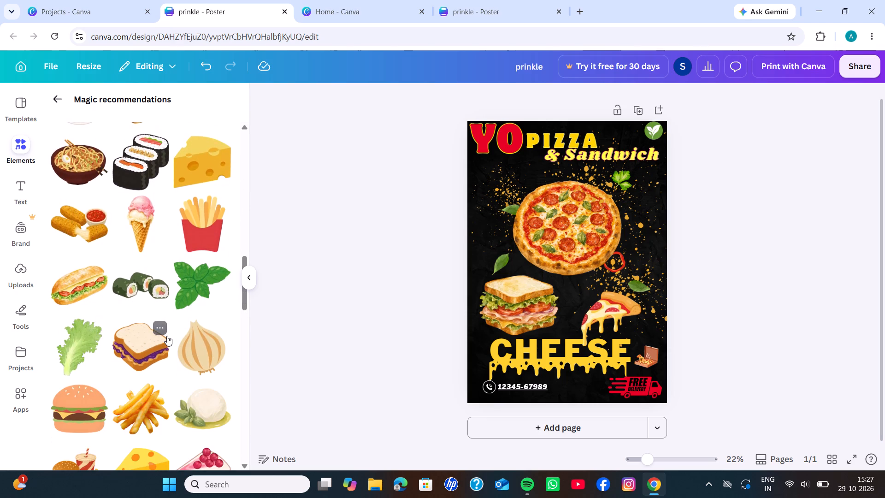
pyautogui.click(81, 355)
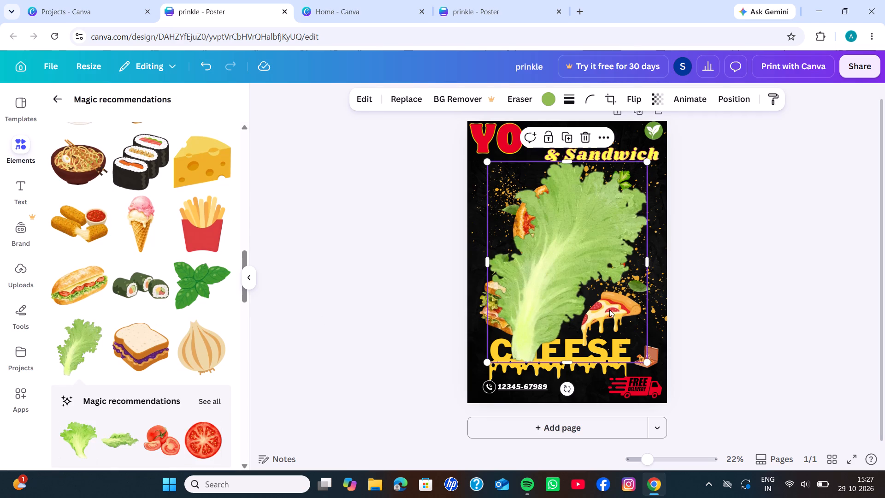
# Shrink the lettuce leaf and place it beside the sandwich, overlapping its right edge just below the pizza.
pyautogui.moveTo(649, 365); pyautogui.dragTo(540, 284)
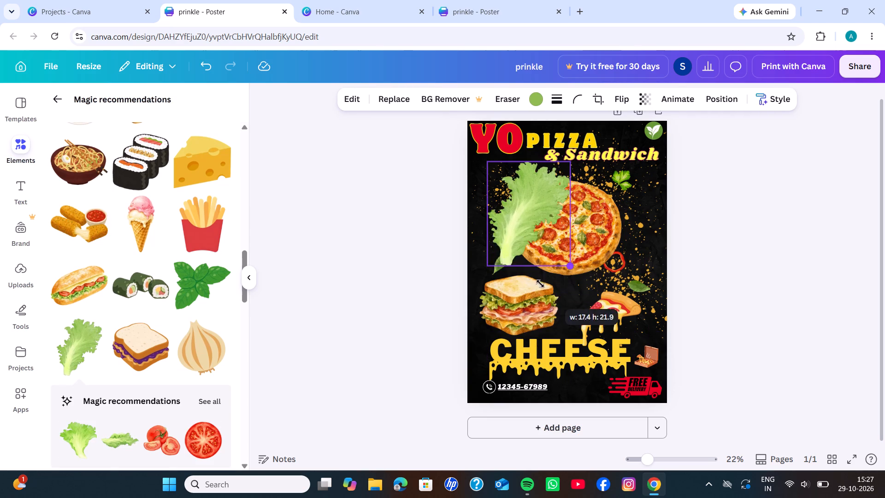
pyautogui.moveTo(540, 284); pyautogui.dragTo(518, 262)
pyautogui.moveTo(516, 202); pyautogui.dragTo(538, 274)
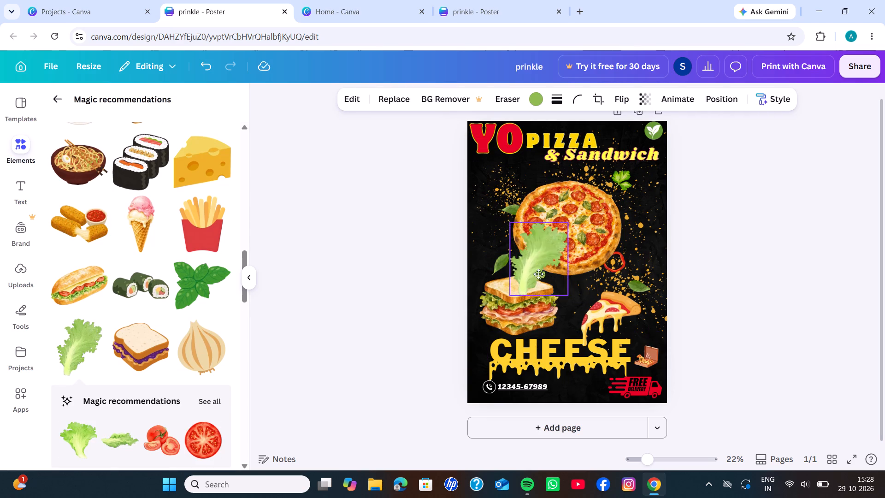
pyautogui.moveTo(538, 274); pyautogui.dragTo(525, 297)
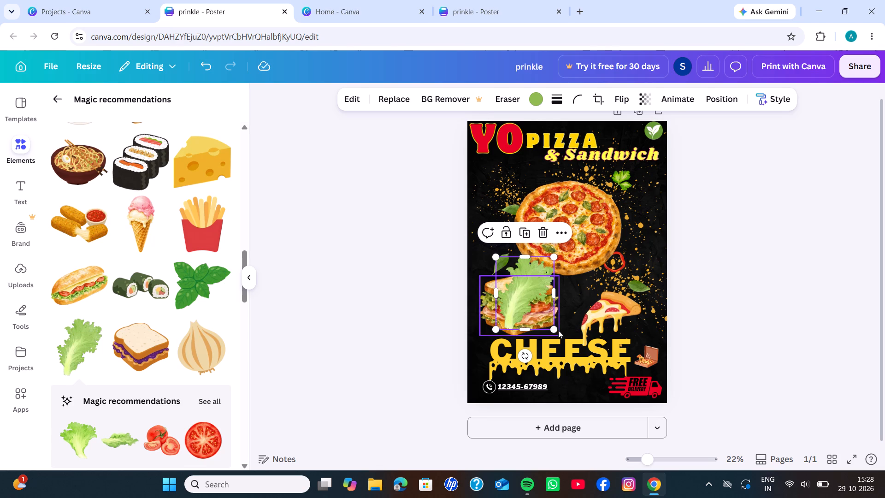
pyautogui.moveTo(553, 325); pyautogui.dragTo(517, 326)
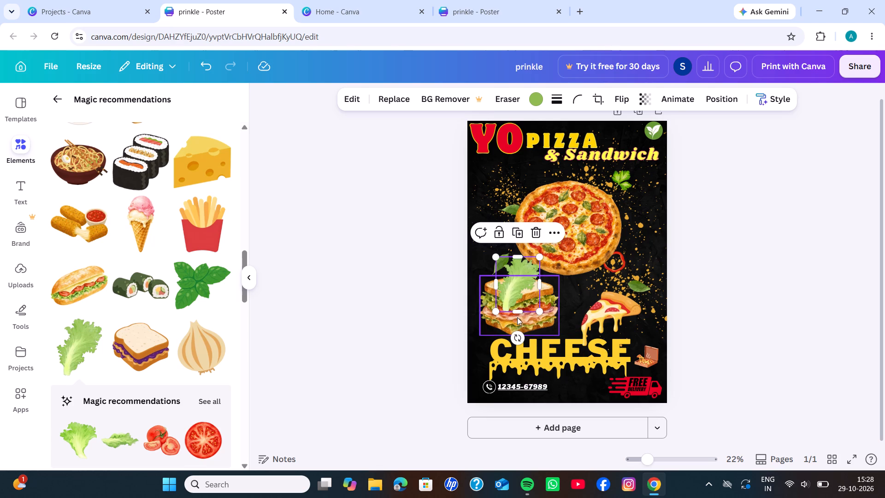
pyautogui.moveTo(516, 274); pyautogui.dragTo(559, 283)
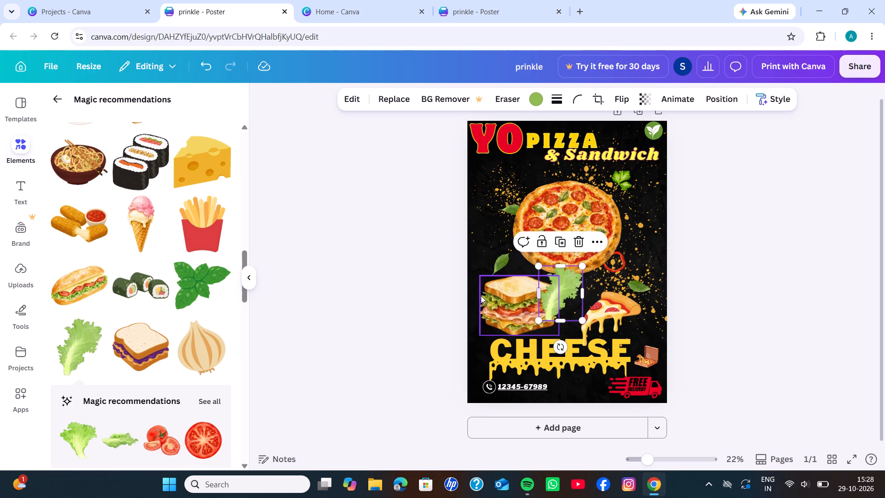
pyautogui.click(411, 296)
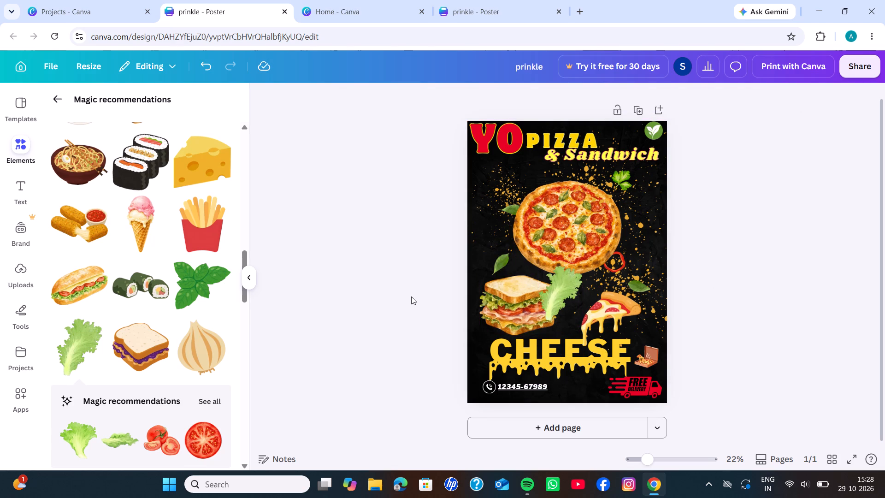
# Reorder the layers so the lettuce leaf sits directly behind the sandwich and above the whole pizza.
pyautogui.hotkey('alt', '1')
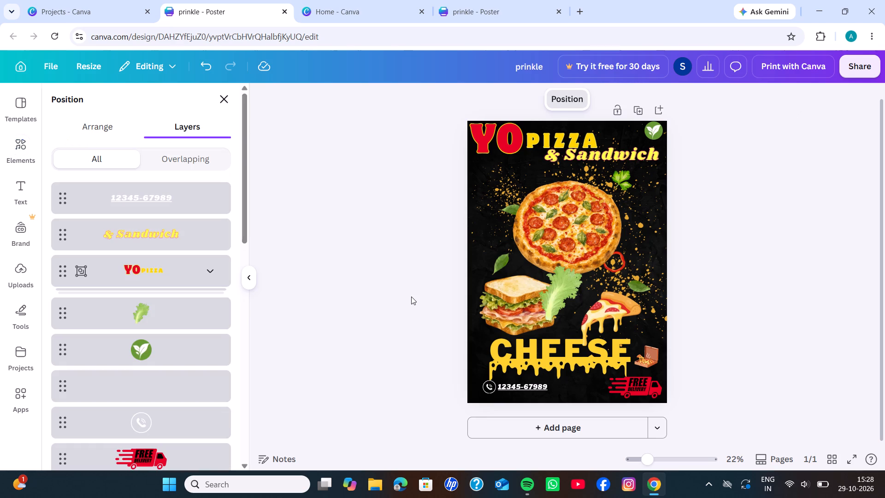
pyautogui.moveTo(205, 310); pyautogui.dragTo(217, 421)
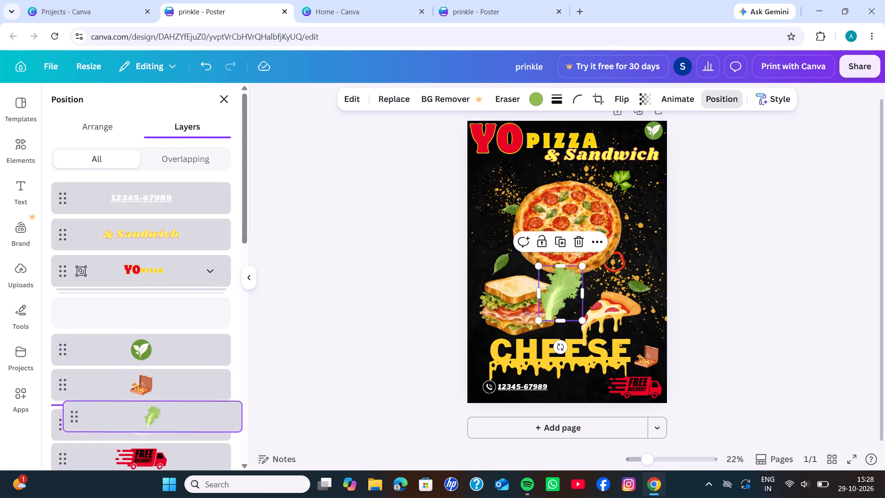
pyautogui.moveTo(217, 421); pyautogui.dragTo(229, 314)
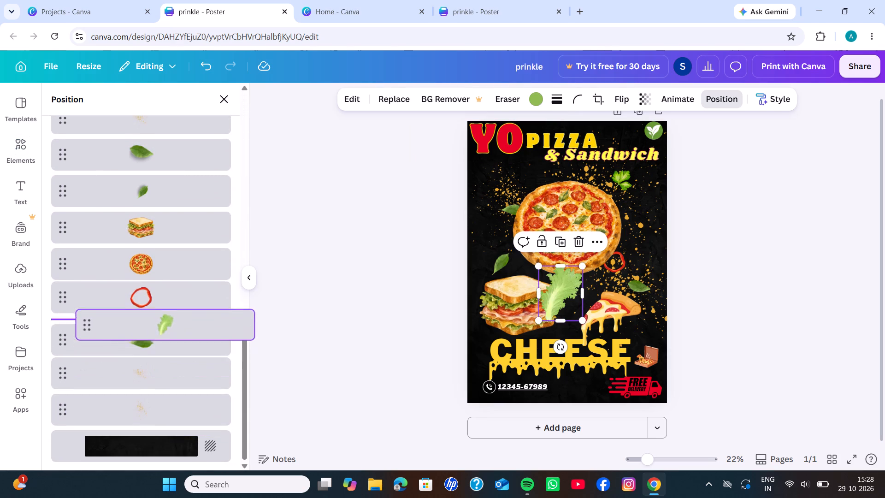
pyautogui.moveTo(229, 314); pyautogui.dragTo(225, 260)
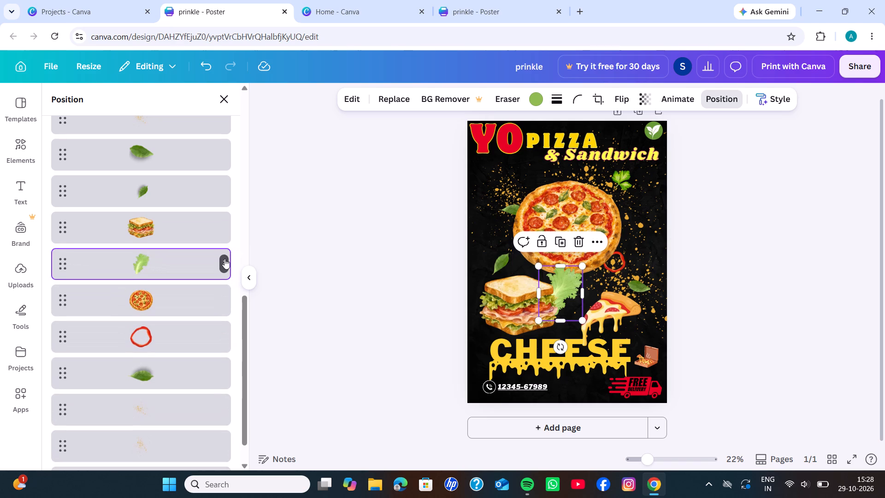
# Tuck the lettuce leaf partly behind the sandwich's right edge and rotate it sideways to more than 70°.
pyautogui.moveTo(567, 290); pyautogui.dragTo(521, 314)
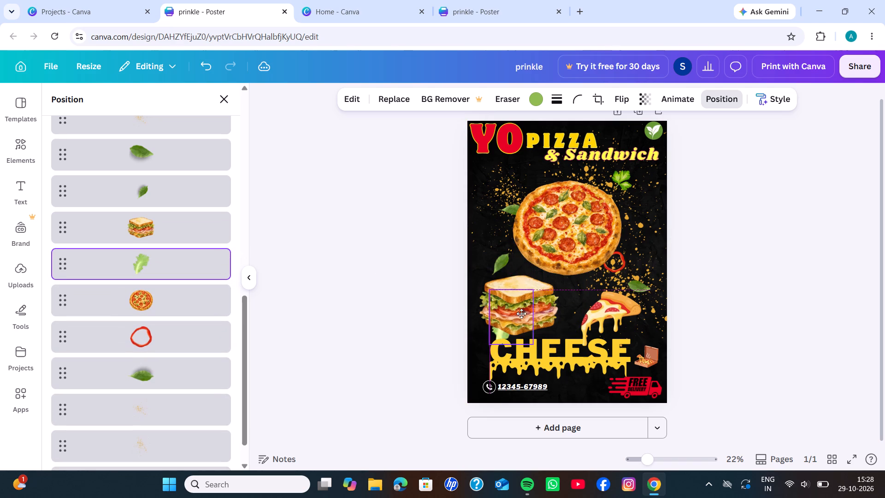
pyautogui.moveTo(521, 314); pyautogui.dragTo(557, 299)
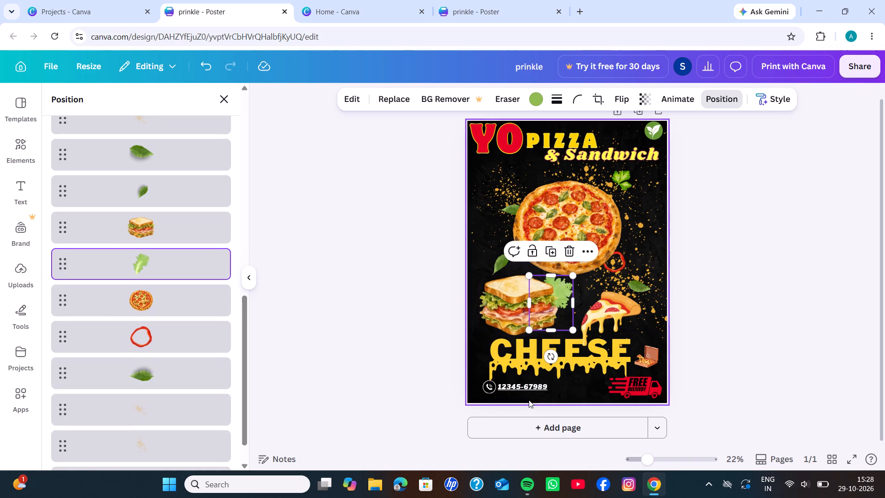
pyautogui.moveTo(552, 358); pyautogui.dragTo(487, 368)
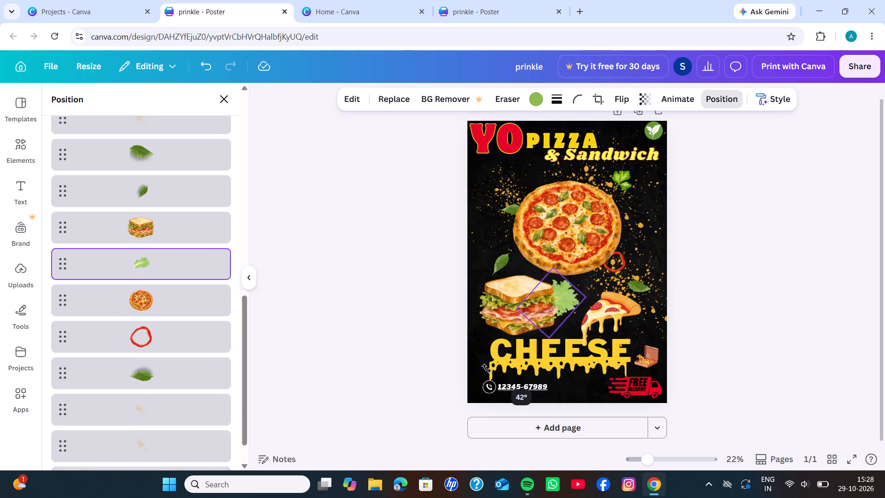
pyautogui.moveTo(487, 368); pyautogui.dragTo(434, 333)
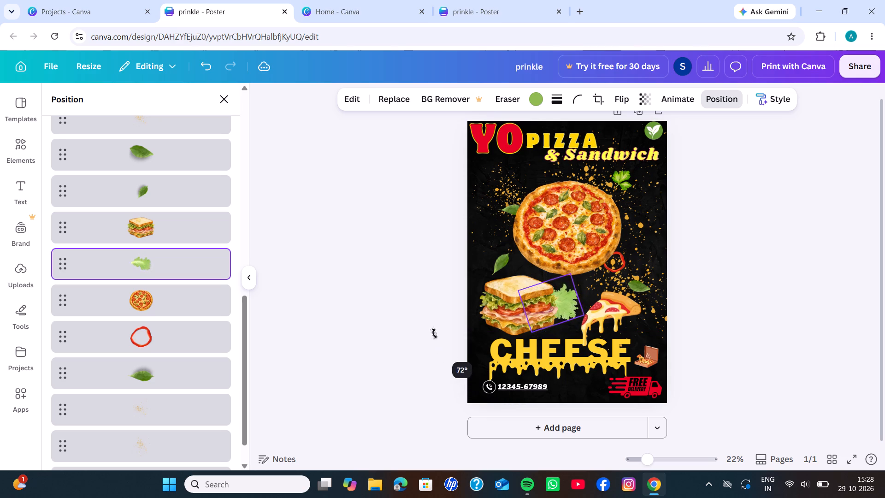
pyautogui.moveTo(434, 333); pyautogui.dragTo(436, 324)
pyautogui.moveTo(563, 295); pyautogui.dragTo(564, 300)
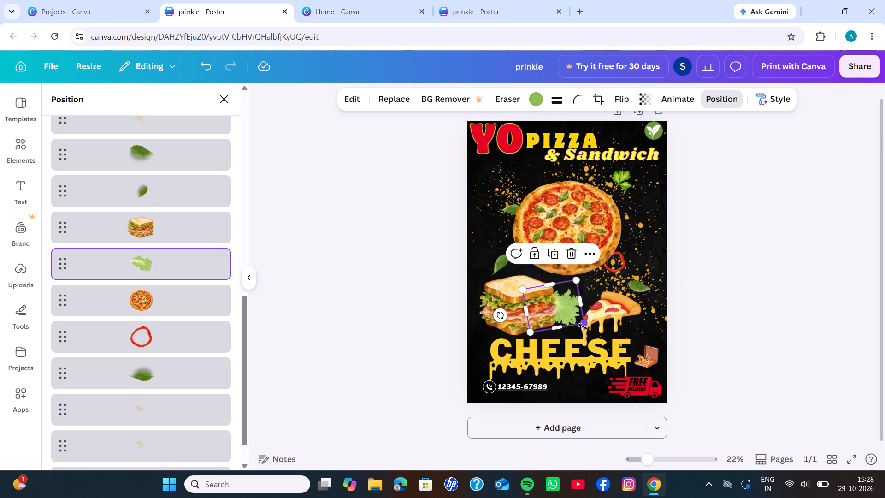
# Shrink the lettuce leaf to a small accent, place it between the sandwich and the pizza slice, and tilt it diagonally with its stem down.
pyautogui.moveTo(584, 323); pyautogui.dragTo(571, 320)
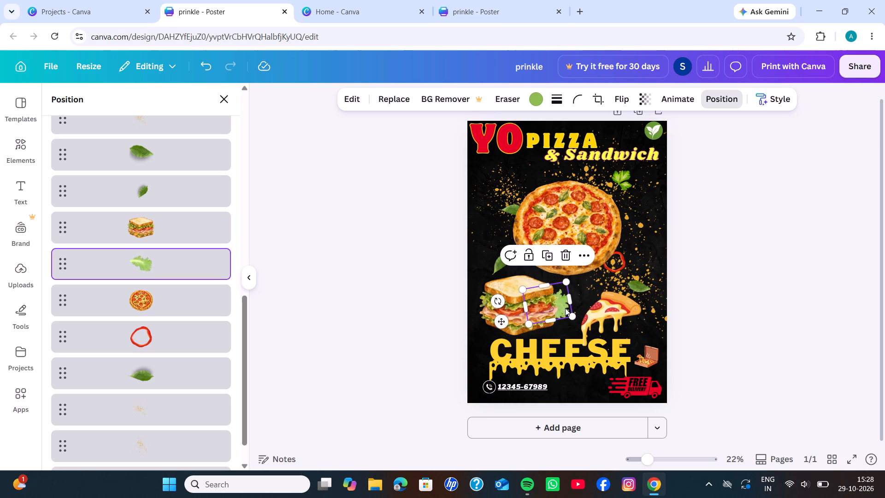
pyautogui.moveTo(559, 304); pyautogui.dragTo(578, 306)
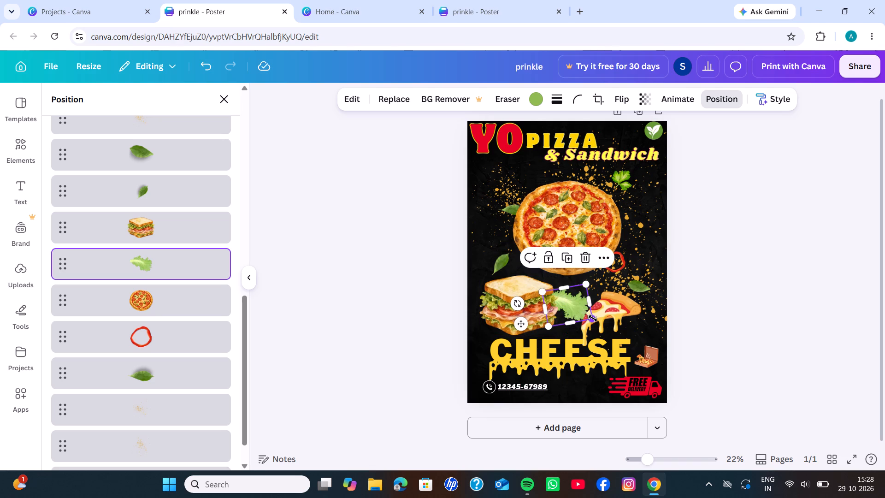
pyautogui.moveTo(593, 318); pyautogui.dragTo(578, 314)
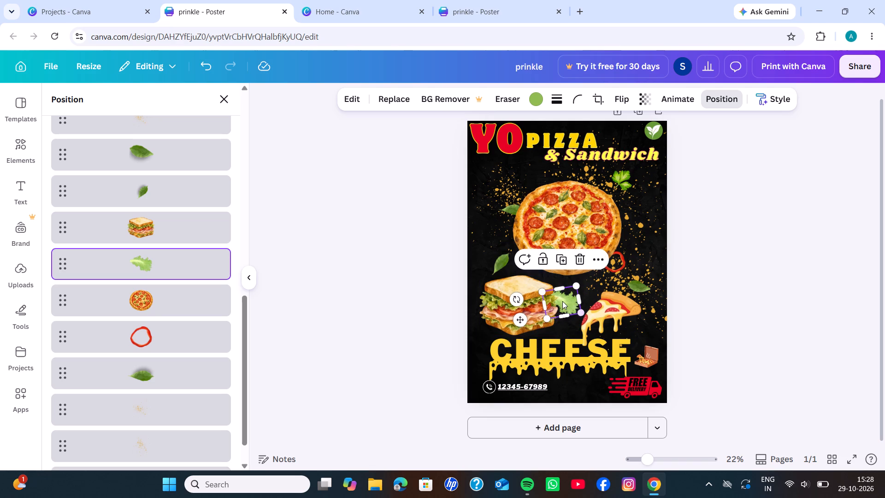
pyautogui.moveTo(562, 301); pyautogui.dragTo(566, 326)
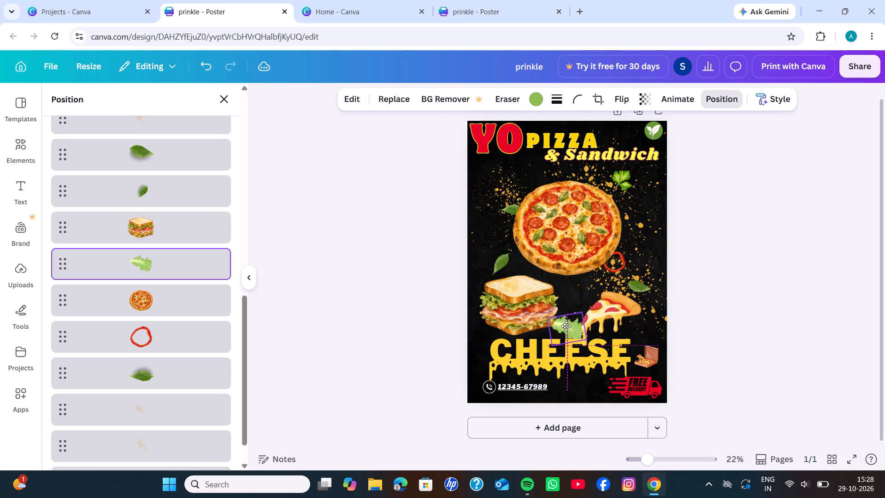
pyautogui.moveTo(566, 326); pyautogui.dragTo(577, 286)
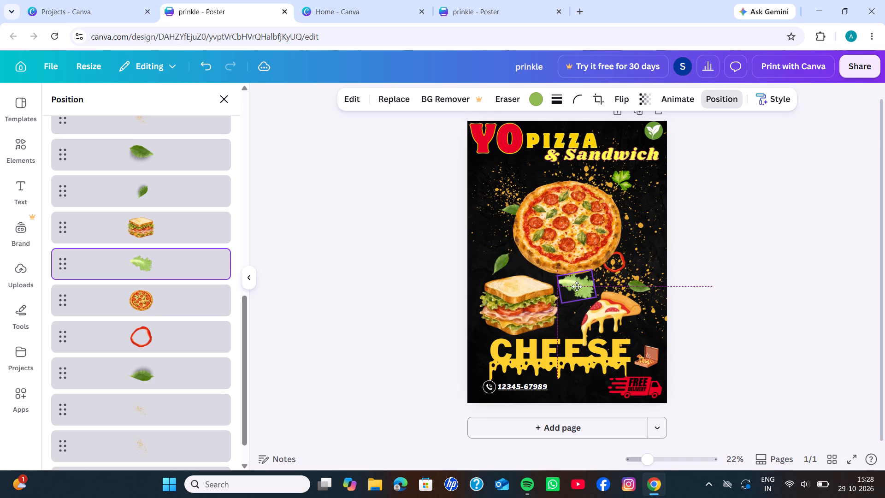
pyautogui.moveTo(577, 286); pyautogui.dragTo(572, 291)
pyautogui.click(572, 291)
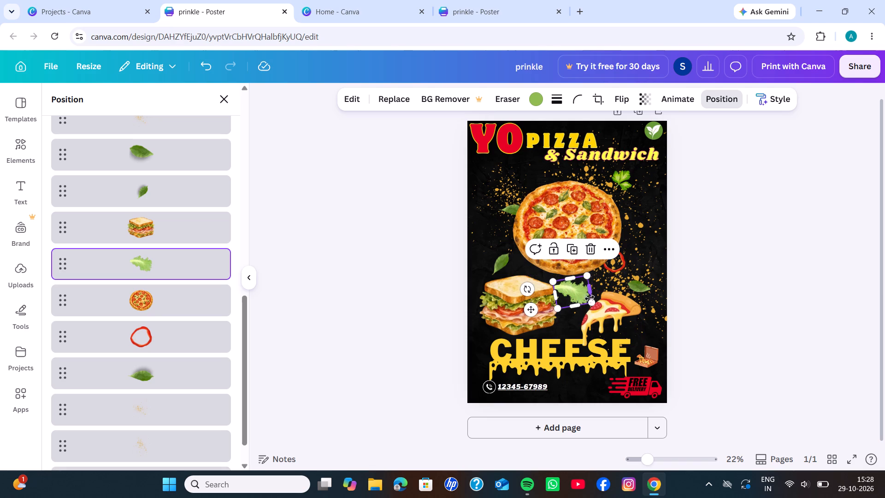
pyautogui.moveTo(592, 305); pyautogui.dragTo(571, 298)
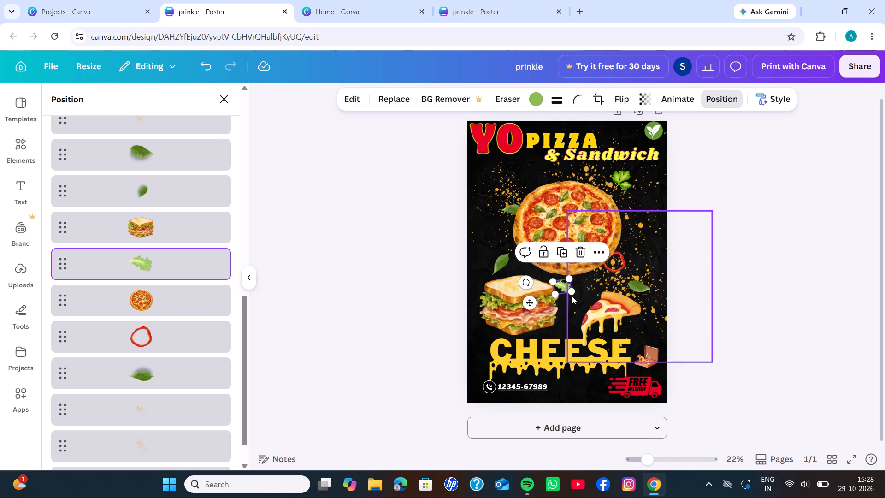
pyautogui.moveTo(573, 294); pyautogui.dragTo(582, 300)
pyautogui.moveTo(565, 286); pyautogui.dragTo(571, 291)
pyautogui.moveTo(535, 290); pyautogui.dragTo(532, 279)
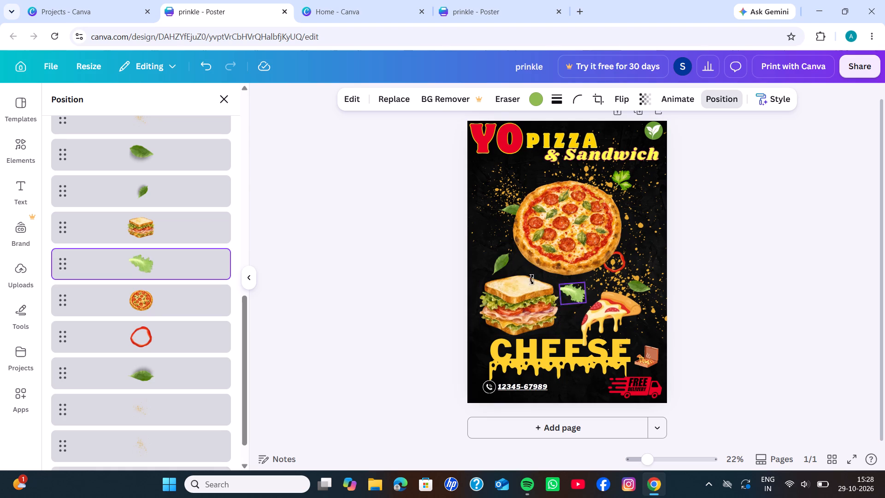
pyautogui.moveTo(532, 279); pyautogui.dragTo(540, 265)
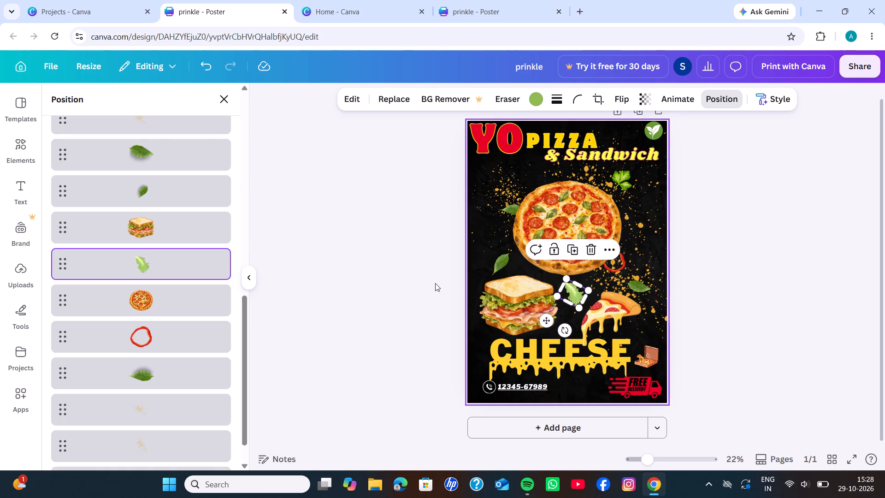
pyautogui.click(435, 283)
pyautogui.click(435, 283)
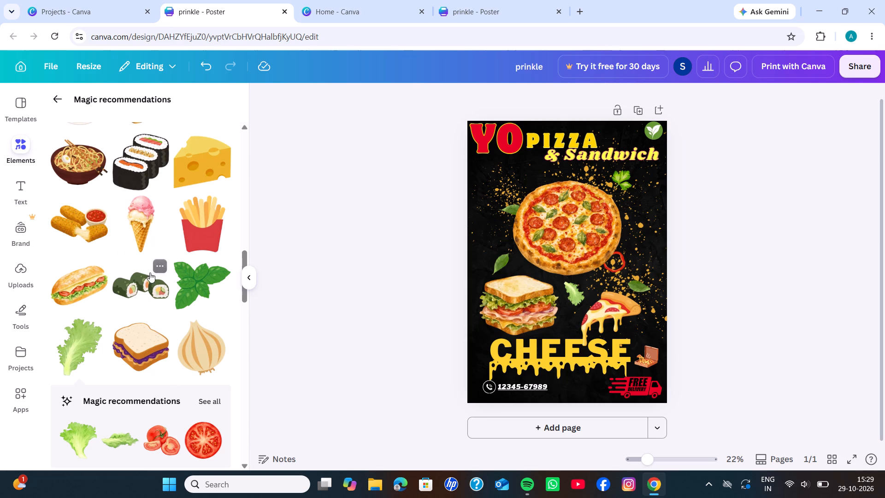
# Add the bowl of red sauce graphic to the poster from the lettuce leaf's full set of recommended elements.
pyautogui.scroll(-3, 141, 339)
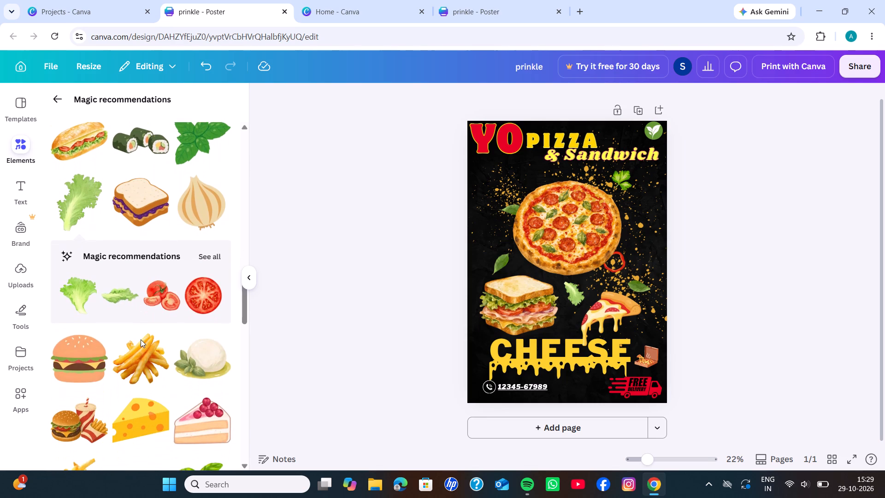
pyautogui.scroll(-2, 141, 339)
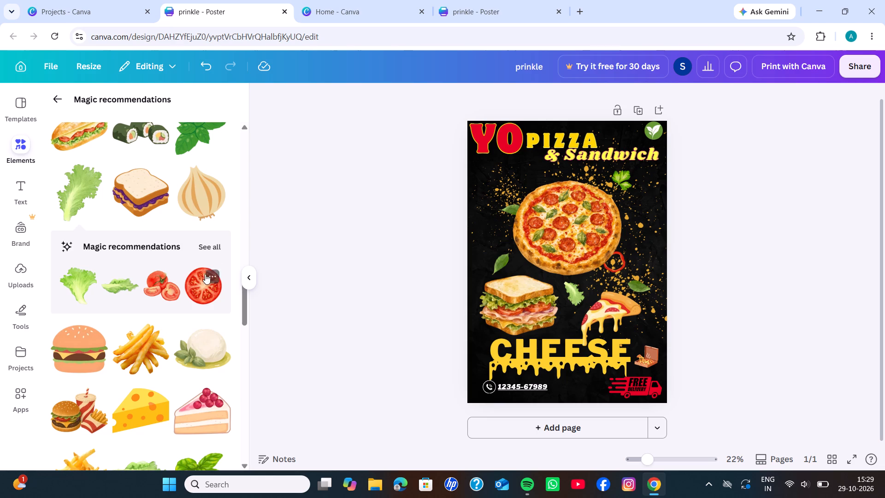
pyautogui.click(215, 245)
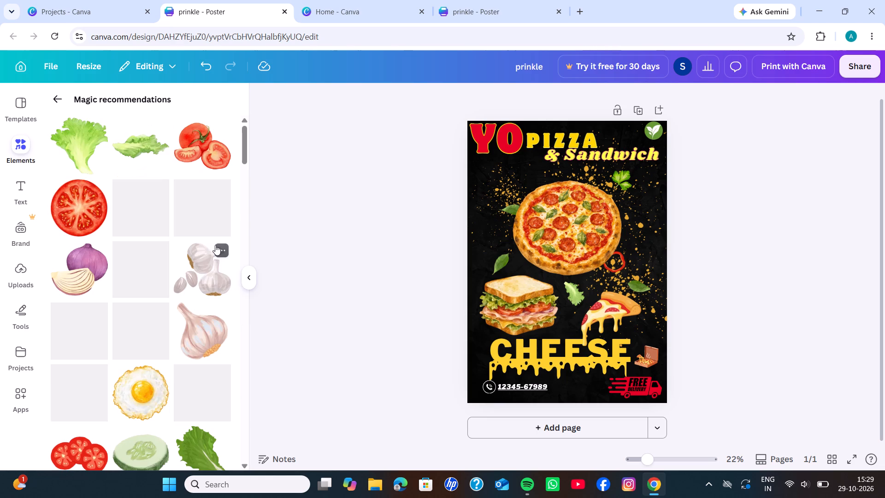
pyautogui.scroll(-1, 130, 340)
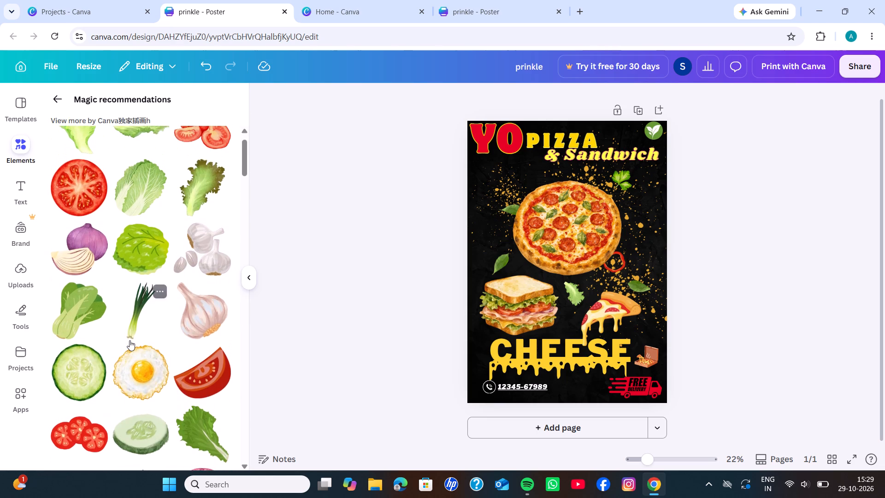
pyautogui.scroll(-3, 130, 340)
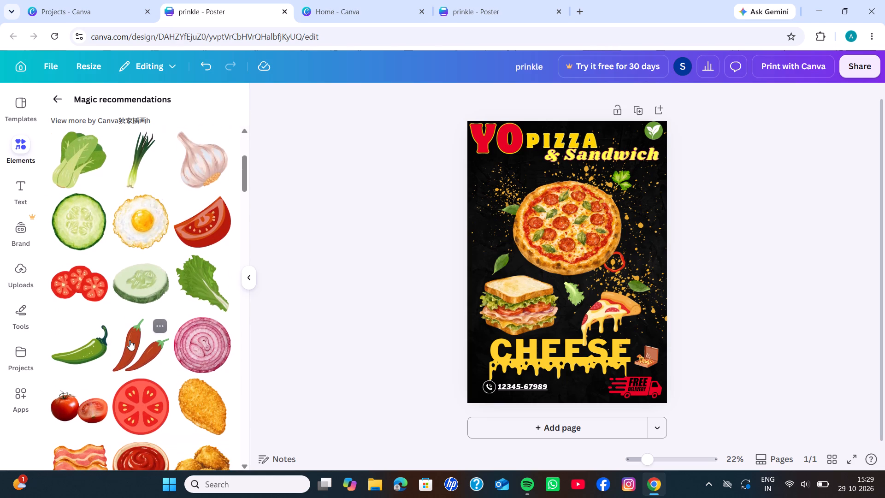
pyautogui.scroll(-2, 130, 340)
pyautogui.hscroll(1, 130, 340)
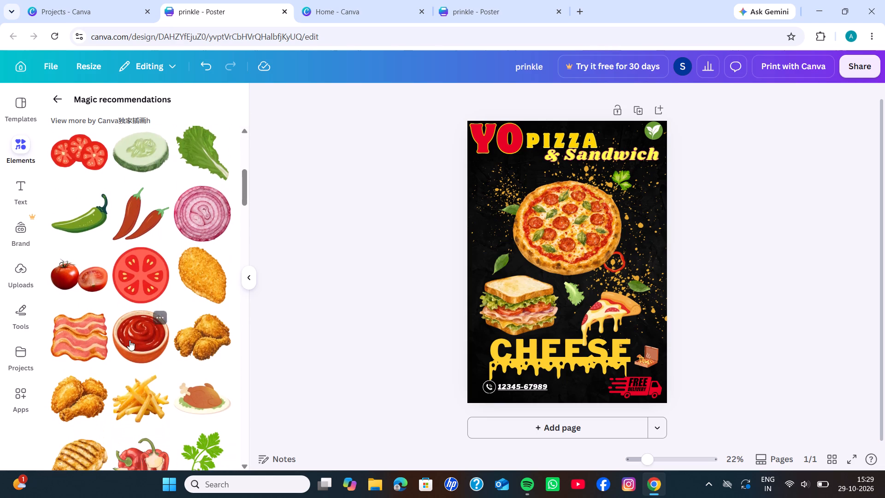
pyautogui.scroll(-2, 130, 340)
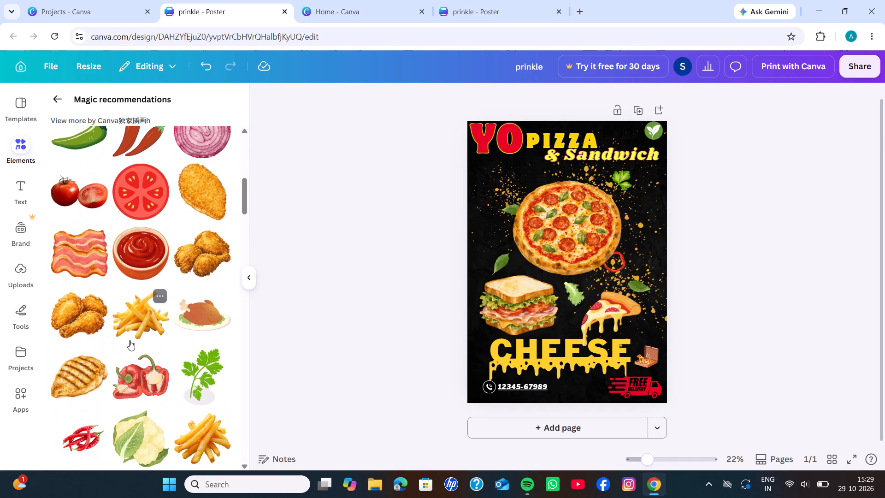
pyautogui.scroll(-3, 130, 340)
pyautogui.click(147, 258)
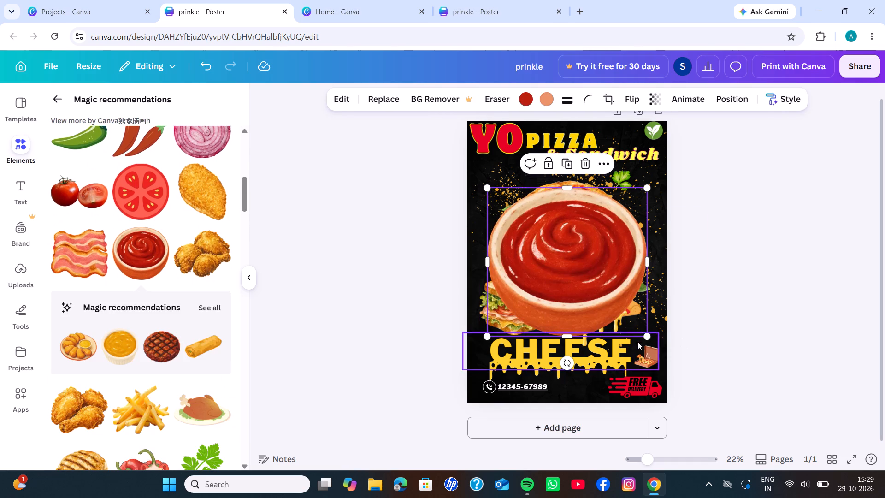
# Shrink the red sauce bowl to a small accent and place it between the sandwich and the pizza slice, just above the CHEESE text.
pyautogui.moveTo(643, 339); pyautogui.dragTo(520, 265)
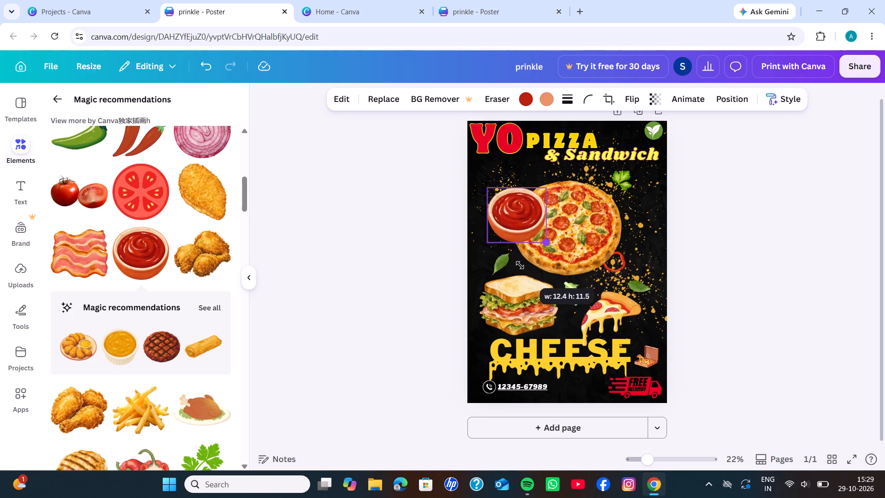
pyautogui.moveTo(520, 265); pyautogui.dragTo(506, 249)
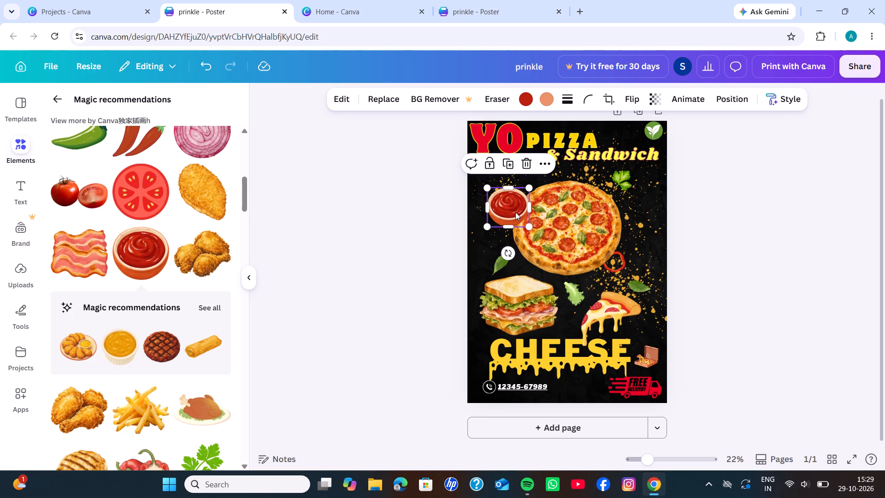
pyautogui.click(363, 262)
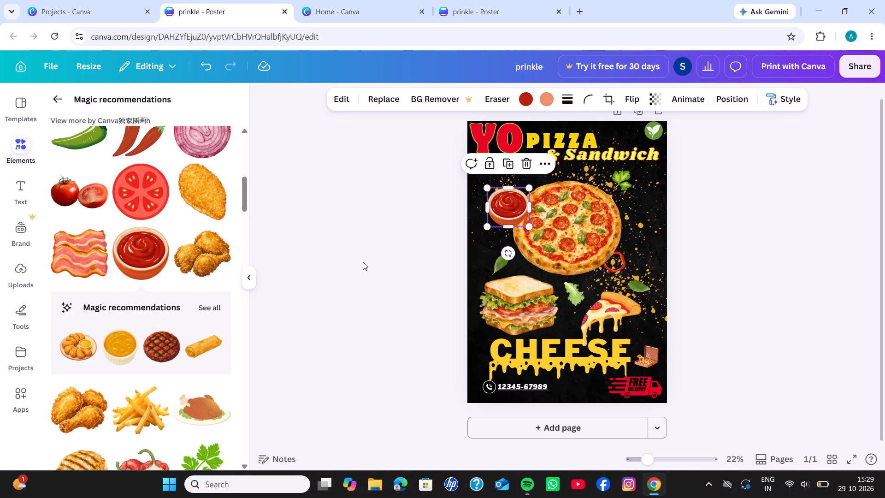
pyautogui.moveTo(507, 203); pyautogui.dragTo(643, 261)
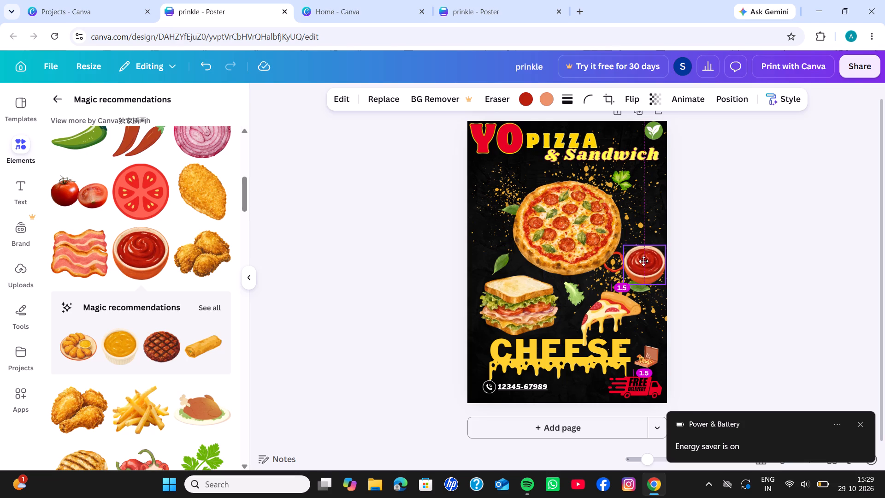
pyautogui.moveTo(643, 261); pyautogui.dragTo(564, 324)
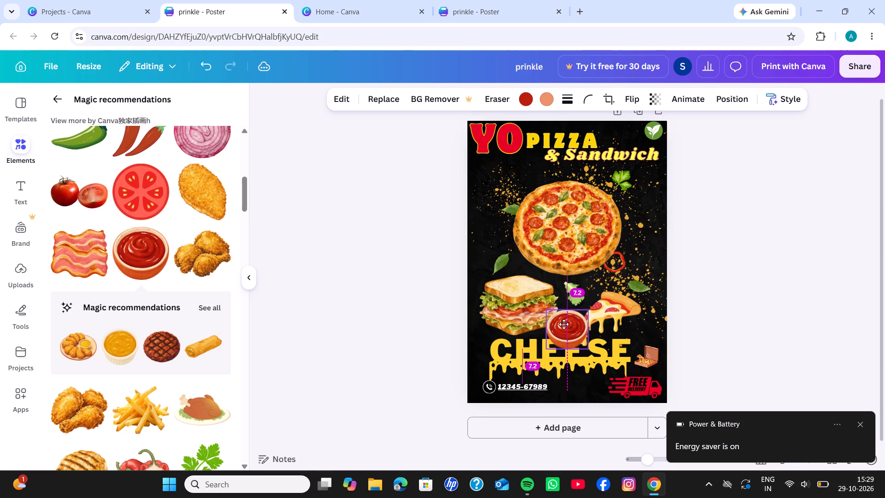
pyautogui.moveTo(564, 324); pyautogui.dragTo(564, 323)
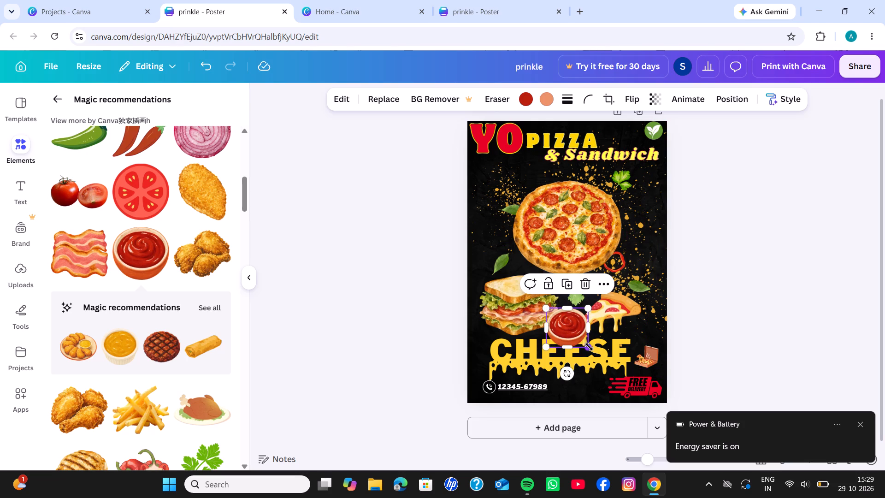
pyautogui.moveTo(589, 347); pyautogui.dragTo(583, 348)
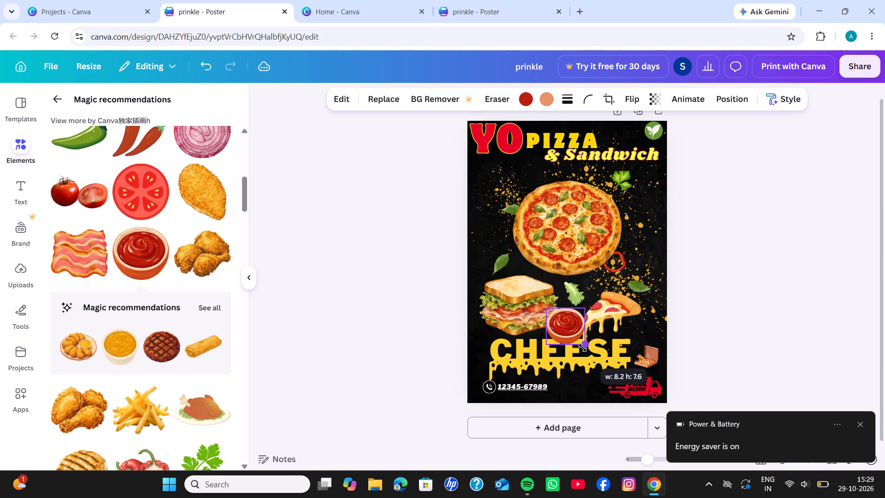
pyautogui.moveTo(583, 348); pyautogui.dragTo(578, 344)
pyautogui.moveTo(560, 322); pyautogui.dragTo(566, 320)
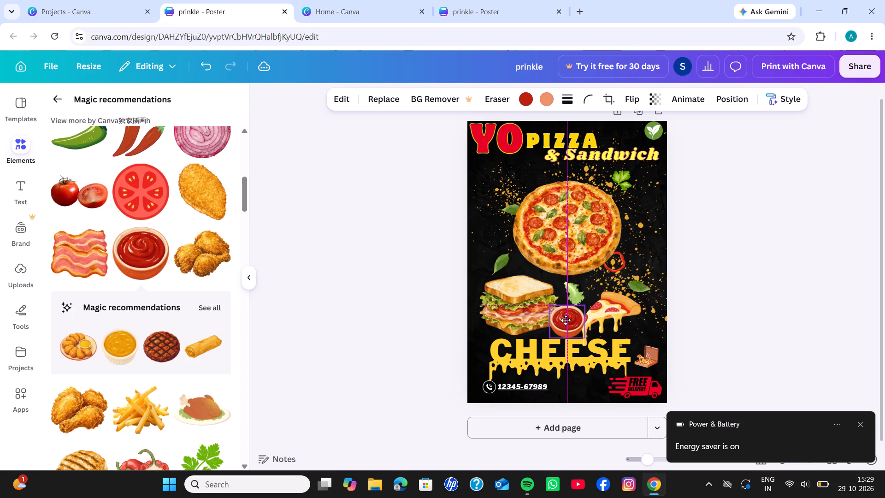
pyautogui.moveTo(566, 320); pyautogui.dragTo(565, 320)
pyautogui.click(565, 320)
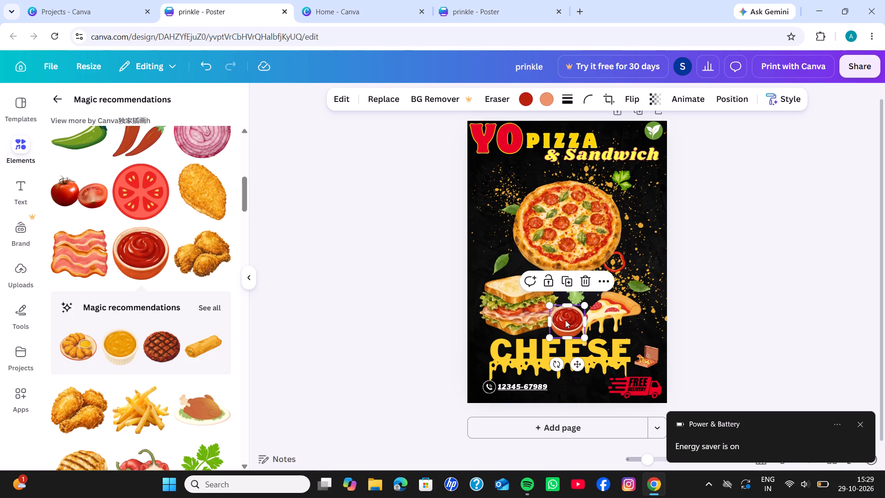
pyautogui.click(401, 339)
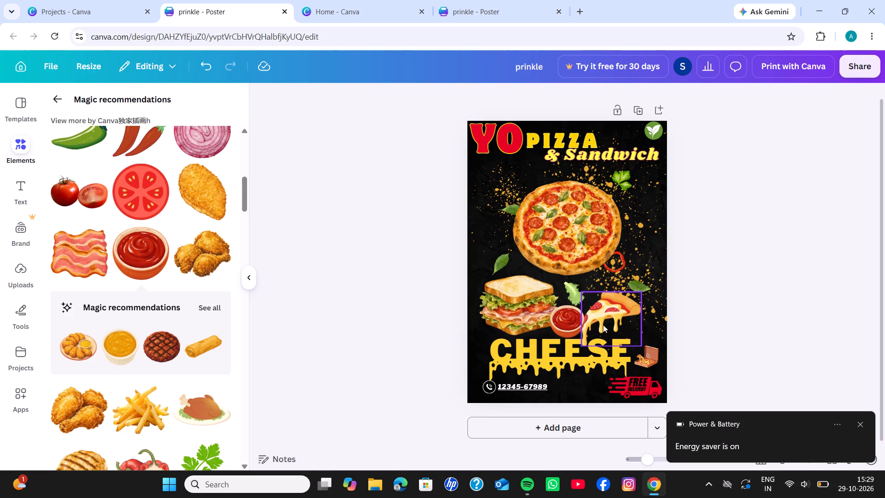
# Nudge the pizza slice slightly right to widen the gap, and recentre the sauce bowl beside it, slightly higher.
pyautogui.moveTo(607, 313); pyautogui.dragTo(610, 312)
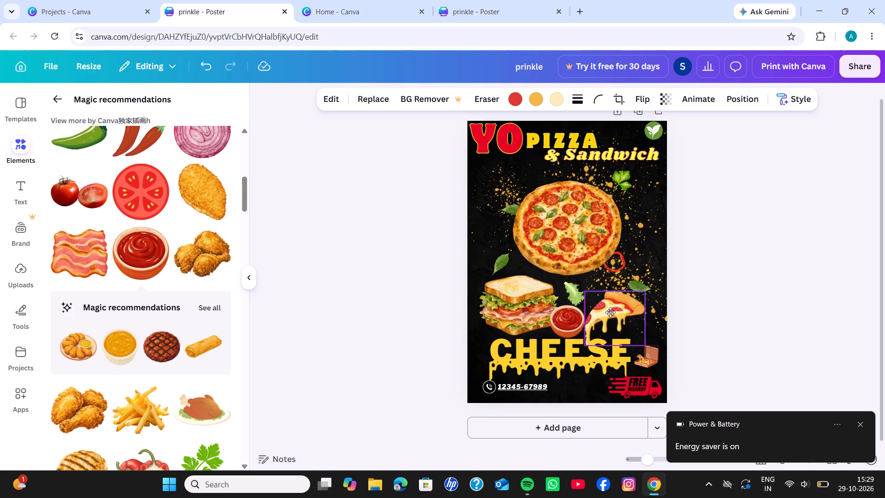
pyautogui.moveTo(610, 312); pyautogui.dragTo(611, 313)
pyautogui.click(611, 313)
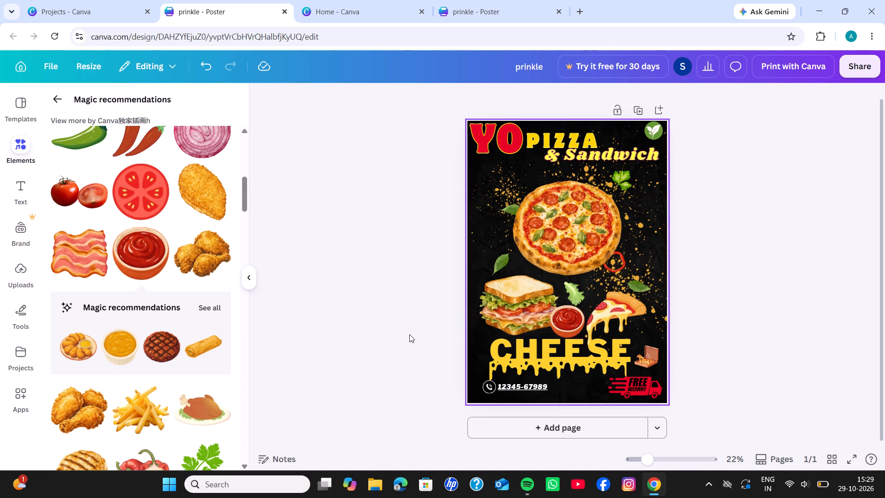
pyautogui.click(409, 334)
pyautogui.moveTo(568, 324); pyautogui.dragTo(575, 324)
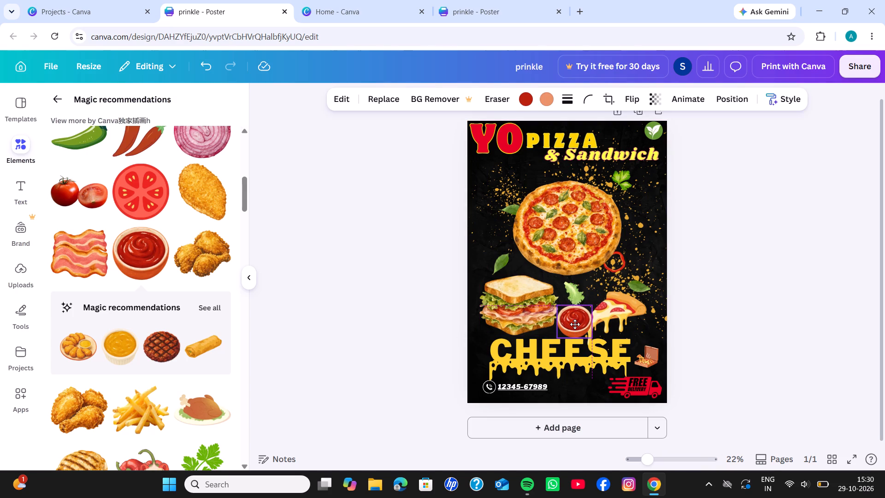
pyautogui.moveTo(575, 324); pyautogui.dragTo(572, 324)
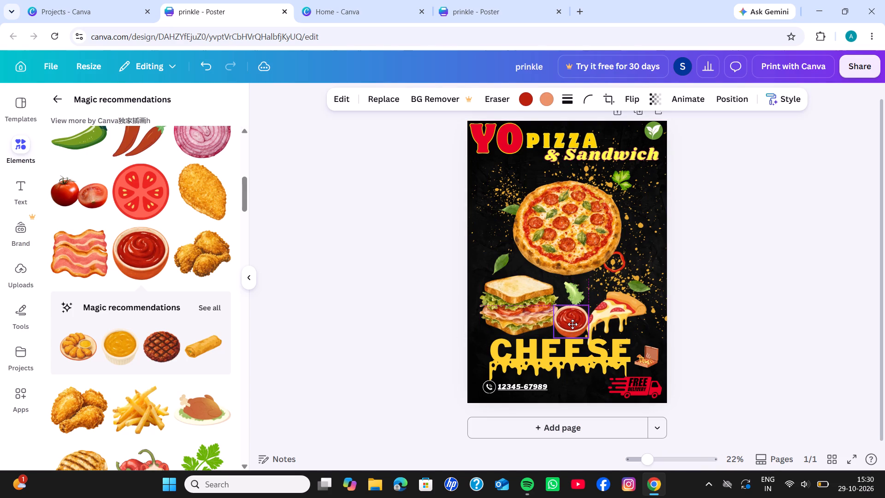
pyautogui.moveTo(572, 324); pyautogui.dragTo(573, 321)
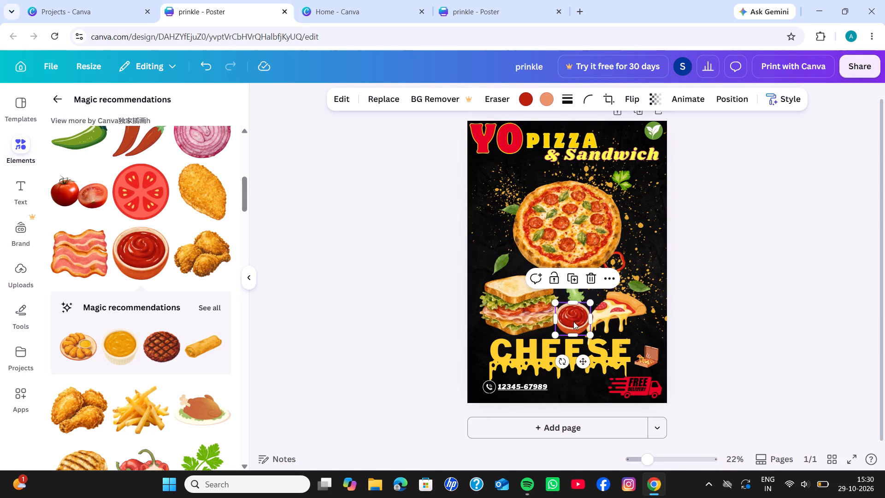
pyautogui.click(402, 324)
# Shift the sandwich slightly up and toward the poster's left edge, and align the sauce bowl's base with the sandwich's base.
pyautogui.moveTo(506, 300); pyautogui.dragTo(502, 300)
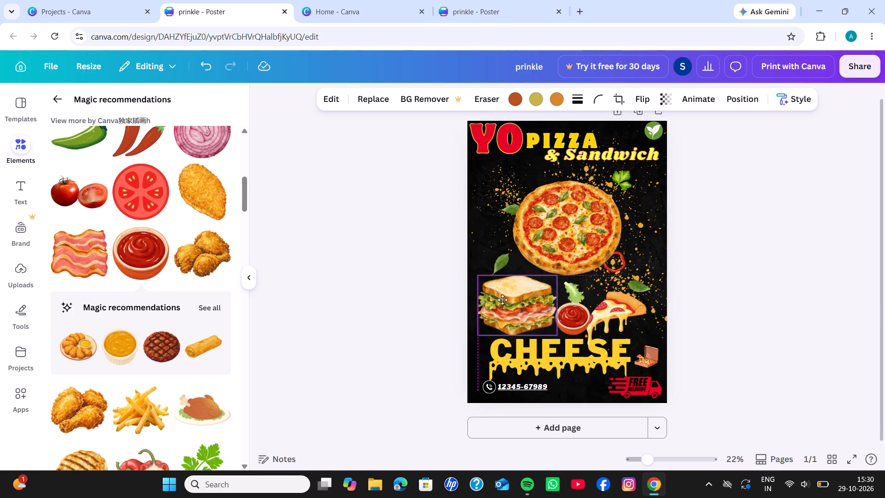
pyautogui.moveTo(502, 300); pyautogui.dragTo(504, 297)
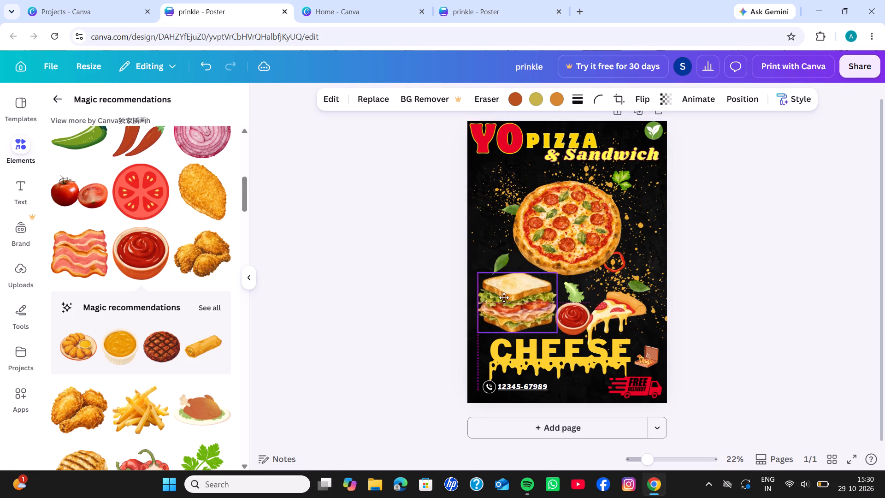
pyautogui.moveTo(504, 297); pyautogui.dragTo(497, 297)
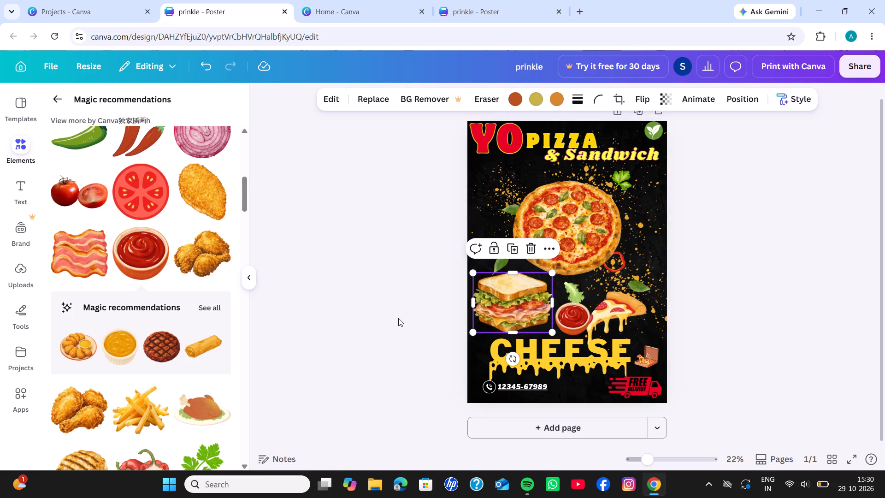
pyautogui.click(398, 318)
pyautogui.click(573, 318)
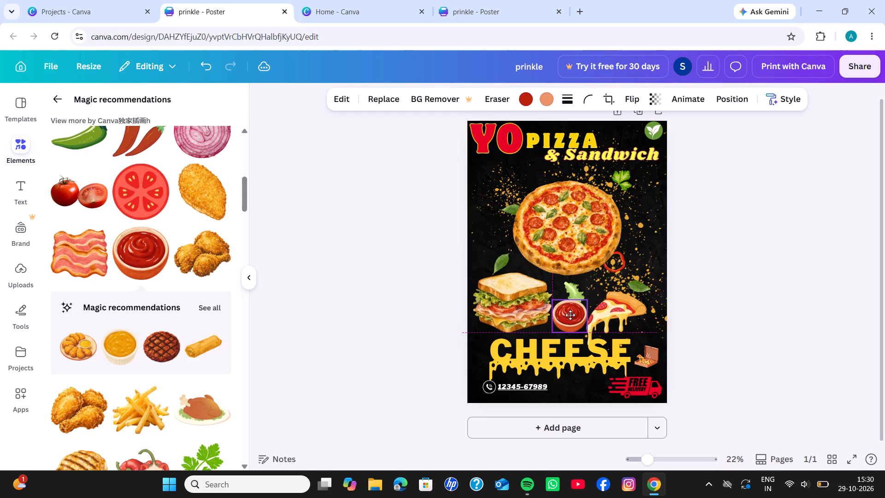
pyautogui.click(391, 322)
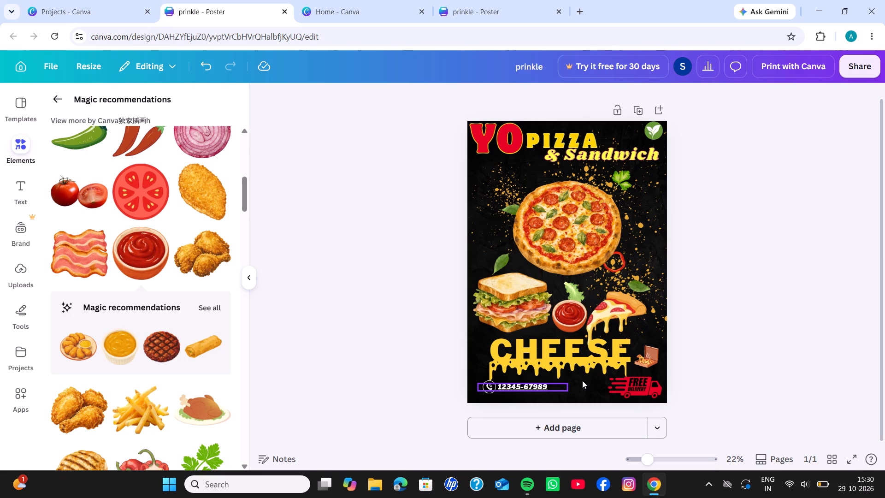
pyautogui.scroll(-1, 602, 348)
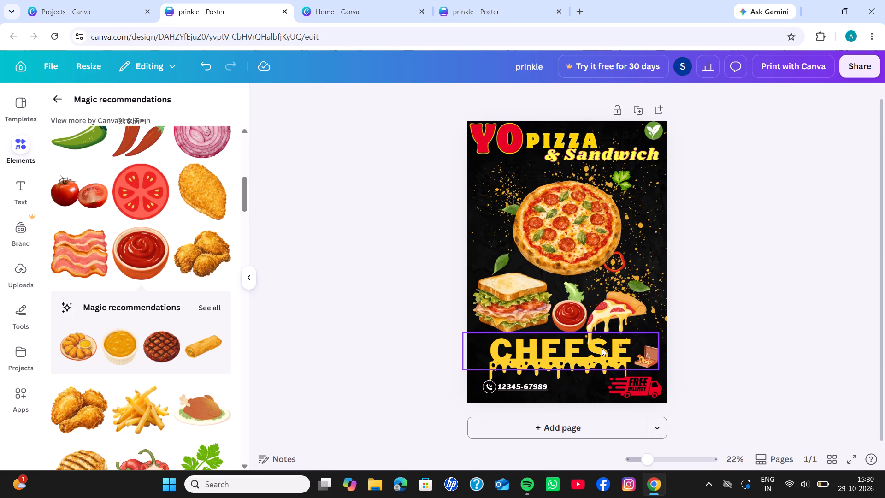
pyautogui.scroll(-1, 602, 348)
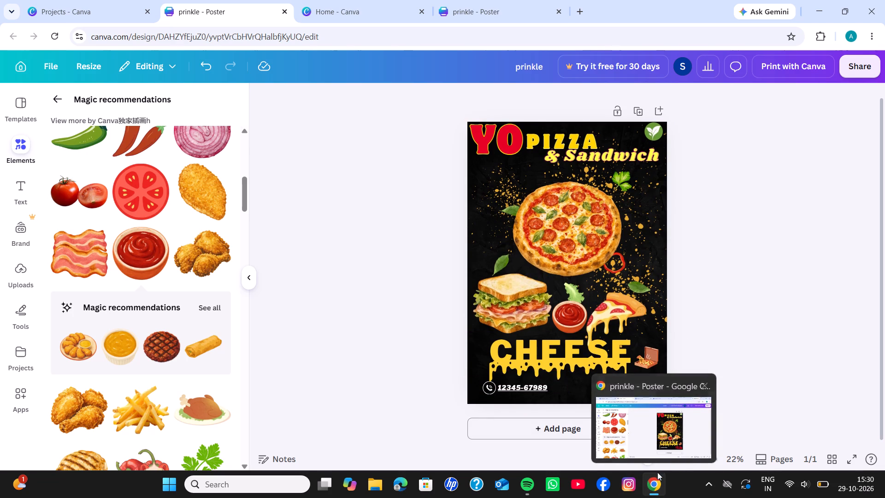
# Leave the poster design for the desktop and open the Kuro application.
pyautogui.click(823, 4)
pyautogui.doubleClick(324, 132)
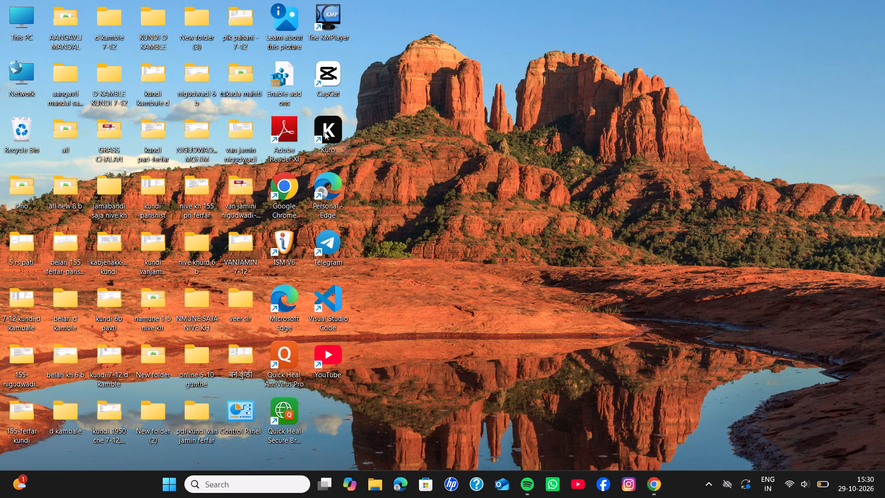
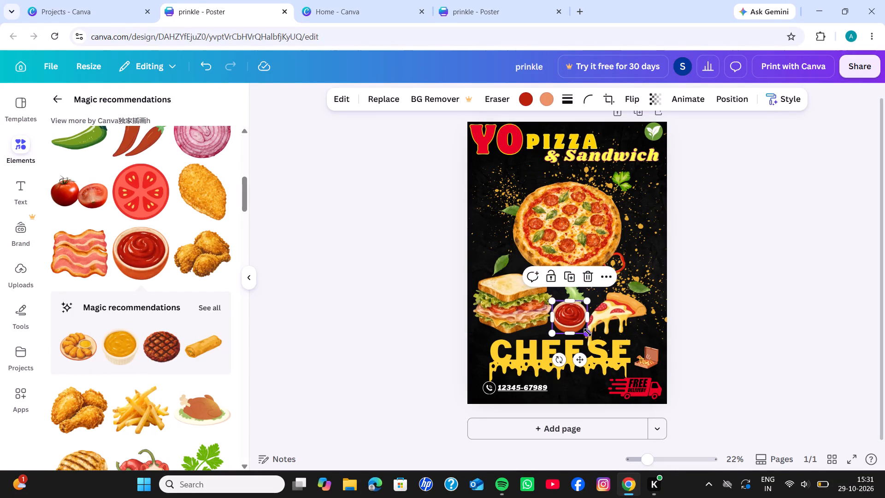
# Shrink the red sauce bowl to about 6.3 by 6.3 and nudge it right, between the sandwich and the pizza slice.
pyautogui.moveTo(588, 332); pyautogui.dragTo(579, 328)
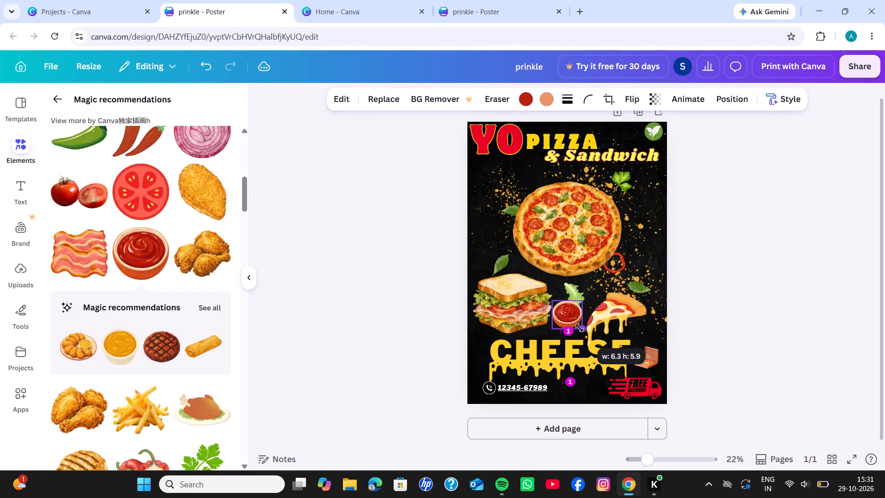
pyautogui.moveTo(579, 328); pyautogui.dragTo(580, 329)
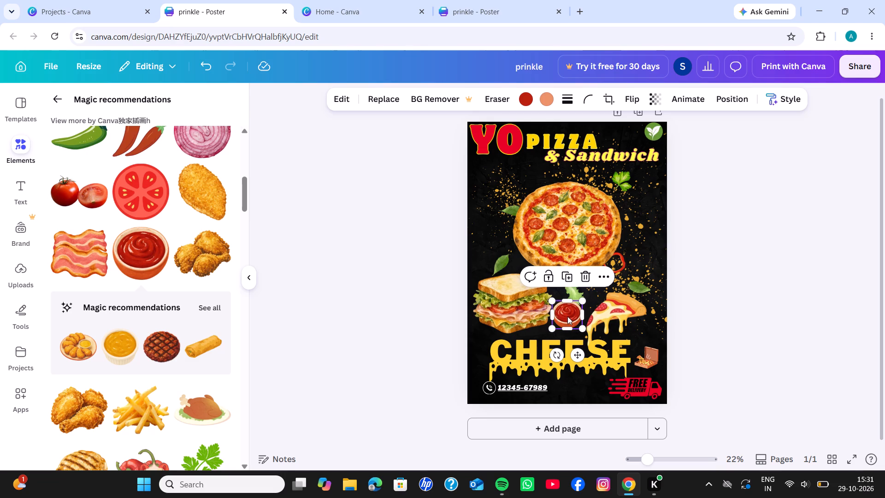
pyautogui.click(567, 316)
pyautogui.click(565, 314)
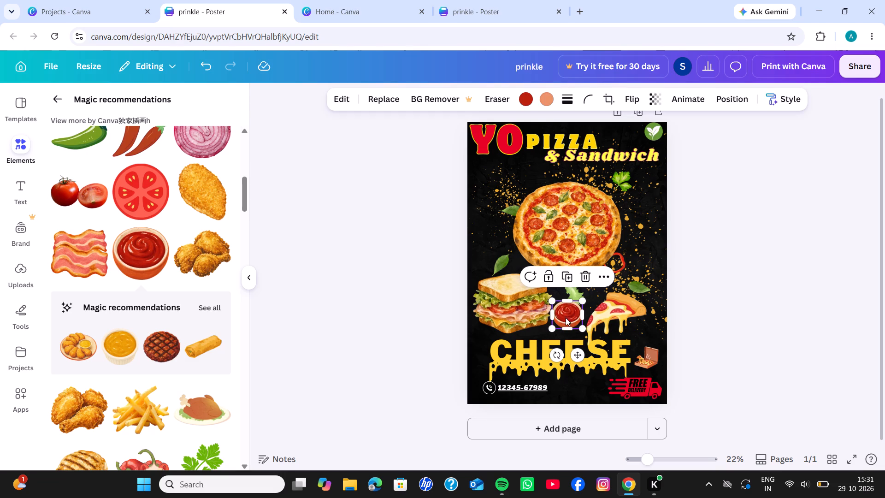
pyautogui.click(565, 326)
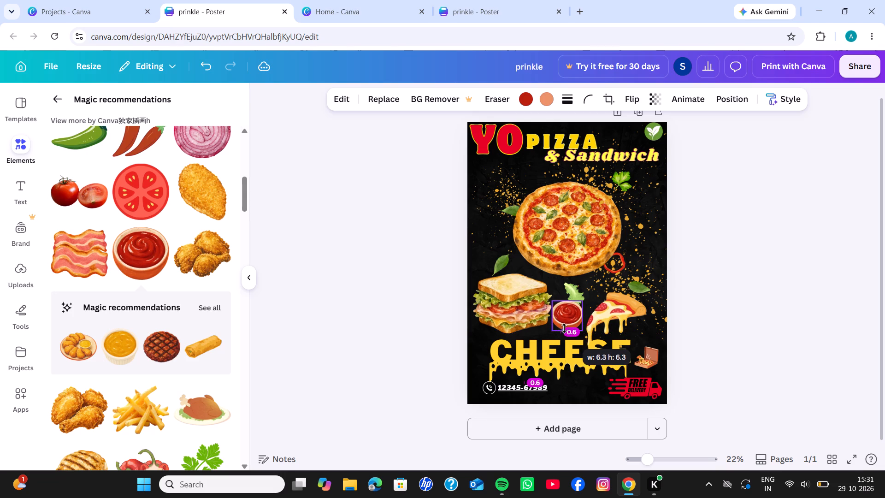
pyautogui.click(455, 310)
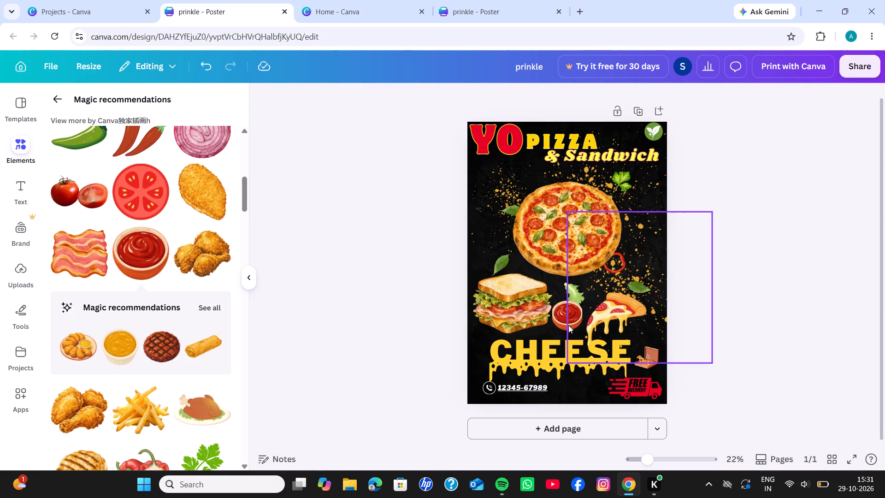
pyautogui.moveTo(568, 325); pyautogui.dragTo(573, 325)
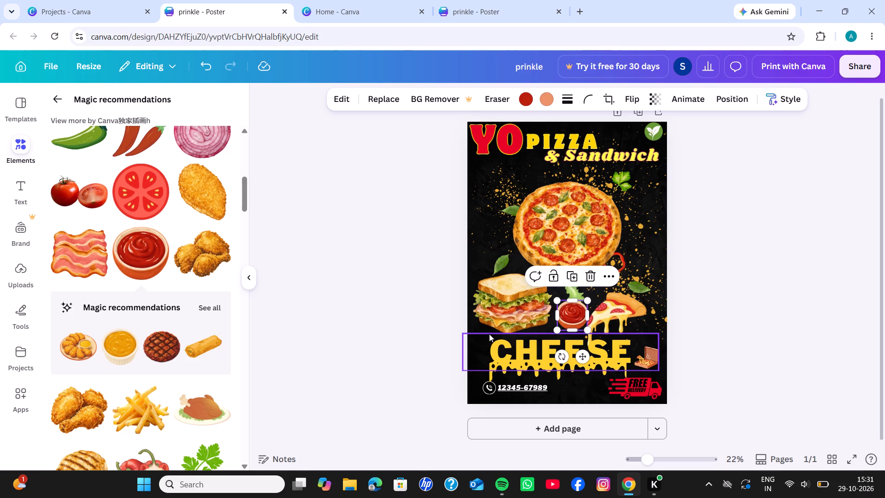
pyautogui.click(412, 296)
# Examine the recommended vegetable and food graphics for another element that suits the poster.
pyautogui.scroll(6, 195, 291)
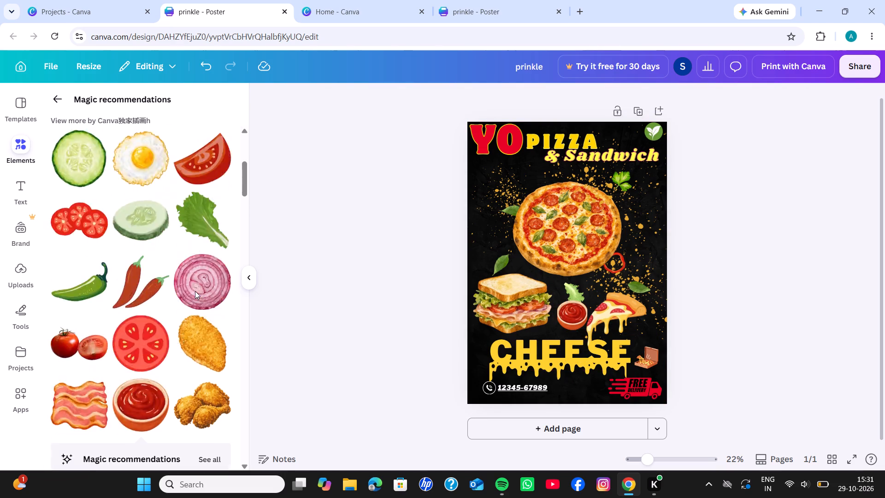
pyautogui.scroll(5, 195, 291)
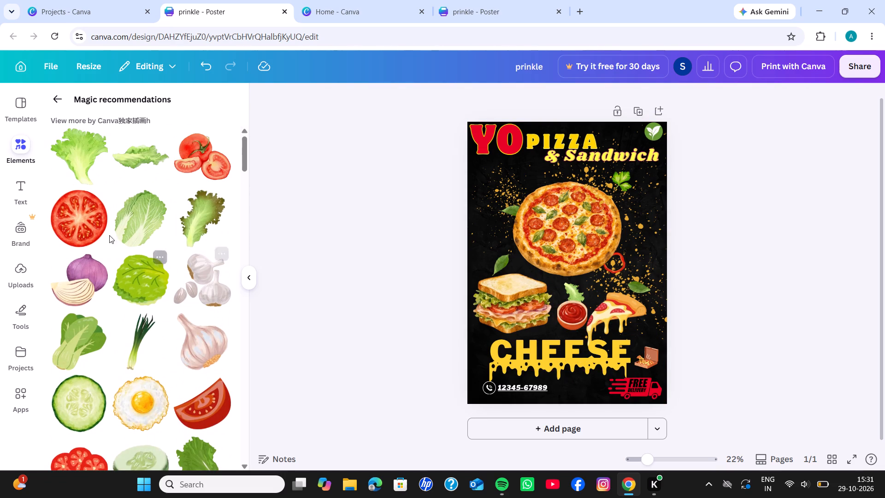
pyautogui.scroll(-1, 148, 256)
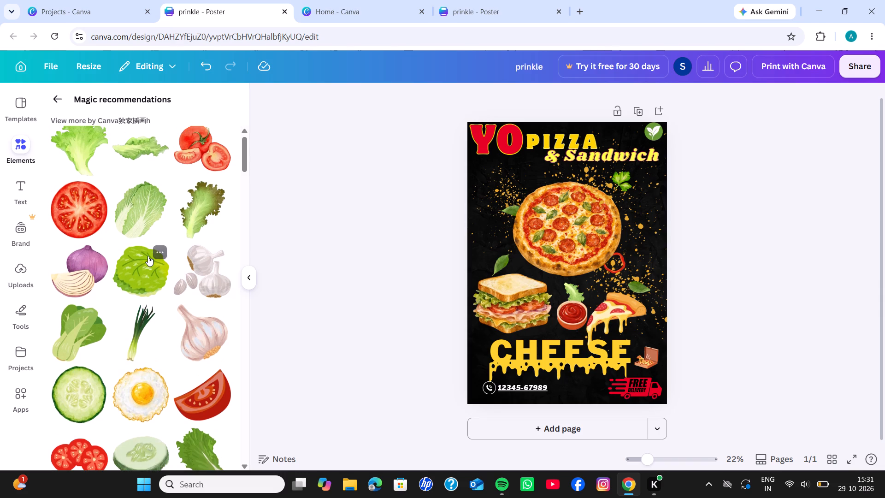
pyautogui.scroll(-3, 148, 256)
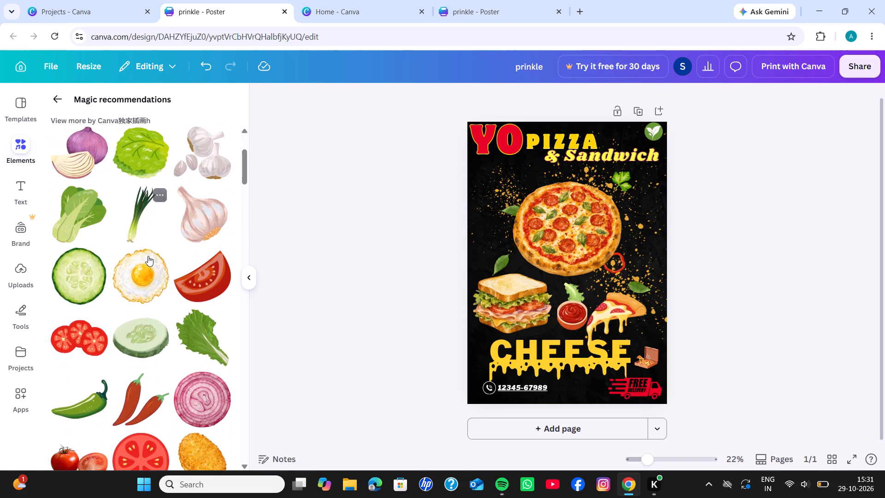
pyautogui.scroll(-1, 148, 256)
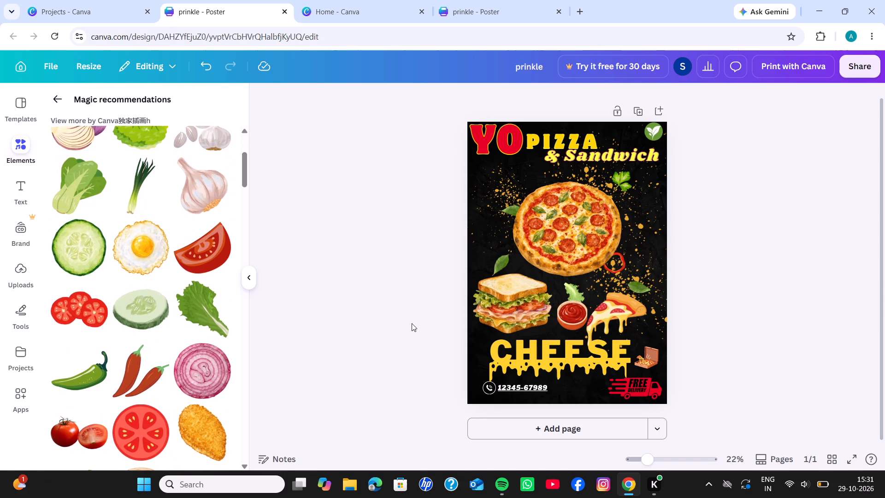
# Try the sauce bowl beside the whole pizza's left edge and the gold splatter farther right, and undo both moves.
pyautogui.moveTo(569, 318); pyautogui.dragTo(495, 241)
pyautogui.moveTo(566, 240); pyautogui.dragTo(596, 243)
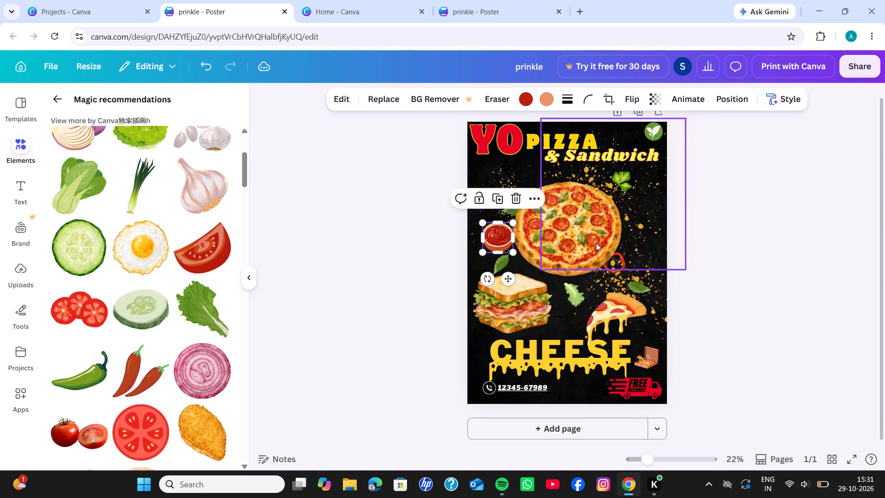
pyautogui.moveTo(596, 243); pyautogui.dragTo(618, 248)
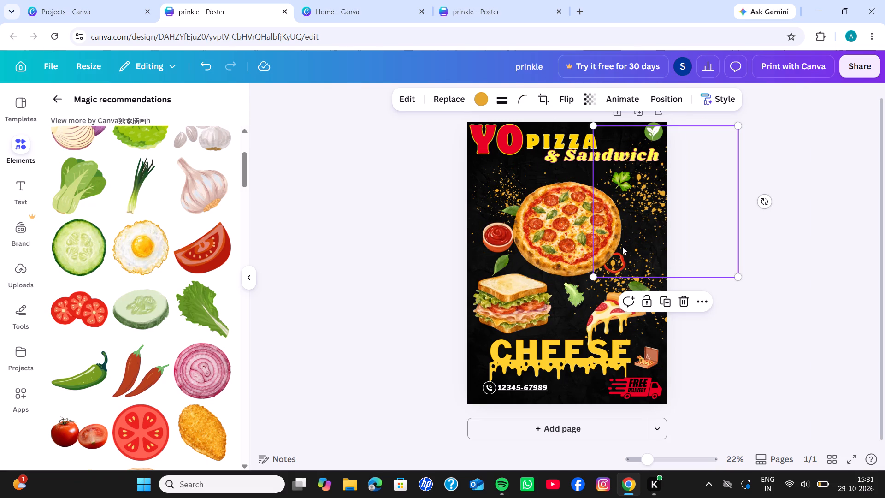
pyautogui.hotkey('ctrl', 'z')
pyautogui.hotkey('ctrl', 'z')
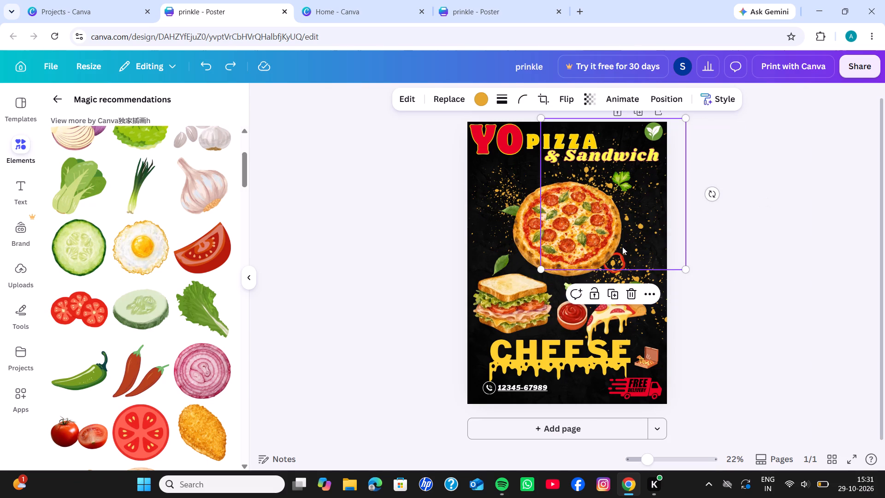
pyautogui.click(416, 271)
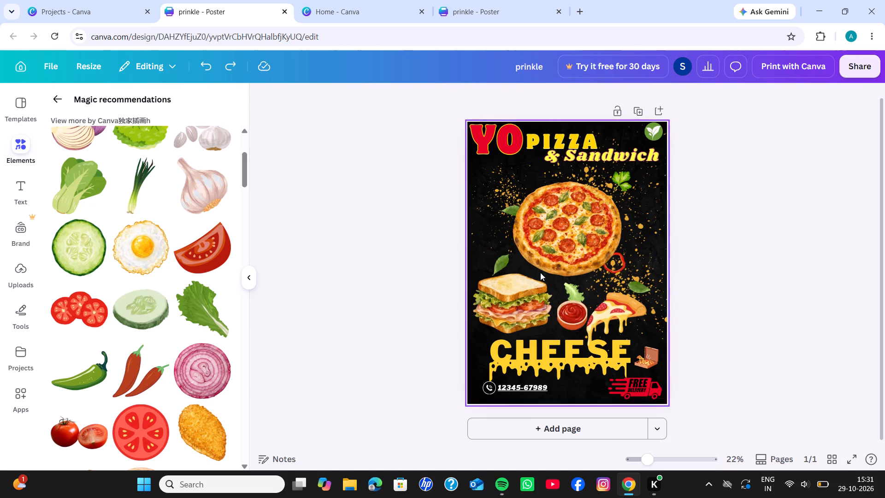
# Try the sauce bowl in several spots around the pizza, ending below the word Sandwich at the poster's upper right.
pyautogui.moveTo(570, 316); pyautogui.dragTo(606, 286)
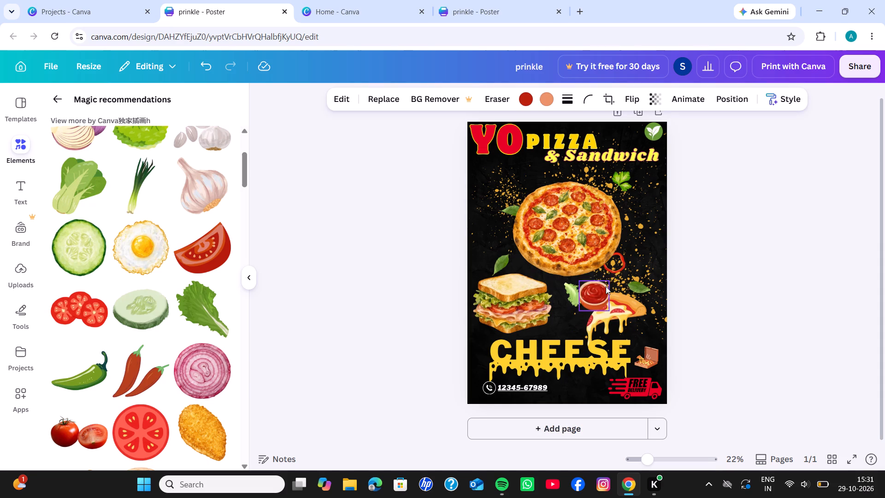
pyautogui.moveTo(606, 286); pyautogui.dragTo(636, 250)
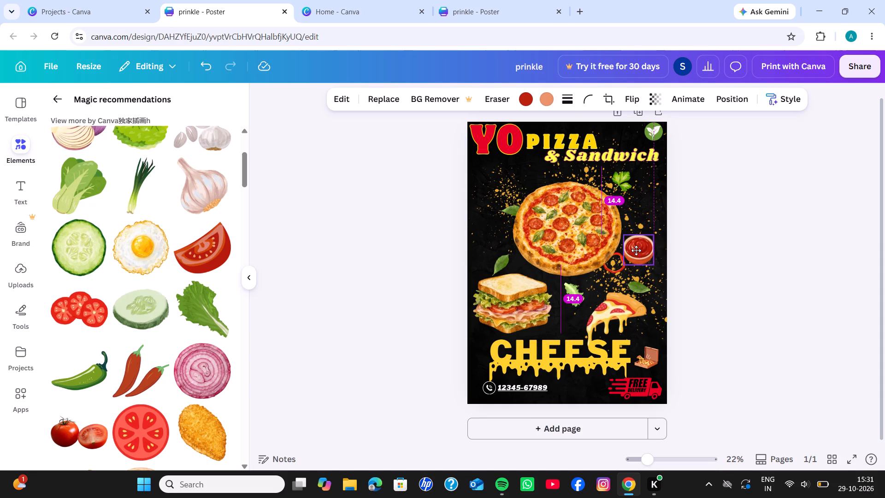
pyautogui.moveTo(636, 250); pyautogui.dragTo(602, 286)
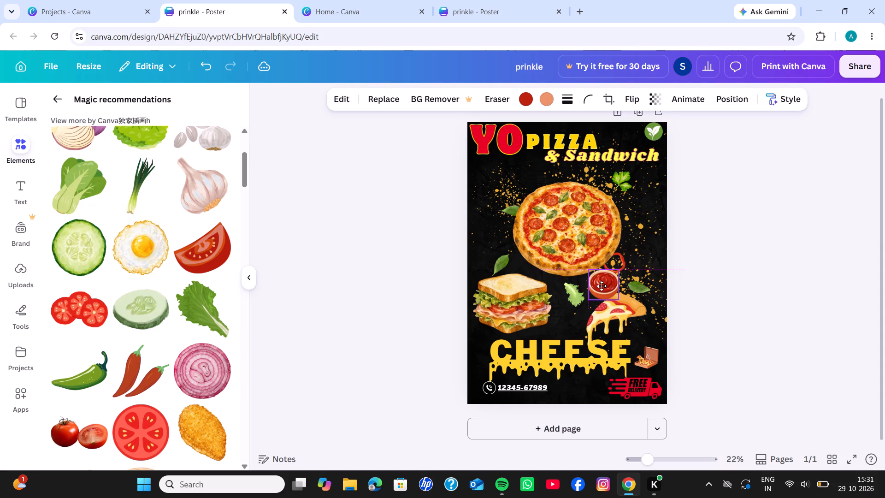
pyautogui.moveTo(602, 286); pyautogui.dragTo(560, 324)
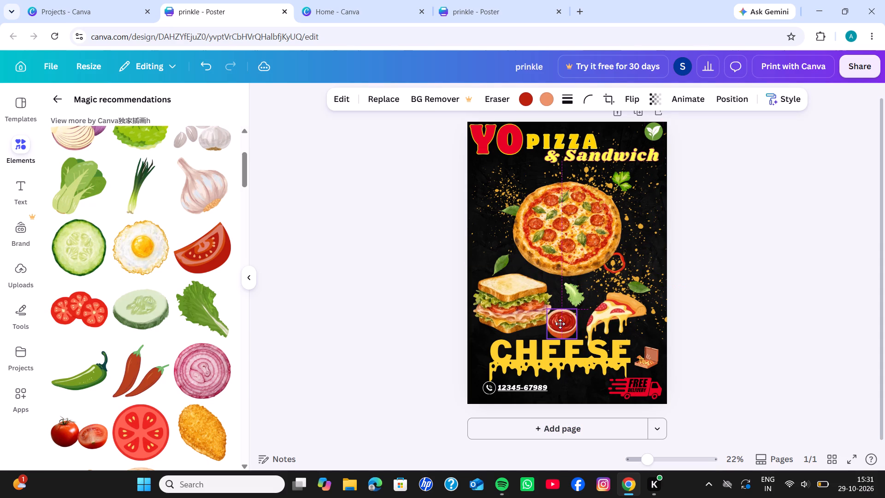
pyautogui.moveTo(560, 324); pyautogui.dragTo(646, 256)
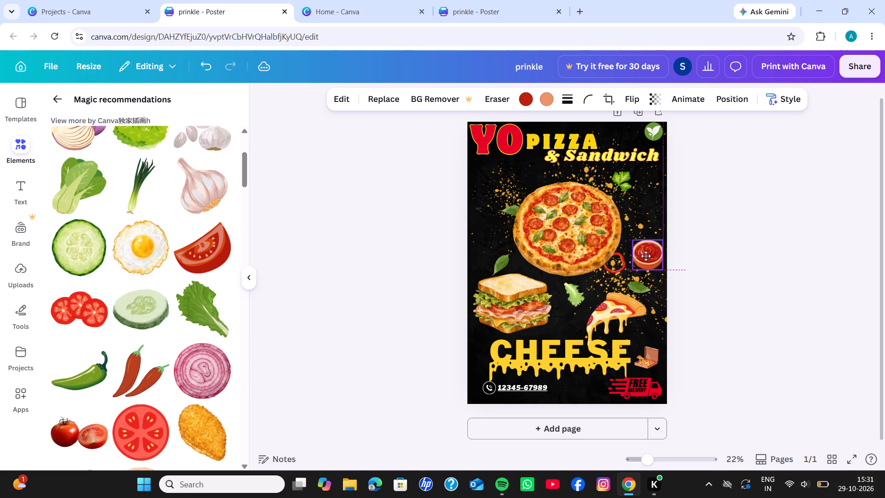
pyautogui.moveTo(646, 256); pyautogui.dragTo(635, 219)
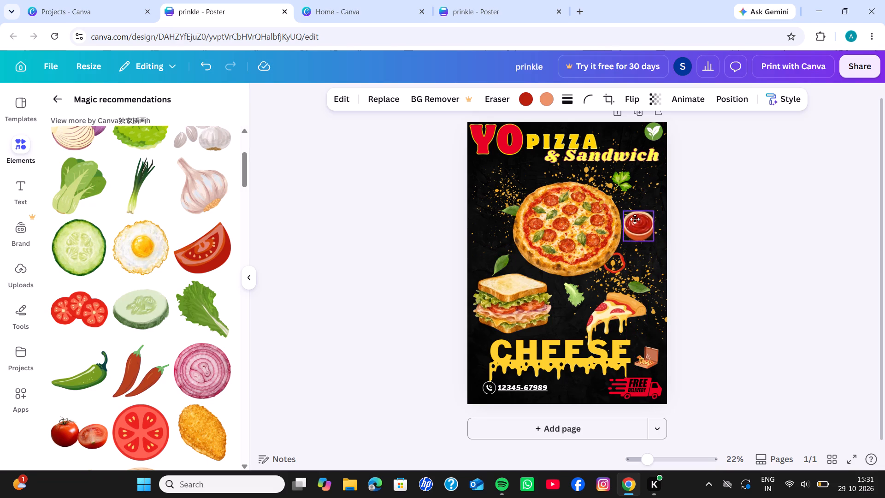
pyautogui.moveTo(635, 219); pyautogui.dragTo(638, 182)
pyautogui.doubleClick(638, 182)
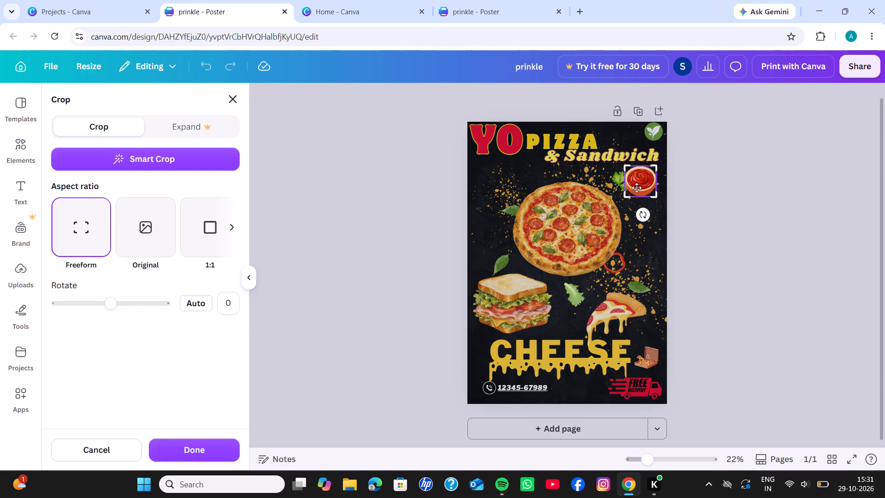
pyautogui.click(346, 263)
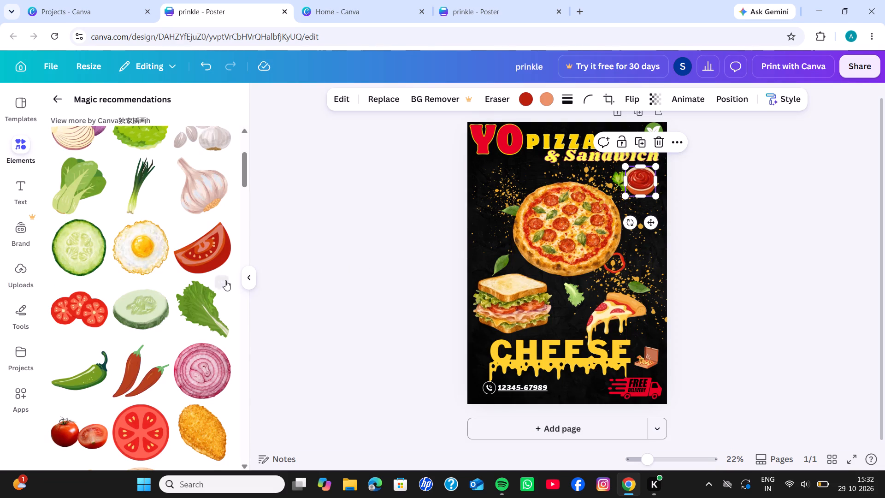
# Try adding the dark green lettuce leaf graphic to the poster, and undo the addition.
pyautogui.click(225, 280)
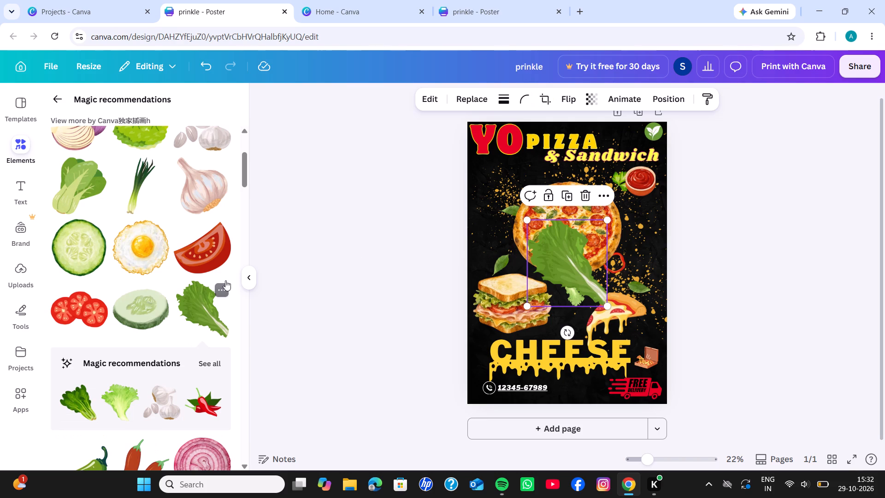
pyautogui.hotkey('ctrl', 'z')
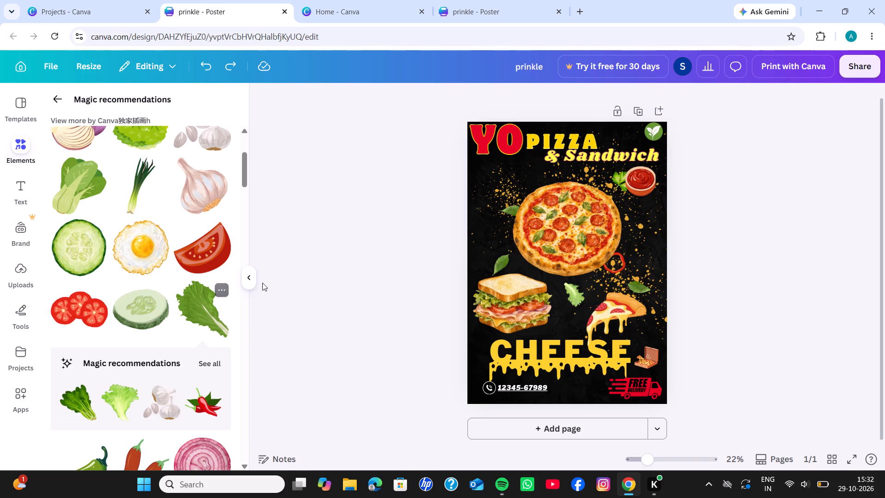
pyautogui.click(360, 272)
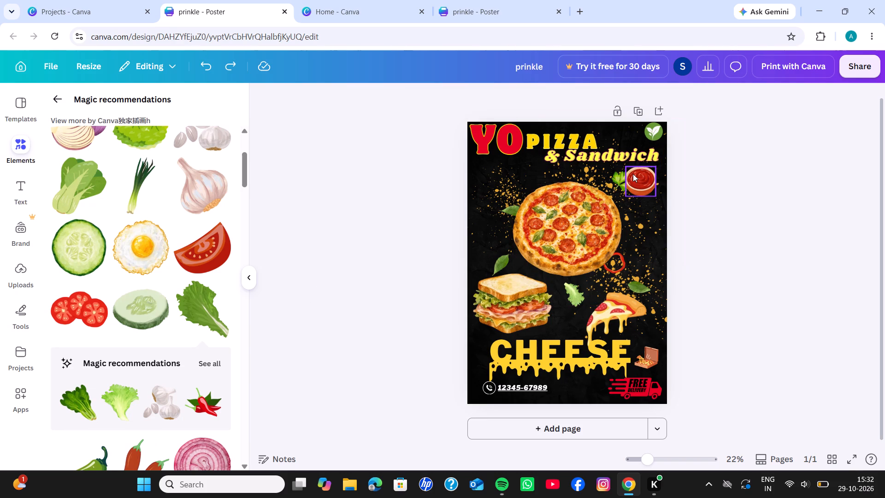
# Delete the red sauce bowl below the word Sandwich from the poster.
pyautogui.click(637, 176)
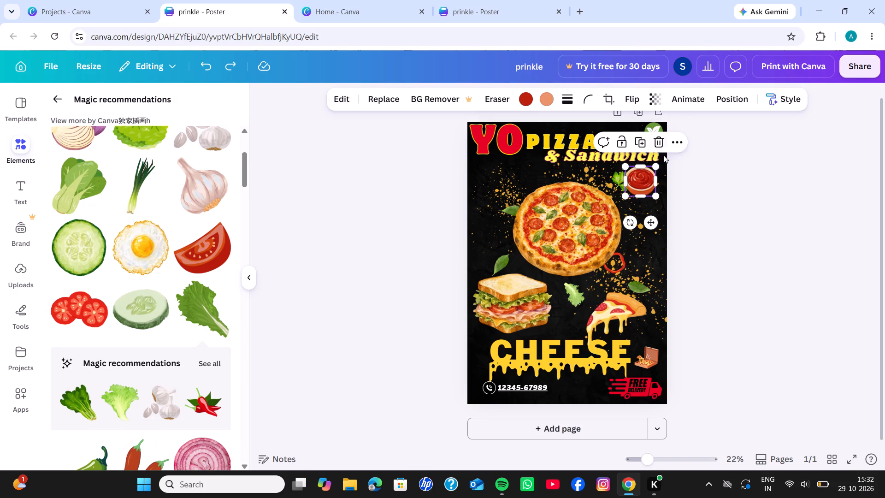
pyautogui.click(660, 144)
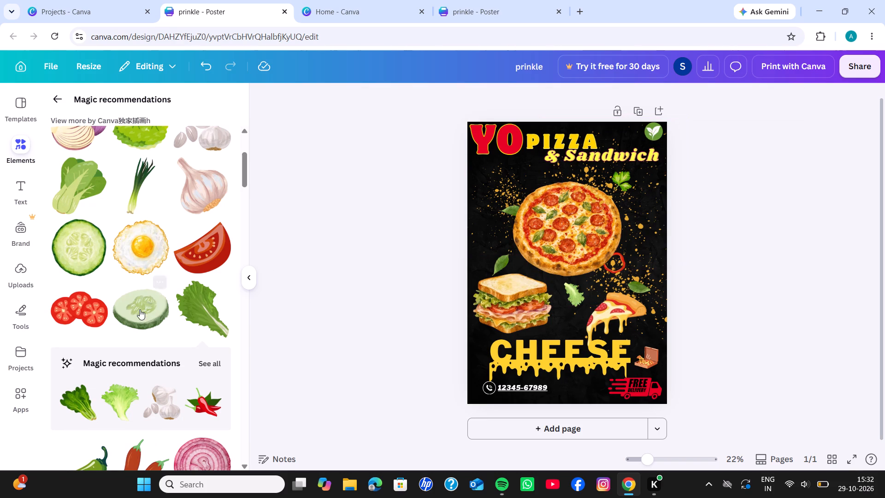
# Browse the recommended food graphics for another ingredient to decorate the poster.
pyautogui.scroll(-6, 140, 309)
pyautogui.hscroll(1, 140, 309)
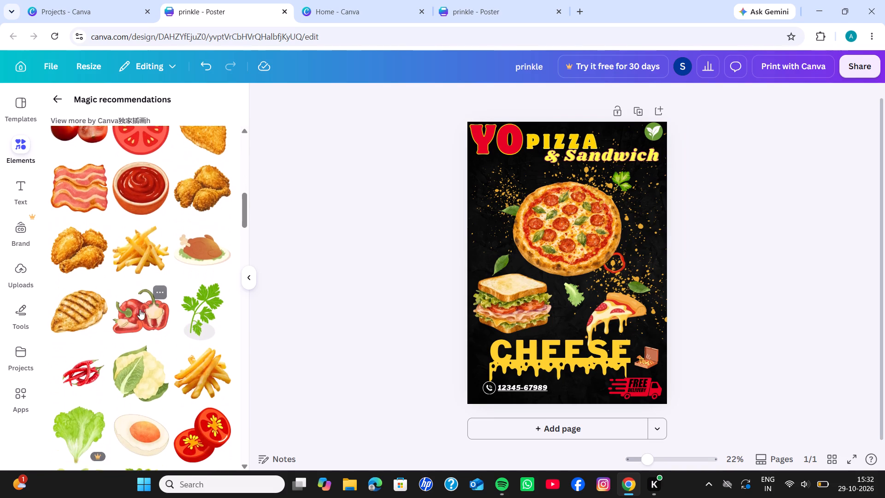
pyautogui.hscroll(3, 140, 309)
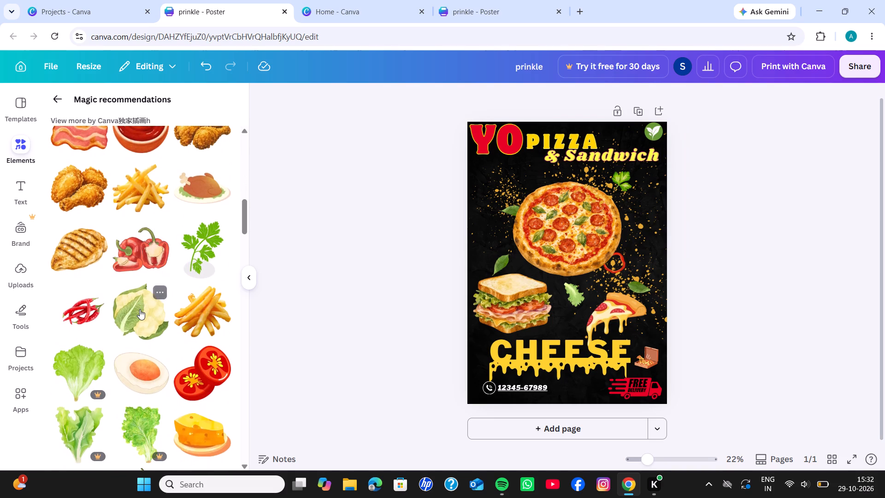
pyautogui.scroll(-2, 140, 309)
pyautogui.hscroll(3, 140, 309)
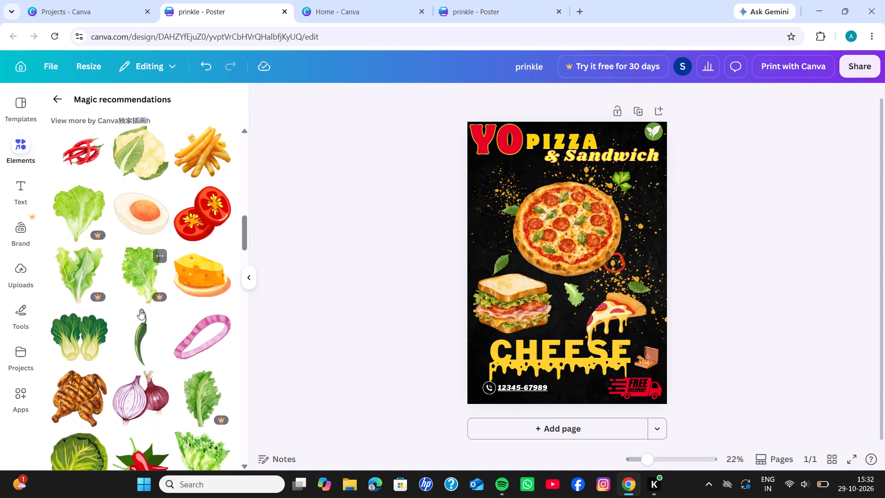
pyautogui.hscroll(1, 140, 309)
pyautogui.scroll(-3, 140, 309)
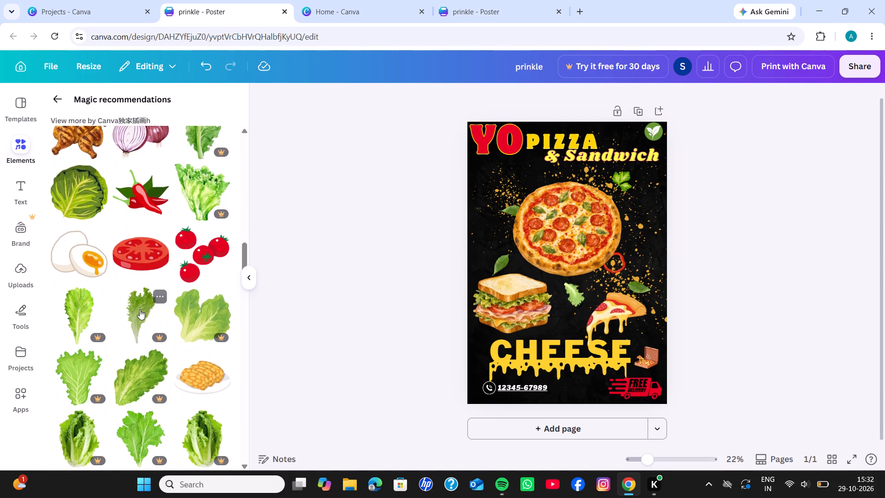
pyautogui.scroll(-5, 140, 309)
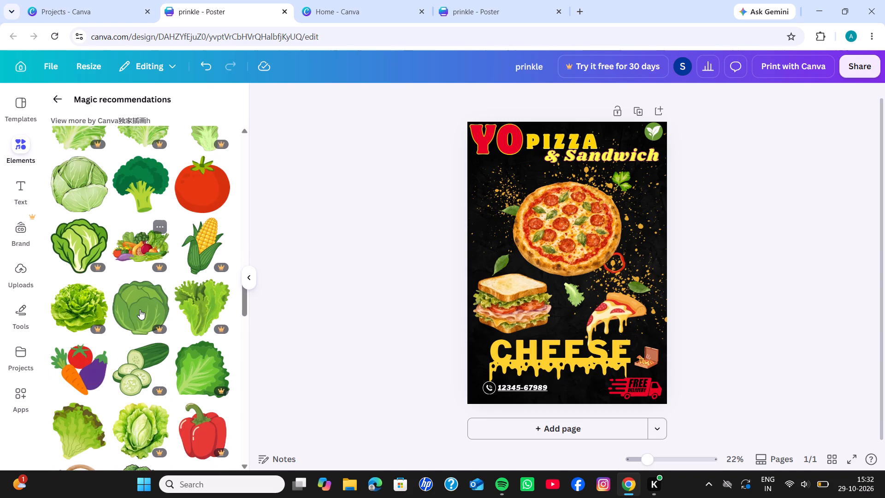
pyautogui.scroll(-5, 140, 309)
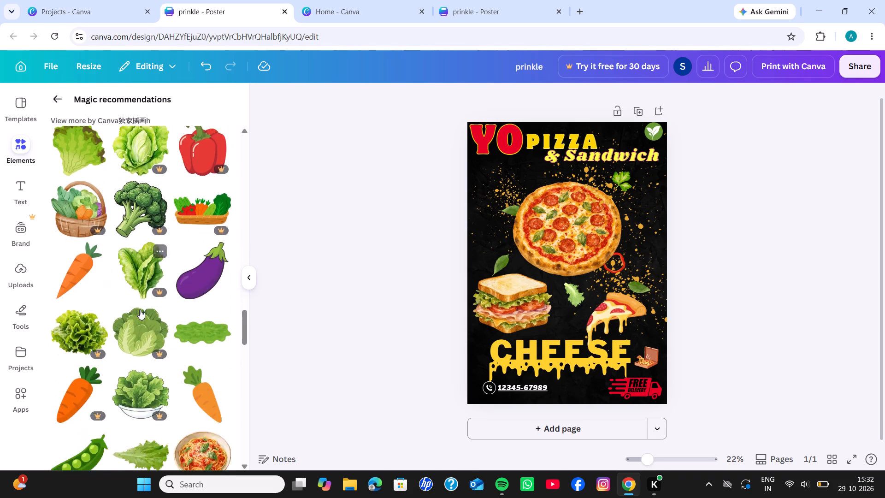
pyautogui.scroll(-5, 140, 309)
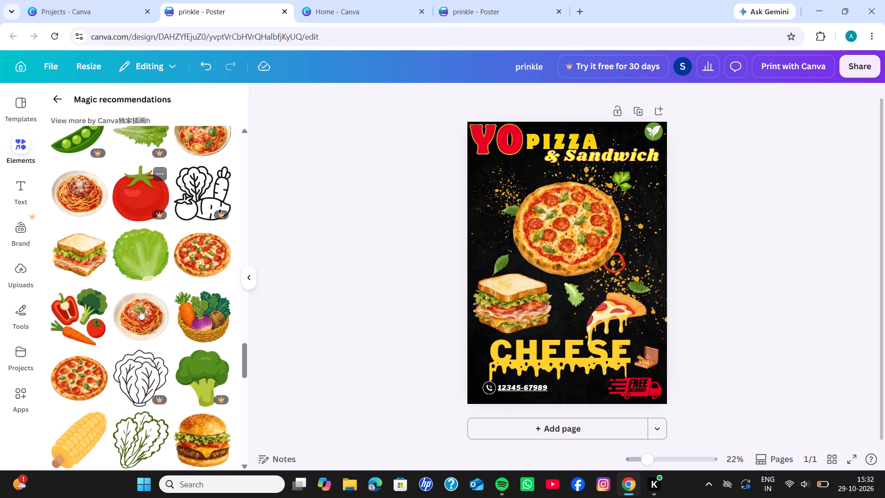
pyautogui.scroll(-5, 140, 309)
pyautogui.hscroll(1, 140, 309)
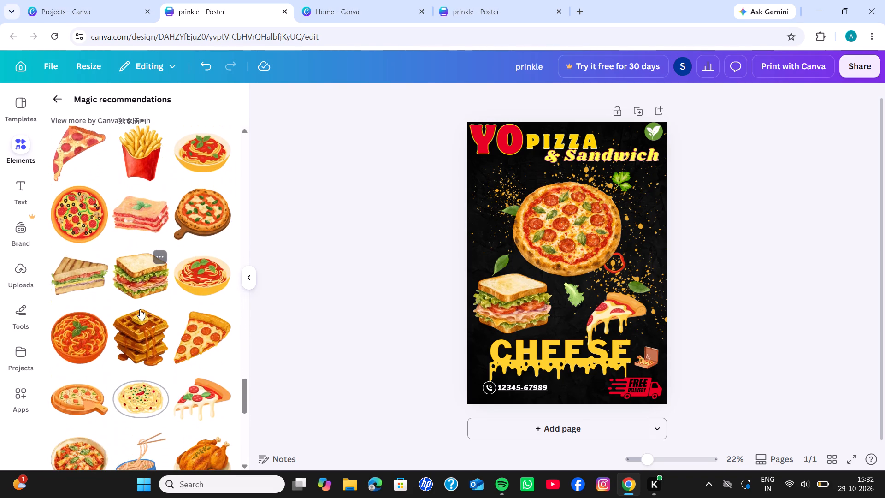
pyautogui.hscroll(2, 140, 309)
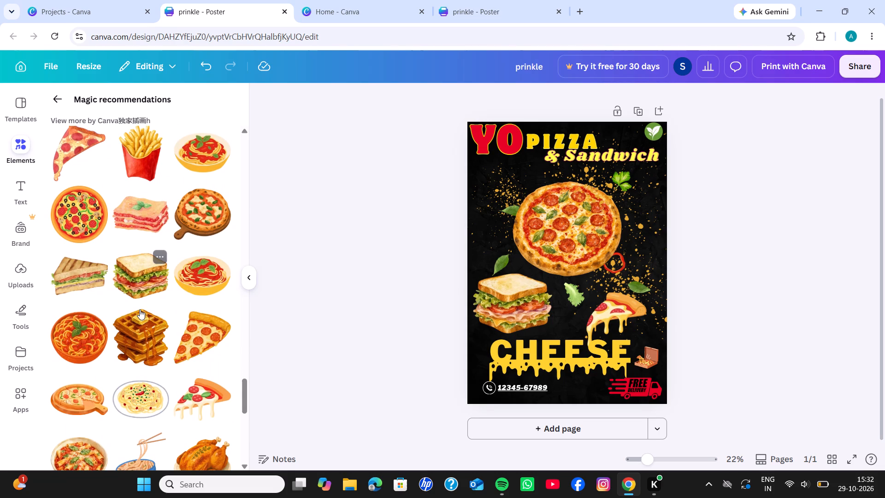
pyautogui.hscroll(1, 140, 309)
pyautogui.scroll(-4, 140, 309)
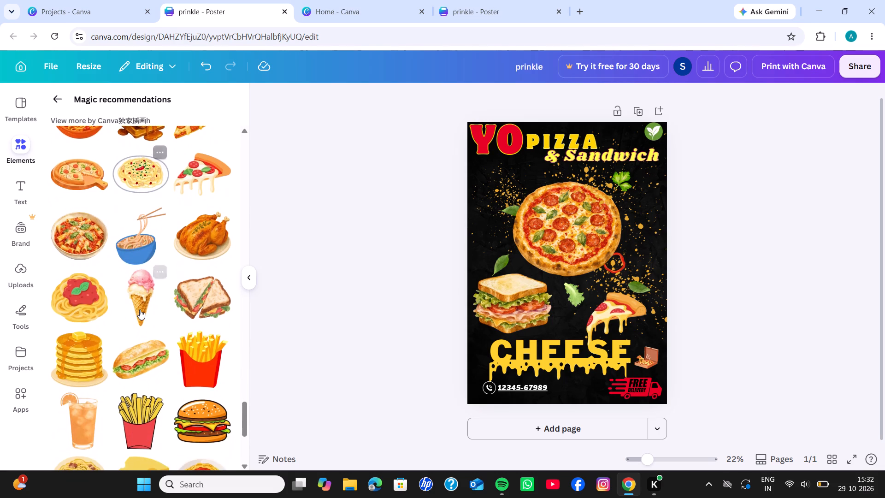
pyautogui.scroll(-2, 140, 309)
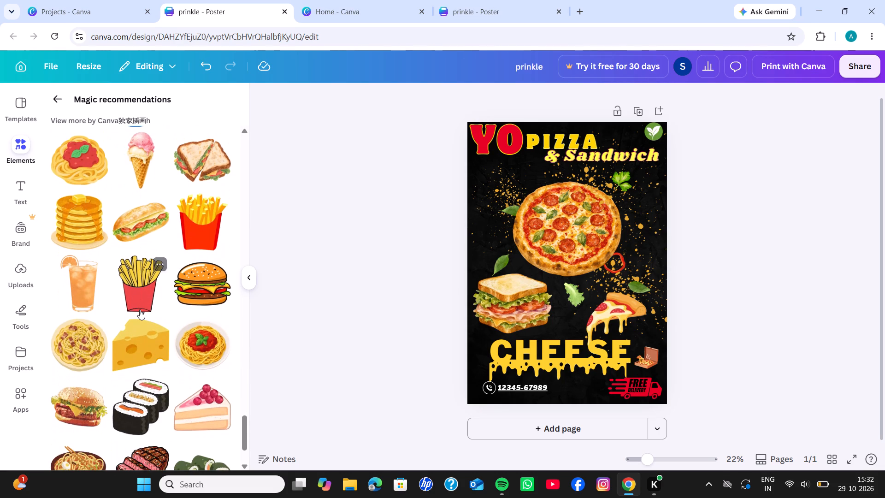
pyautogui.scroll(-1, 140, 309)
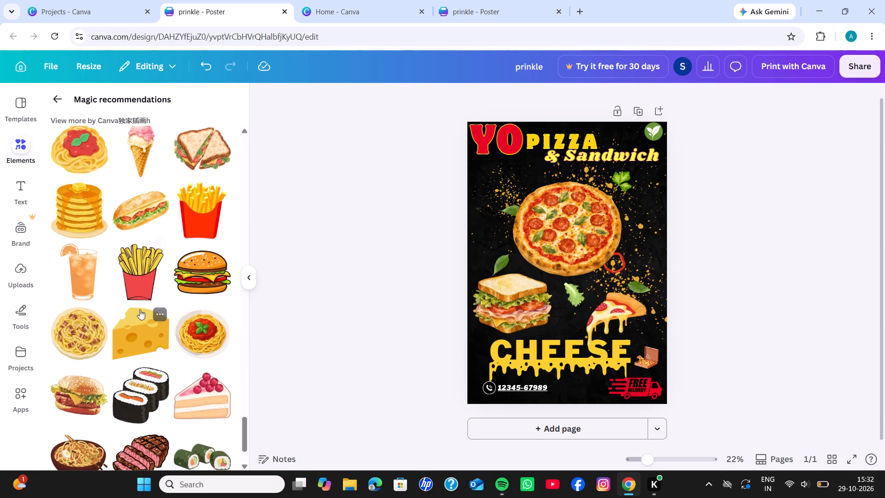
# Add the yellow cheese wedge graphic, shrink it, and place it between the sandwich and the pizza slice, above the CHEESE text.
pyautogui.click(135, 332)
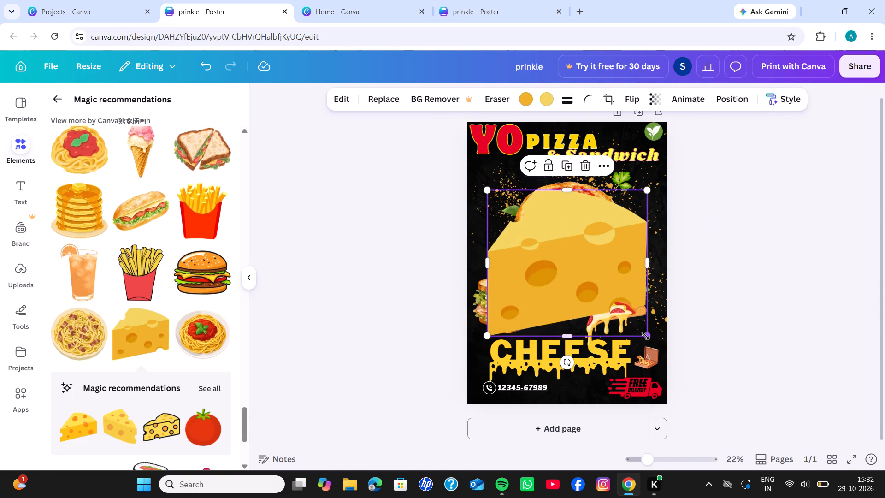
pyautogui.moveTo(646, 336); pyautogui.dragTo(543, 273)
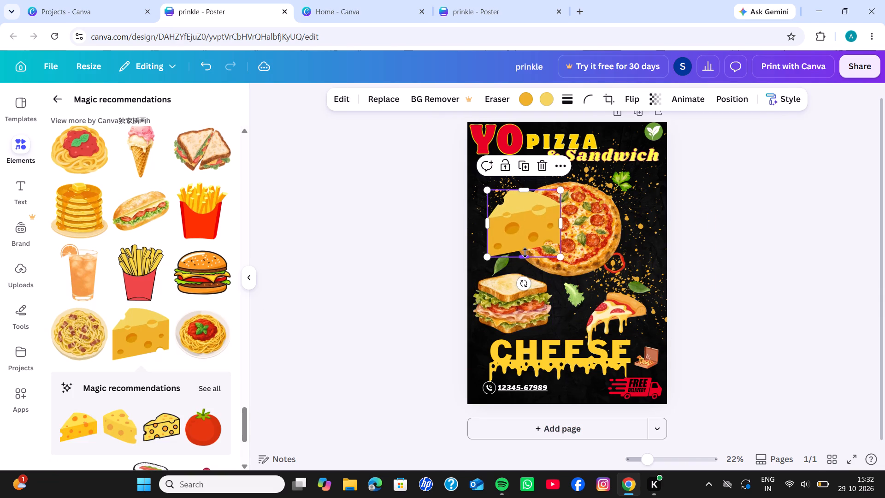
pyautogui.moveTo(517, 229); pyautogui.dragTo(555, 317)
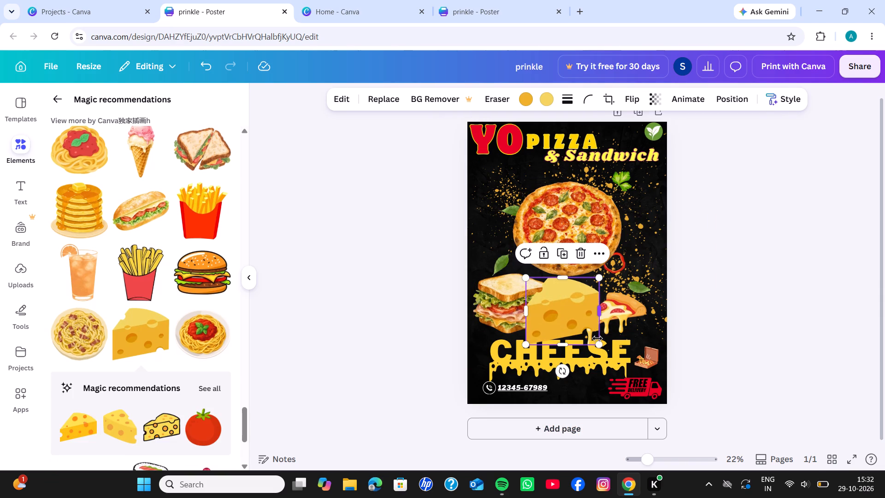
pyautogui.moveTo(597, 342); pyautogui.dragTo(565, 302)
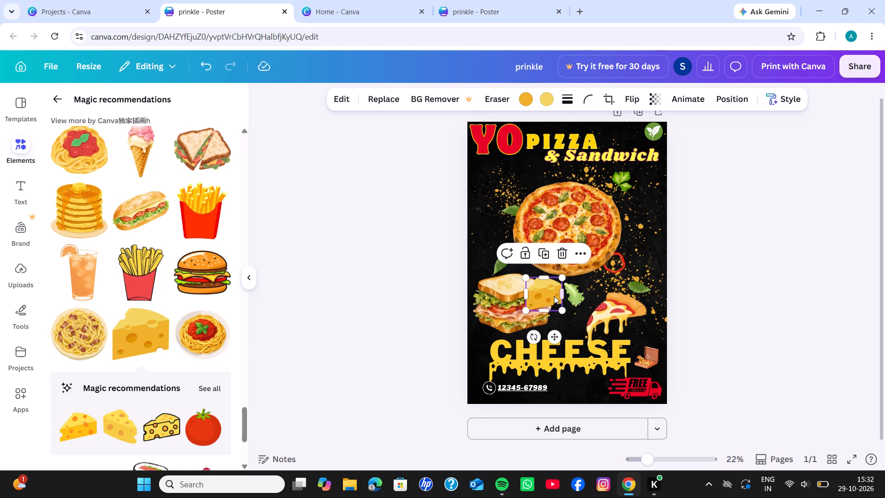
pyautogui.moveTo(540, 296); pyautogui.dragTo(565, 324)
pyautogui.moveTo(586, 338); pyautogui.dragTo(585, 337)
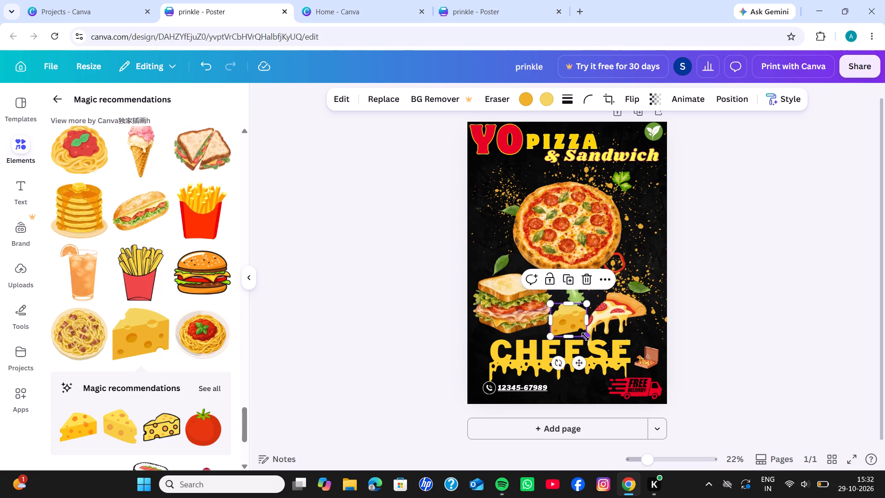
pyautogui.moveTo(585, 337); pyautogui.dragTo(581, 332)
pyautogui.moveTo(565, 309); pyautogui.dragTo(567, 314)
pyautogui.click(413, 308)
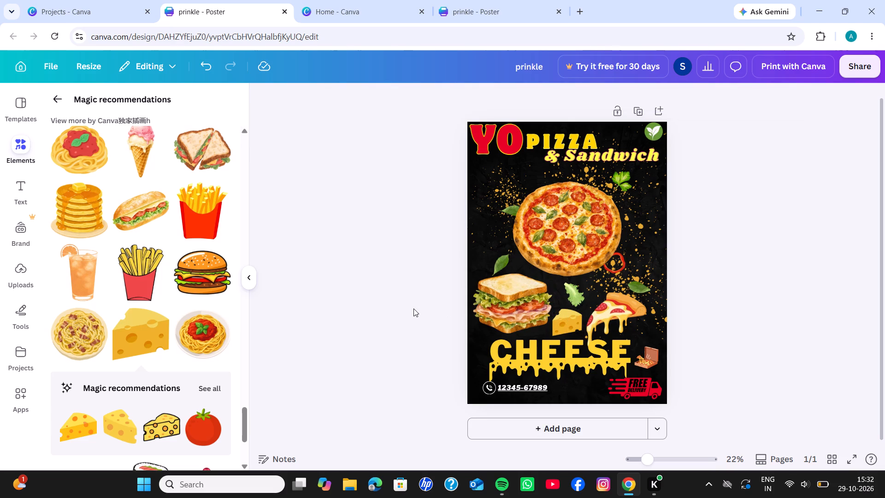
# Look through the rest of the recommended food graphics and back over the vegetables for one more decoration.
pyautogui.scroll(-3, 172, 341)
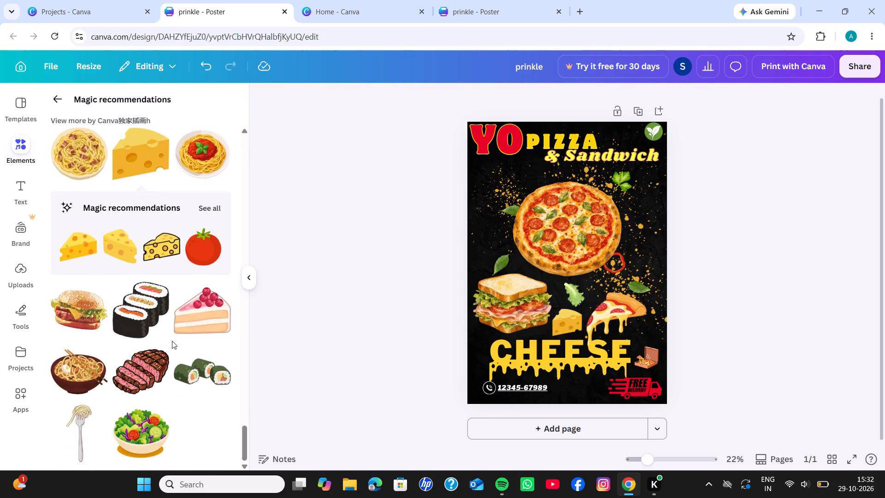
pyautogui.scroll(-1, 172, 341)
pyautogui.scroll(8, 172, 341)
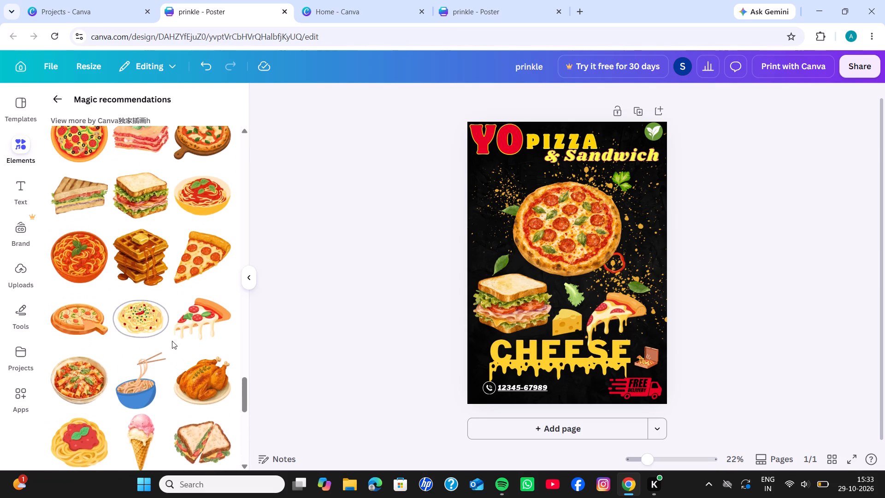
pyautogui.scroll(2, 172, 341)
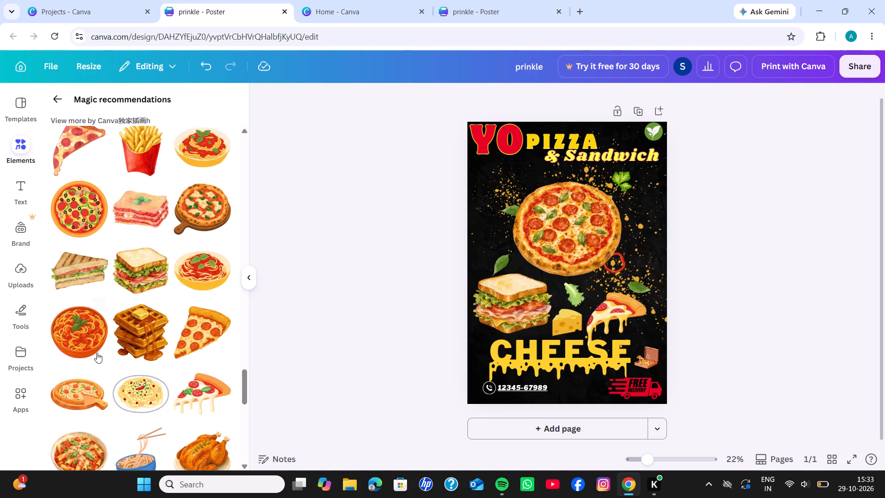
pyautogui.scroll(5, 97, 353)
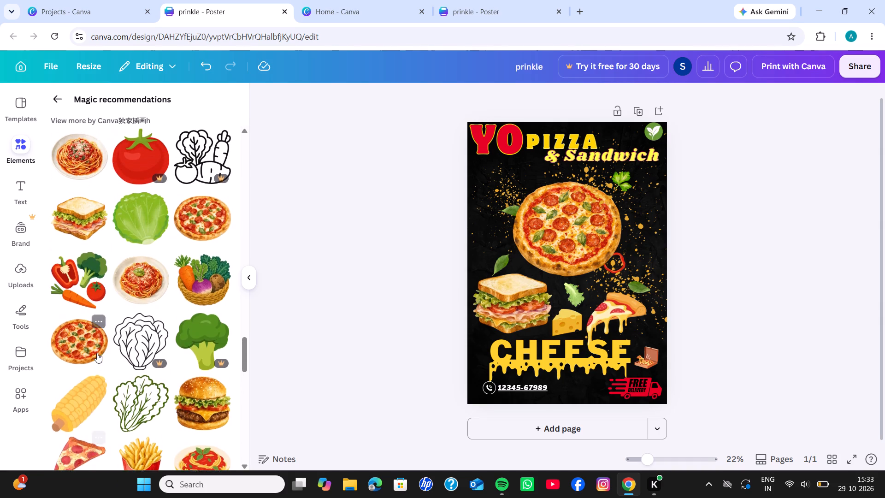
pyautogui.scroll(5, 97, 353)
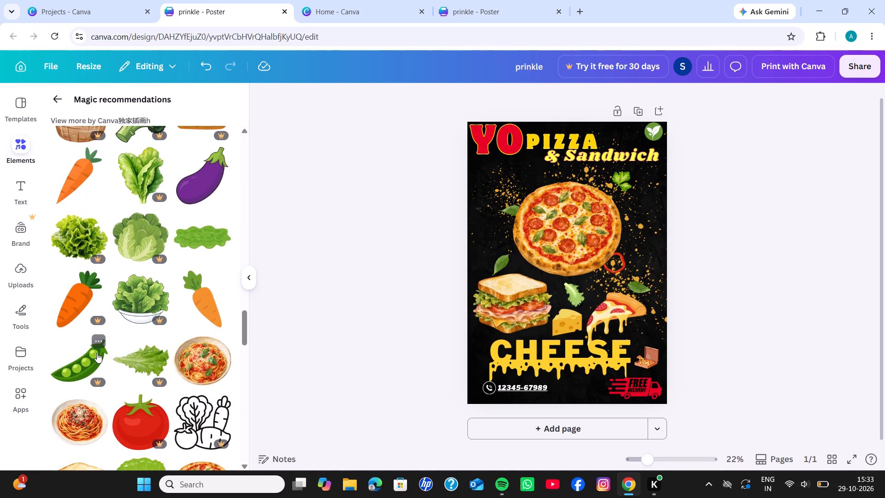
pyautogui.scroll(4, 97, 353)
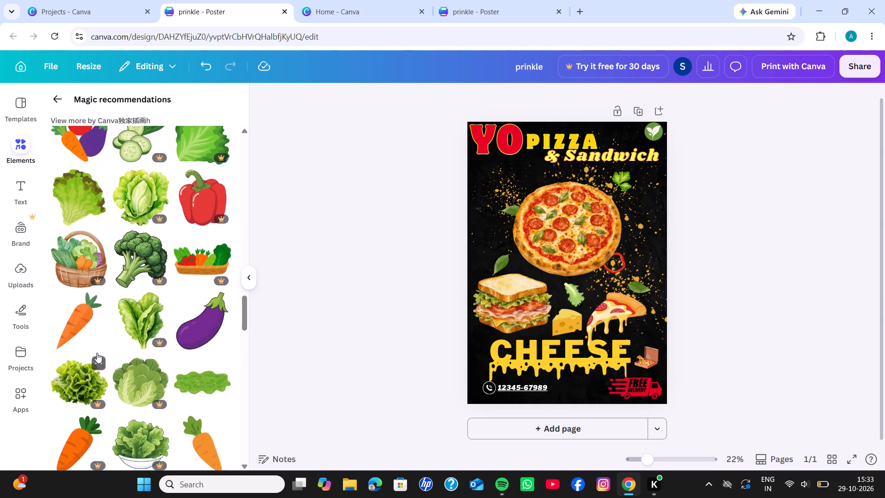
pyautogui.scroll(4, 97, 353)
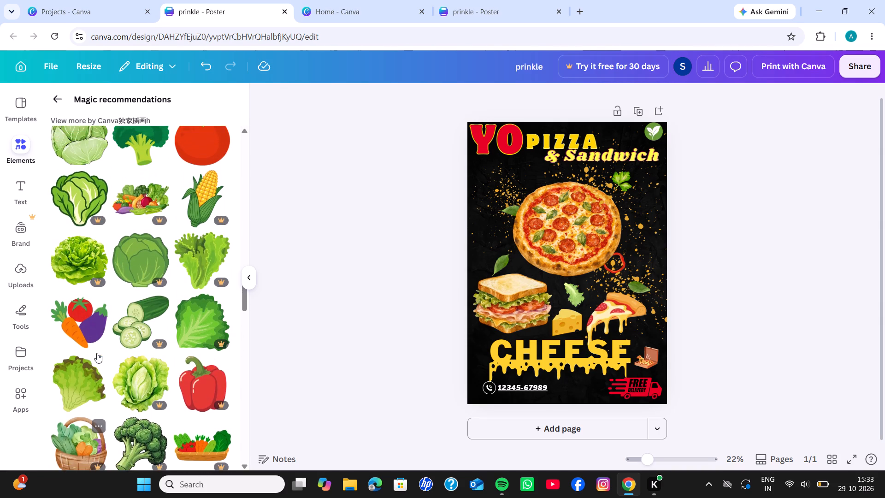
pyautogui.scroll(6, 97, 353)
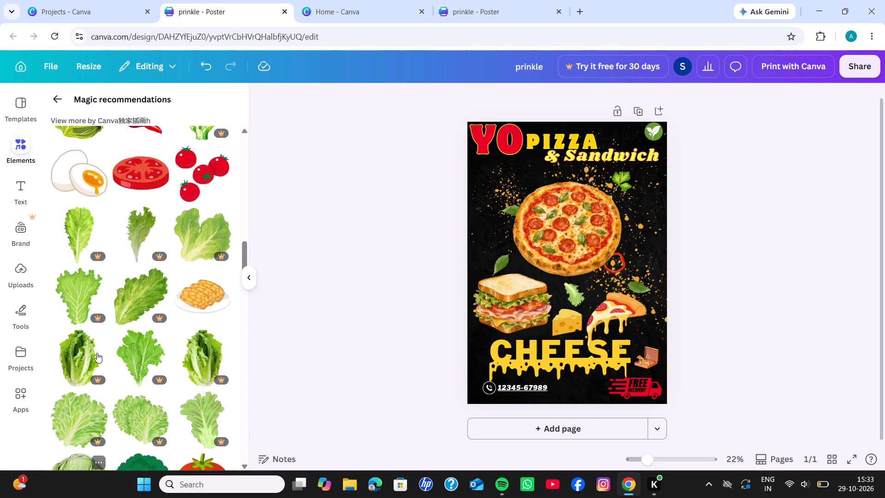
pyautogui.scroll(6, 97, 353)
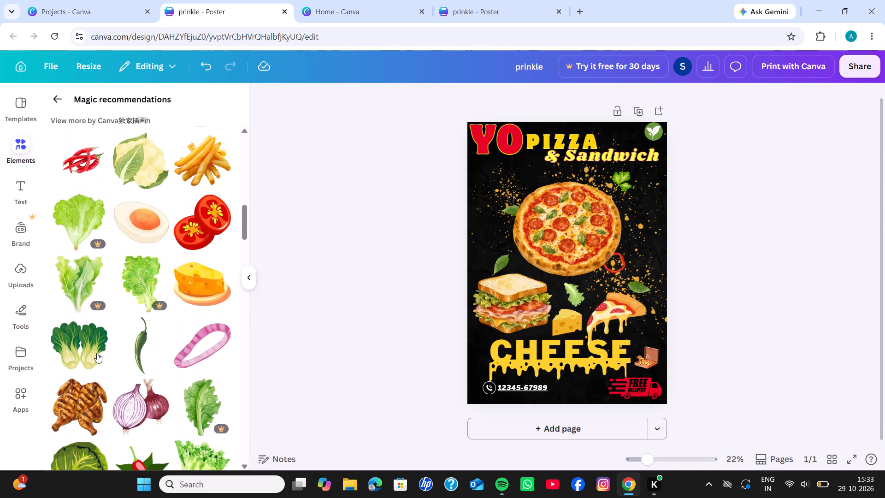
pyautogui.scroll(2, 97, 353)
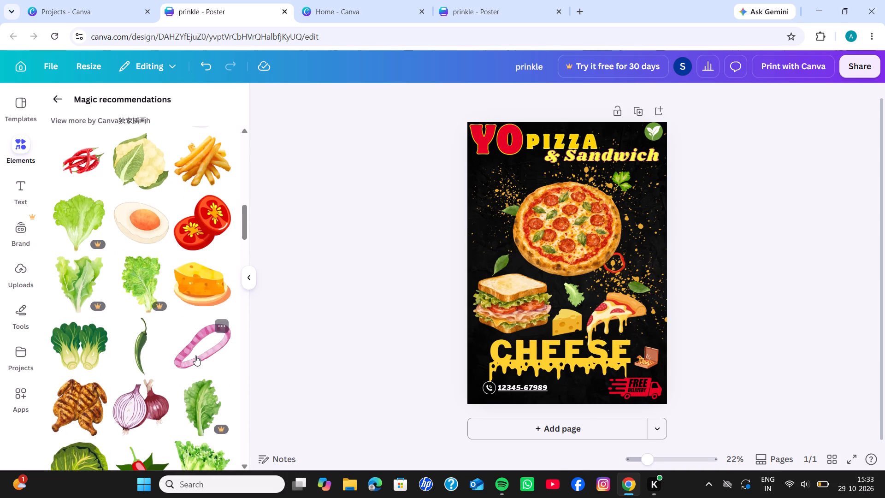
# Add the pink onion ring graphic, shrink it, and place it beside the whole pizza's upper right edge, below the green herb leaf.
pyautogui.click(195, 356)
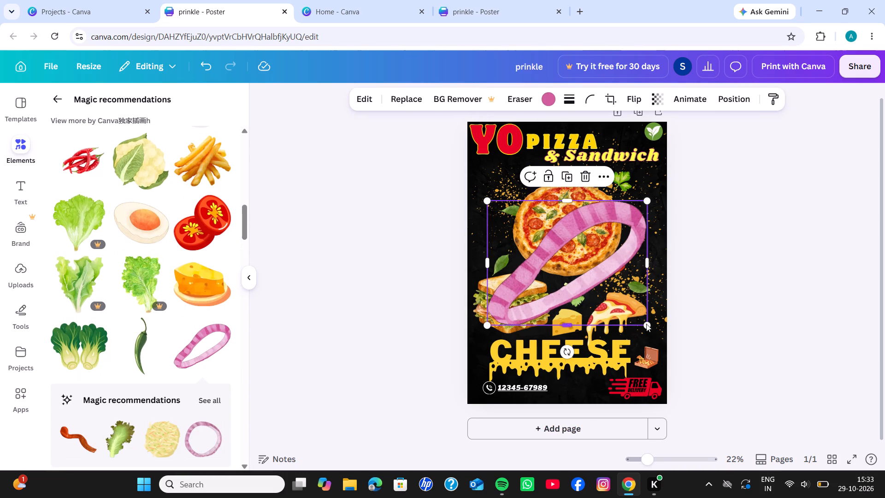
pyautogui.moveTo(648, 324); pyautogui.dragTo(525, 228)
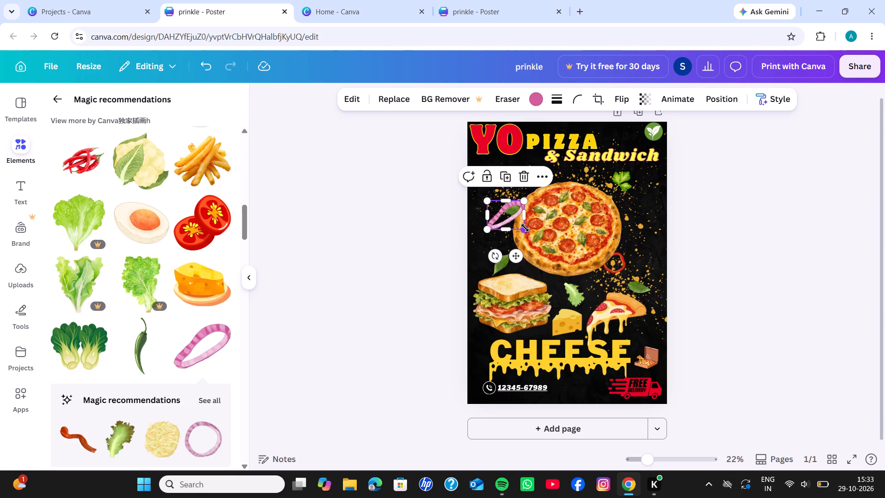
pyautogui.moveTo(506, 213); pyautogui.dragTo(633, 184)
pyautogui.moveTo(636, 184); pyautogui.dragTo(642, 197)
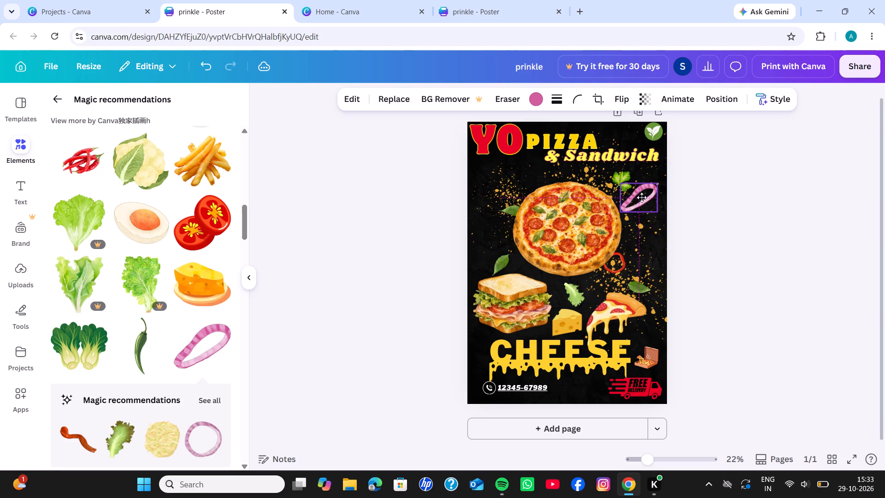
pyautogui.moveTo(642, 197); pyautogui.dragTo(624, 207)
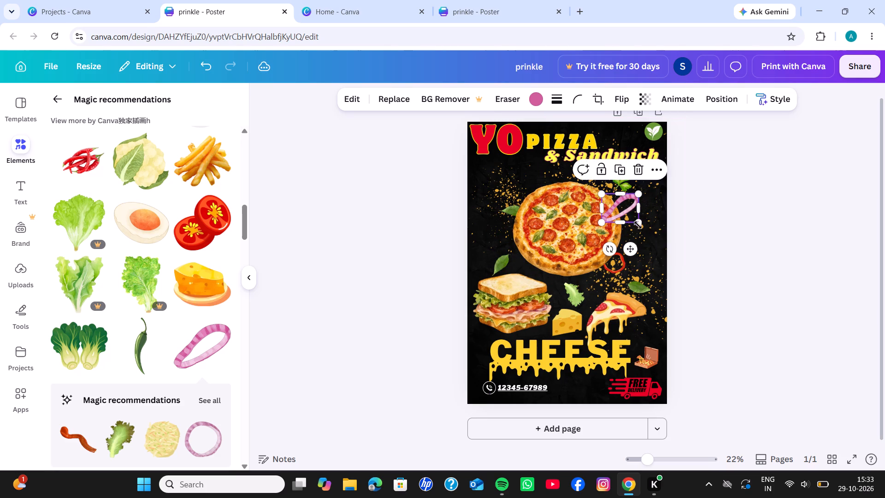
pyautogui.moveTo(638, 221); pyautogui.dragTo(630, 215)
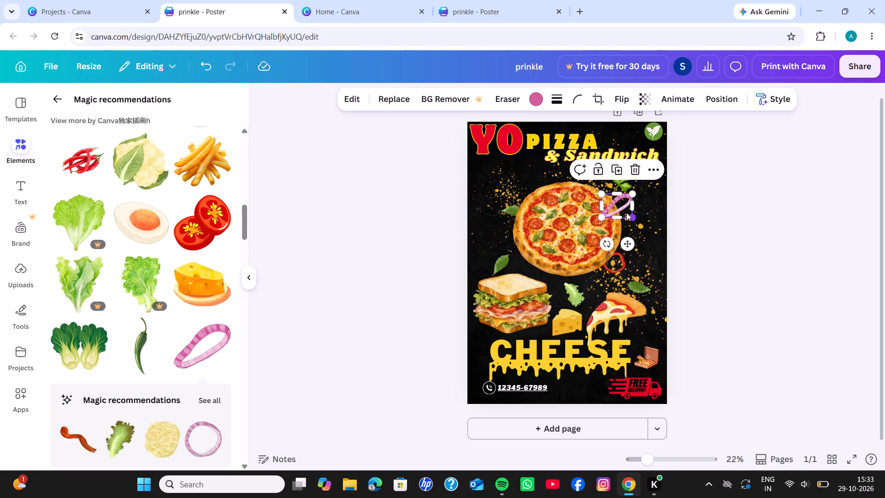
pyautogui.moveTo(618, 203); pyautogui.dragTo(628, 206)
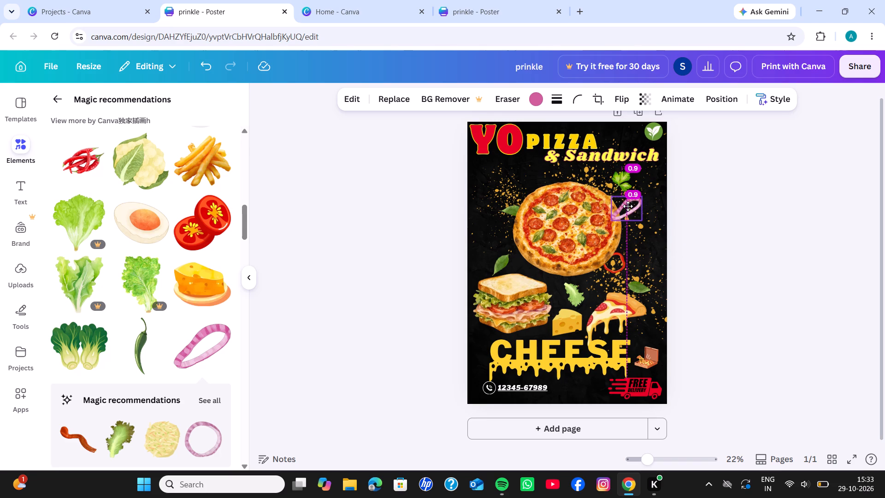
pyautogui.moveTo(628, 206); pyautogui.dragTo(630, 205)
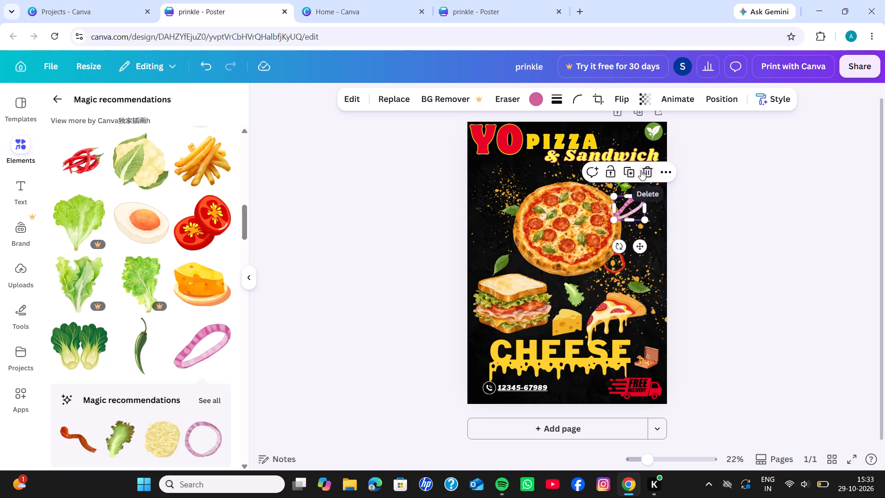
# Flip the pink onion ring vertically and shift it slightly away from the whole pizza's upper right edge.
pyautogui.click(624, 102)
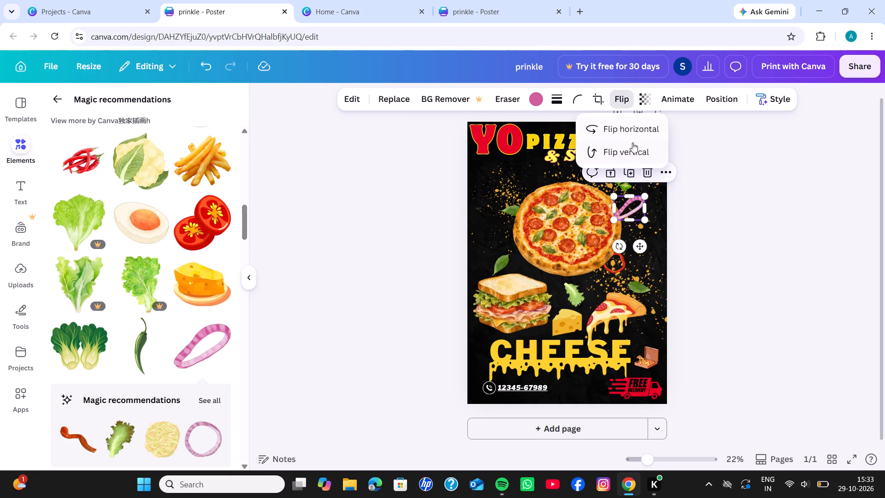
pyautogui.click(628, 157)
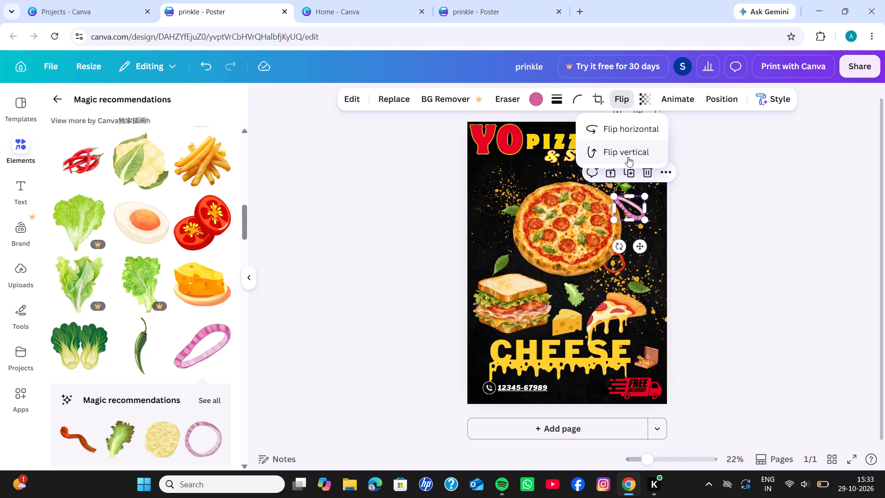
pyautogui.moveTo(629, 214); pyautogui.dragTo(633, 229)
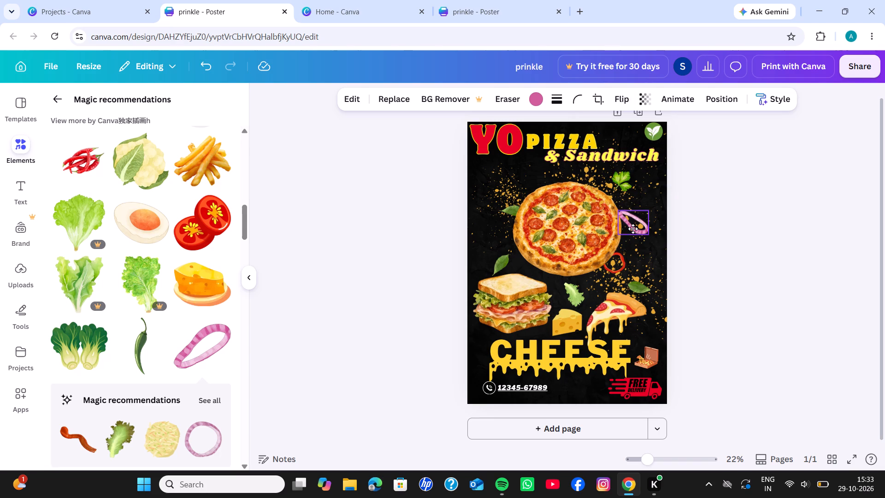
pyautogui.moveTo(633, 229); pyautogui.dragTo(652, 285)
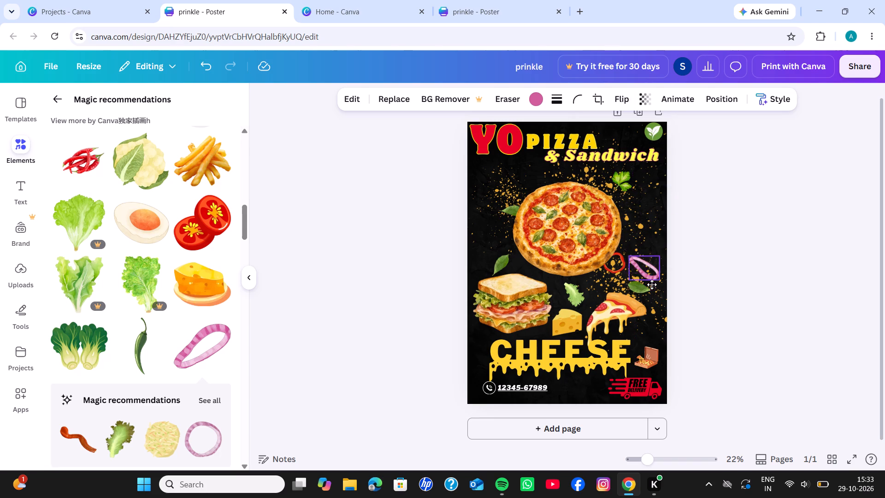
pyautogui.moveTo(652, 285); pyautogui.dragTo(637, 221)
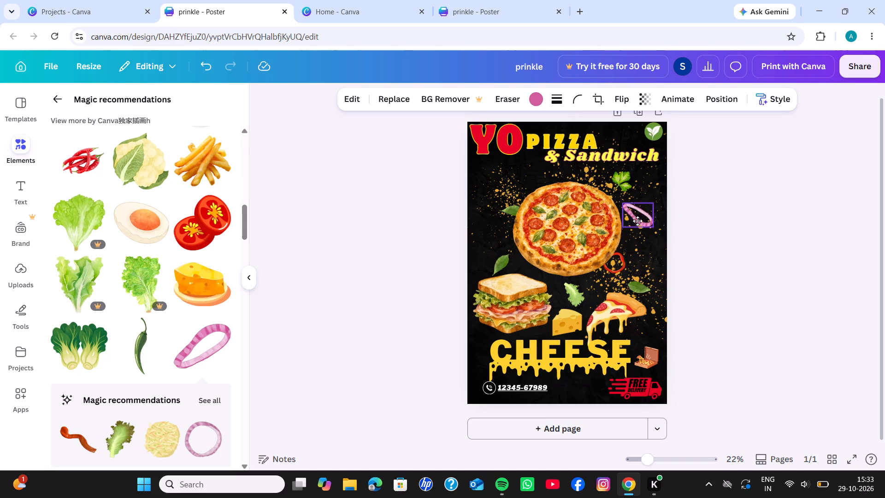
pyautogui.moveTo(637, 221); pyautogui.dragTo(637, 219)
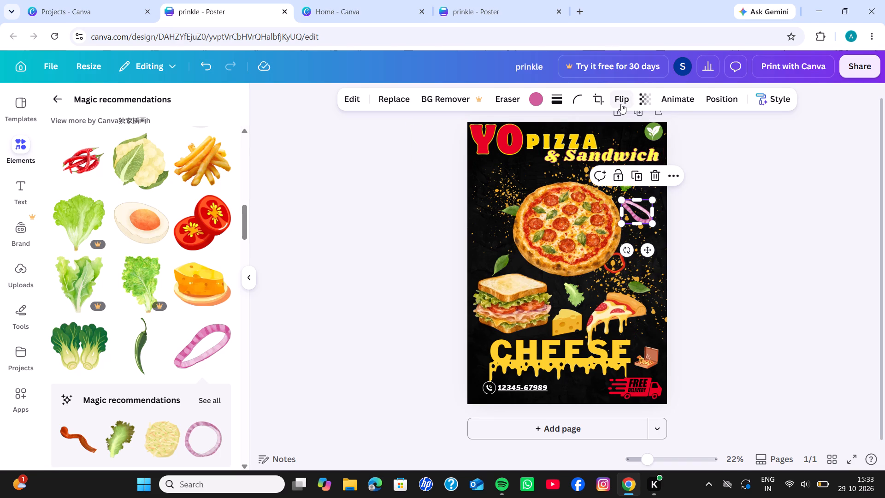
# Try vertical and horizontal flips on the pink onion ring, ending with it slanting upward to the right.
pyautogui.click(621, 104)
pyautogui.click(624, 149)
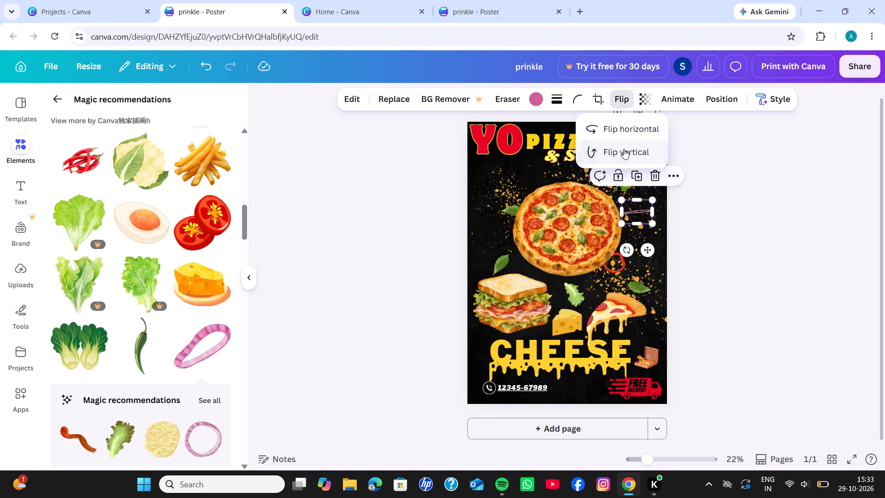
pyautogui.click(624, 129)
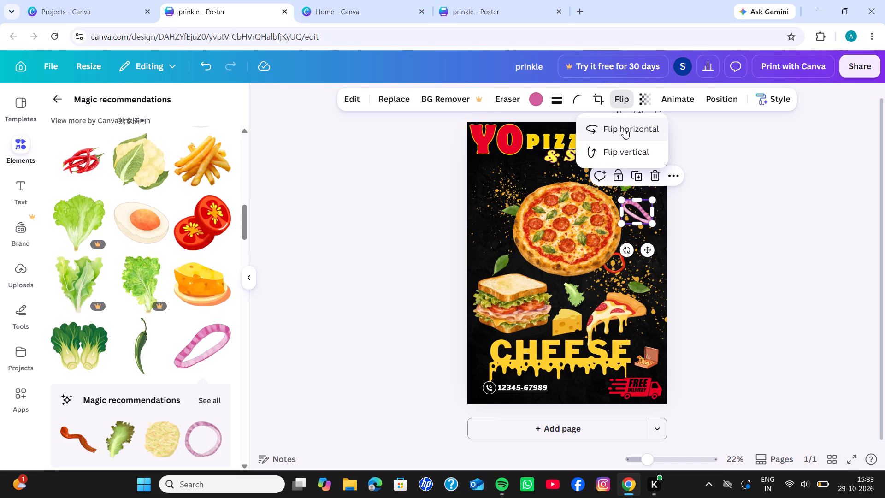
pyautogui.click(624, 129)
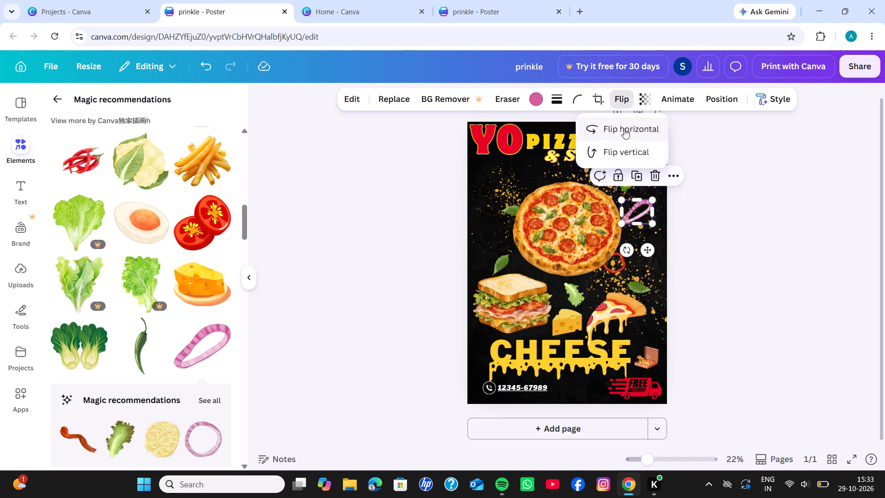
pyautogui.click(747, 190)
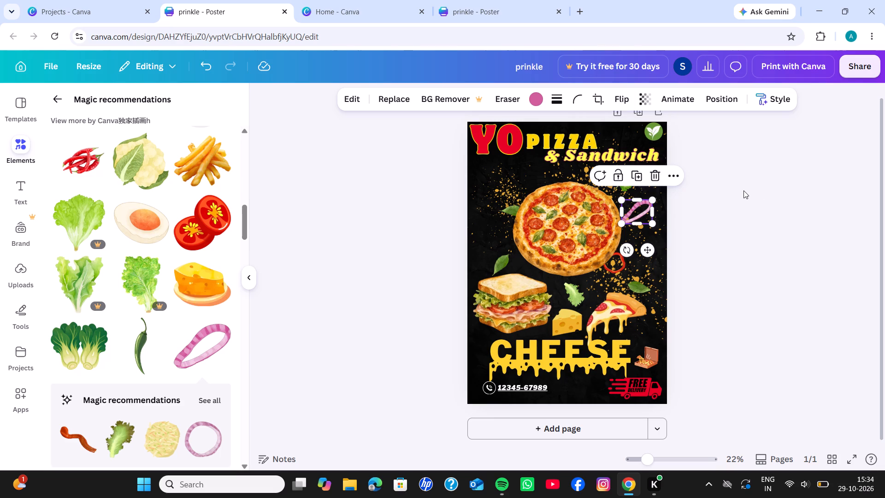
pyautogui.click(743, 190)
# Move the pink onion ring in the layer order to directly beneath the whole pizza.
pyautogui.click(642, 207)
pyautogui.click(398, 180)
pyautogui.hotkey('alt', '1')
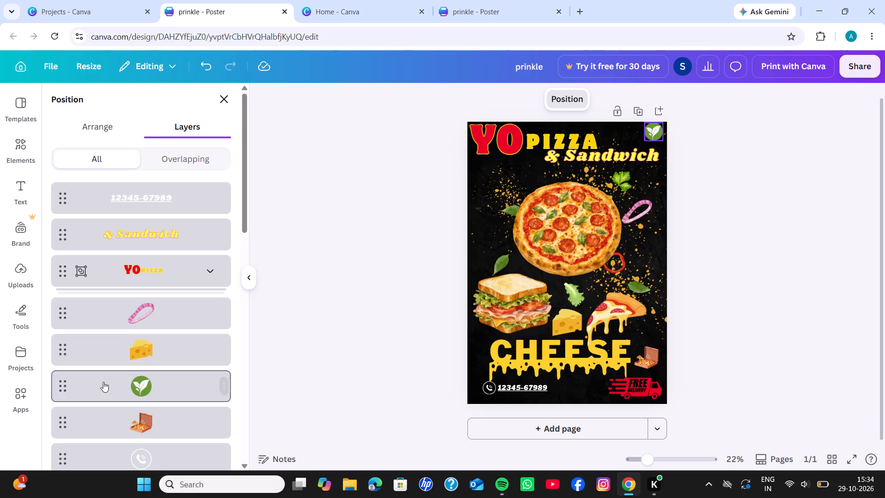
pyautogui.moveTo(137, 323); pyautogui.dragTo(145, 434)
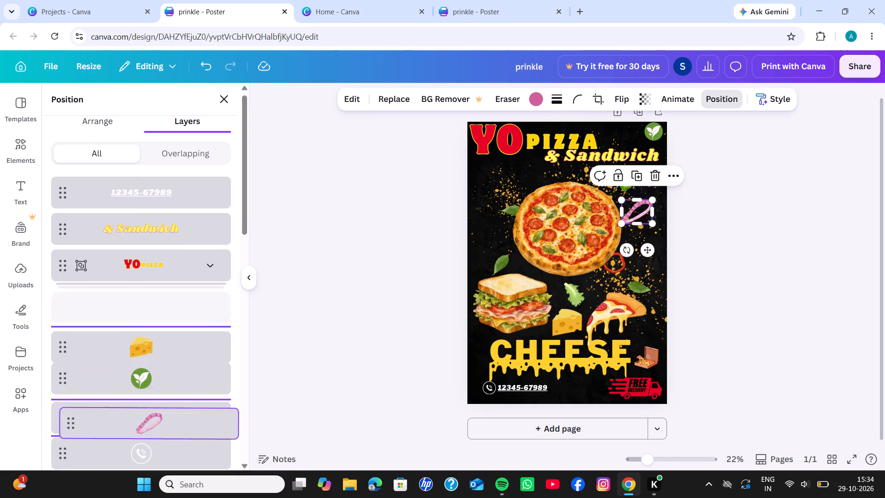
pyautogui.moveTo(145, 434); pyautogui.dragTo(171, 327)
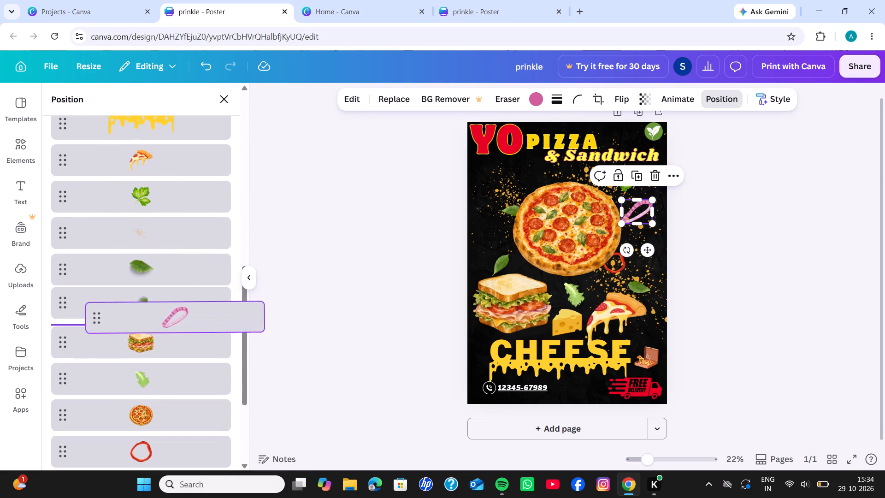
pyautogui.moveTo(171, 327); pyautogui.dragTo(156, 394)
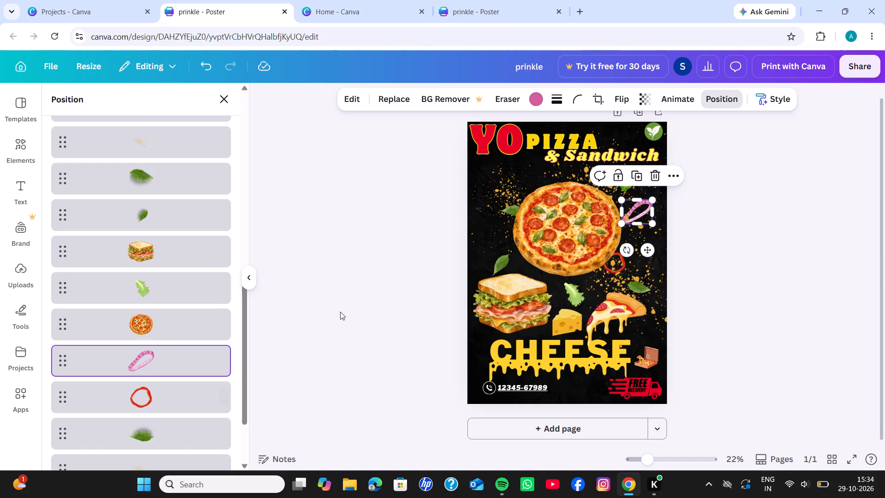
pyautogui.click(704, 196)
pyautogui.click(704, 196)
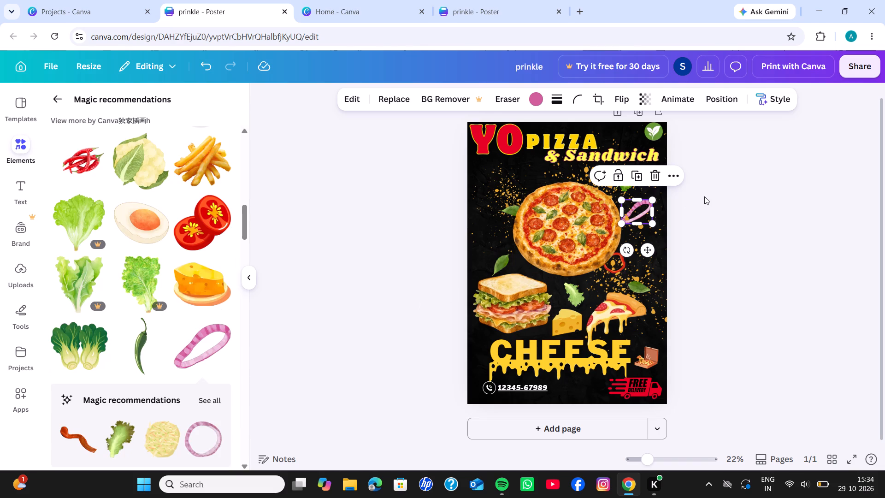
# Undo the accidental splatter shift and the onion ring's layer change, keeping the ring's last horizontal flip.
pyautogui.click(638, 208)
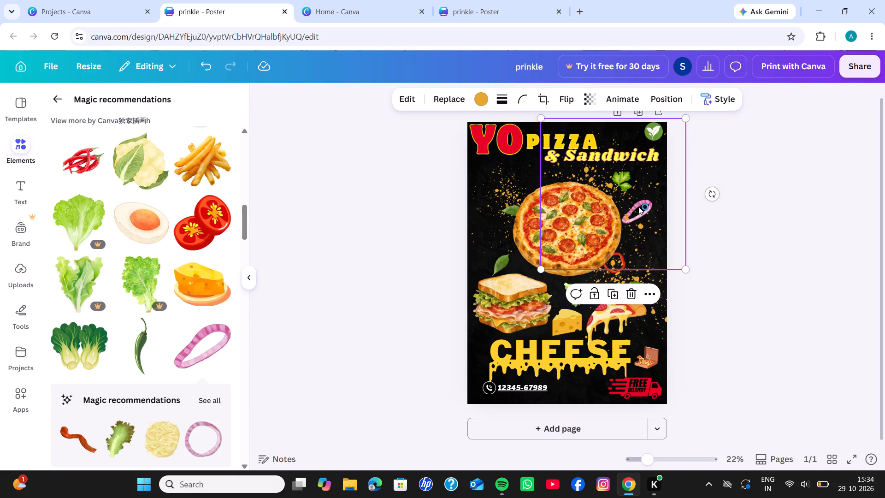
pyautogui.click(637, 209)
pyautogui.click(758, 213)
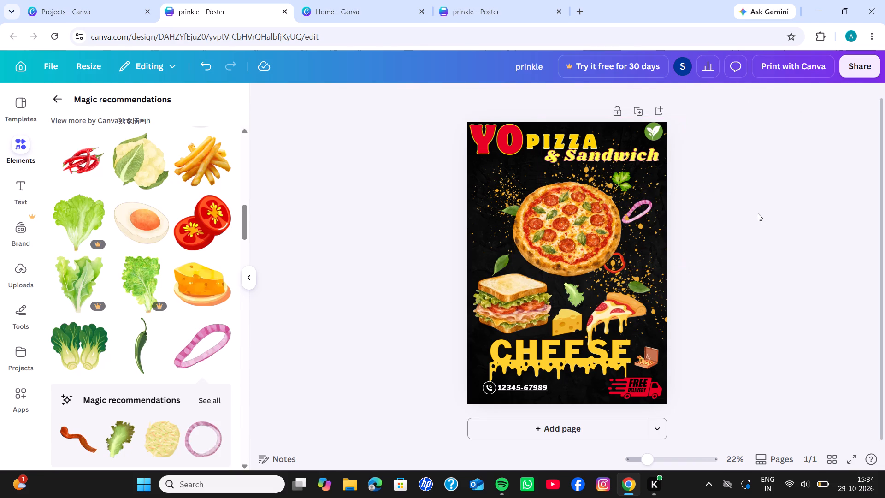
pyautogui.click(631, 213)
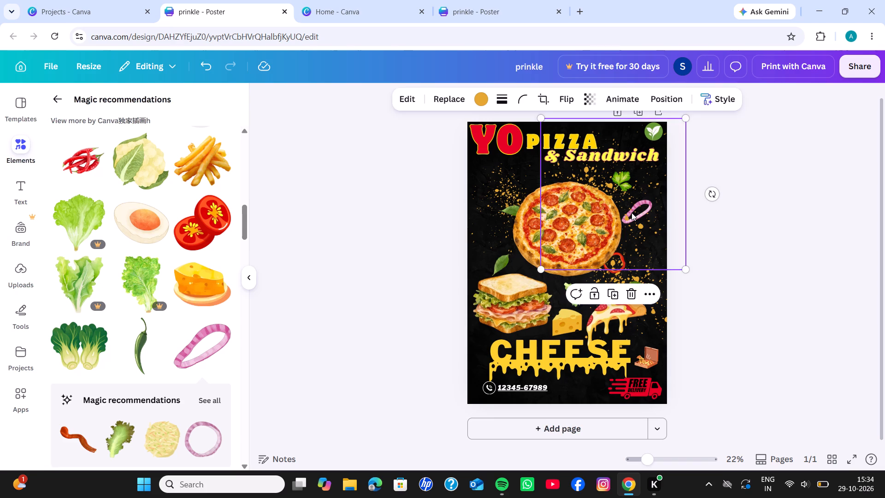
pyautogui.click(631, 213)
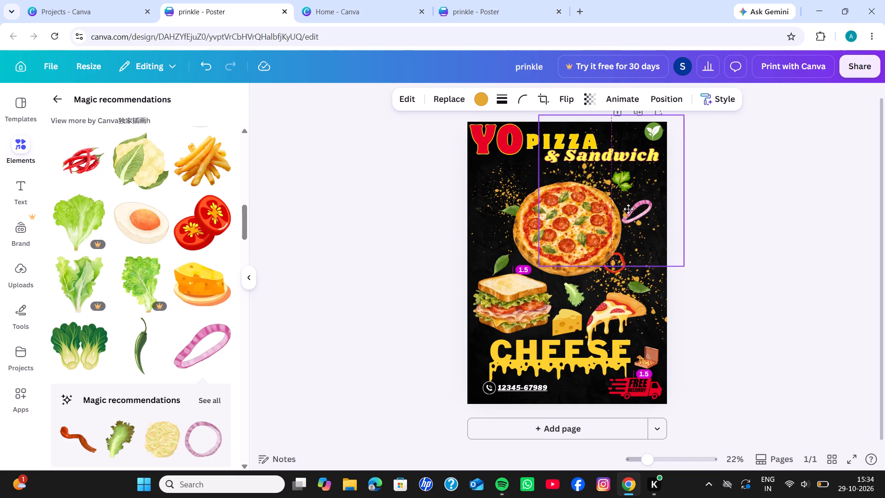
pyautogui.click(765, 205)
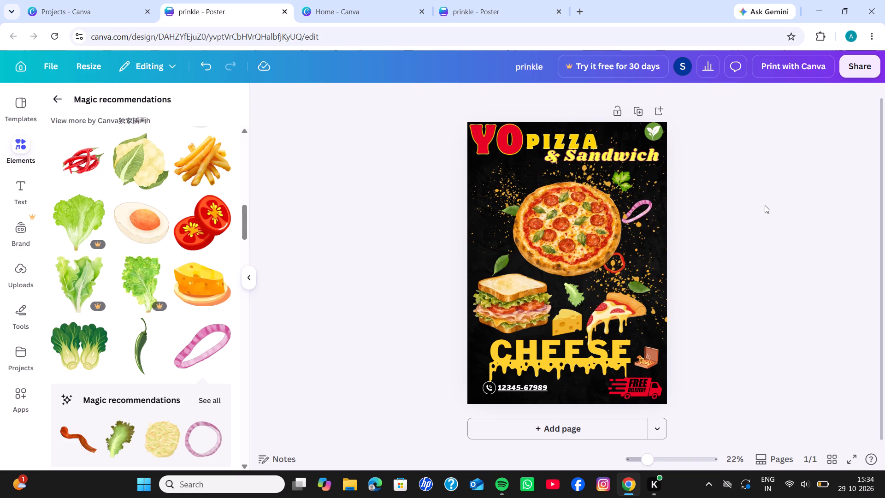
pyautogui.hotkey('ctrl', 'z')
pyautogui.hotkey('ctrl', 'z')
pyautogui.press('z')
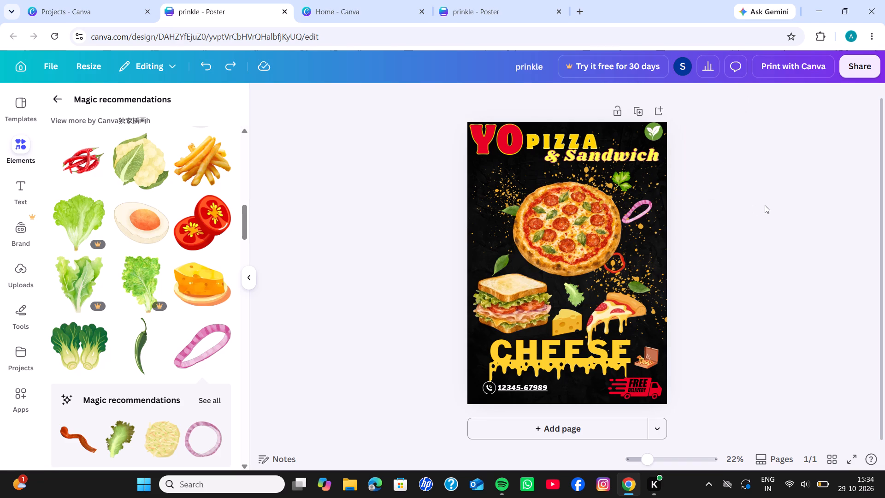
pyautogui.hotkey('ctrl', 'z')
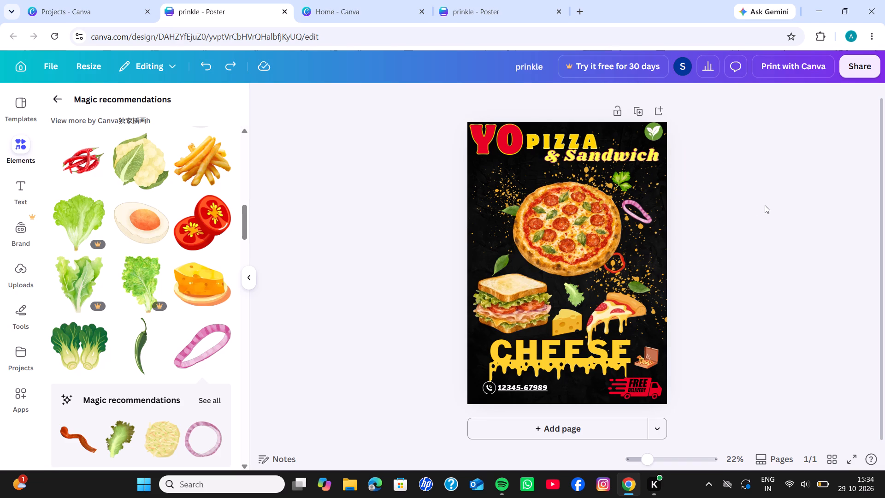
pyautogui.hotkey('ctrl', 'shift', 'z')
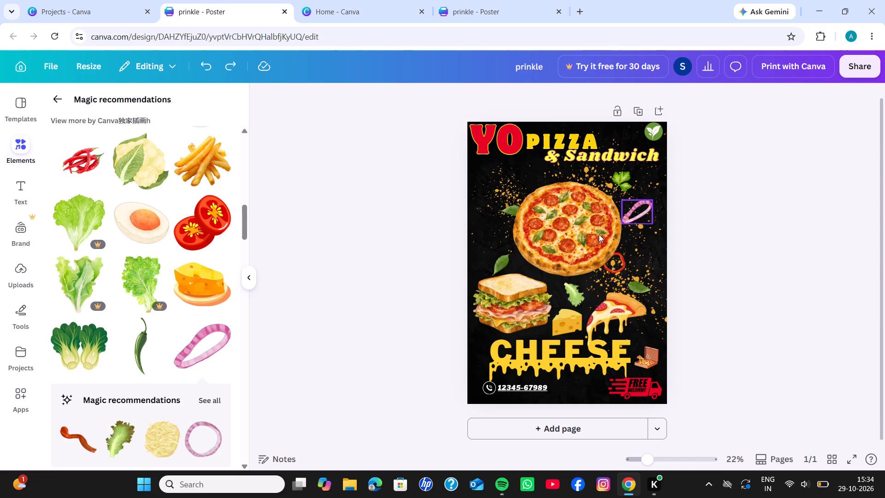
# Move the pink onion ring across to the whole pizza's upper left edge and flip it horizontally.
pyautogui.moveTo(637, 206); pyautogui.dragTo(638, 187)
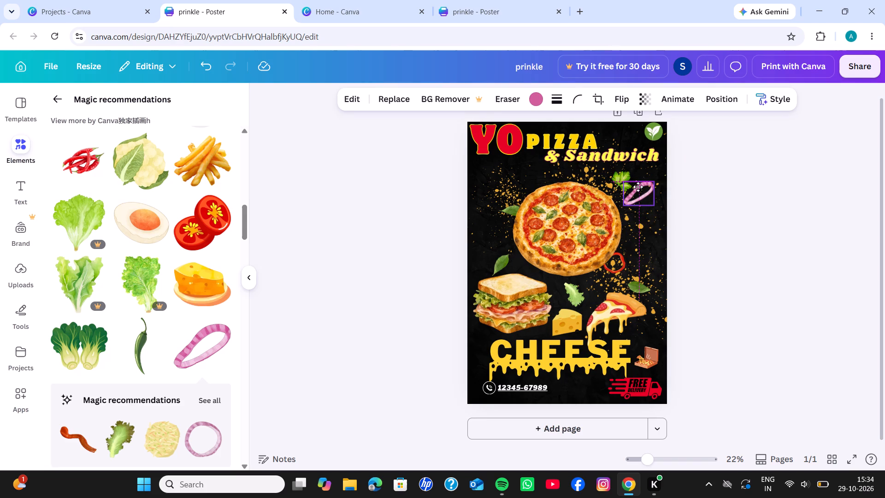
pyautogui.moveTo(638, 187); pyautogui.dragTo(631, 197)
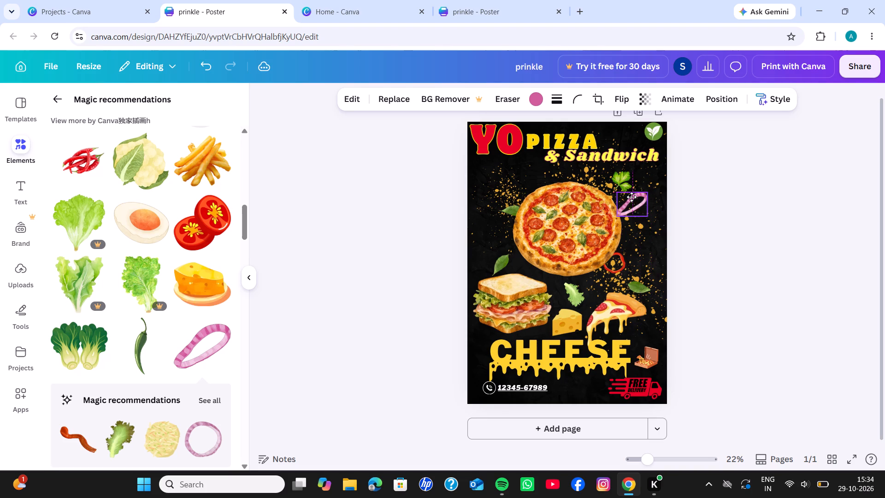
pyautogui.moveTo(631, 197); pyautogui.dragTo(636, 197)
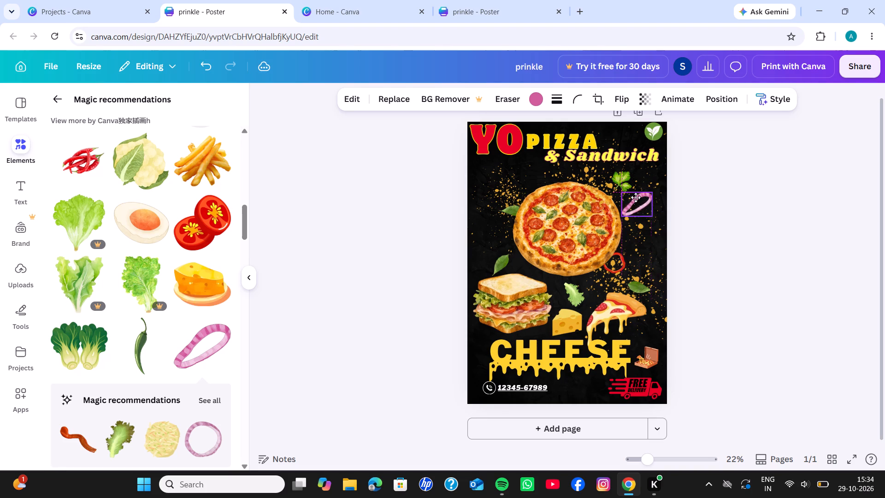
pyautogui.moveTo(636, 197); pyautogui.dragTo(512, 182)
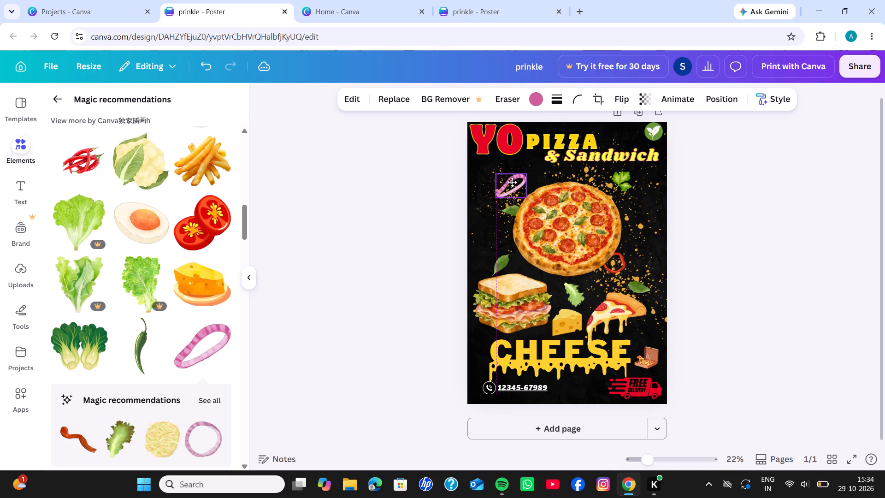
pyautogui.moveTo(512, 182); pyautogui.dragTo(511, 182)
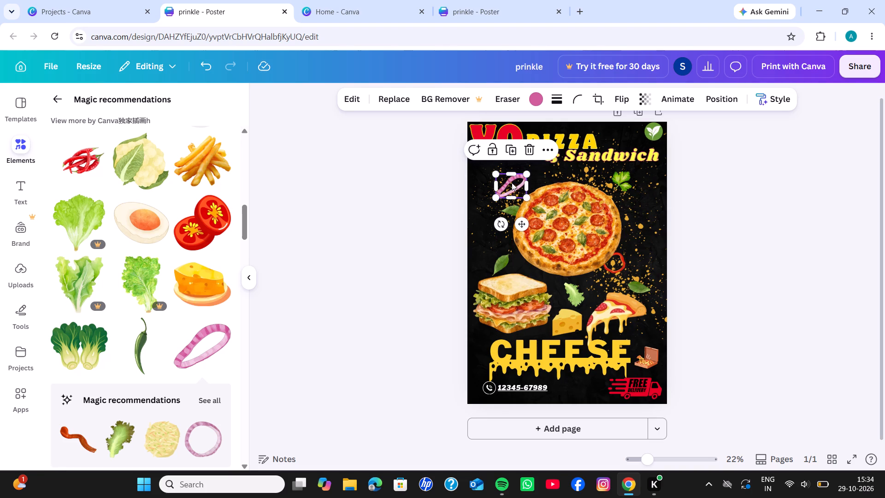
pyautogui.click(626, 94)
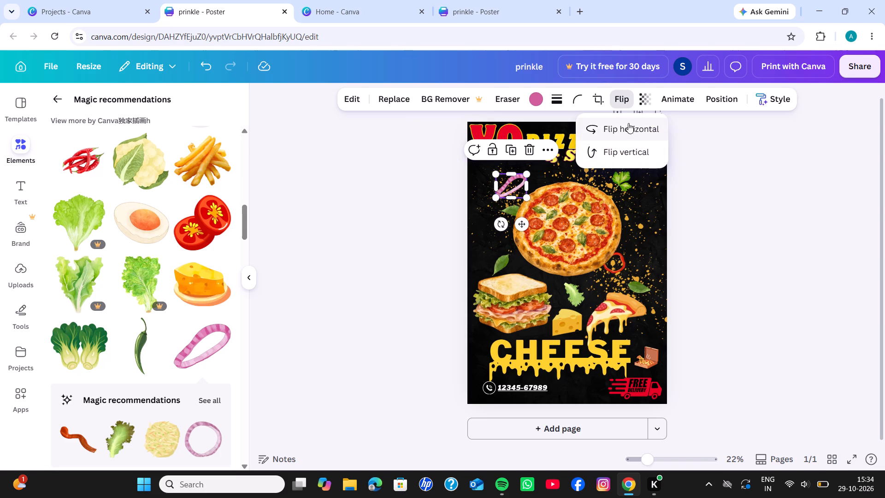
pyautogui.click(627, 128)
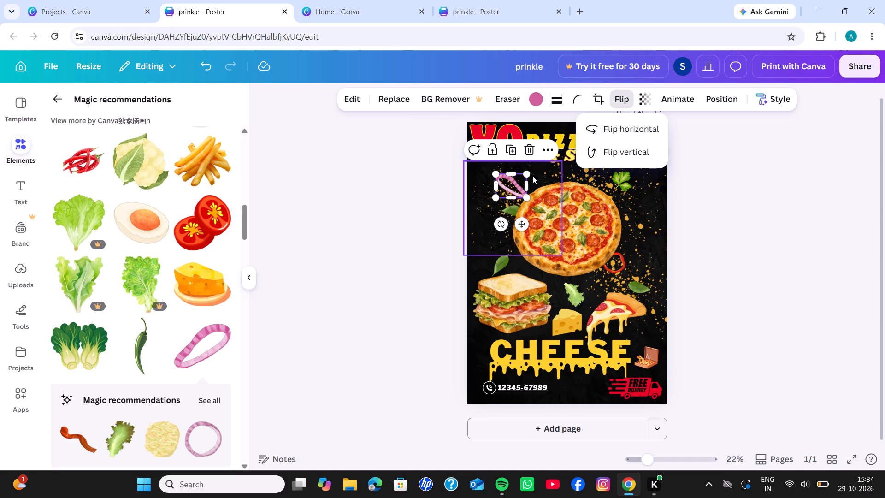
# Shrink the pink onion ring and place it below the YO title, up and left of the whole pizza.
pyautogui.moveTo(525, 198); pyautogui.dragTo(518, 196)
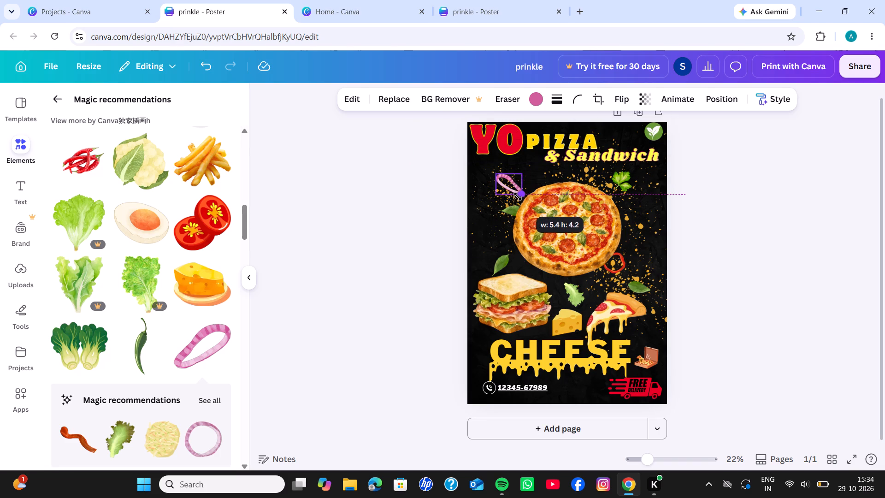
pyautogui.moveTo(518, 196); pyautogui.dragTo(513, 196)
pyautogui.click(513, 196)
pyautogui.moveTo(509, 179); pyautogui.dragTo(490, 173)
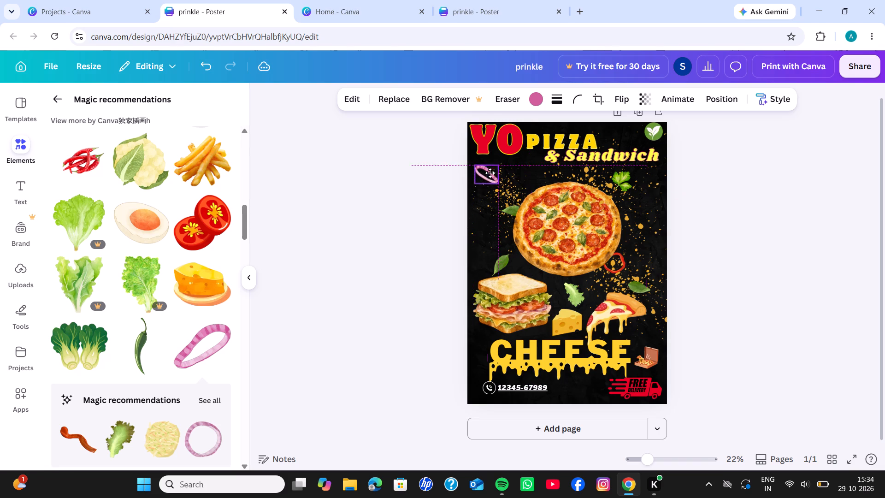
pyautogui.moveTo(490, 173); pyautogui.dragTo(497, 178)
pyautogui.click(427, 185)
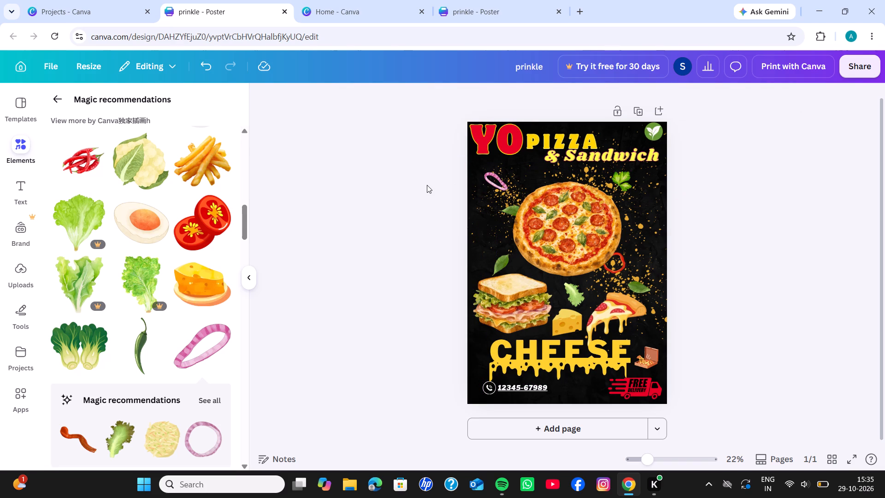
# Delete the pink onion ring below the YO title.
pyautogui.click(496, 179)
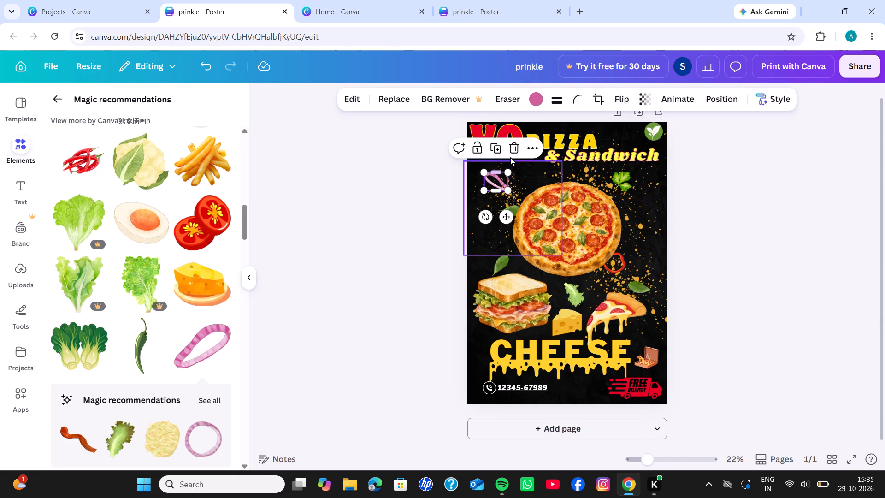
pyautogui.click(511, 156)
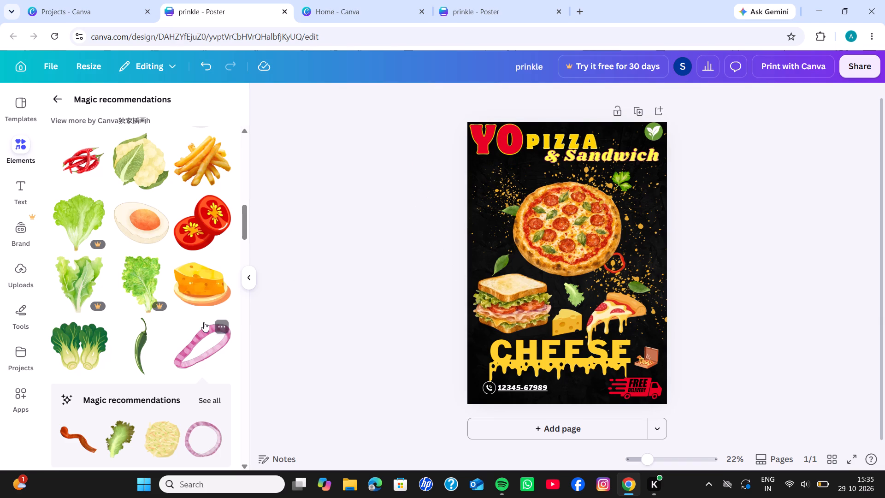
# Browse the recommended food graphics for another ingredient that could decorate the poster.
pyautogui.scroll(-4, 204, 322)
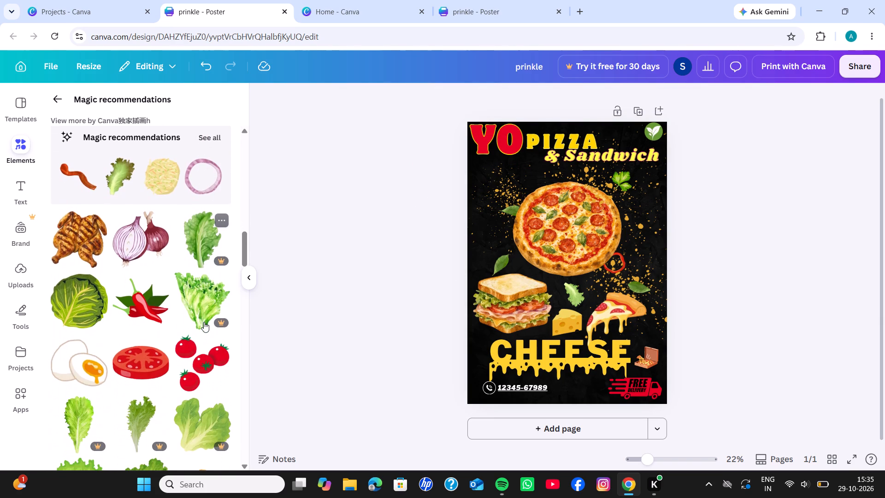
pyautogui.scroll(-3, 204, 322)
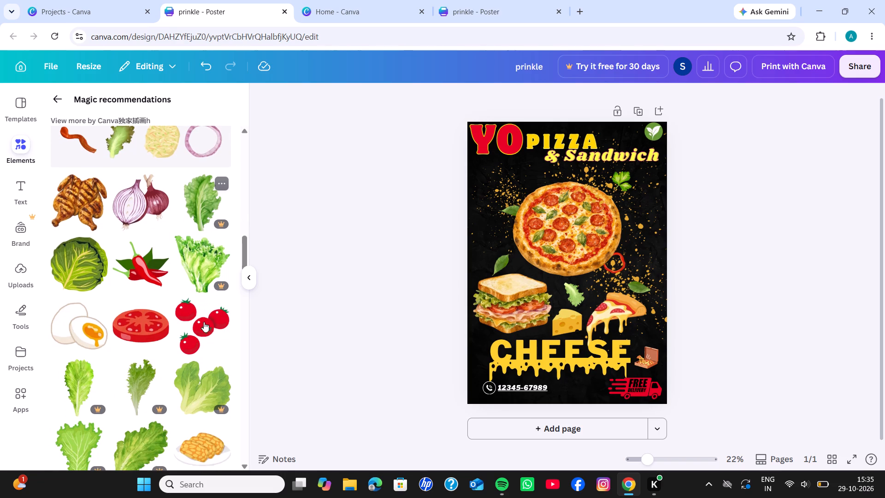
pyautogui.scroll(-3, 204, 322)
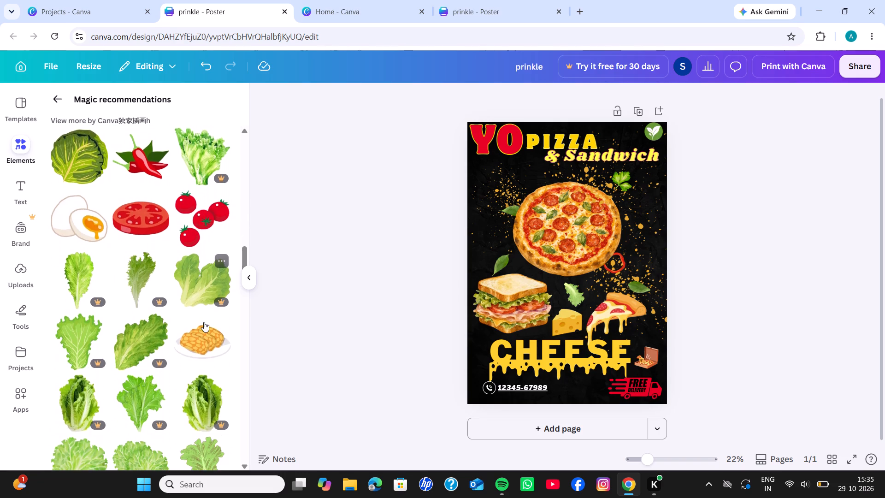
pyautogui.scroll(-5, 204, 322)
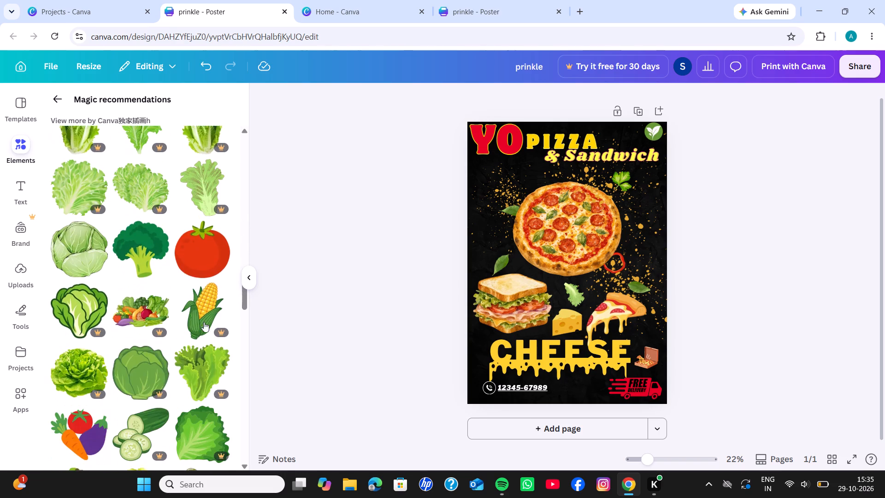
pyautogui.scroll(-3, 204, 322)
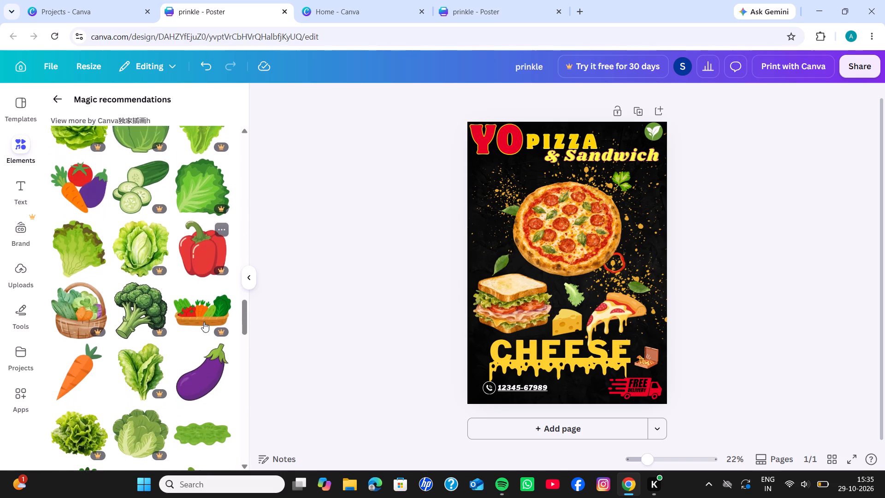
pyautogui.scroll(-3, 204, 322)
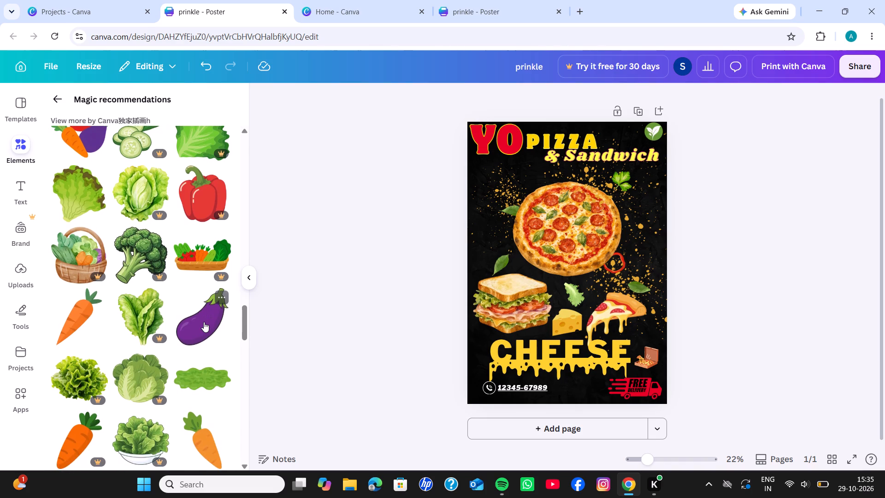
pyautogui.scroll(-2, 204, 322)
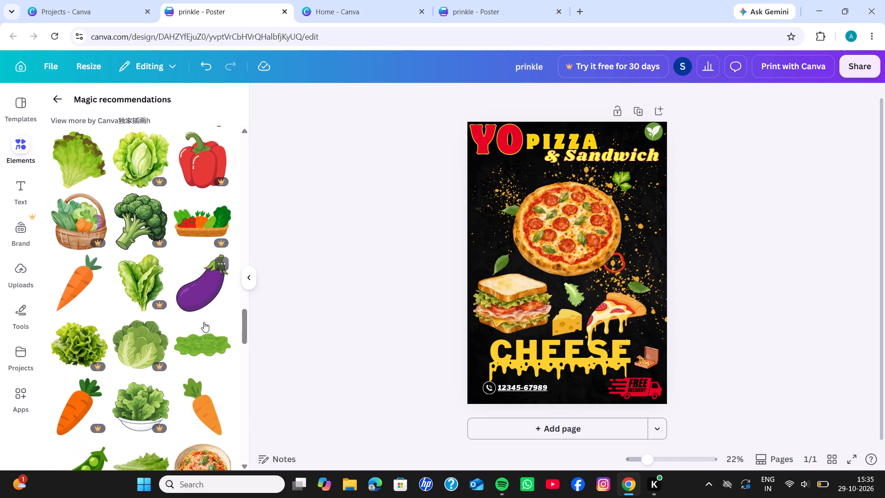
pyautogui.scroll(-2, 204, 322)
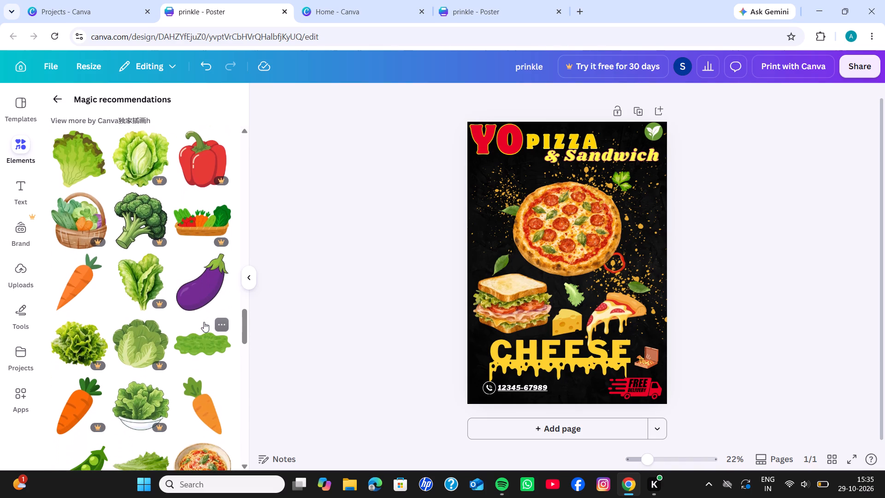
pyautogui.scroll(-3, 204, 322)
pyautogui.scroll(6, 204, 322)
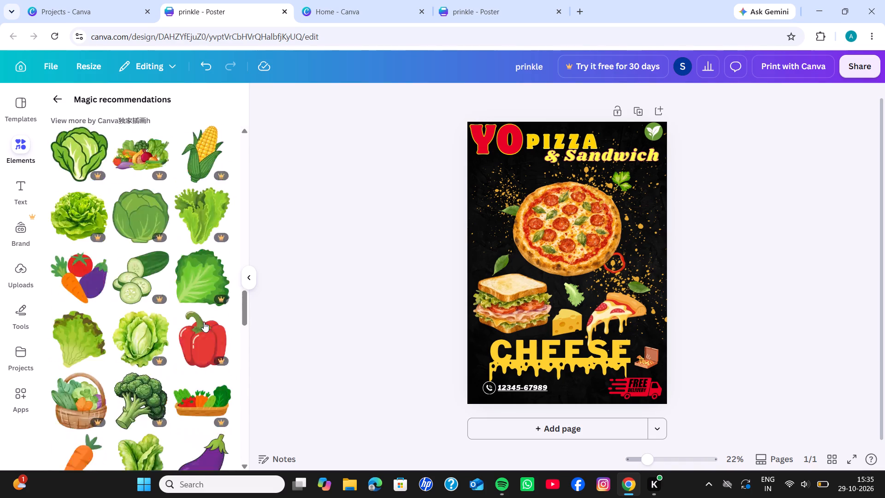
pyautogui.scroll(15, 204, 322)
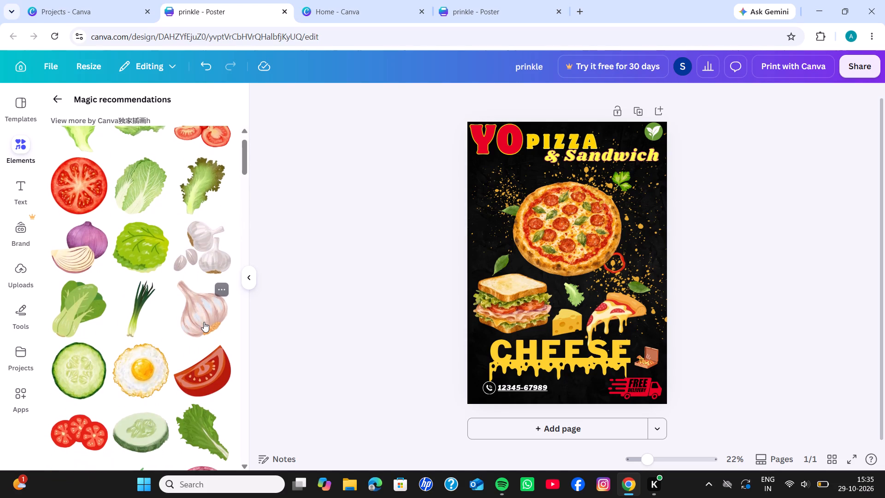
pyautogui.scroll(-1, 204, 322)
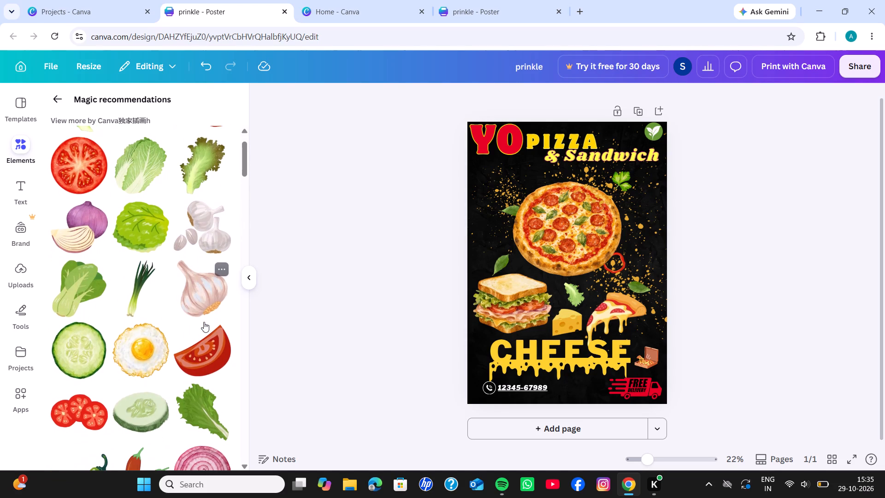
pyautogui.scroll(-2, 204, 322)
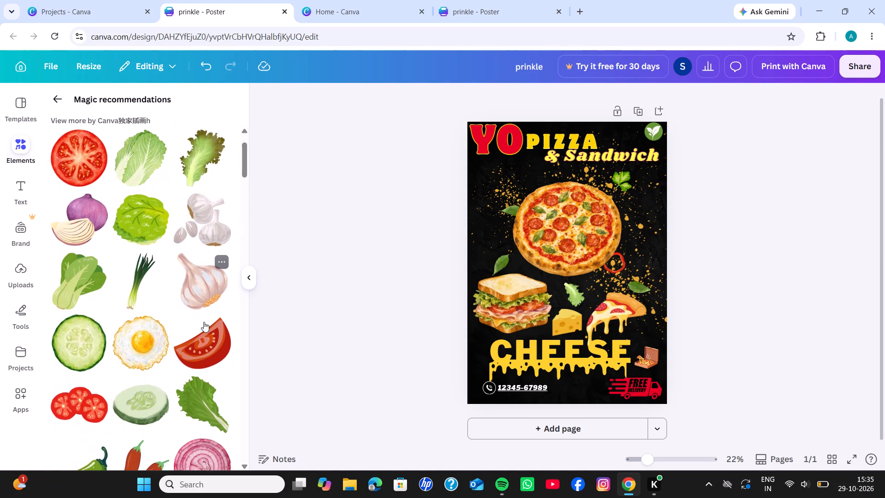
pyautogui.scroll(-2, 204, 322)
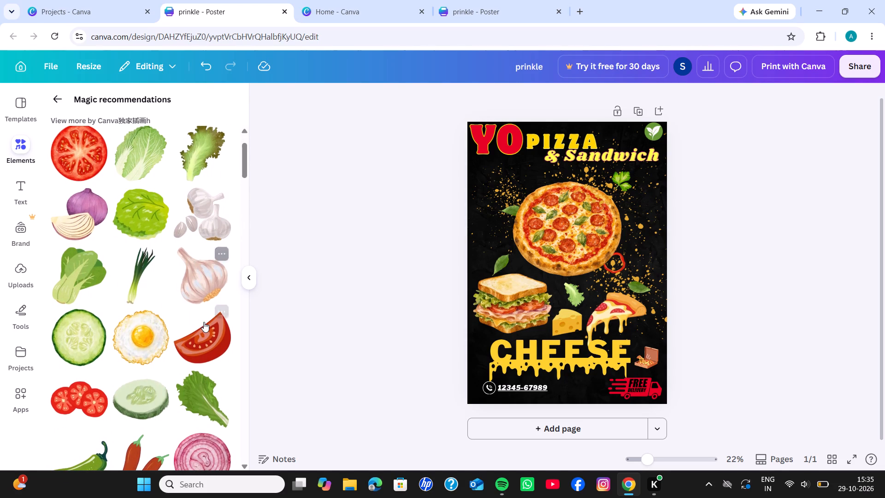
# Enlarge the whole pizza to about 24.2 by 21.1 and shift it slightly up and left, just above the sandwich.
pyautogui.click(531, 245)
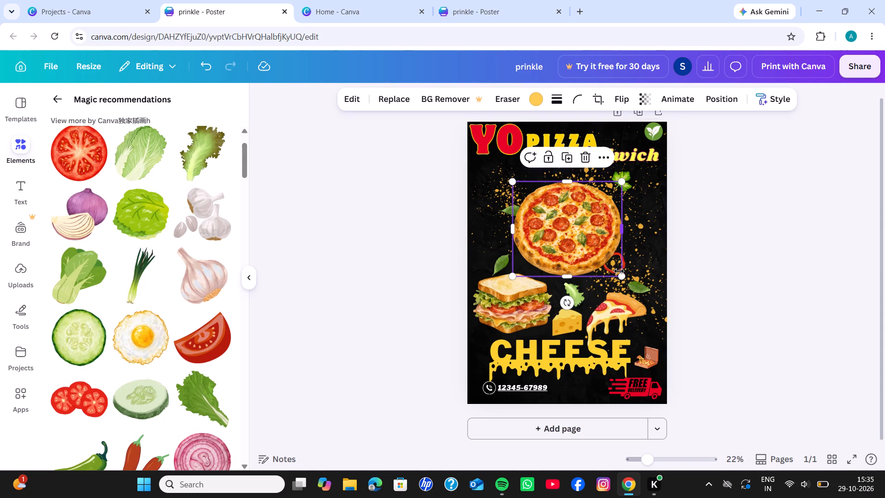
pyautogui.moveTo(624, 276); pyautogui.dragTo(630, 283)
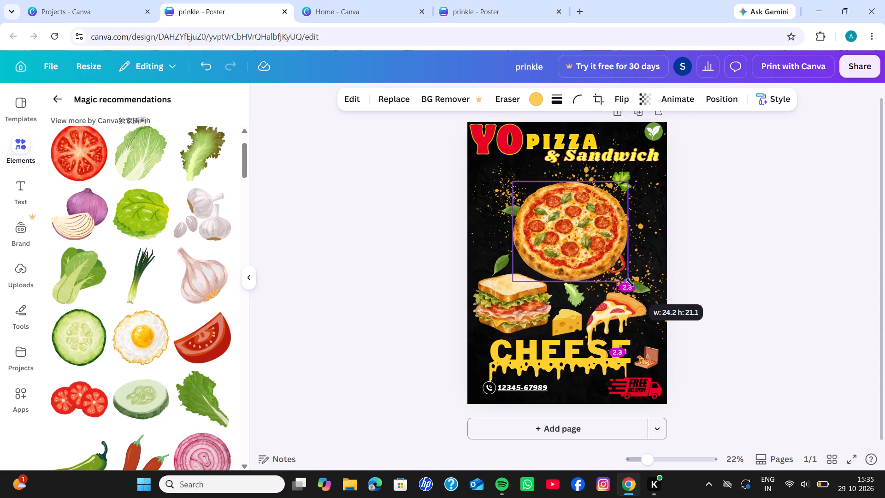
pyautogui.moveTo(630, 283); pyautogui.dragTo(629, 281)
pyautogui.moveTo(572, 232); pyautogui.dragTo(572, 231)
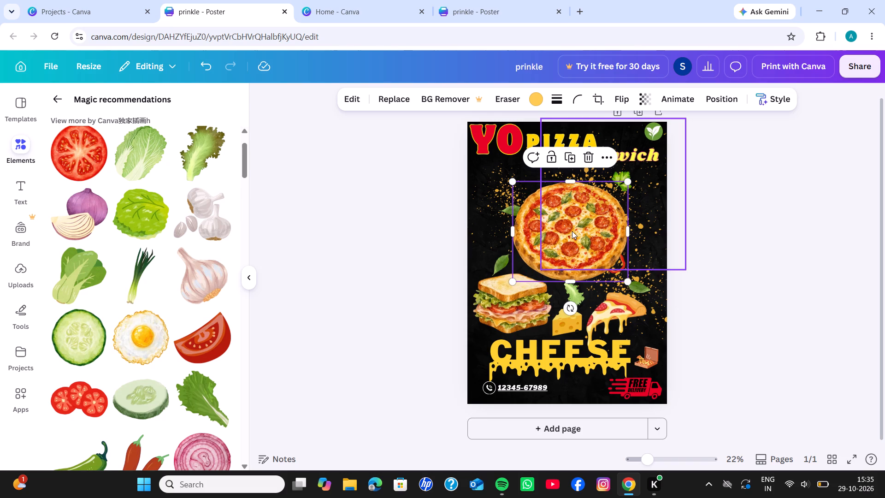
pyautogui.moveTo(572, 231); pyautogui.dragTo(571, 227)
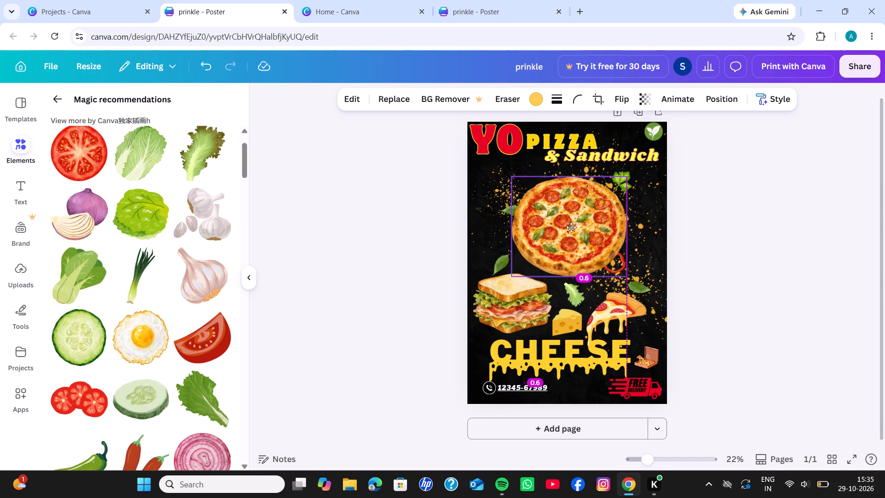
pyautogui.moveTo(571, 227); pyautogui.dragTo(568, 227)
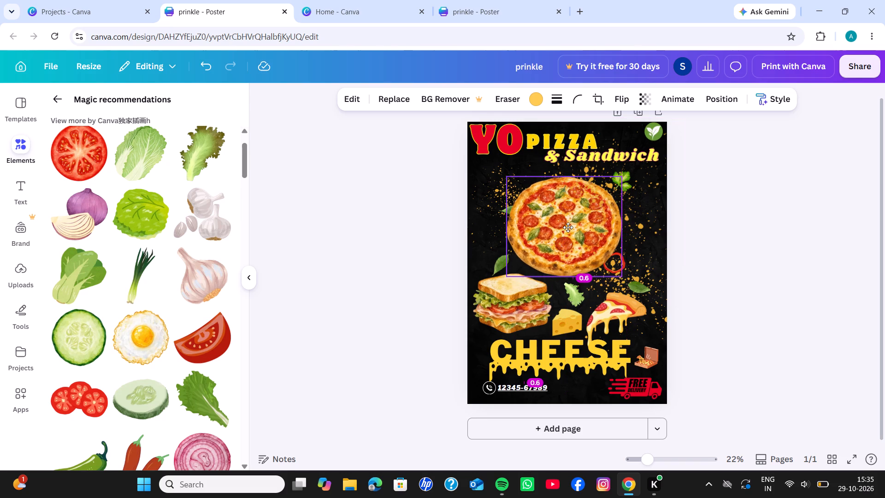
pyautogui.moveTo(568, 227); pyautogui.dragTo(568, 228)
pyautogui.click(362, 265)
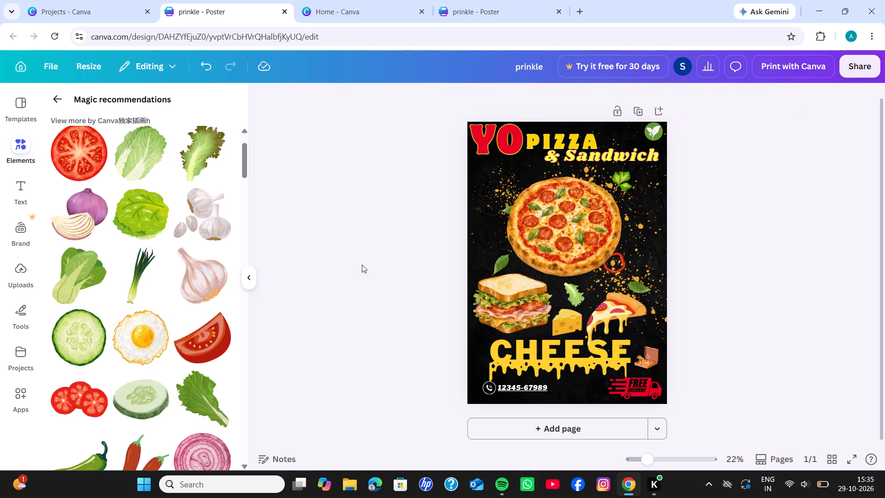
# Enlarge the golden splatter at the pizza's upper left to about 24.4 by 23.4 and move it up beneath the YO title.
pyautogui.click(498, 191)
pyautogui.moveTo(498, 191); pyautogui.dragTo(493, 191)
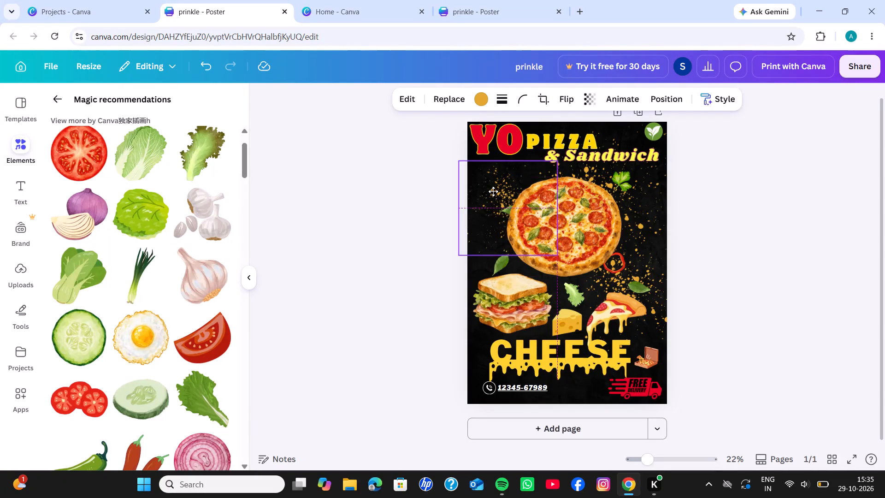
pyautogui.moveTo(493, 191); pyautogui.dragTo(493, 184)
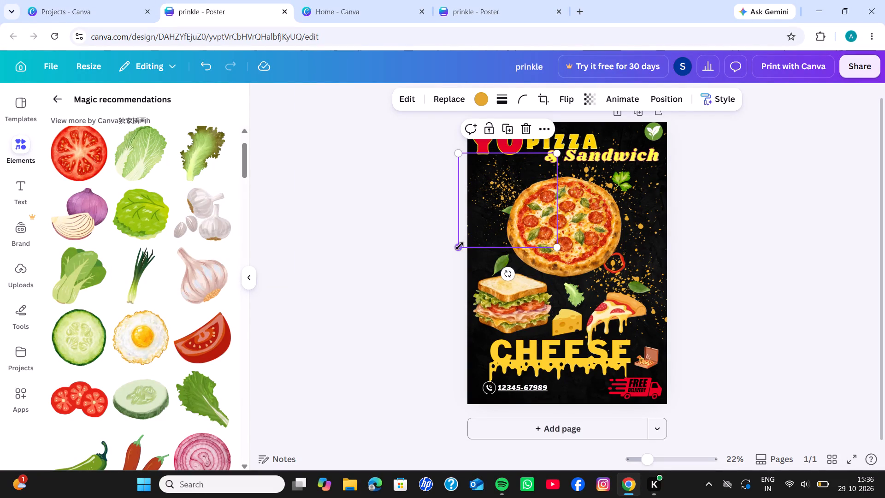
pyautogui.moveTo(460, 246); pyautogui.dragTo(451, 259)
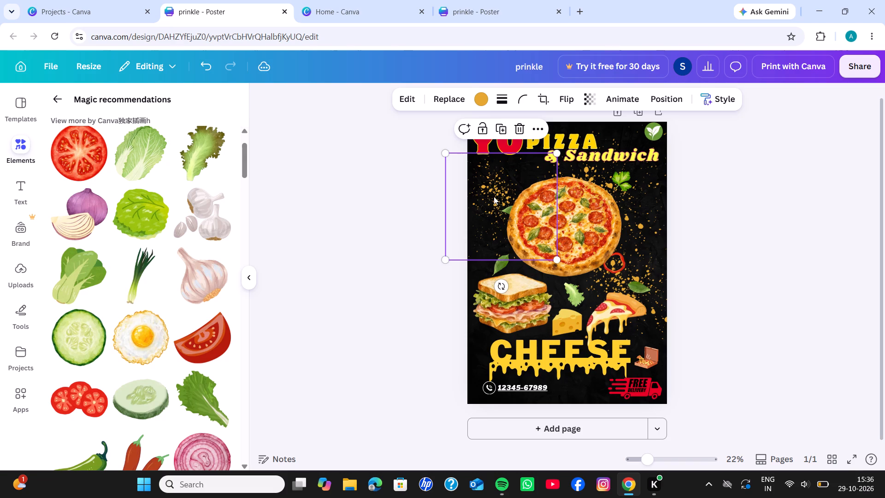
pyautogui.moveTo(494, 196); pyautogui.dragTo(506, 194)
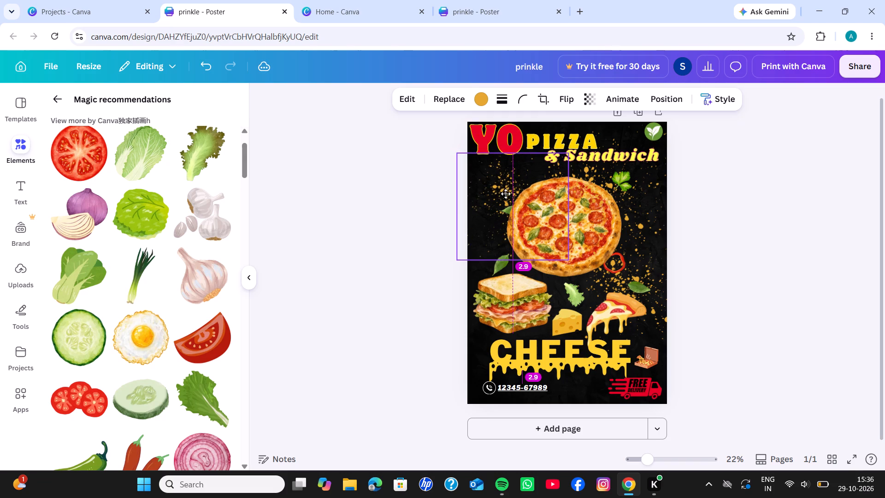
pyautogui.moveTo(506, 194); pyautogui.dragTo(508, 191)
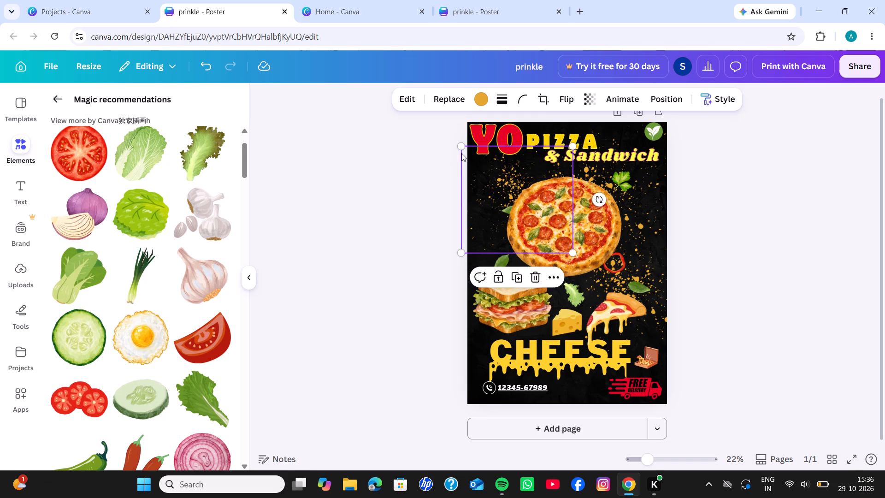
pyautogui.click(461, 148)
pyautogui.moveTo(461, 148); pyautogui.dragTo(447, 152)
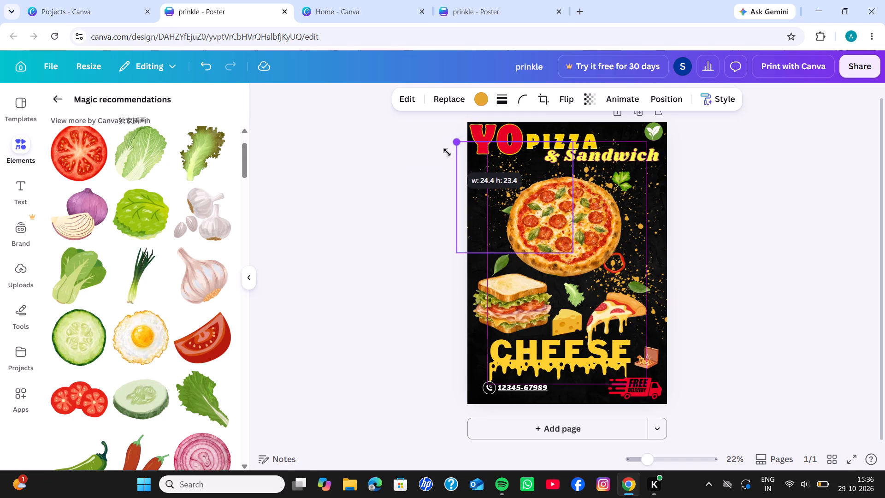
pyautogui.moveTo(447, 152); pyautogui.dragTo(442, 153)
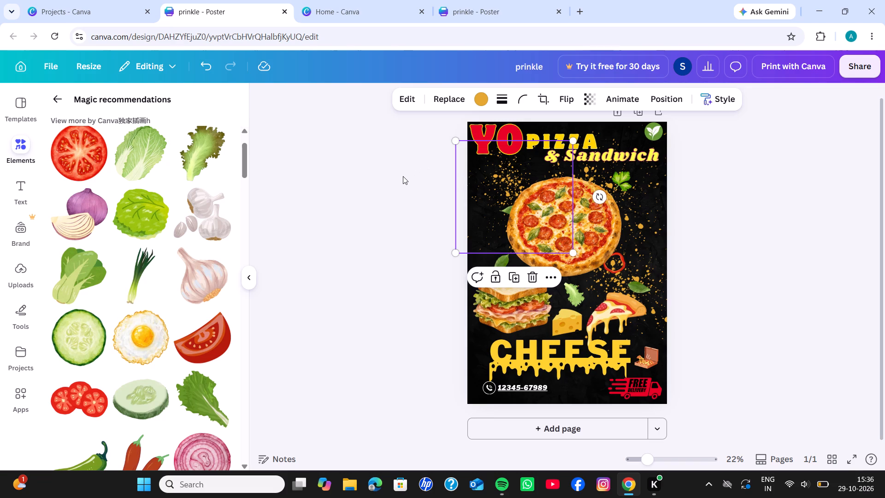
pyautogui.click(403, 176)
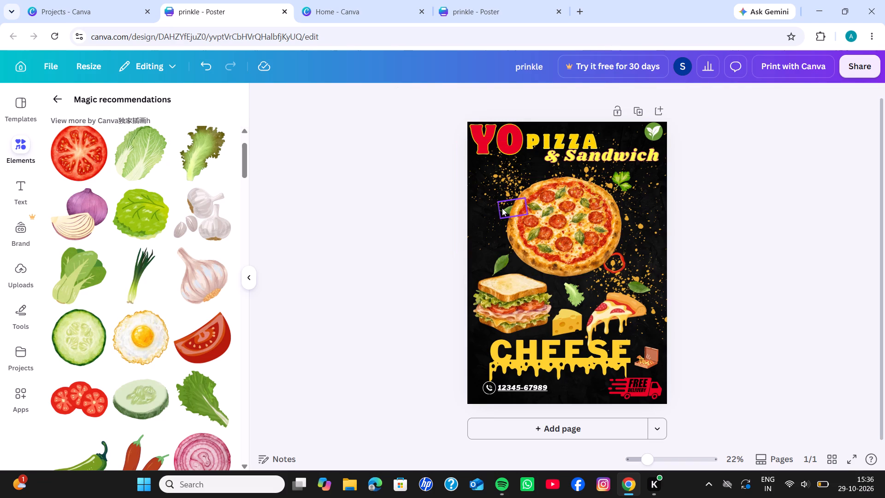
# Move the small basil leaf beside the pizza slightly up so it tucks against the pizza's upper-left edge.
pyautogui.click(502, 208)
pyautogui.click(502, 208)
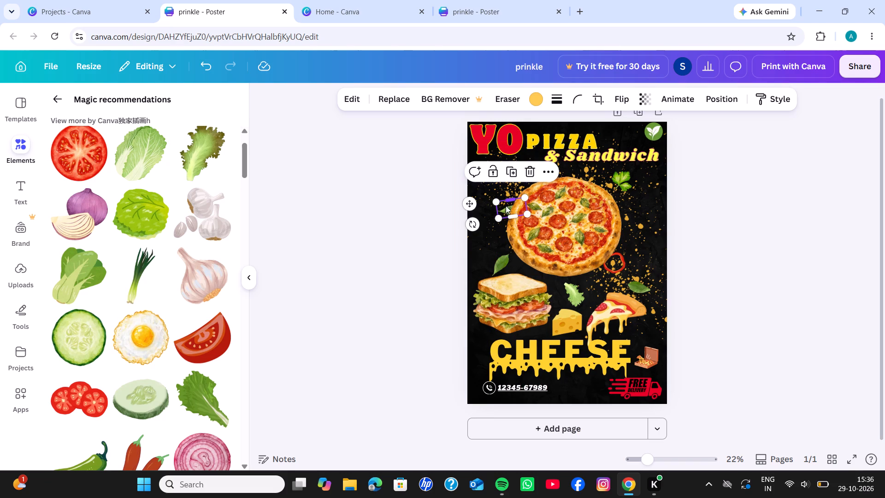
pyautogui.click(502, 206)
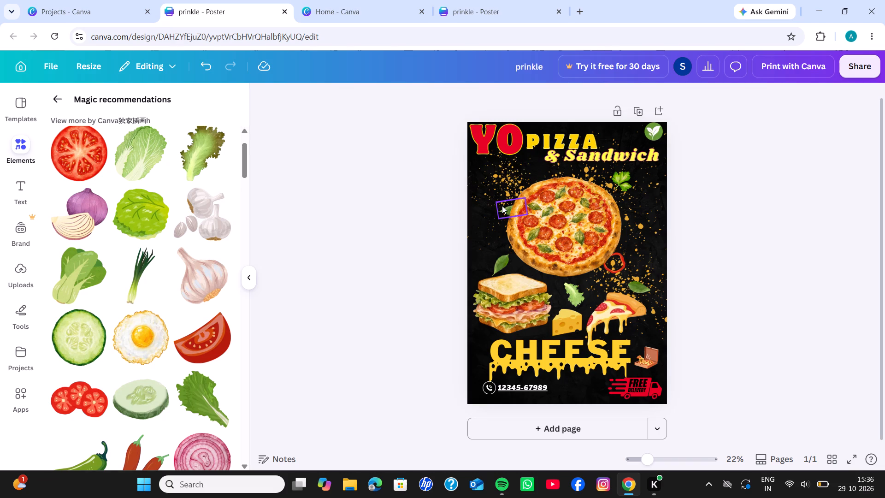
pyautogui.moveTo(502, 206); pyautogui.dragTo(495, 205)
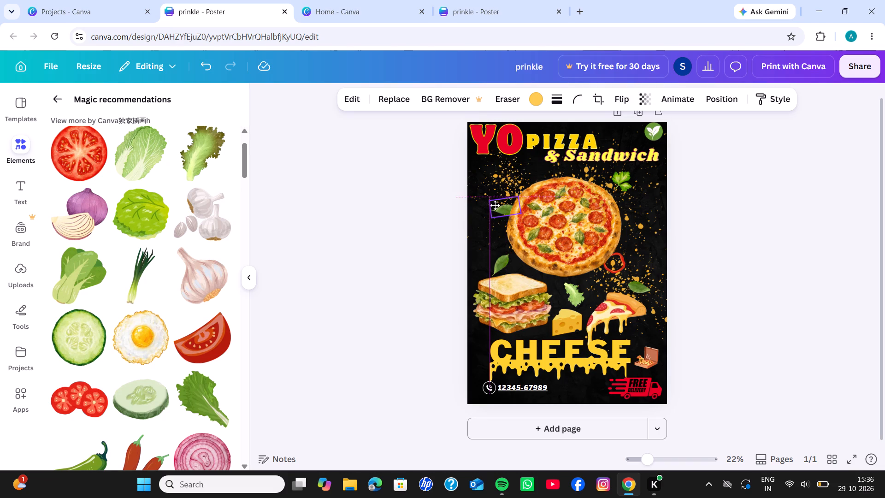
pyautogui.moveTo(495, 205); pyautogui.dragTo(496, 195)
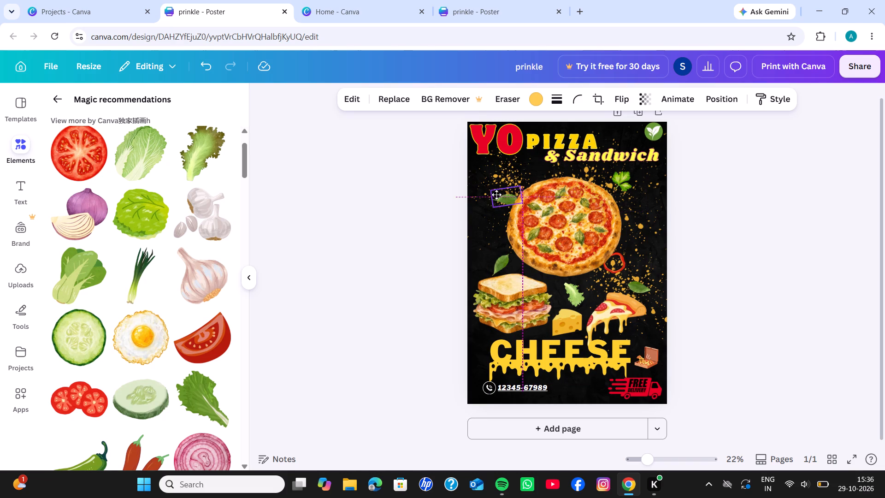
pyautogui.moveTo(496, 195); pyautogui.dragTo(501, 189)
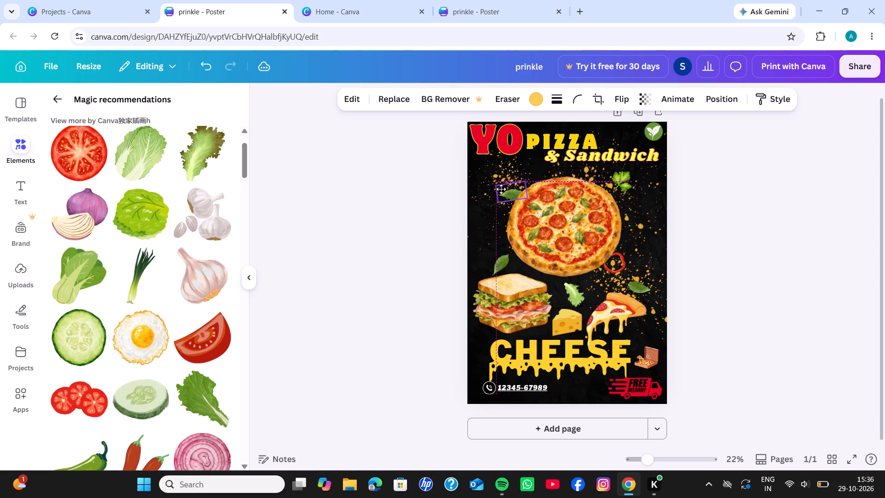
pyautogui.moveTo(501, 189); pyautogui.dragTo(505, 196)
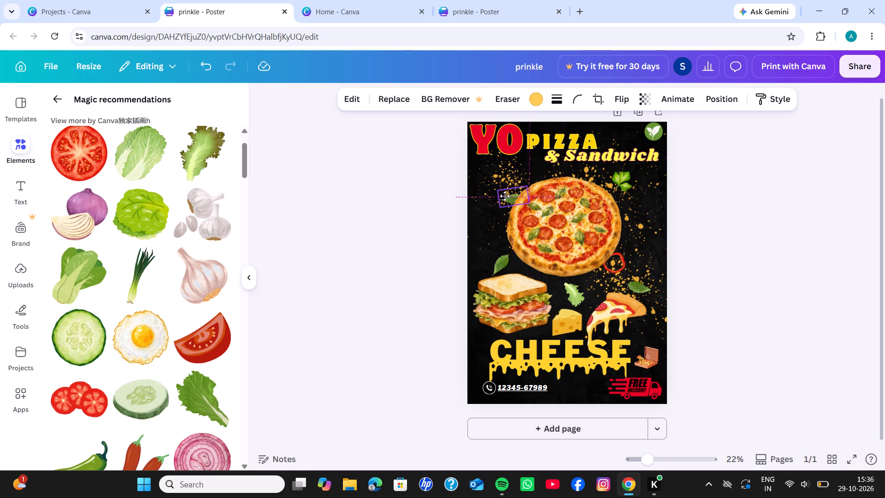
pyautogui.moveTo(505, 196); pyautogui.dragTo(501, 195)
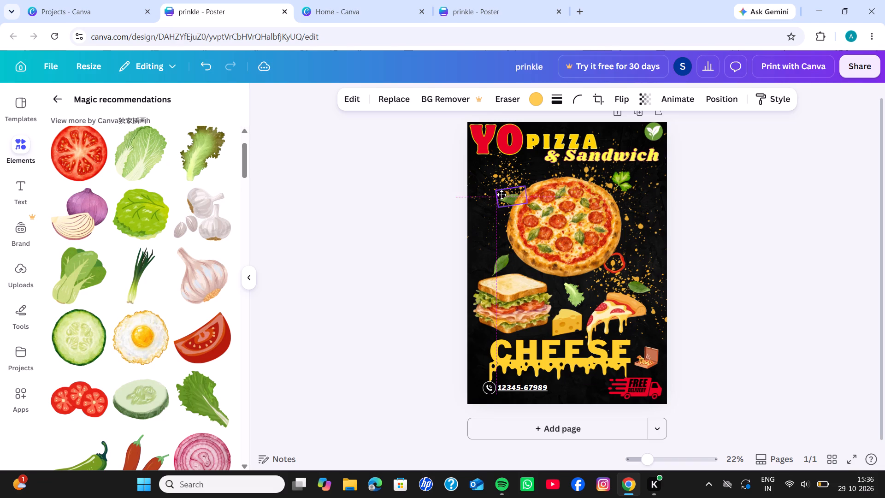
pyautogui.moveTo(501, 195); pyautogui.dragTo(490, 177)
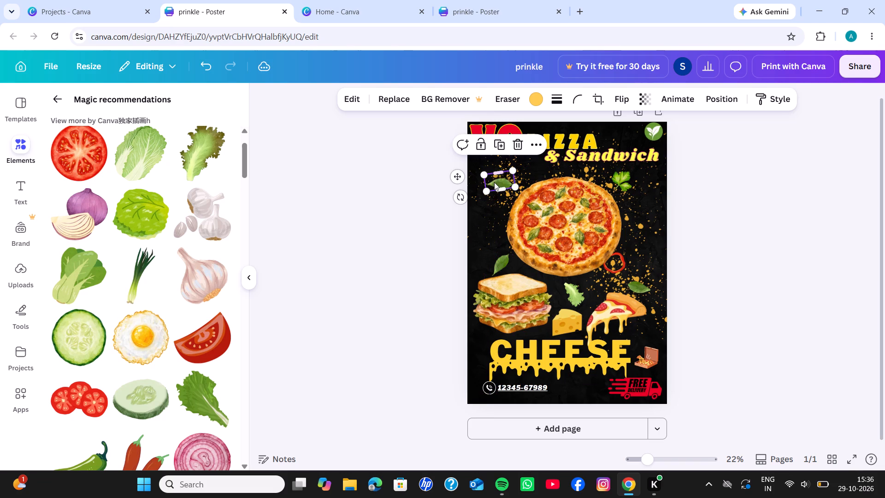
pyautogui.click(496, 184)
pyautogui.moveTo(496, 178); pyautogui.dragTo(502, 183)
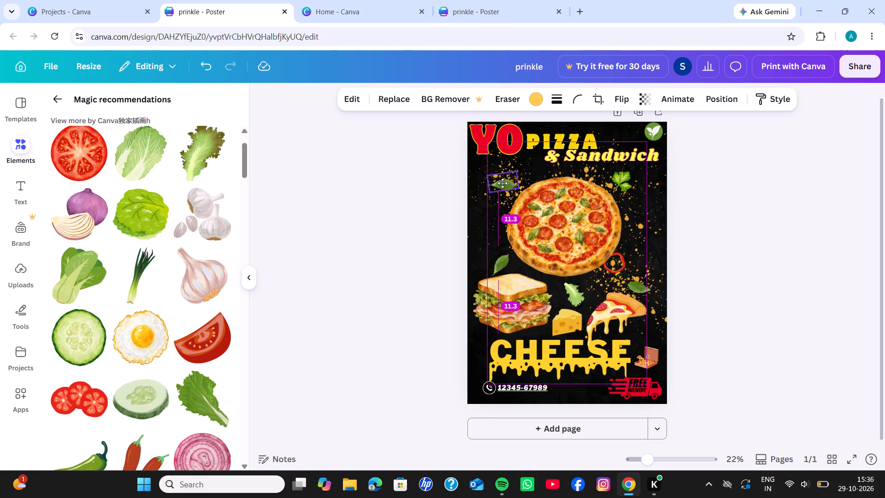
pyautogui.moveTo(502, 183); pyautogui.dragTo(510, 189)
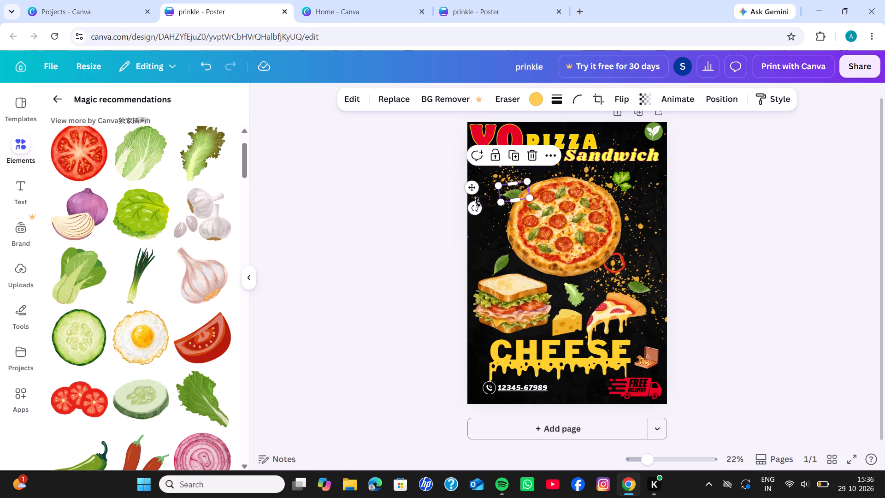
# Rotate the leaf at the pizza's upper-left edge slightly counterclockwise to give it a steeper tilt.
pyautogui.moveTo(473, 209); pyautogui.dragTo(478, 195)
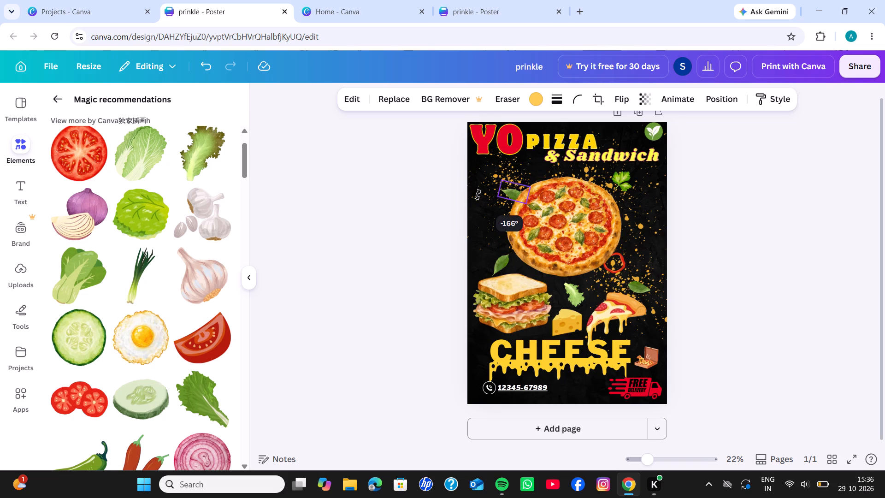
pyautogui.moveTo(478, 195); pyautogui.dragTo(479, 222)
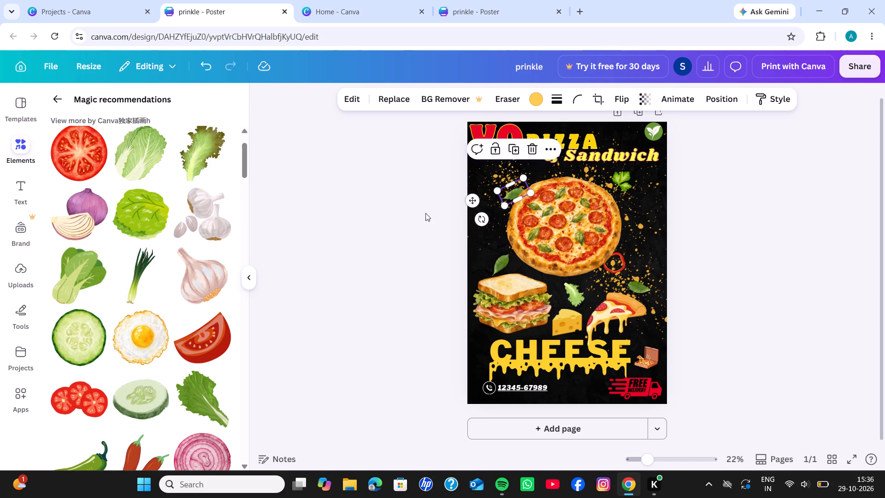
pyautogui.click(425, 213)
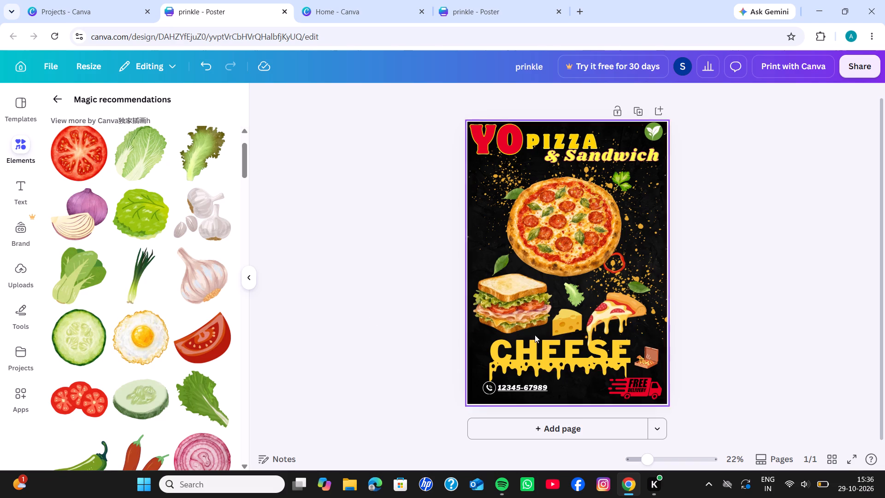
# Move the dripping pizza slice slightly right, away from the cheese wedge and toward the poster's right edge.
pyautogui.moveTo(603, 317); pyautogui.dragTo(617, 315)
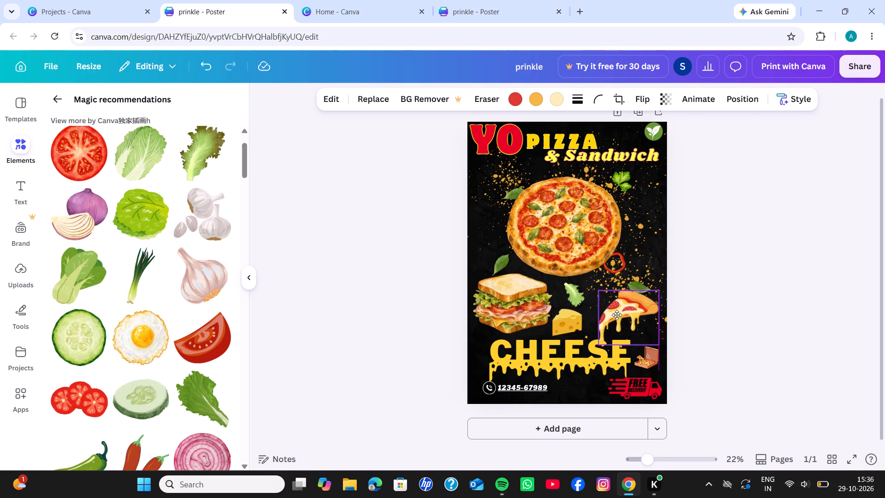
pyautogui.moveTo(617, 315); pyautogui.dragTo(614, 315)
pyautogui.click(420, 319)
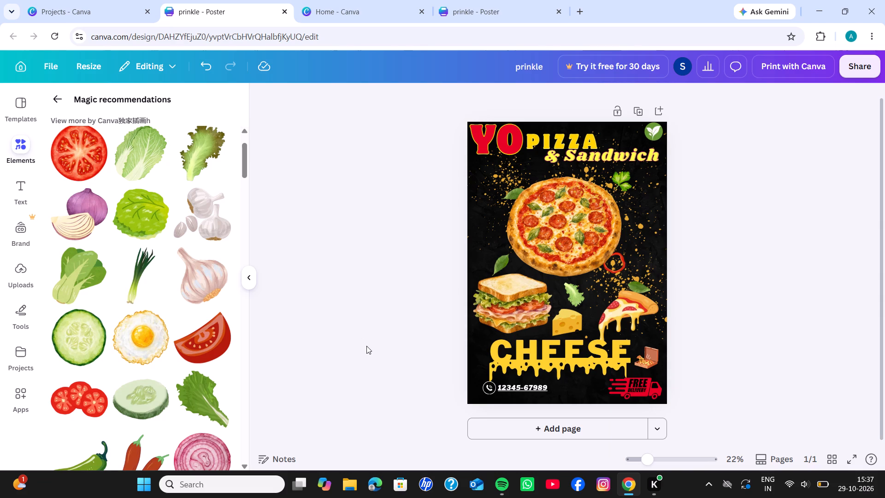
# Leave the recommended graphics and collapse the elements library to give the poster the full workspace.
pyautogui.click(62, 101)
pyautogui.click(62, 101)
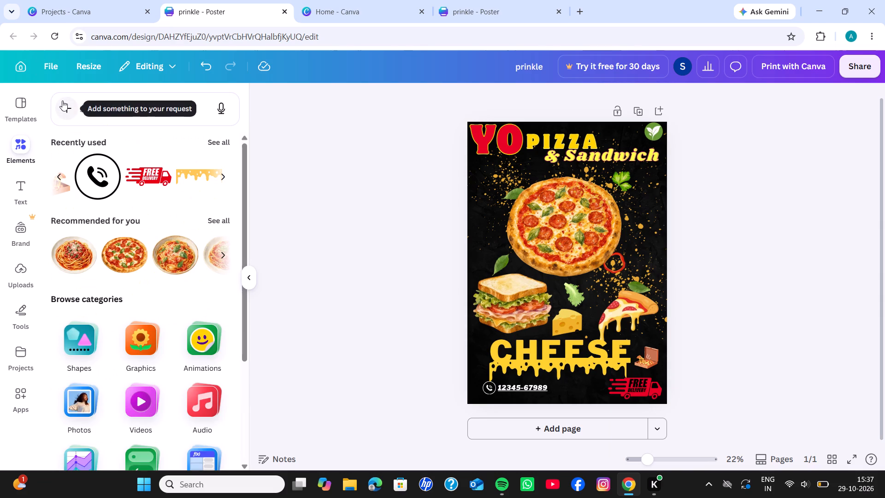
pyautogui.click(373, 167)
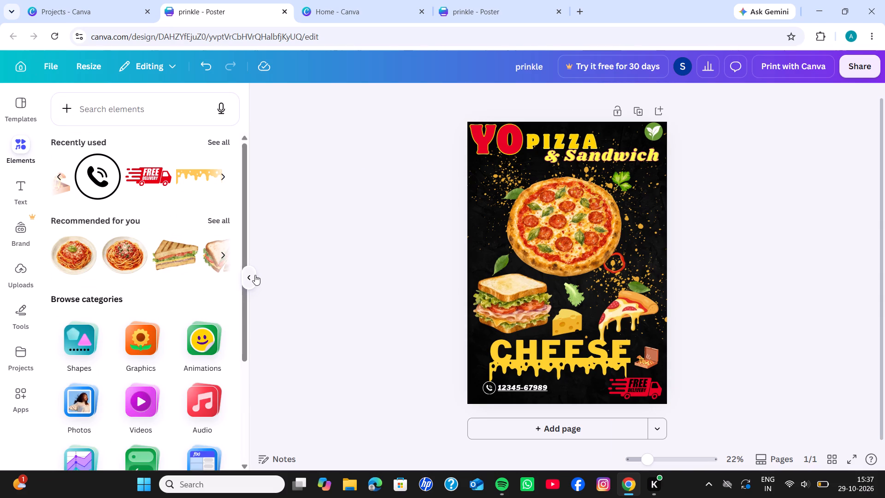
pyautogui.click(255, 275)
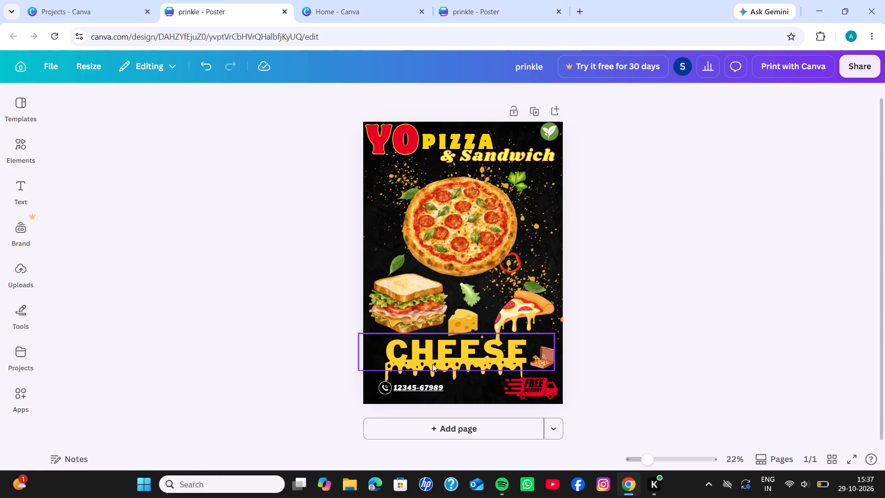